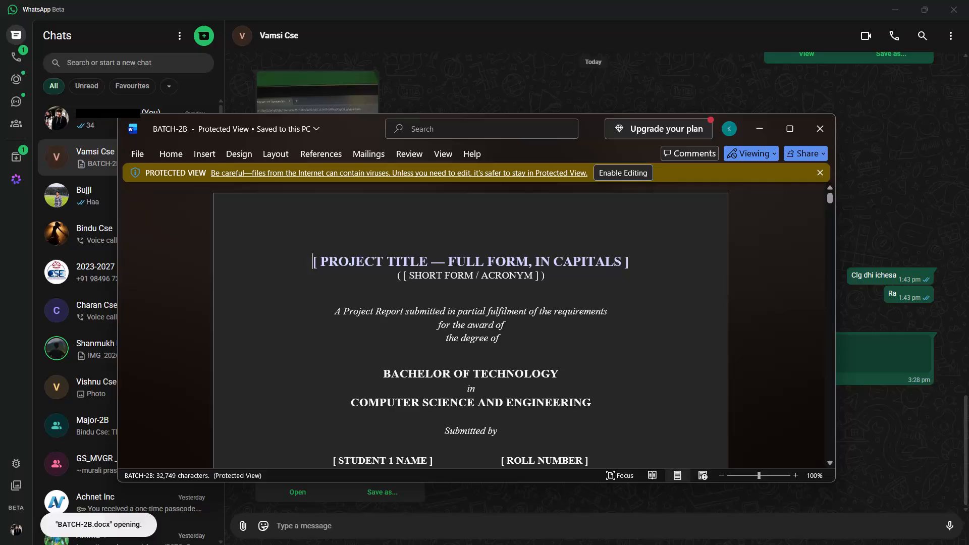
Maximise the BATCH-2B Word template and look through it for Table 2.1: Comparative Analysis of Existing Work.
click(782, 124)
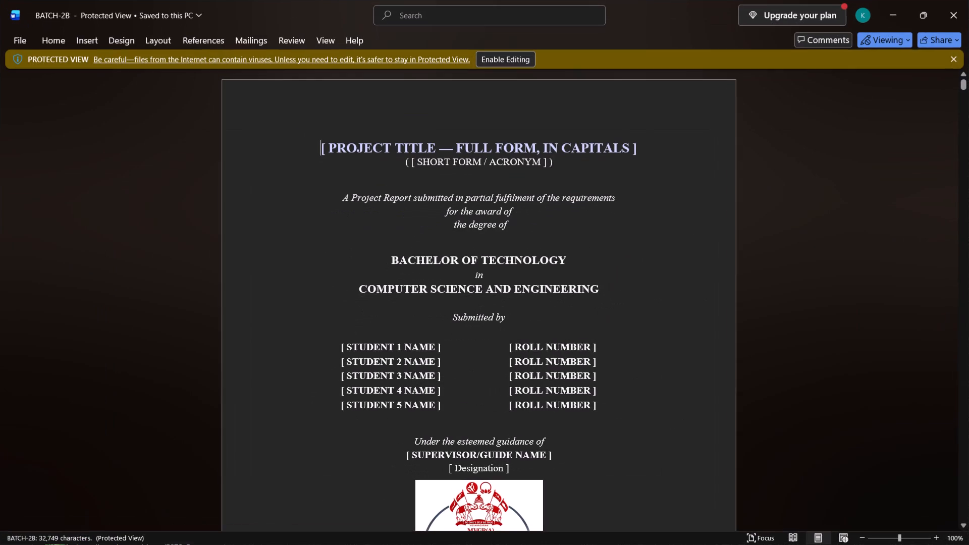
scroll(501, 224, down, 11)
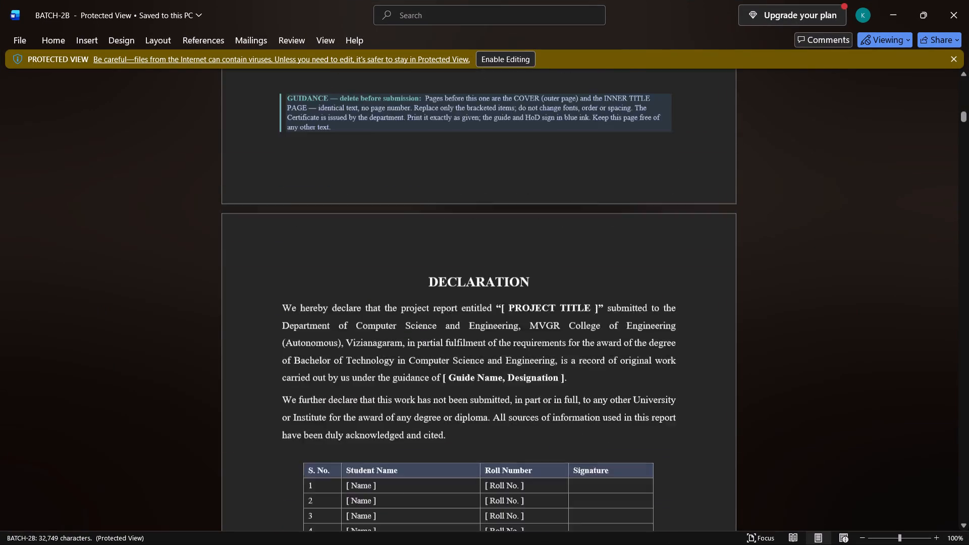
scroll(501, 224, down, 6)
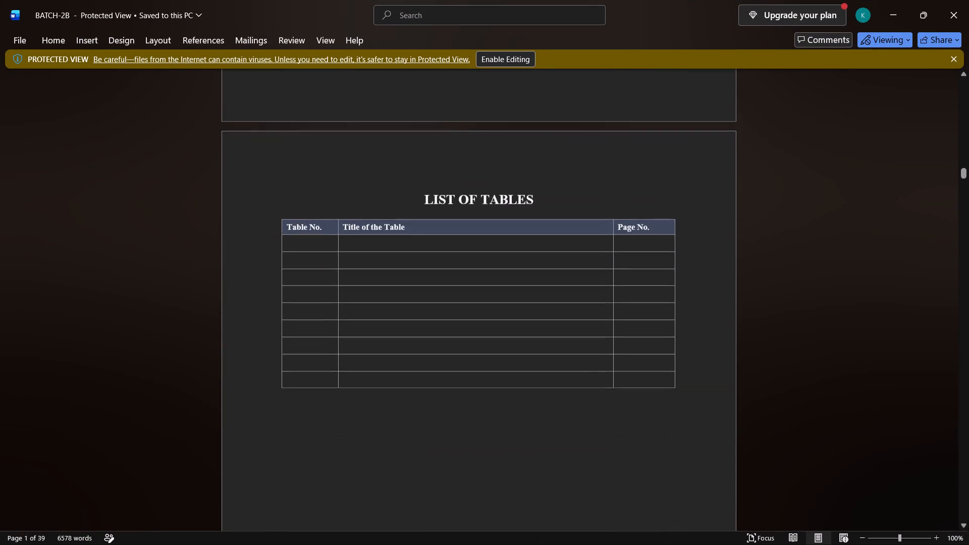
scroll(501, 224, down, 20)
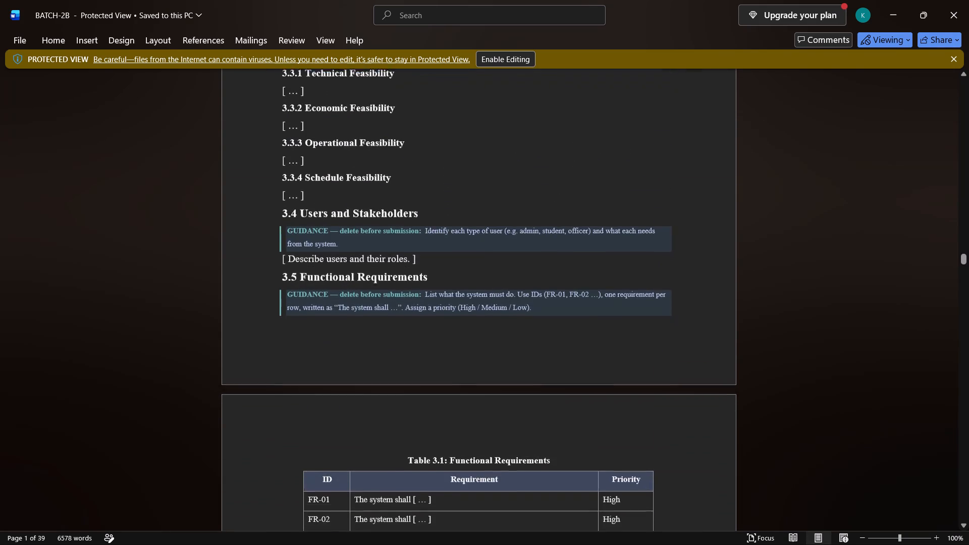
scroll(501, 224, up, 8)
scroll(501, 224, down, 3)
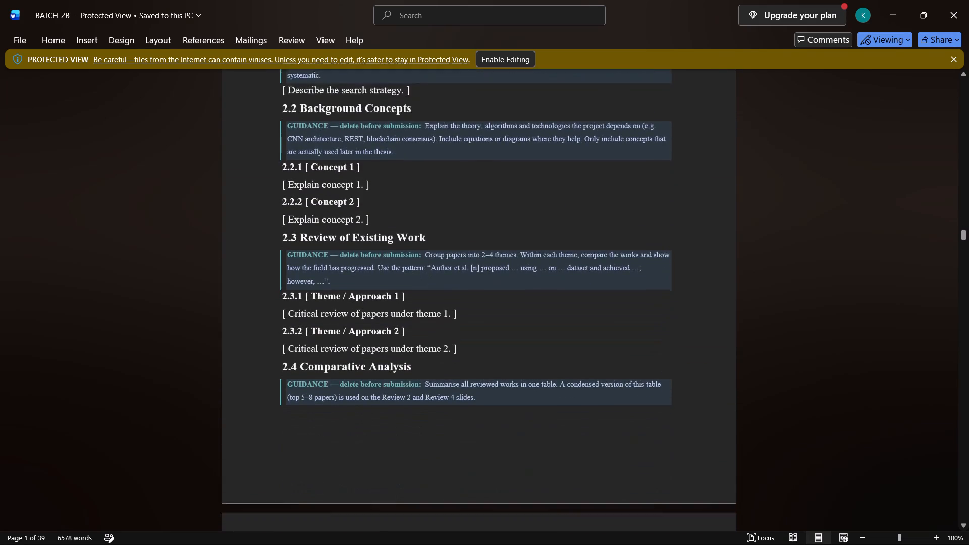
scroll(501, 224, down, 3)
scroll(501, 224, up, 1)
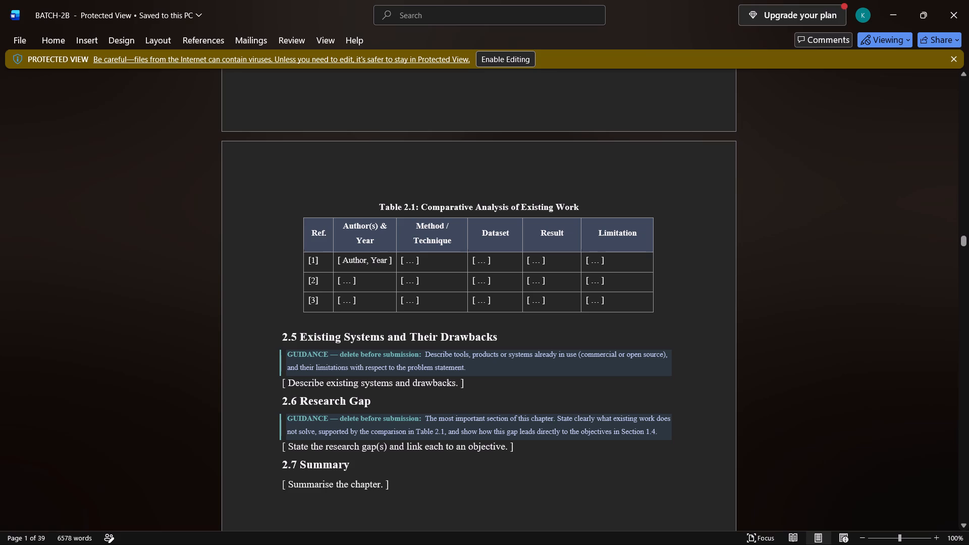
Copy all cells of Table 2.1, from the Ref. header to the [3] row, without the caption.
drag(302, 220, 585, 320)
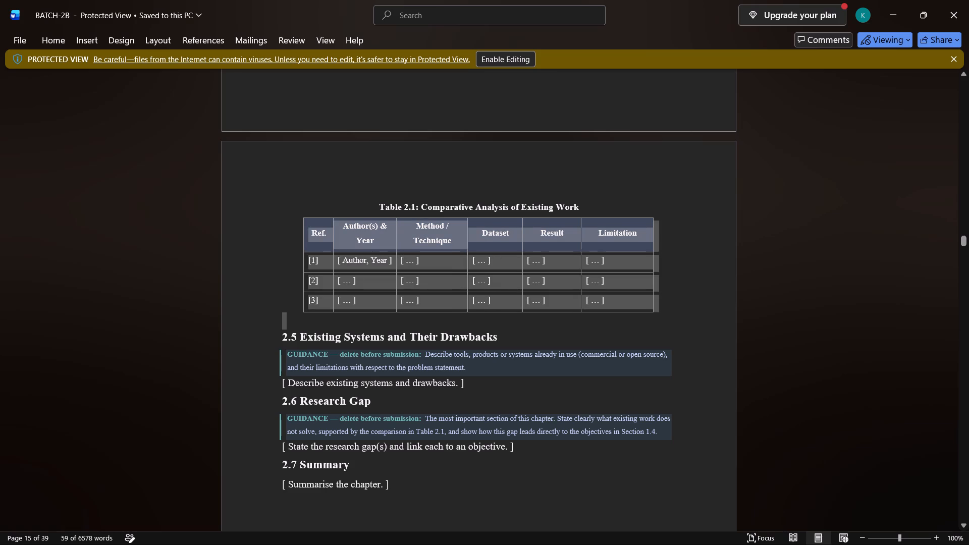
key(ctrl+c)
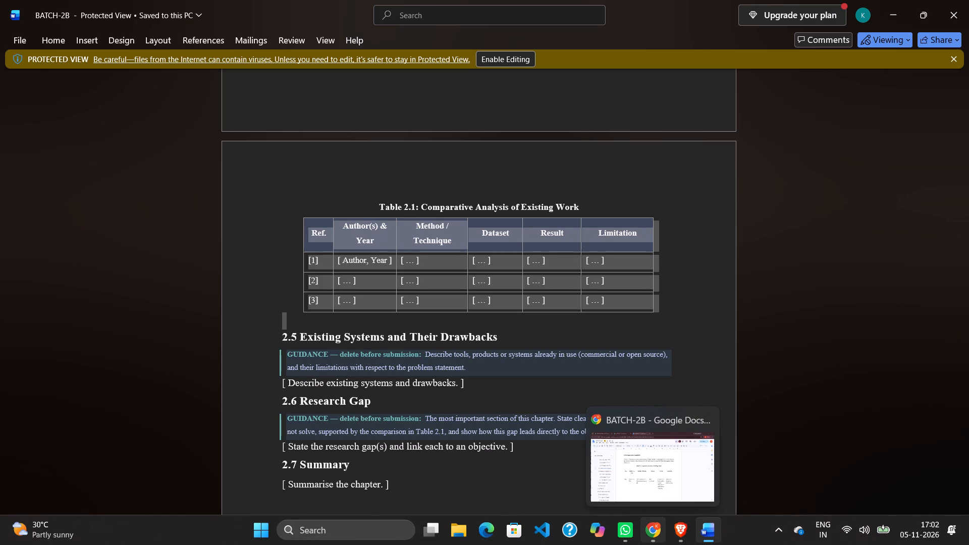
click(262, 243)
click(283, 214)
click(283, 214)
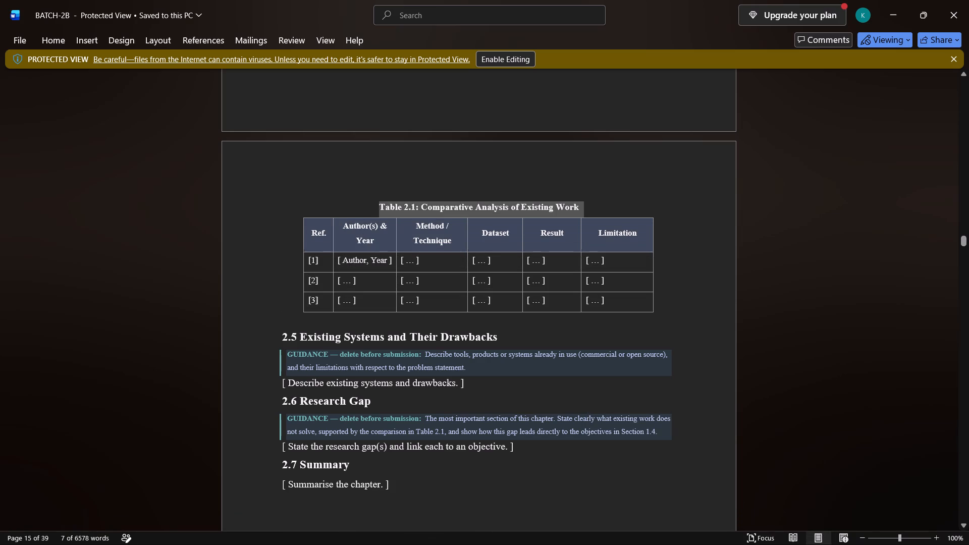
drag(301, 213, 491, 297)
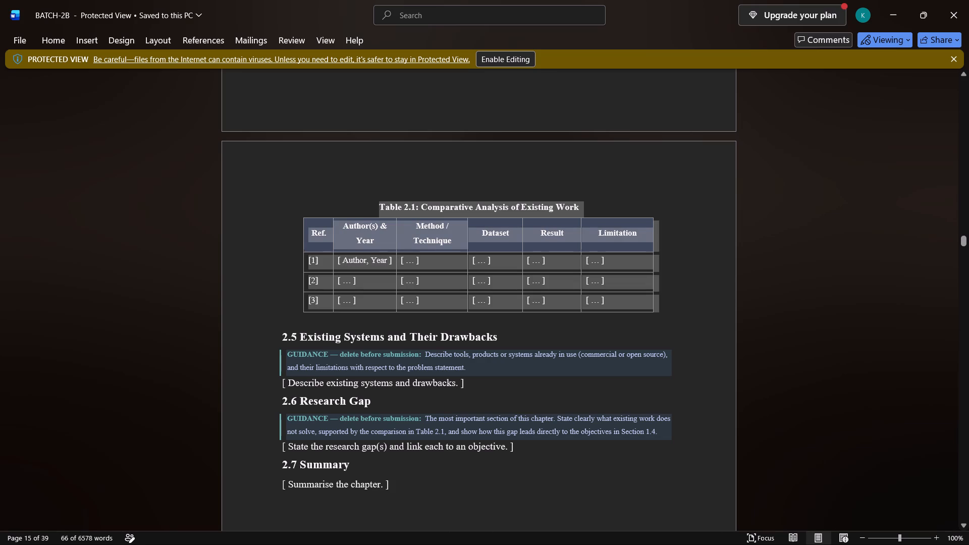
click(872, 240)
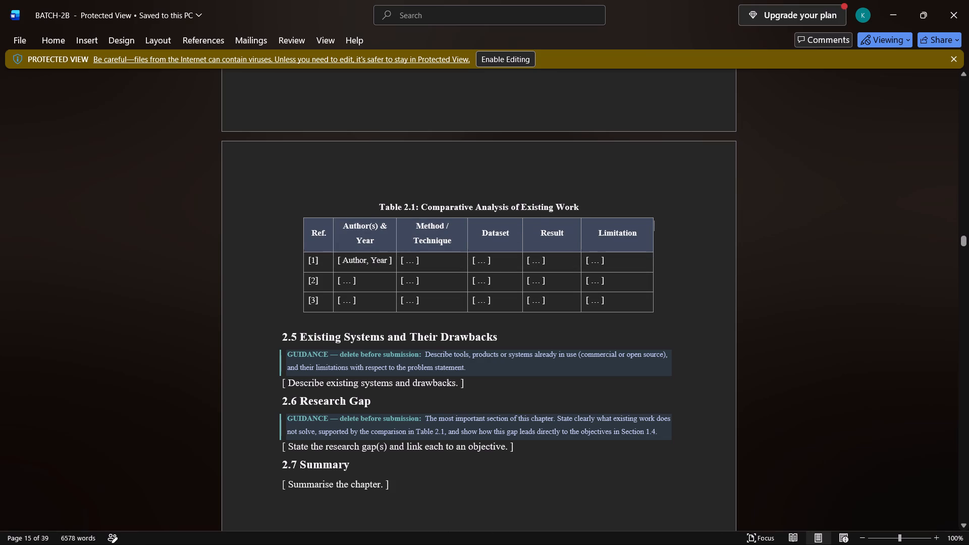
drag(310, 224, 622, 307)
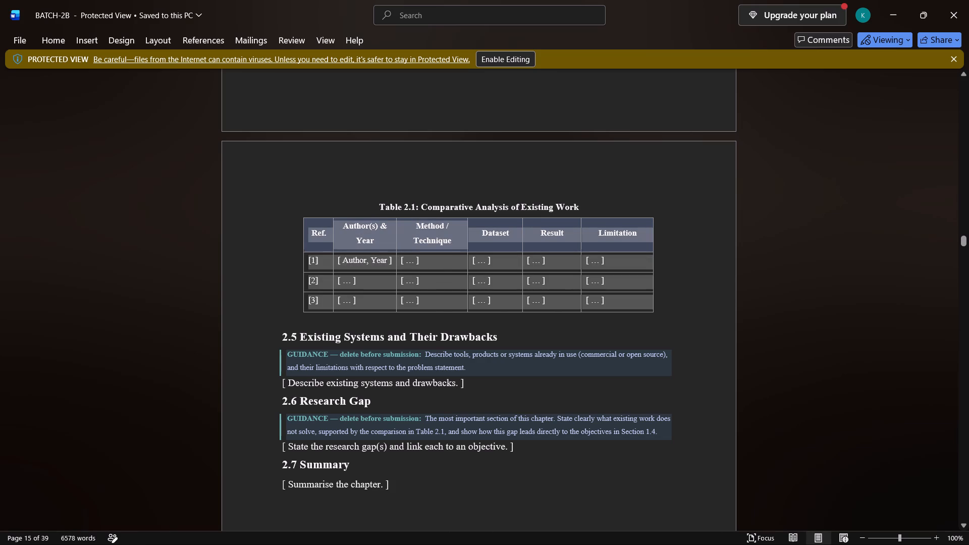
drag(622, 307, 629, 307)
key(ctrl+c)
Switch to the BATCH-2B report in Google Docs and make Table 2.1's header row taller by lowering its bottom border.
click(660, 531)
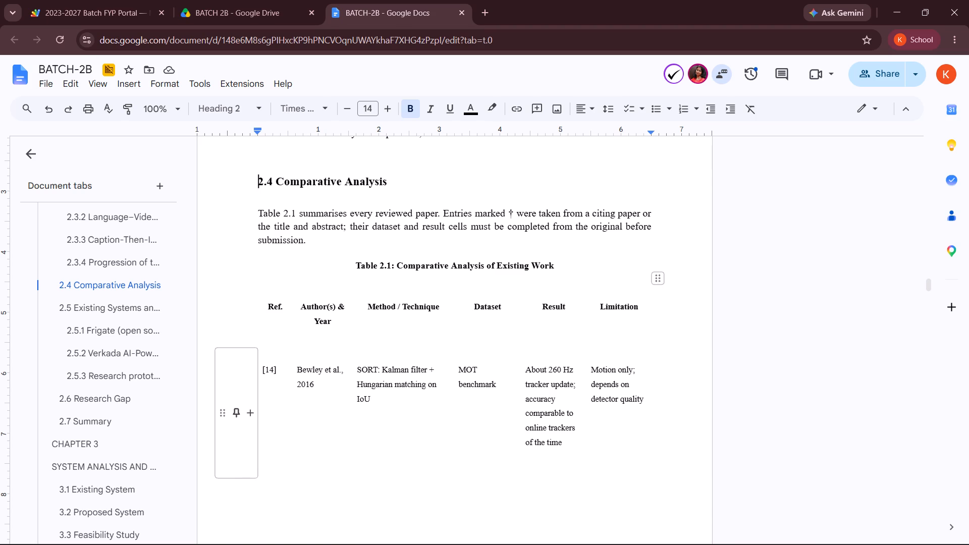
drag(262, 367, 528, 420)
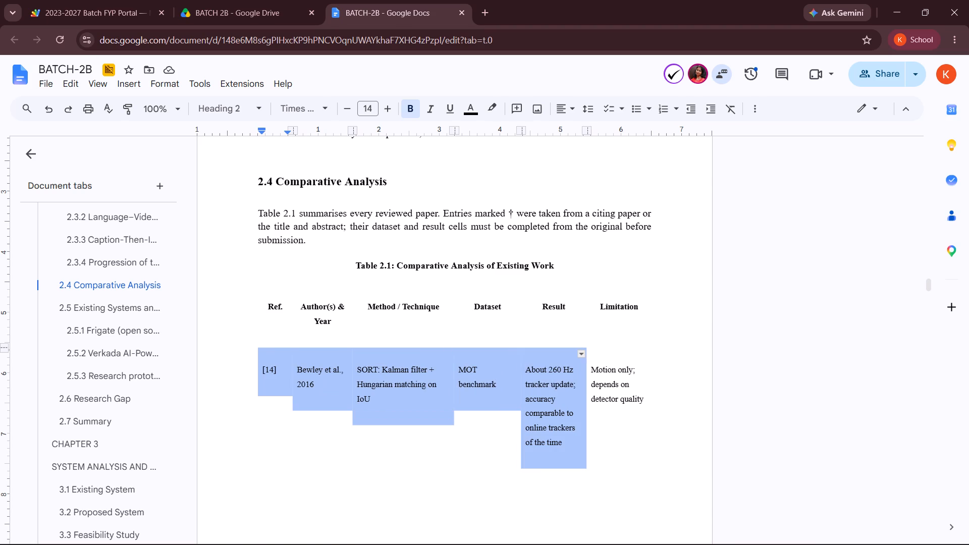
drag(528, 420, 635, 438)
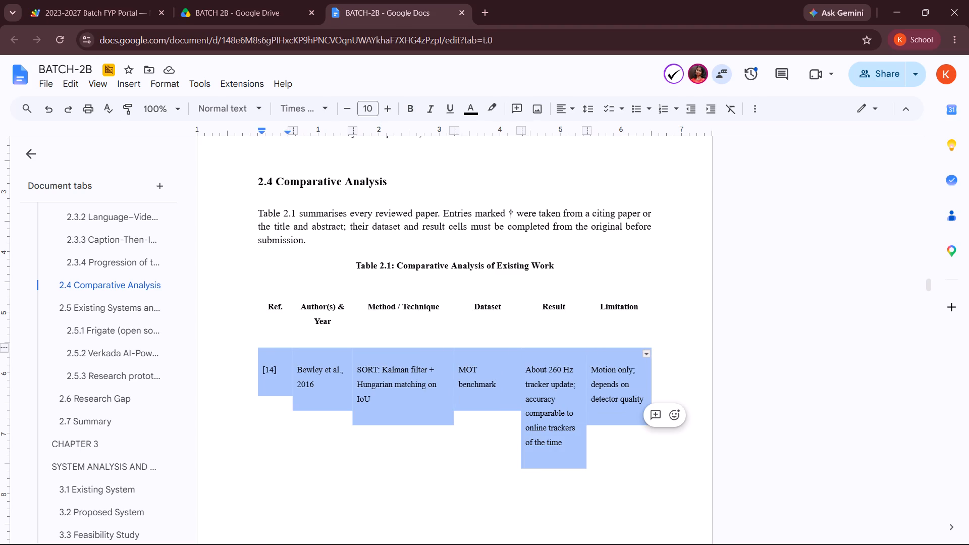
drag(449, 347, 448, 481)
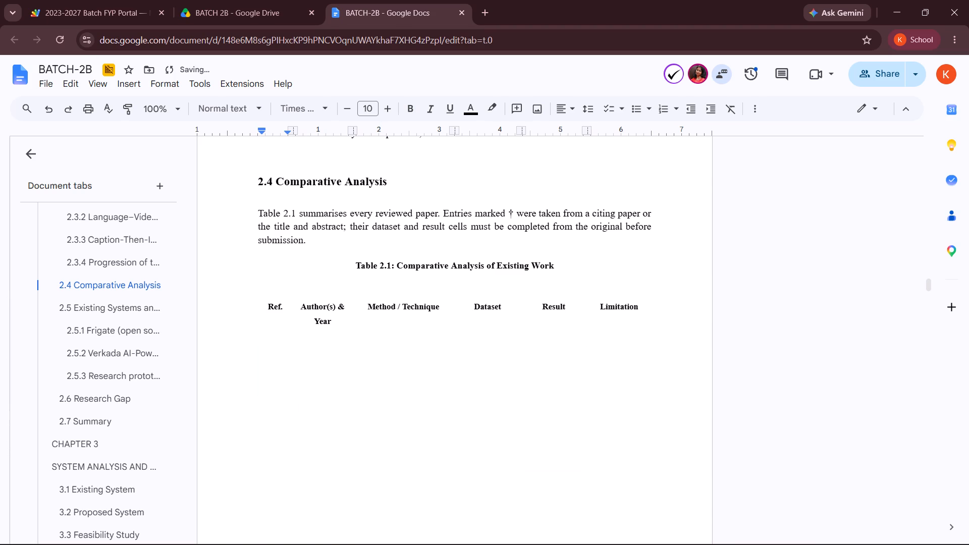
scroll(448, 481, down, 3)
scroll(448, 481, up, 1)
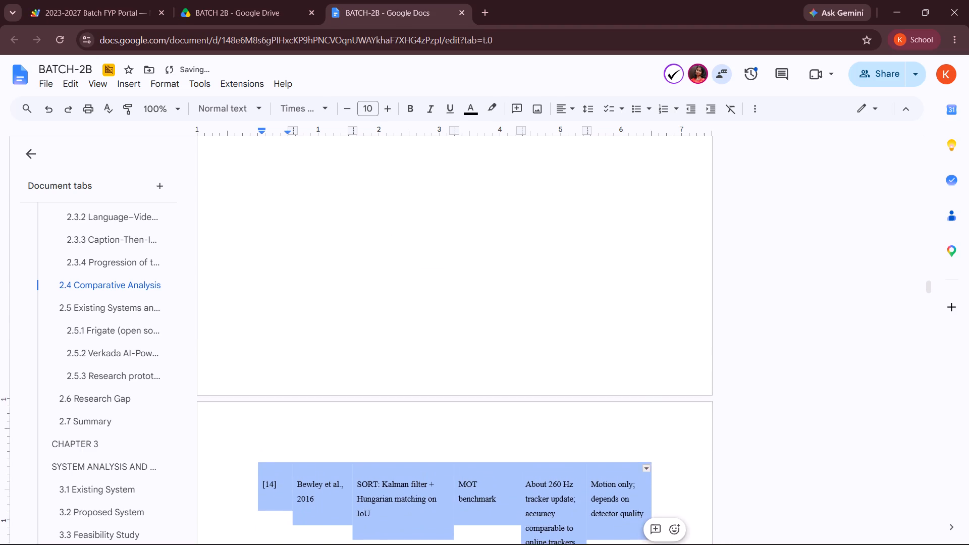
scroll(448, 481, up, 1)
click(352, 389)
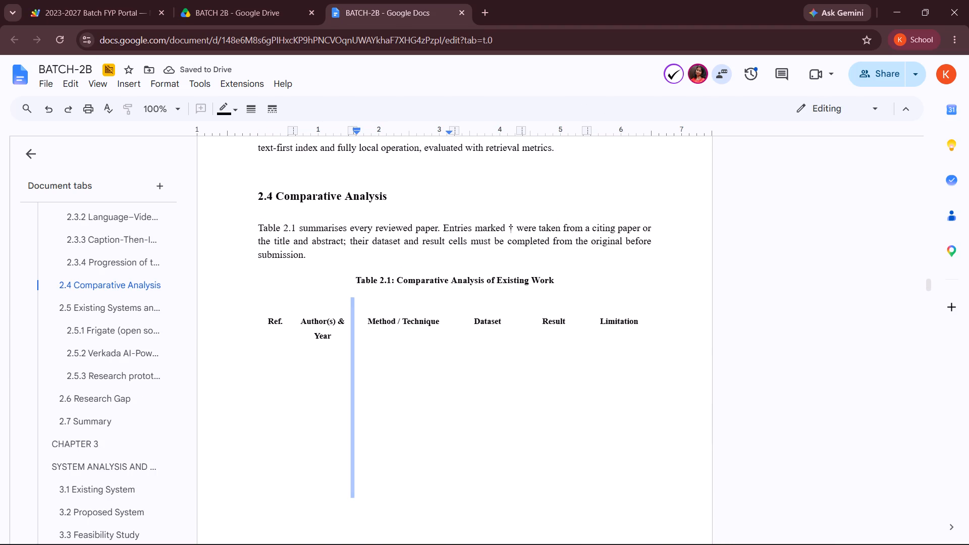
Clear all the column headings from Ref. to Limitation in Table 2.1's header row.
drag(264, 323, 609, 335)
key(BackSpace)
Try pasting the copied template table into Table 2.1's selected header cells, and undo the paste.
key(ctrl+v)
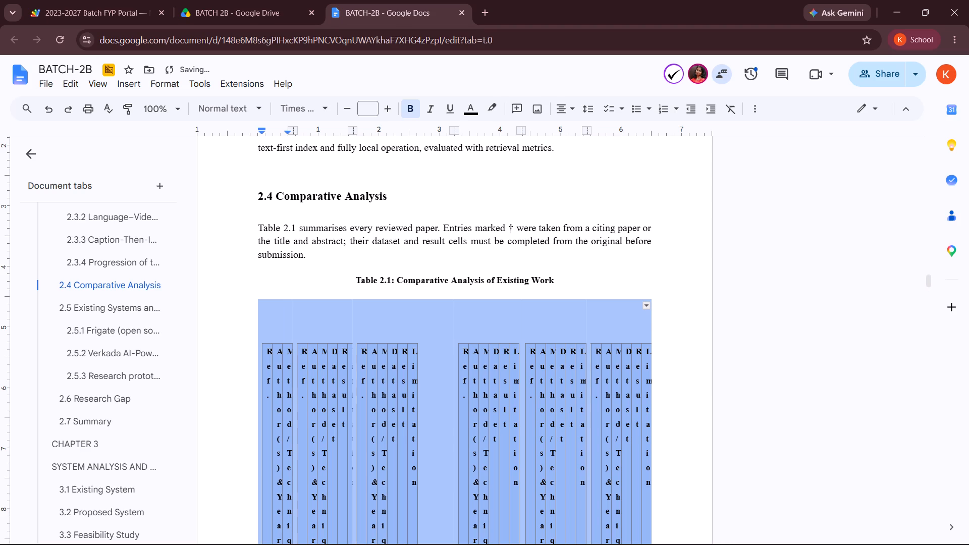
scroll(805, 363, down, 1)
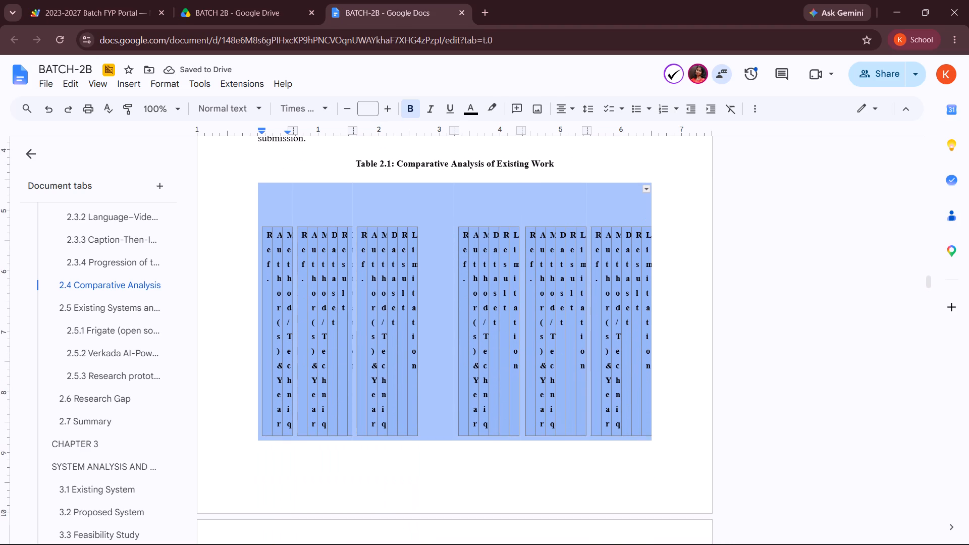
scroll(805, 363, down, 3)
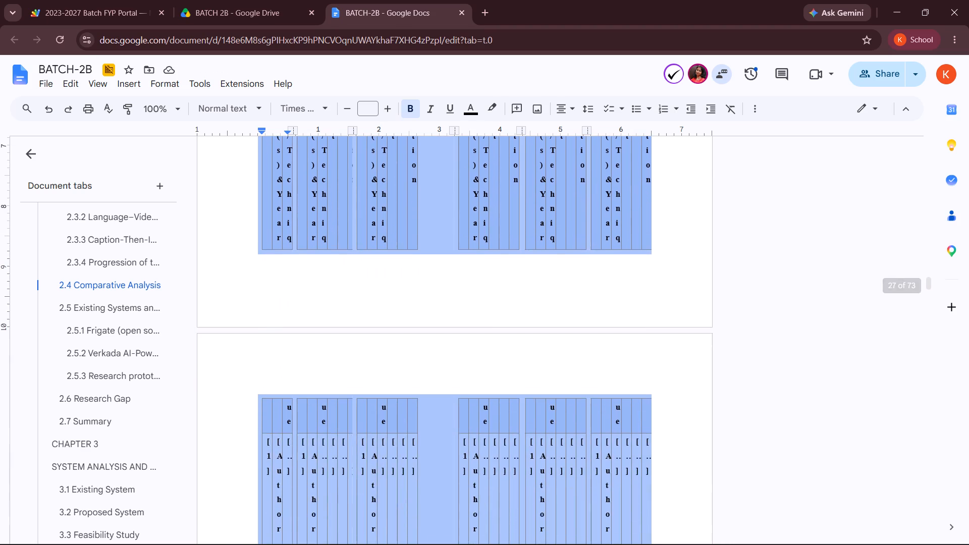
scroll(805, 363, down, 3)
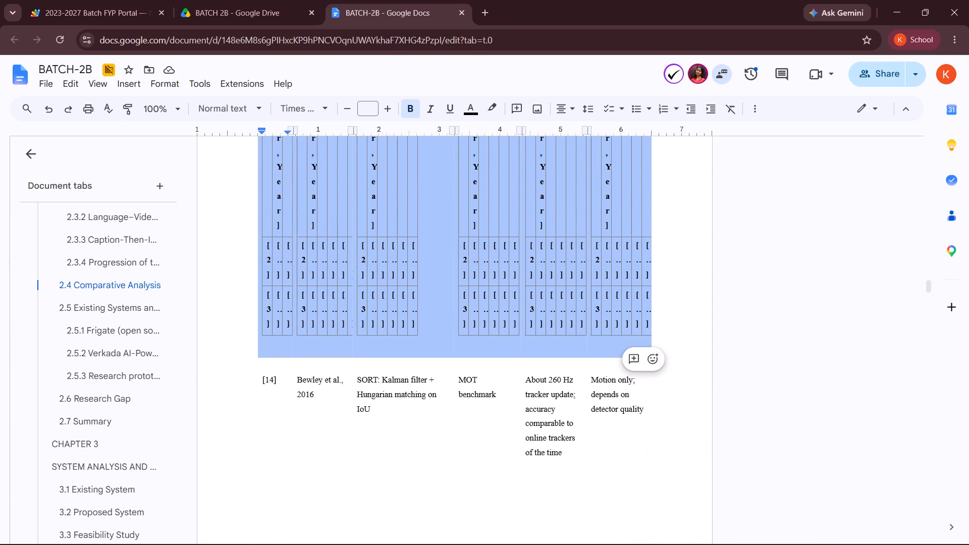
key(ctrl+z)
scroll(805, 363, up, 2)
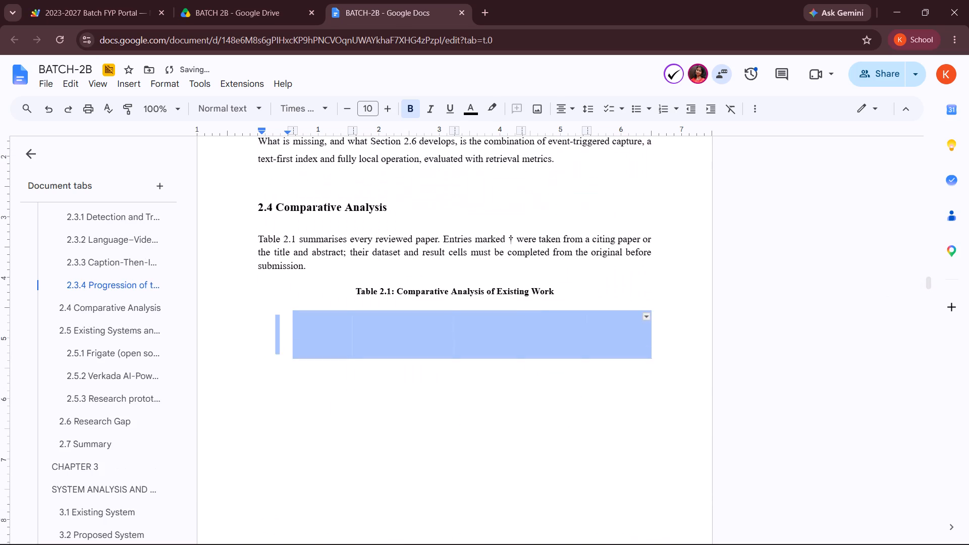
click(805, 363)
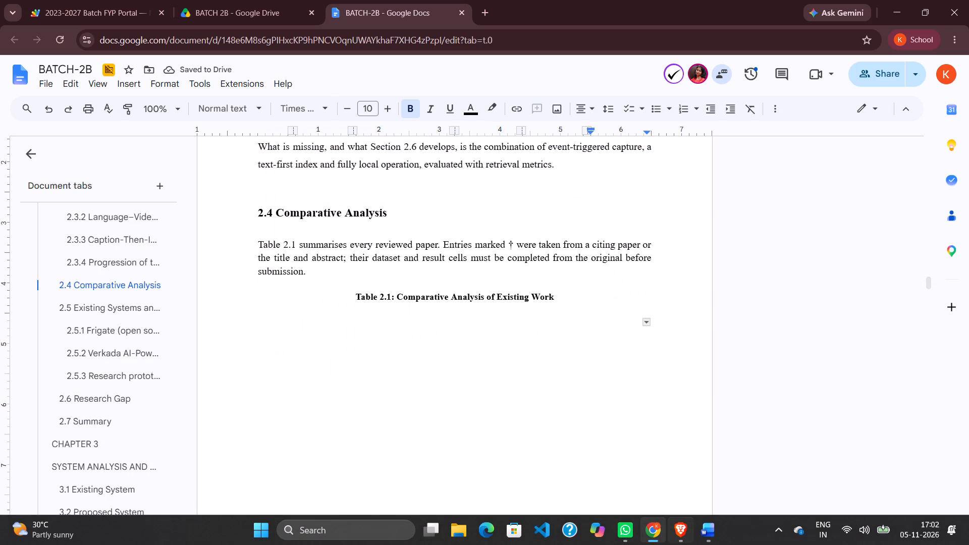
Enable editing for the BATCH-2B template in Word, close that window and return to the Google Docs report.
click(698, 531)
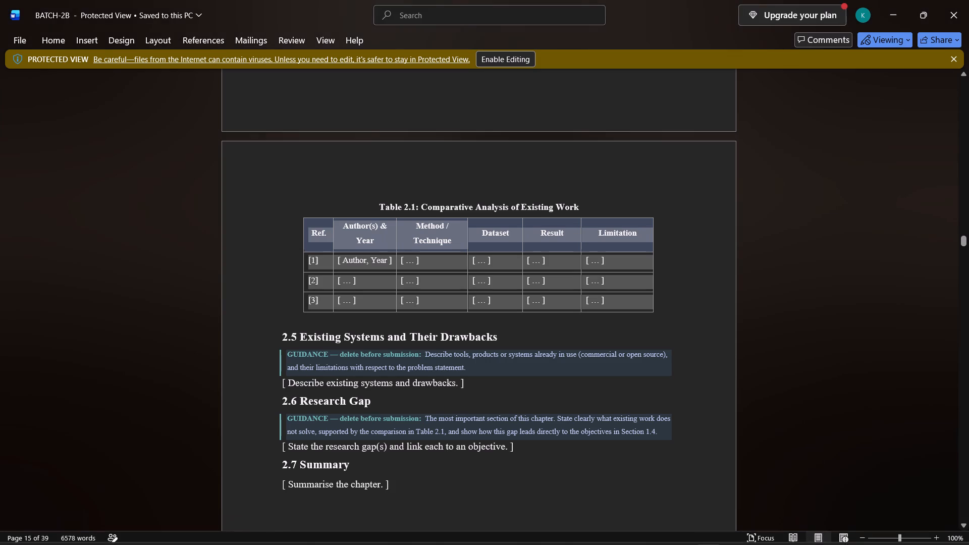
click(507, 62)
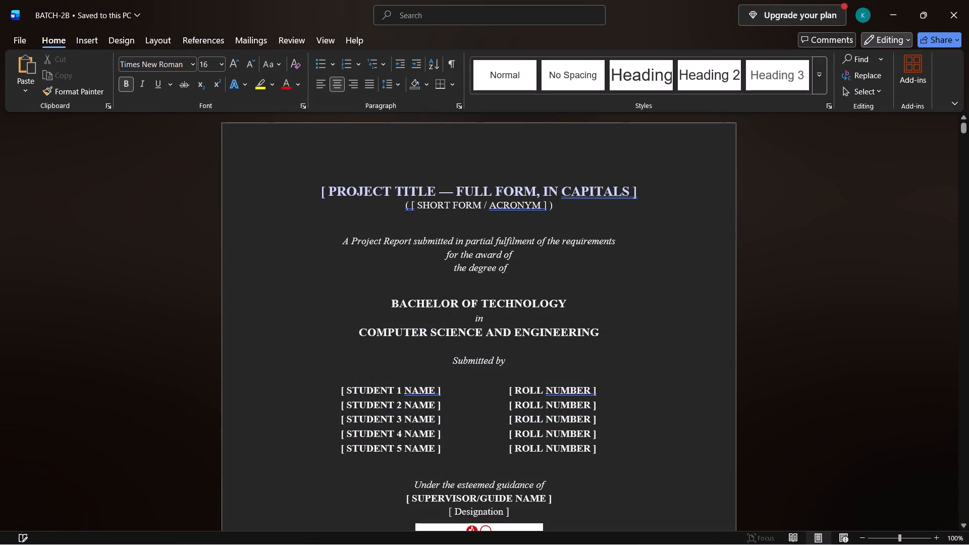
click(963, 1)
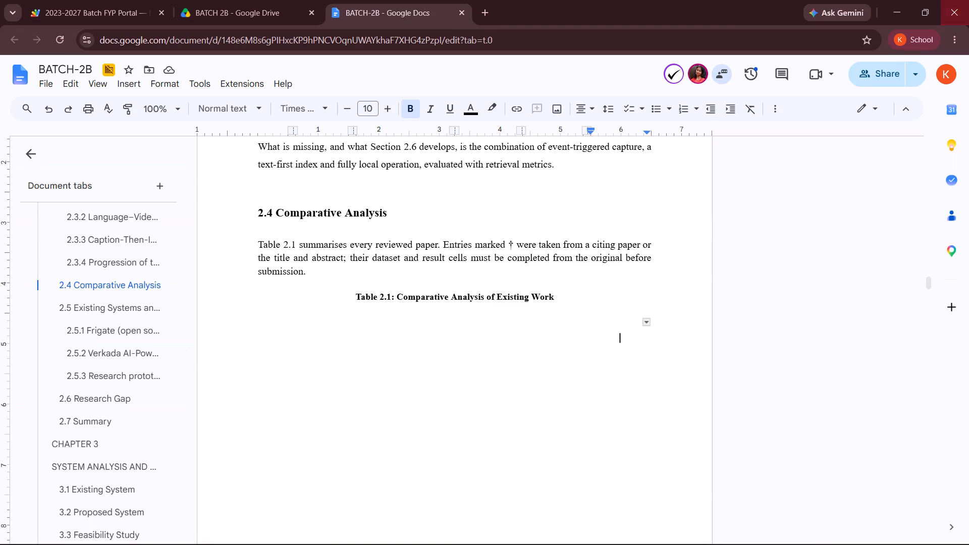
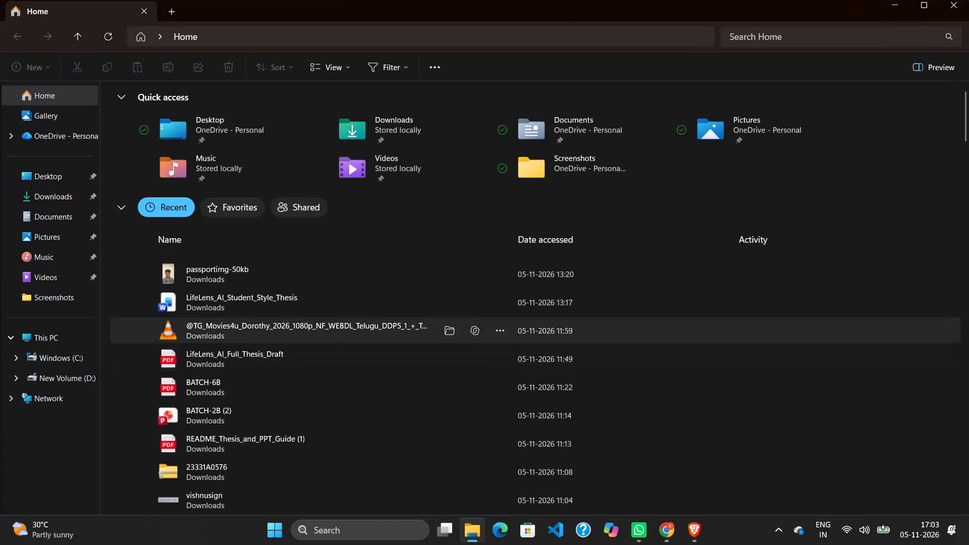
Open the BATCH-2B template from Downloads in Word, maximise its window and enable editing.
click(53, 199)
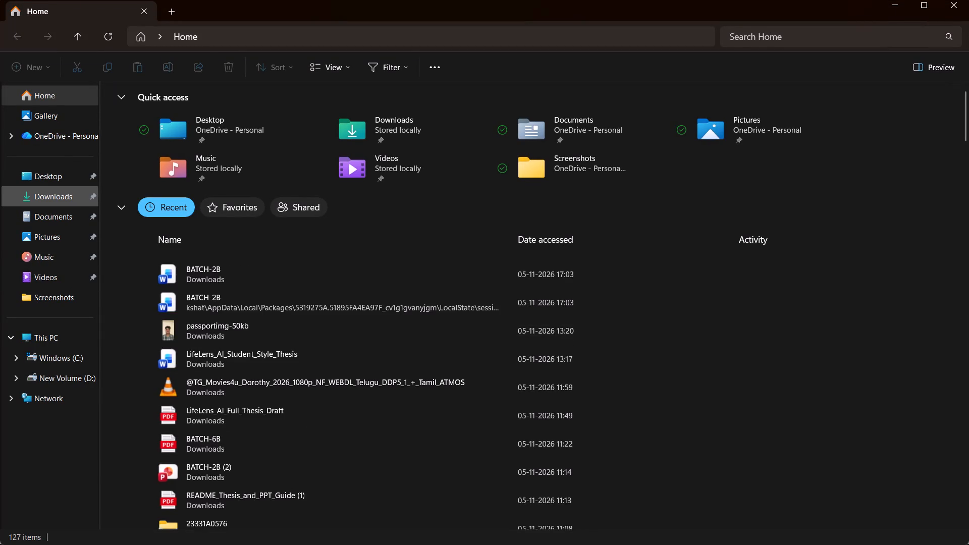
double_click(180, 127)
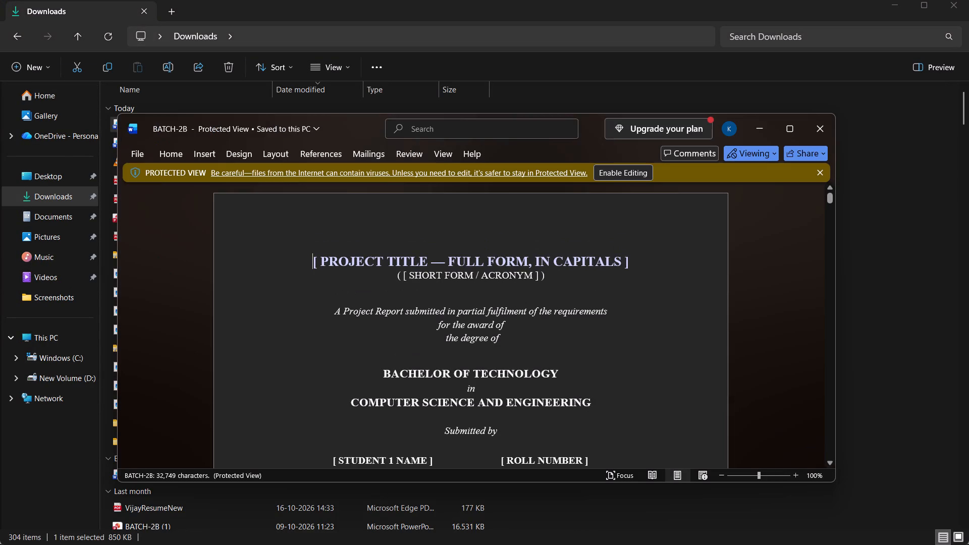
click(794, 125)
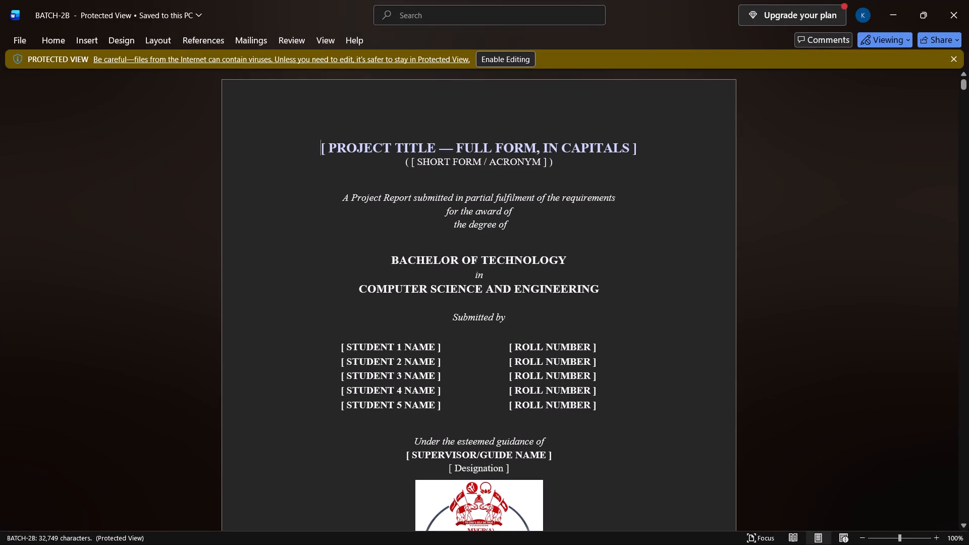
click(515, 65)
Copy all of Table 2.1 (Comparative Analysis of Existing Work) from Chapter 2 of the Word template.
scroll(443, 381, down, 5)
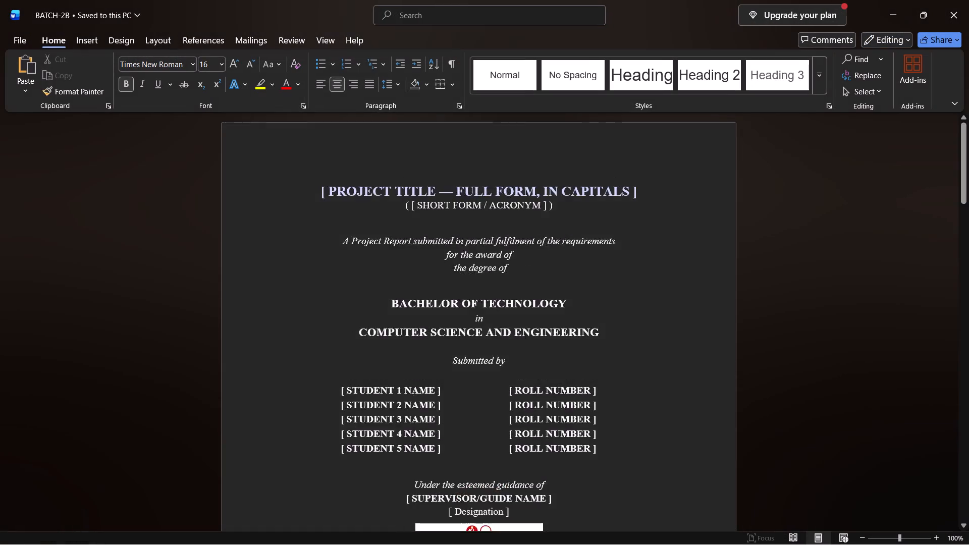
scroll(443, 381, down, 17)
scroll(443, 381, up, 1)
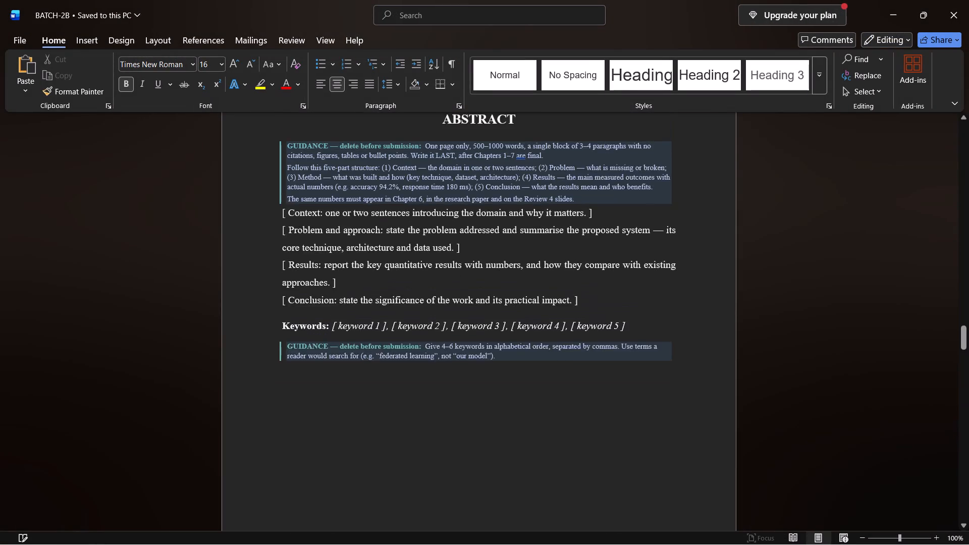
scroll(443, 381, down, 7)
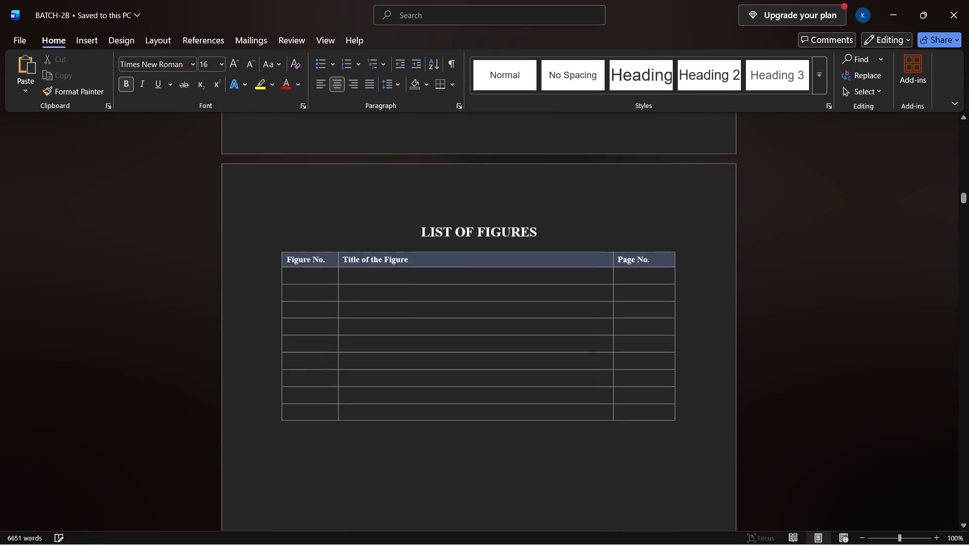
scroll(443, 381, down, 5)
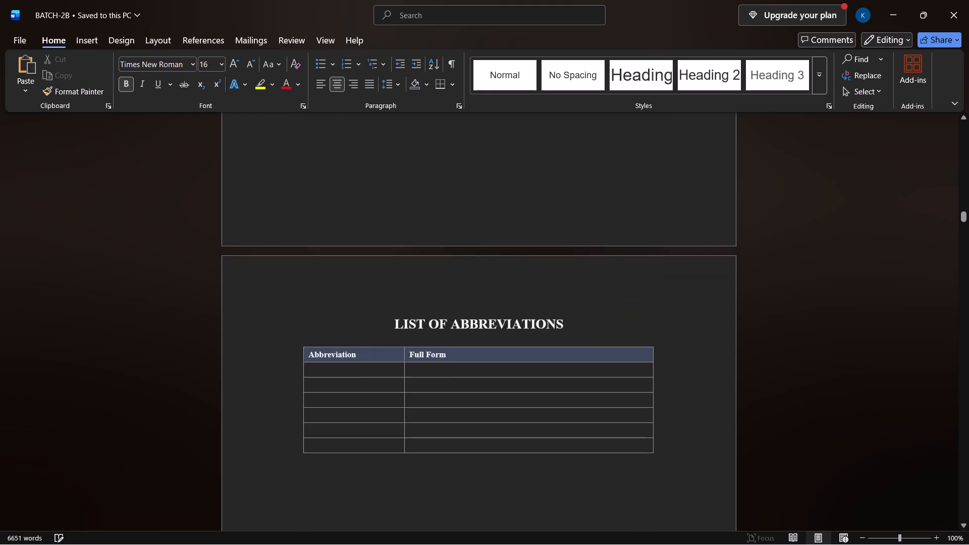
scroll(443, 381, down, 6)
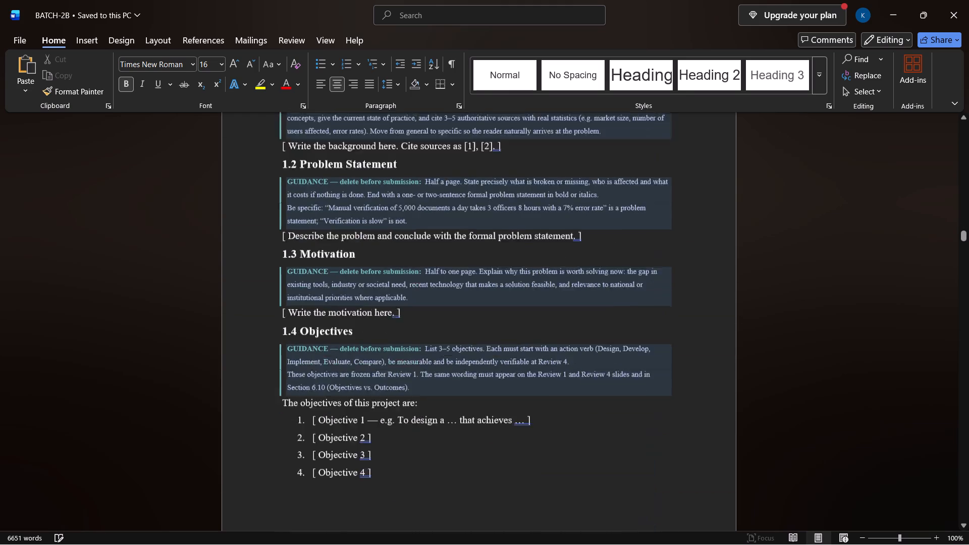
scroll(443, 381, down, 10)
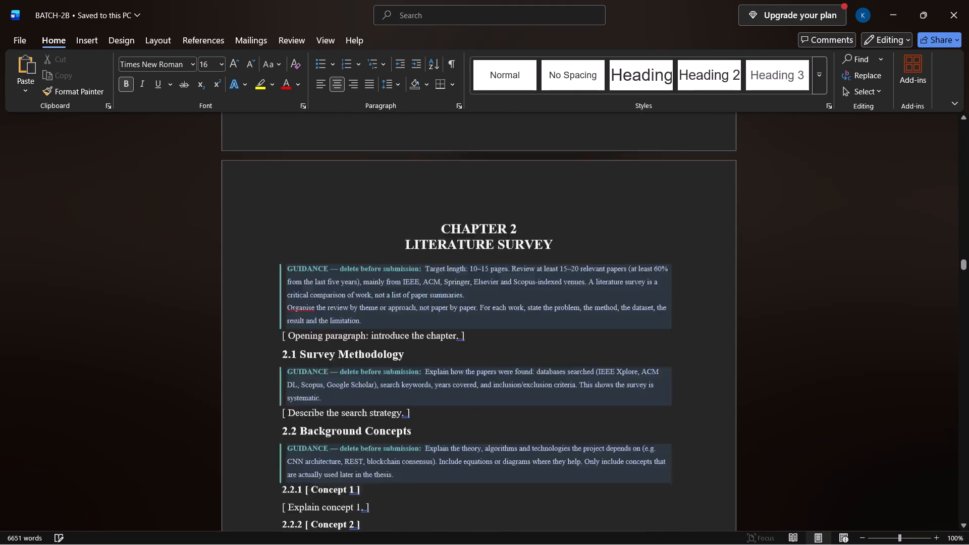
scroll(443, 381, down, 6)
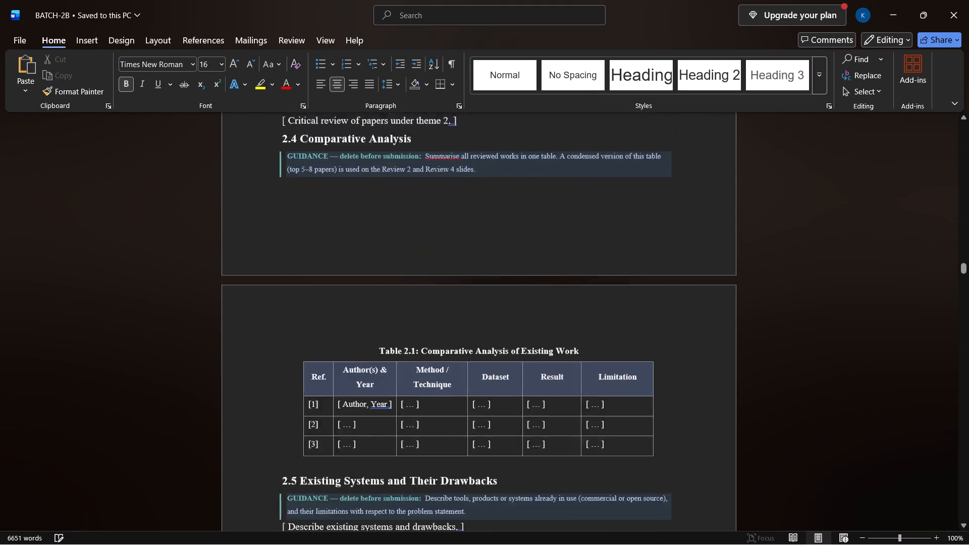
scroll(443, 381, down, 1)
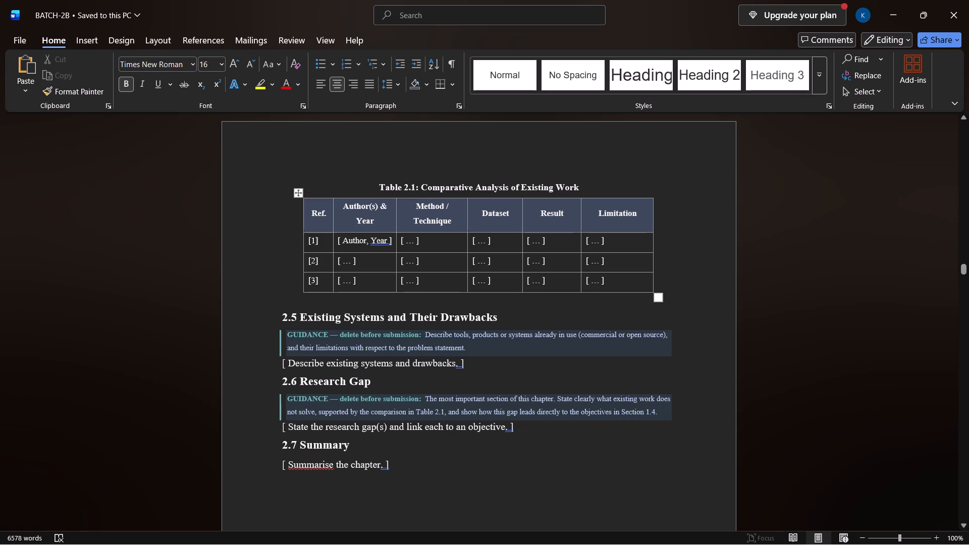
drag(290, 206, 542, 293)
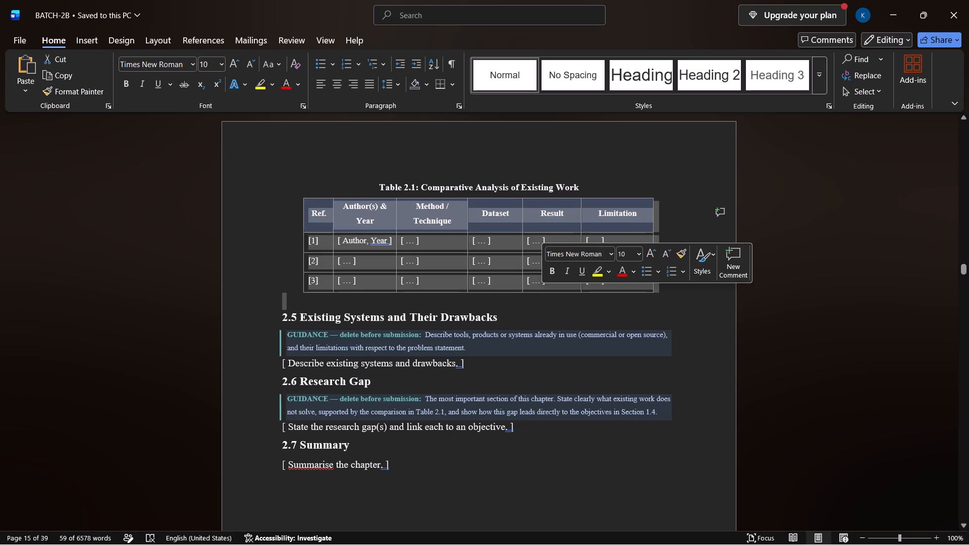
key(ctrl+c)
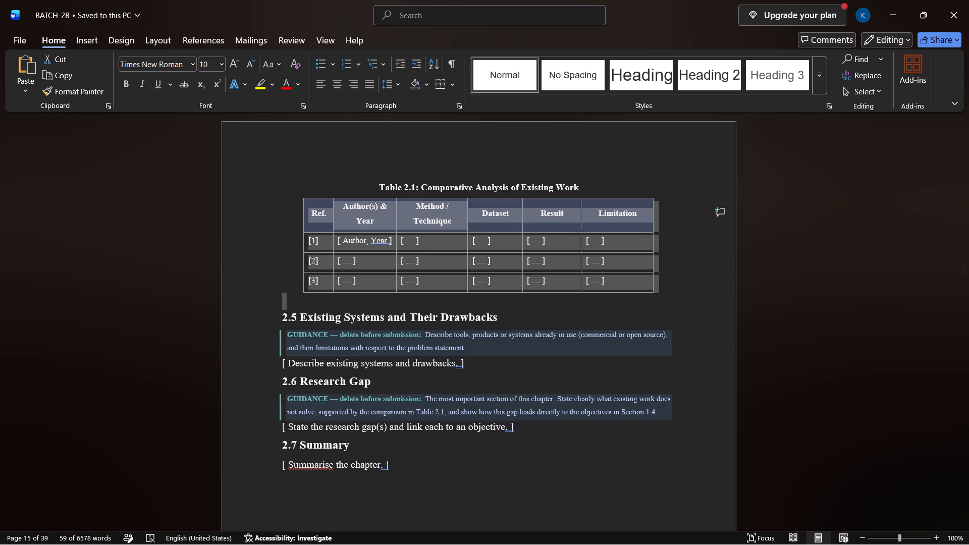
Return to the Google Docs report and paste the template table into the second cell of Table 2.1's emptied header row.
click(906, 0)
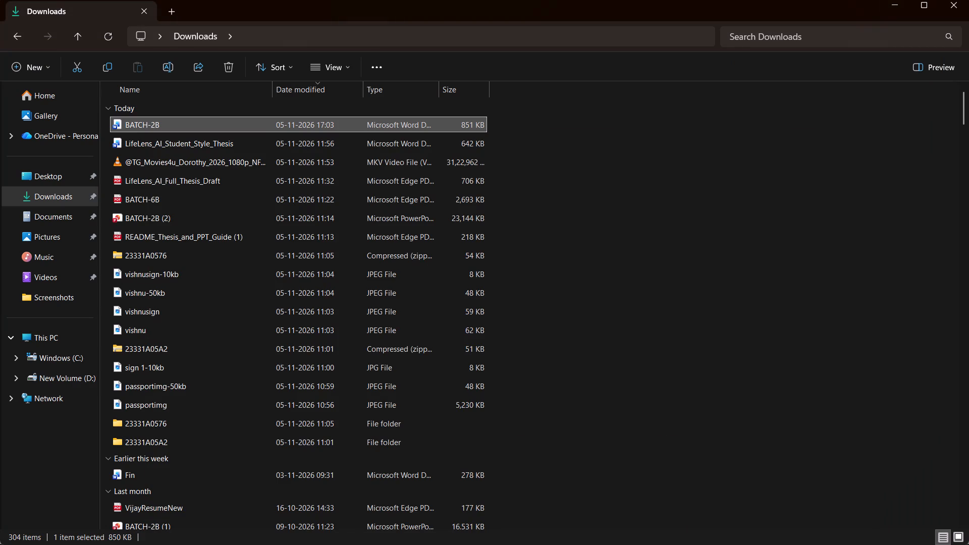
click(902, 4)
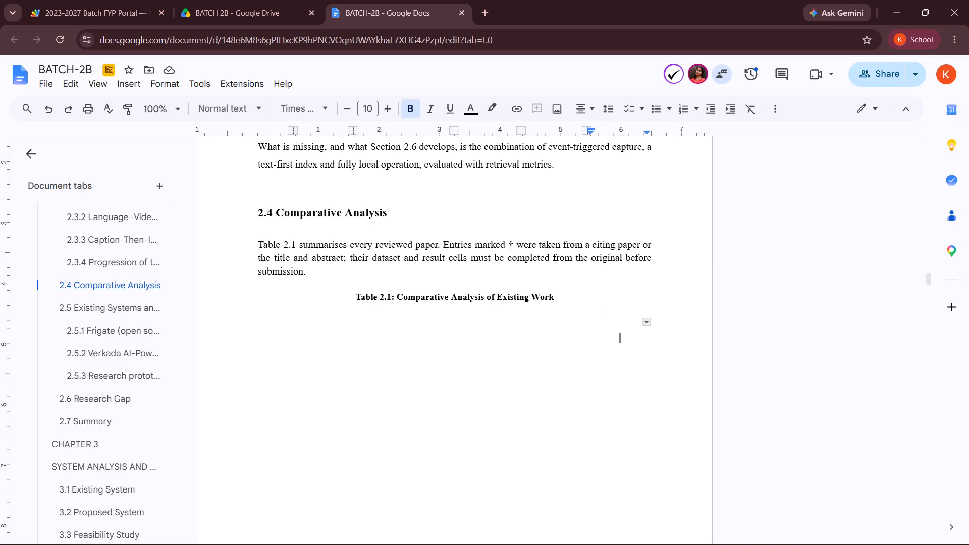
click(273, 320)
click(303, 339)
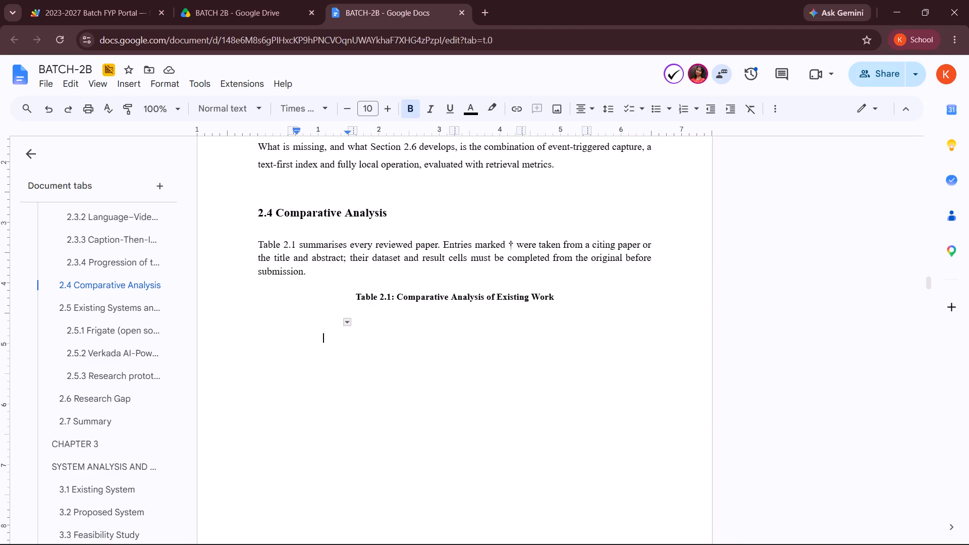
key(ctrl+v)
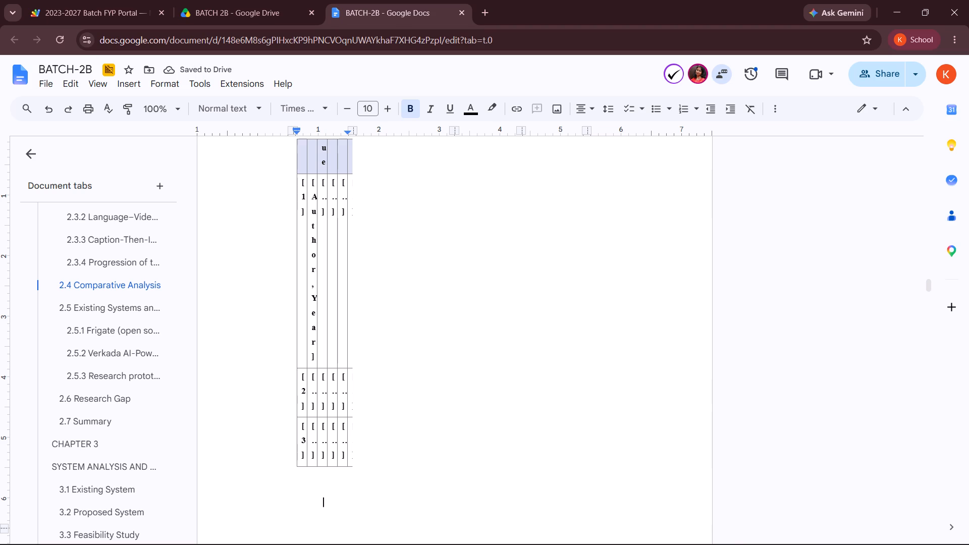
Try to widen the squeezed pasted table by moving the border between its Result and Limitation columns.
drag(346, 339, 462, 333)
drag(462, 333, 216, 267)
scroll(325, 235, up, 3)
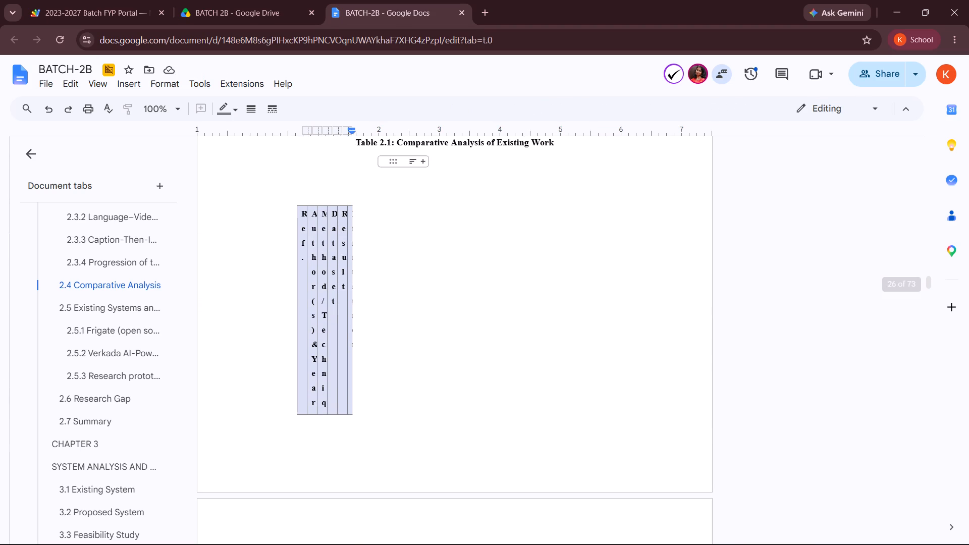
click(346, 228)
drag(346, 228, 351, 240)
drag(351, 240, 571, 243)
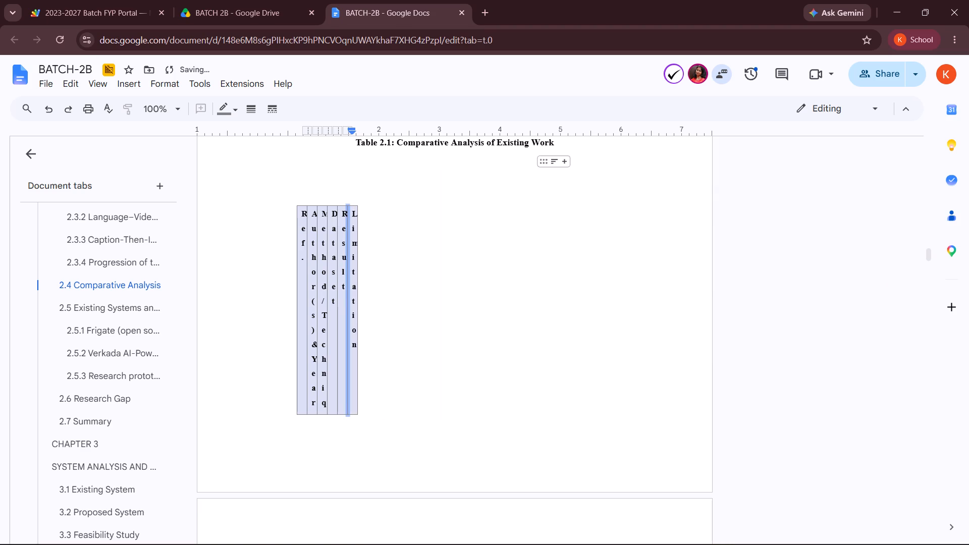
Undo the column resize, the table paste and the earlier clearing of Table 2.1's heading and [14] row text.
key(ctrl+z)
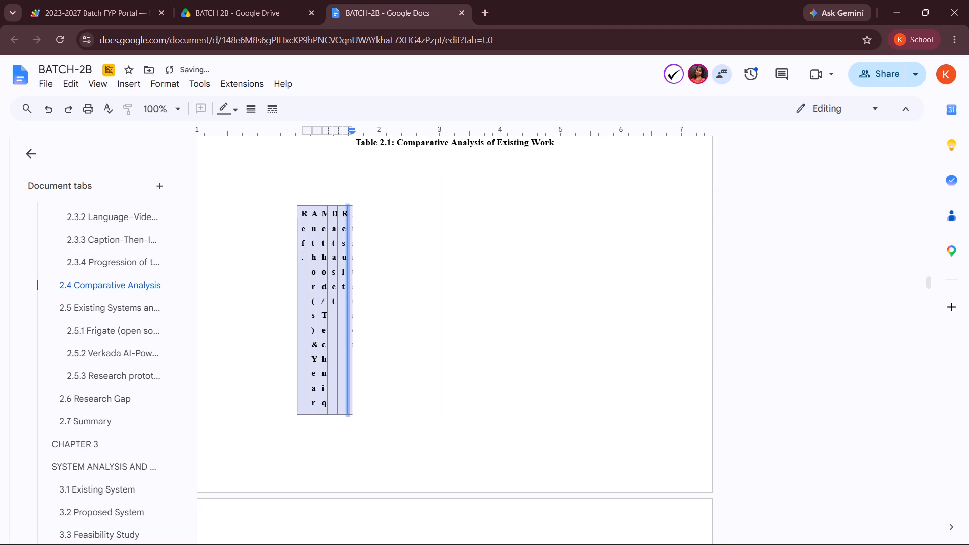
key(ctrl+z)
key(ctrl+z)
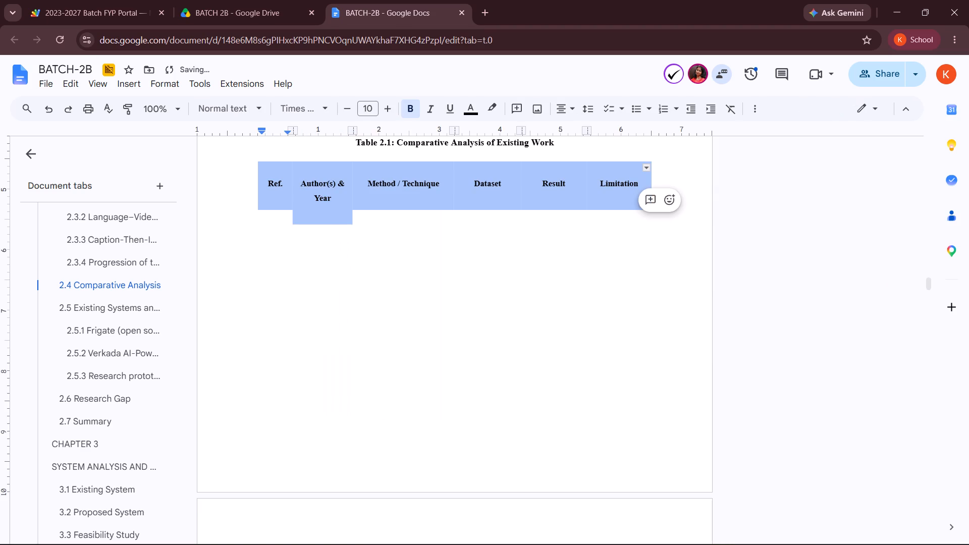
key(ctrl+z)
click(816, 262)
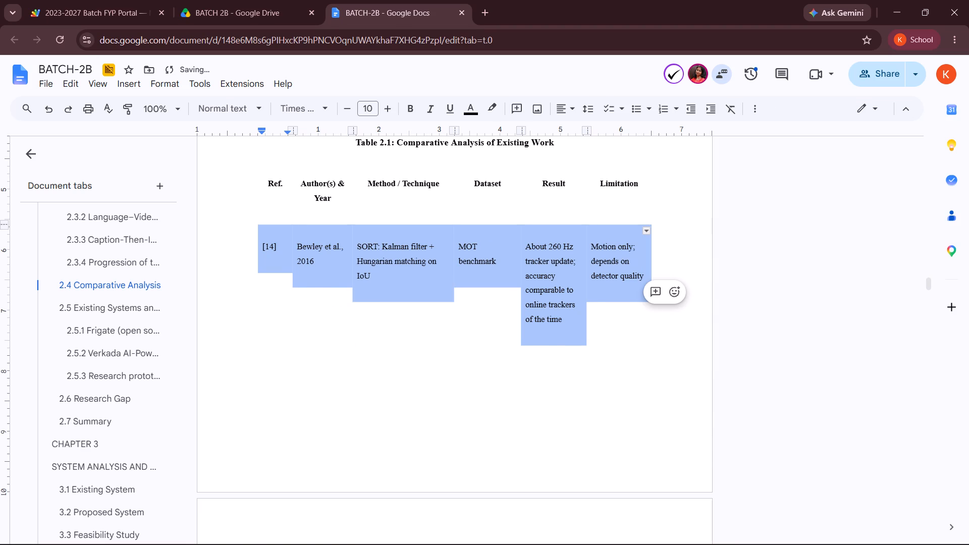
Review the reference rows of Table 2.1 in the report from [14] onward.
scroll(597, 361, down, 2)
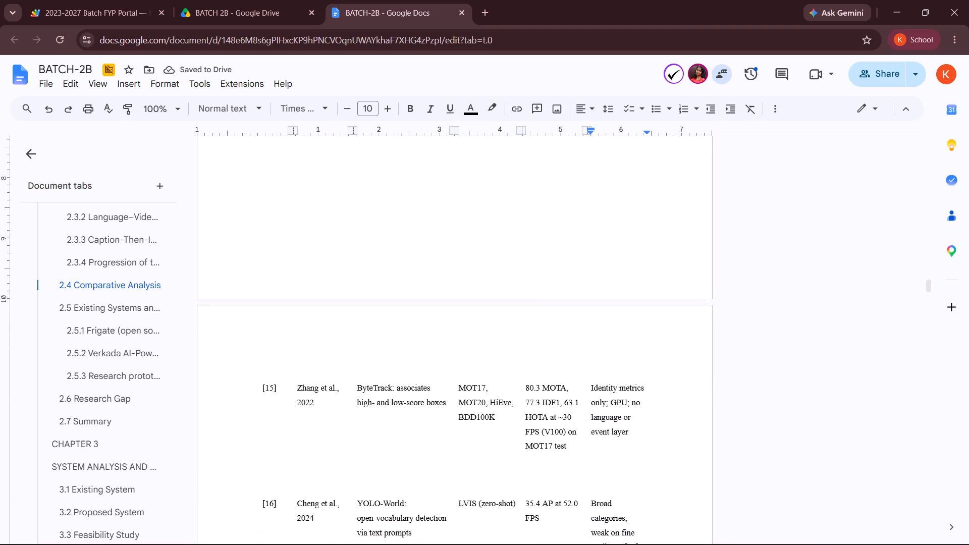
scroll(507, 291, down, 6)
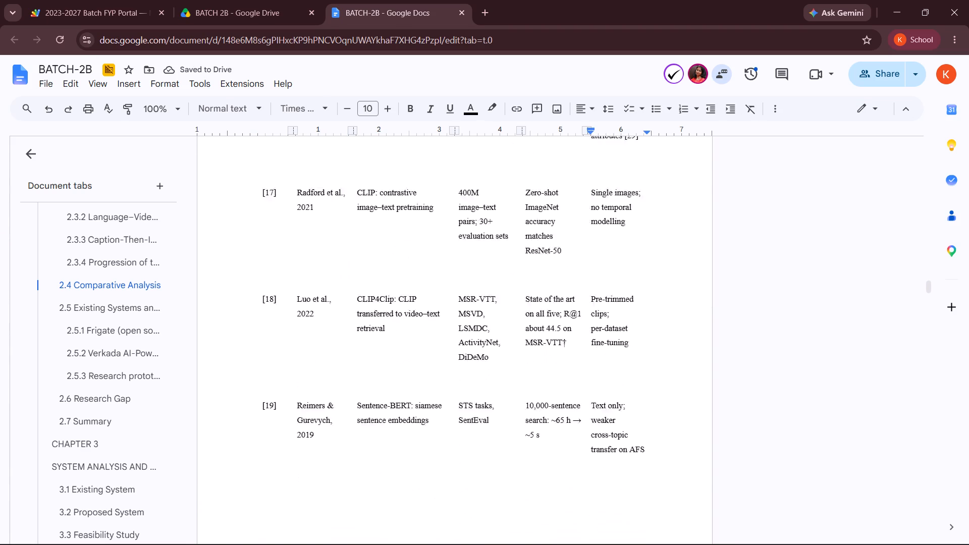
scroll(507, 291, down, 5)
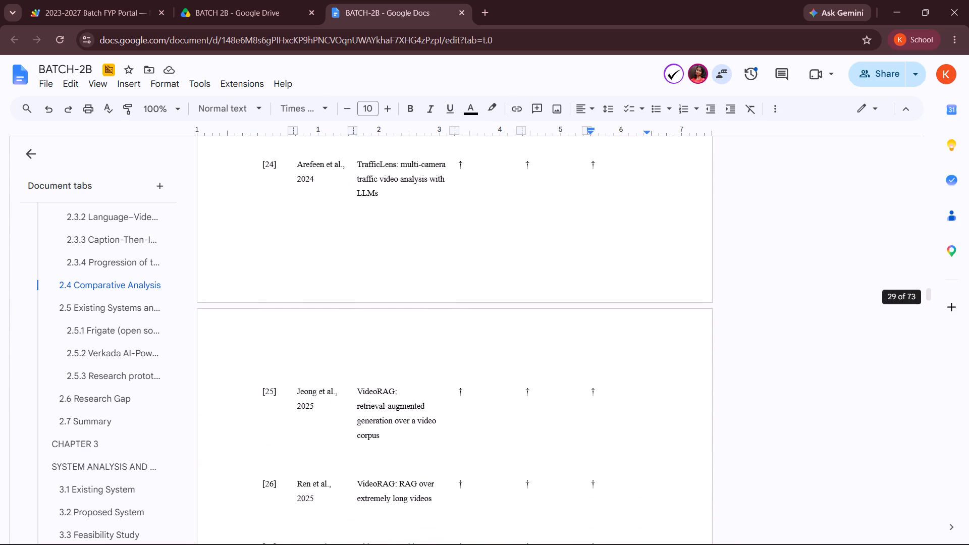
scroll(507, 291, down, 4)
scroll(507, 291, up, 8)
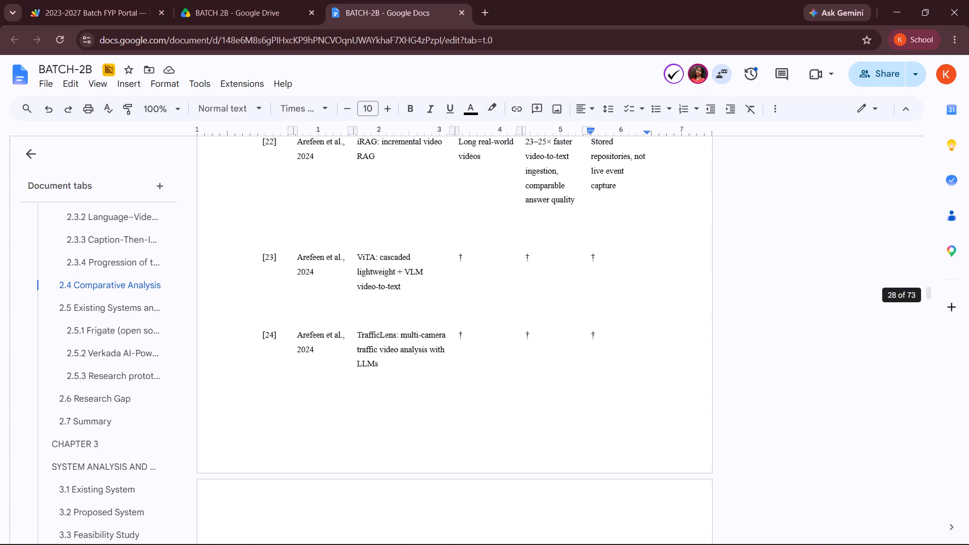
Check the template's Table 2.1 in Word against the start of Table 2.1 in the Google Docs report.
click(891, 0)
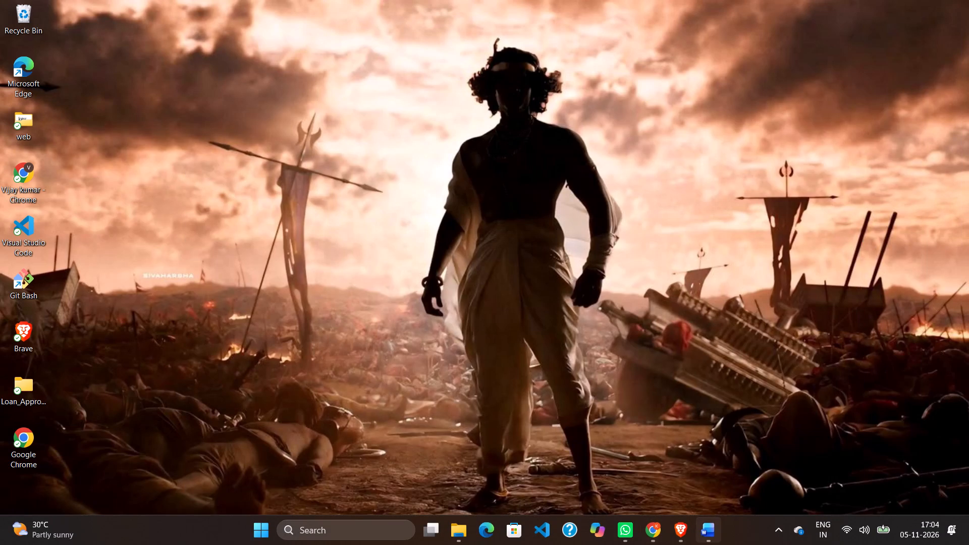
click(709, 523)
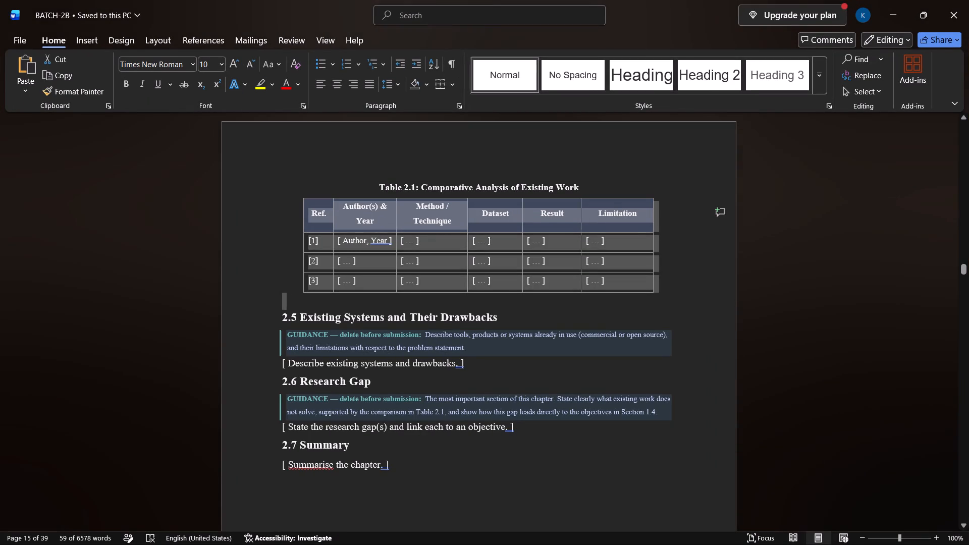
click(335, 157)
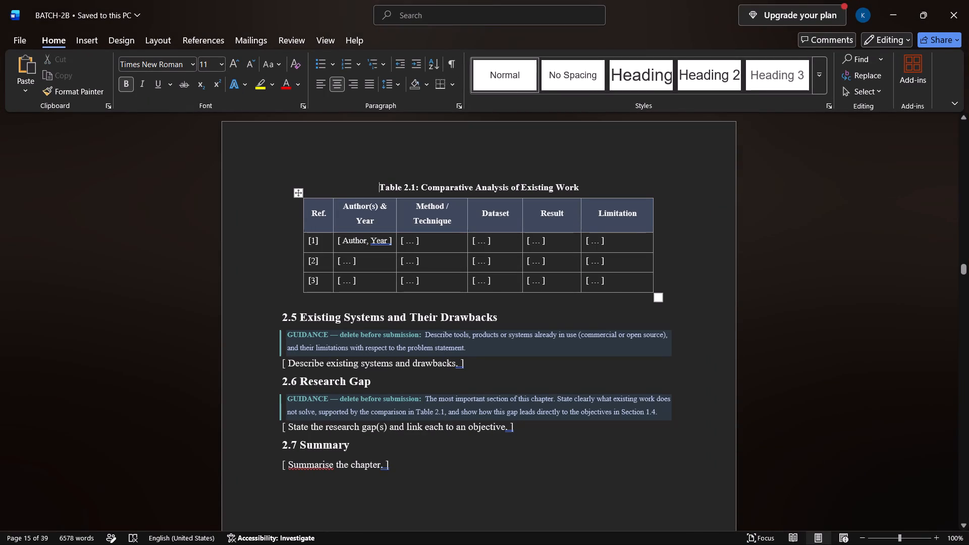
click(888, 0)
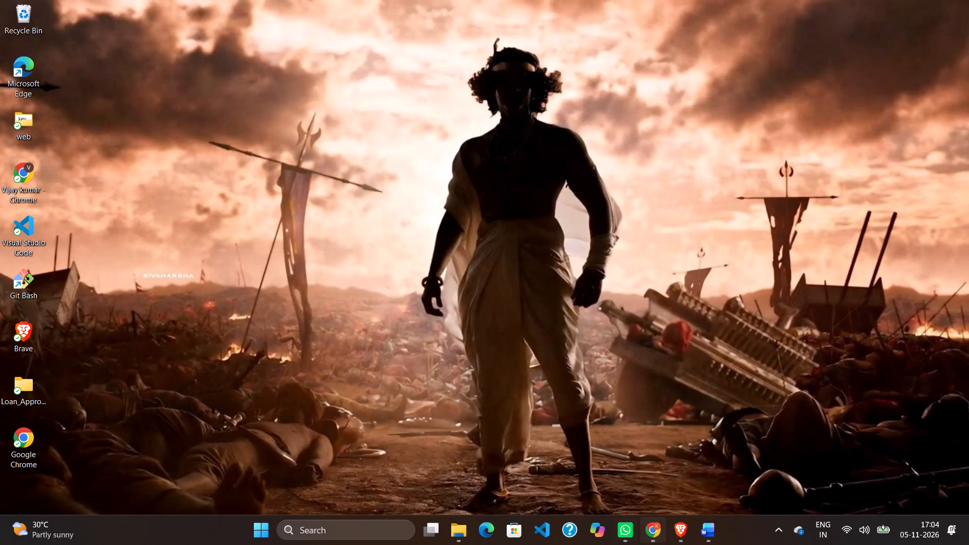
click(655, 533)
scroll(441, 347, up, 4)
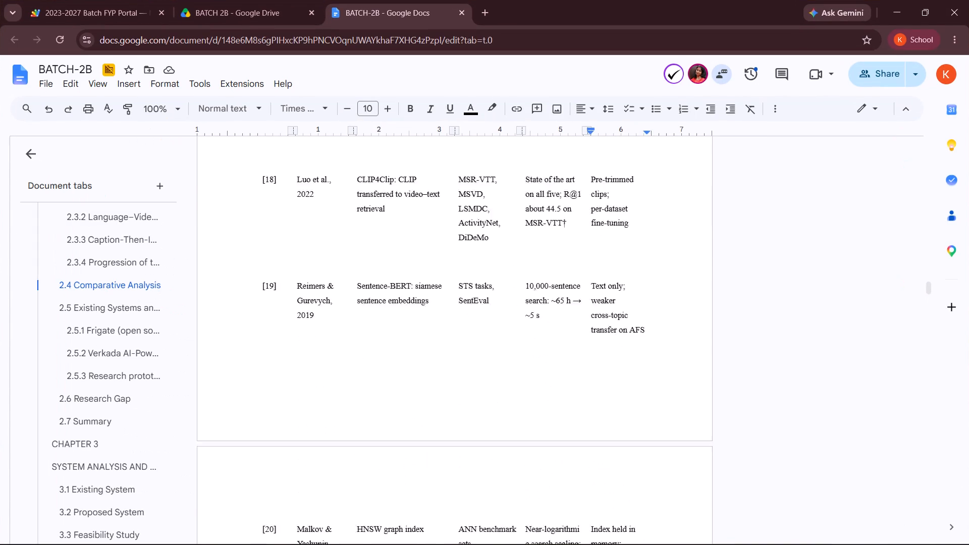
scroll(441, 347, up, 6)
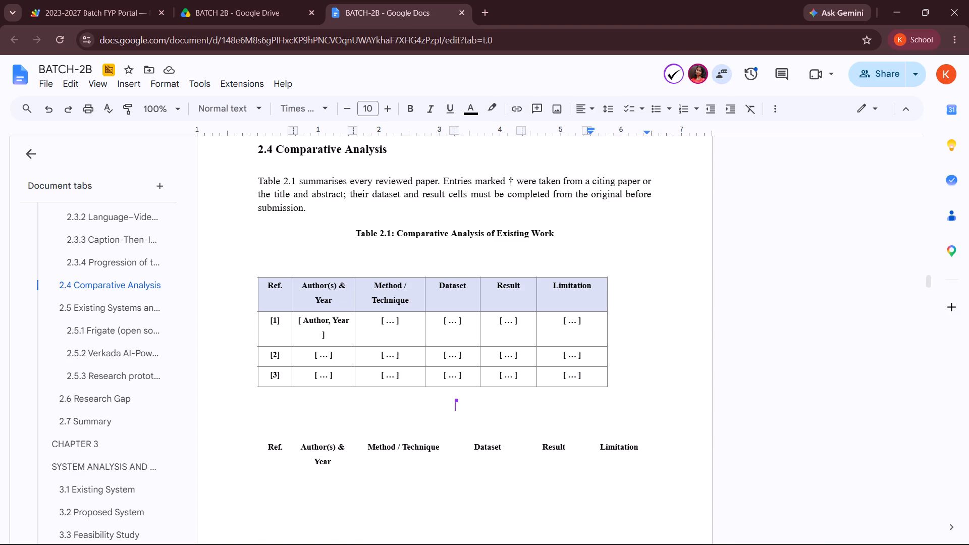
scroll(441, 347, down, 2)
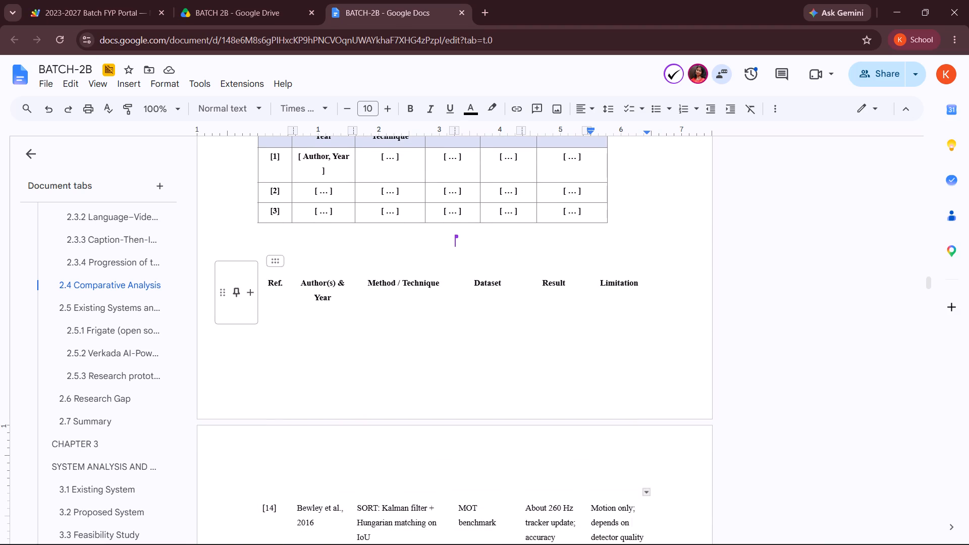
Review the pasted template table and the unbordered reference rows [14] to [18] of Table 2.1.
scroll(328, 414, down, 5)
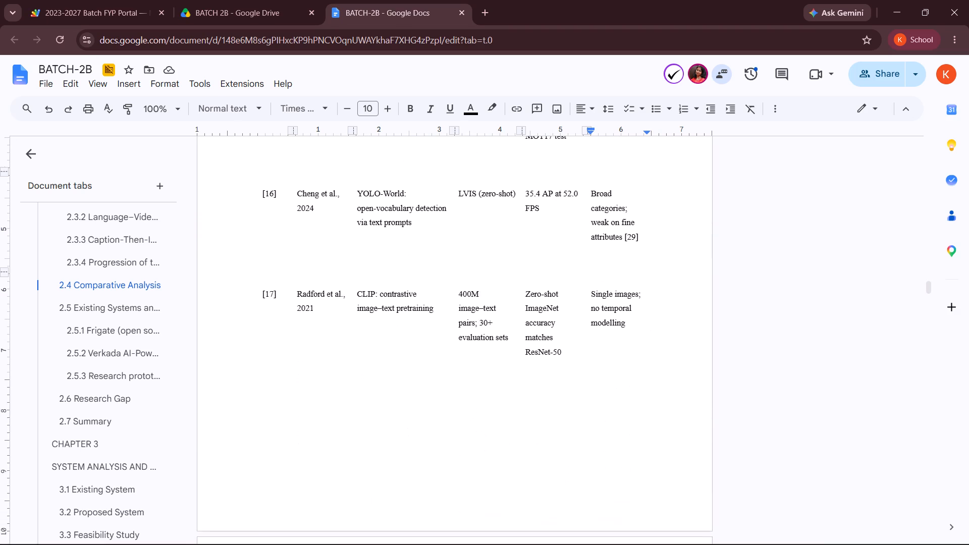
scroll(328, 414, up, 6)
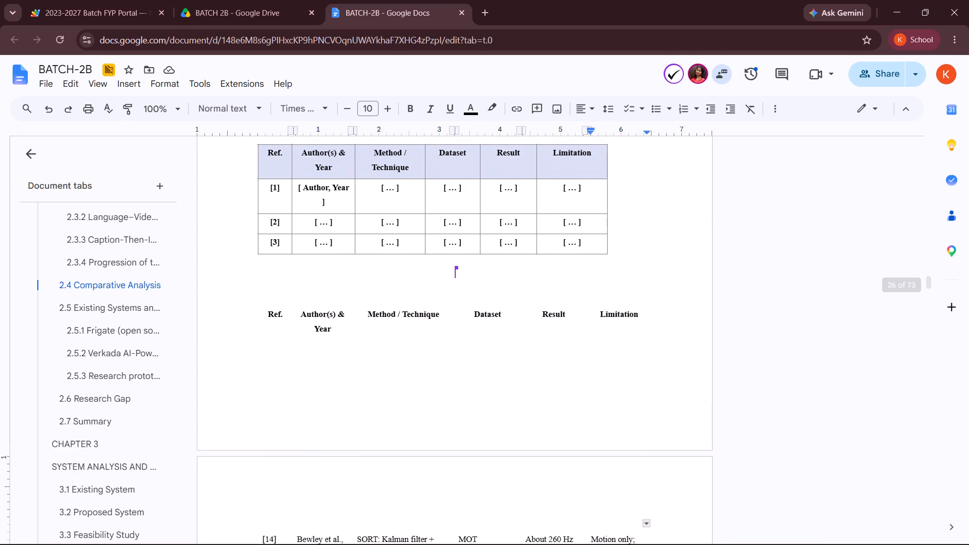
scroll(328, 414, down, 4)
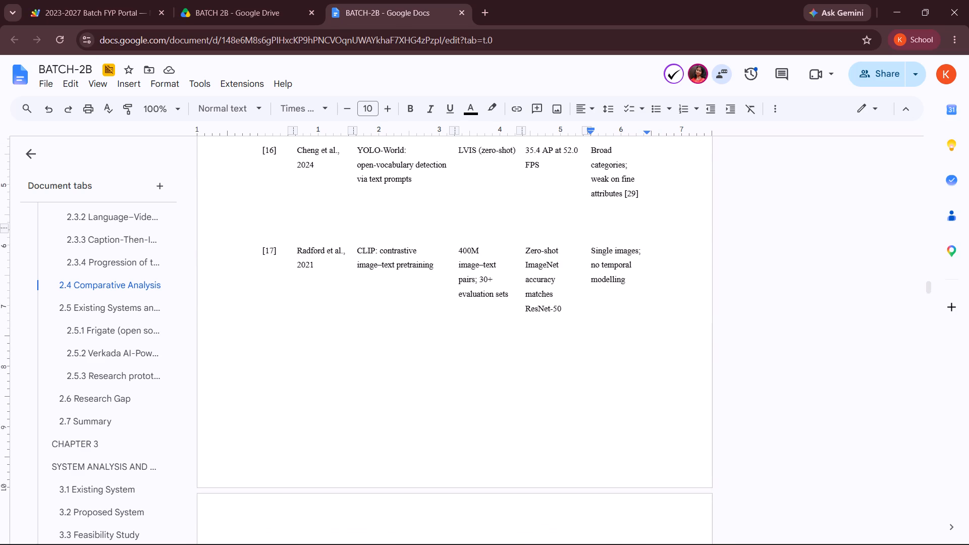
scroll(328, 414, up, 4)
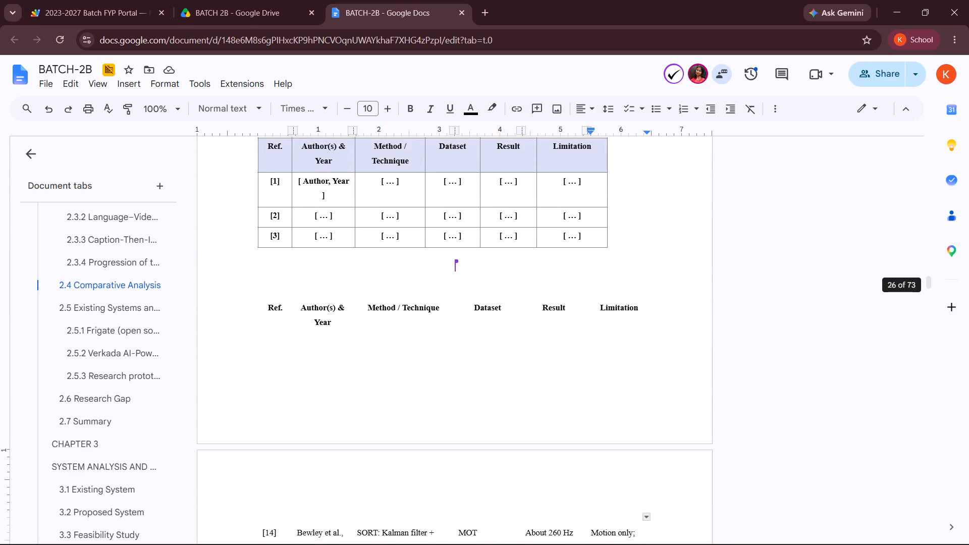
scroll(328, 414, down, 4)
scroll(328, 414, up, 2)
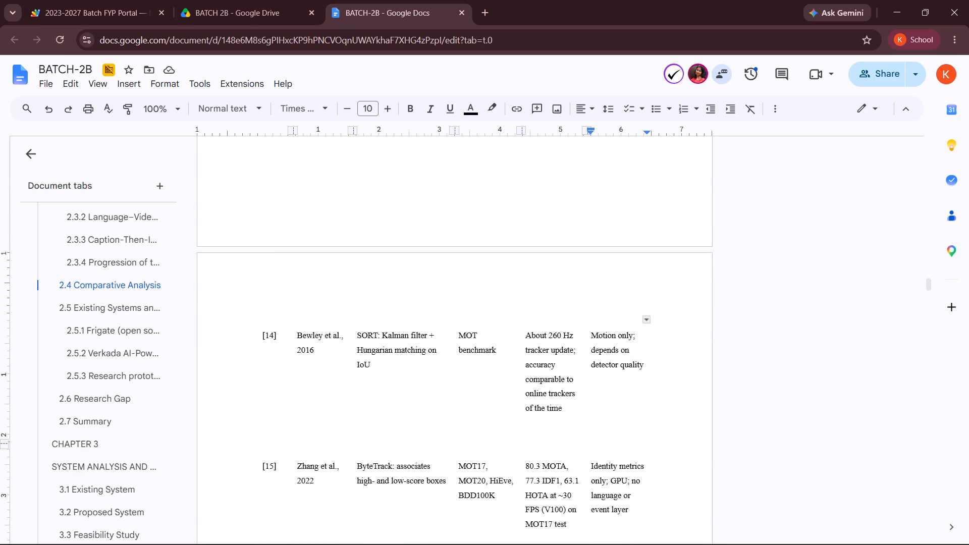
scroll(328, 414, up, 1)
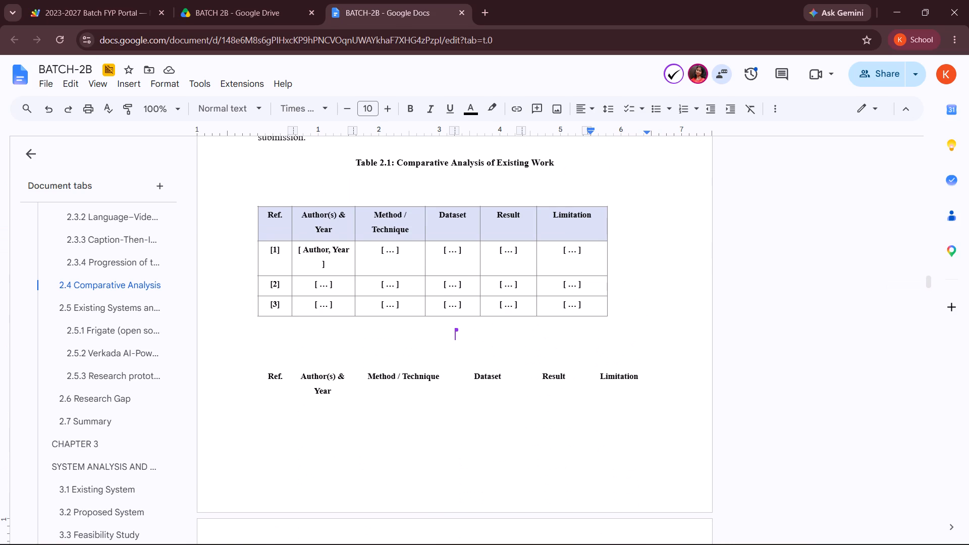
scroll(328, 414, down, 4)
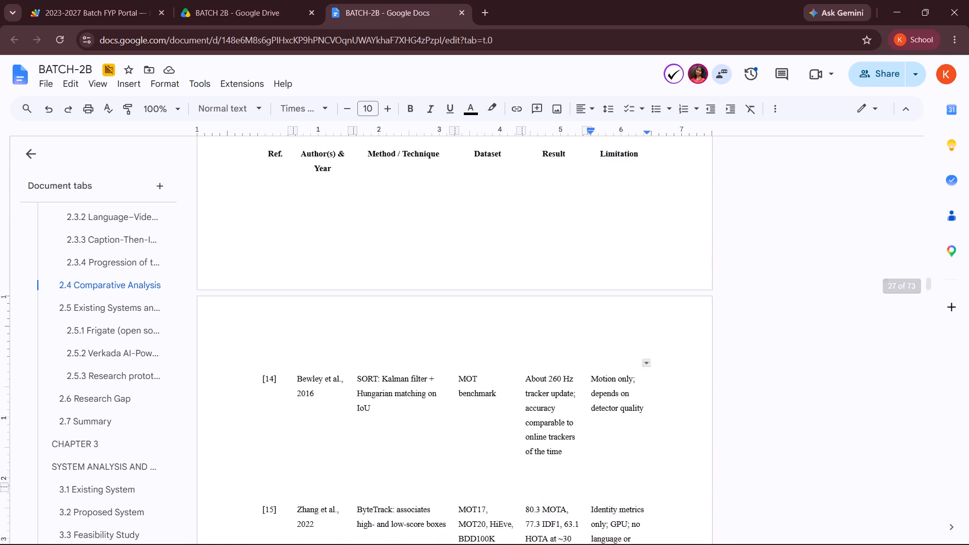
scroll(328, 414, down, 2)
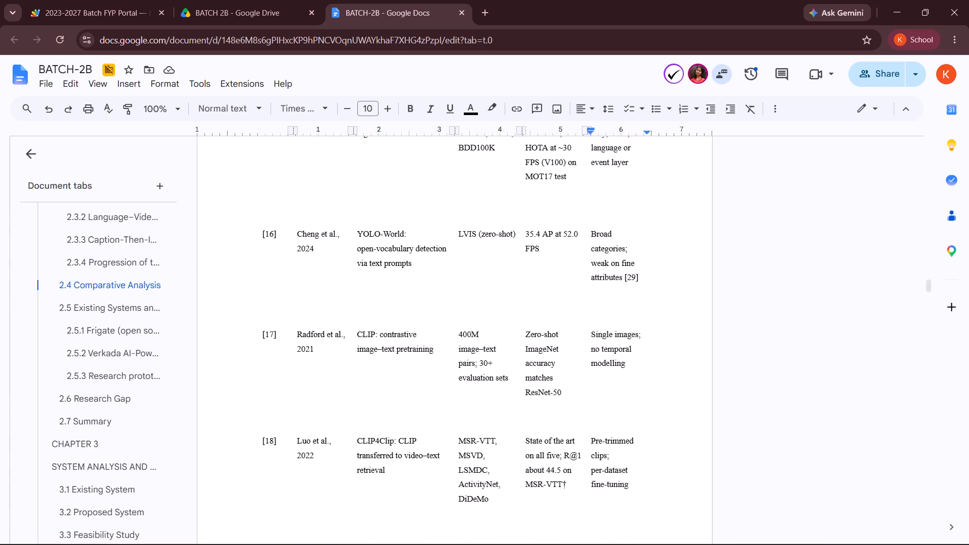
scroll(328, 414, up, 5)
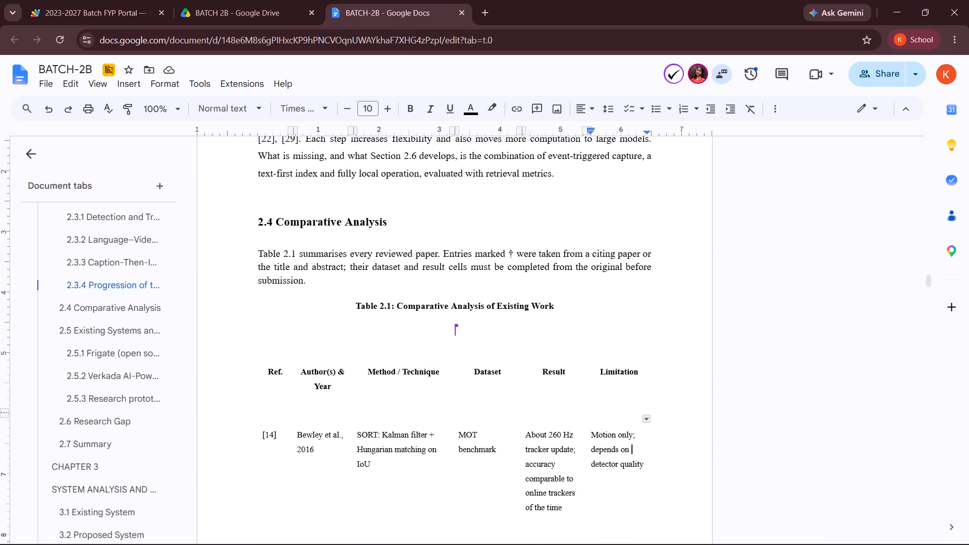
Undo the last edit in the report.
key(ctrl+z)
Look through sections 2.2 and 2.3 around the undone edit, then return to 2.4 Comparative Analysis.
scroll(328, 414, up, 5)
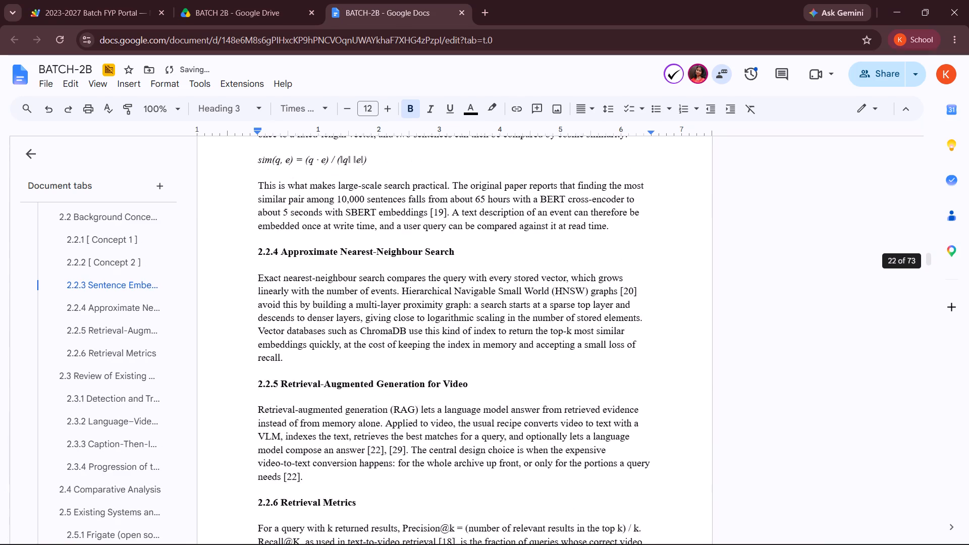
scroll(328, 414, up, 2)
scroll(392, 337, up, 1)
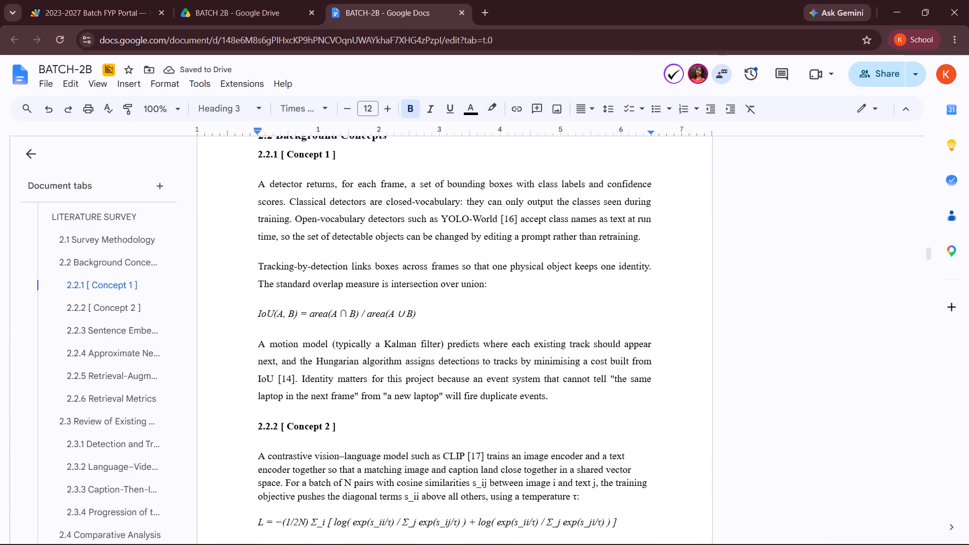
scroll(392, 337, down, 7)
scroll(392, 337, up, 1)
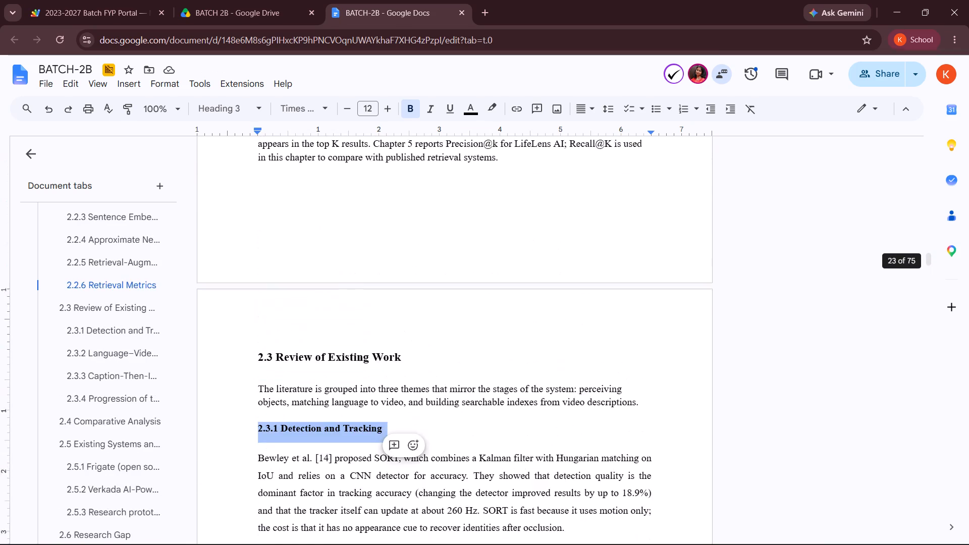
scroll(392, 337, up, 2)
scroll(392, 337, down, 8)
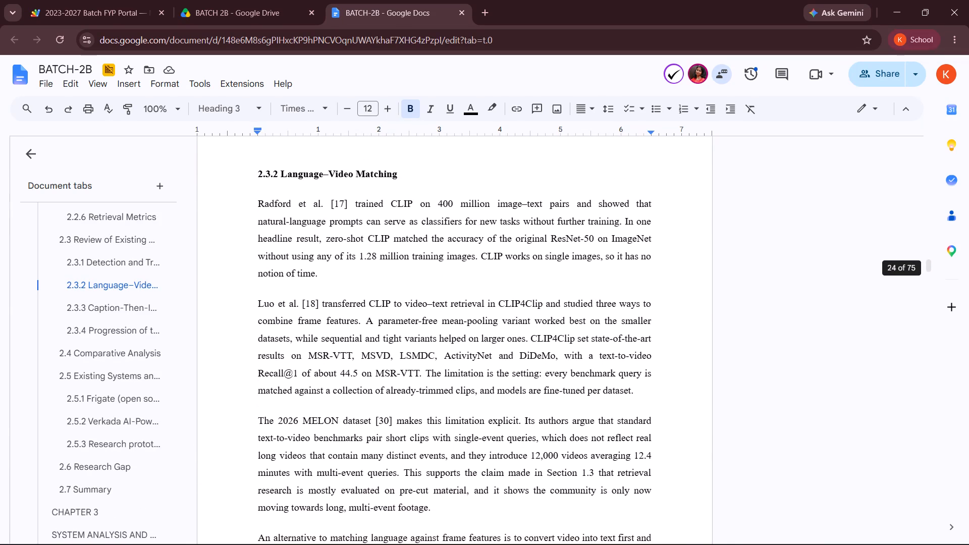
scroll(392, 337, up, 2)
scroll(392, 337, down, 2)
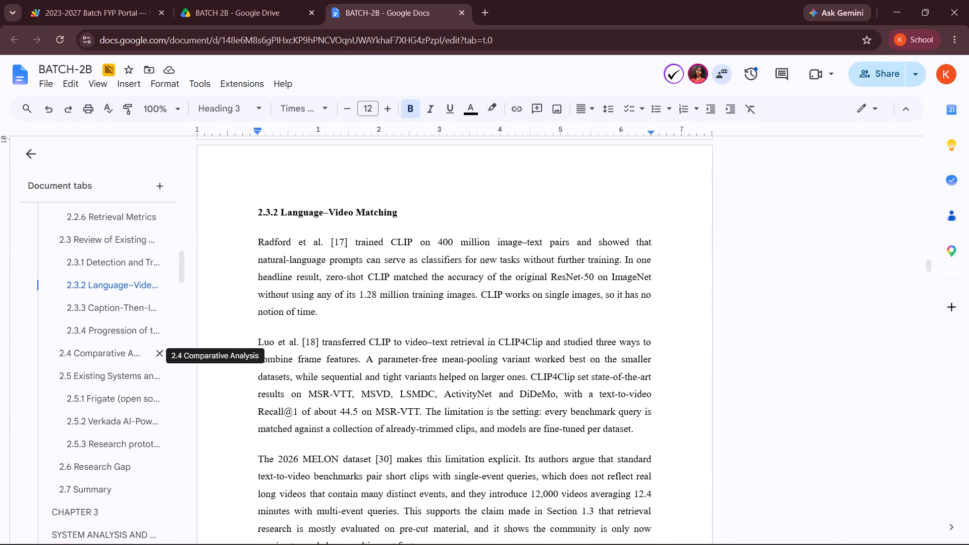
click(104, 358)
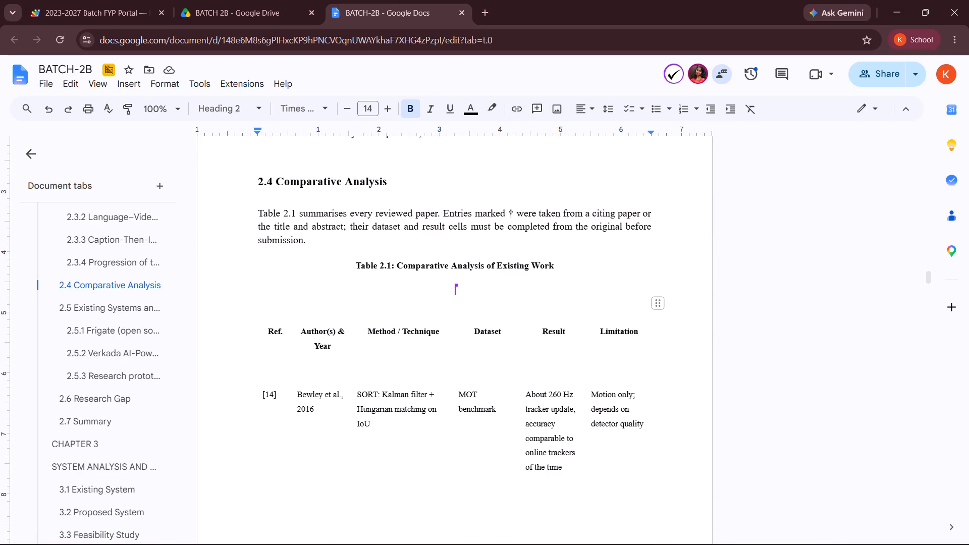
Delete the Limitation heading text from the old unbordered table's header row in Table 2.1.
scroll(480, 383, down, 1)
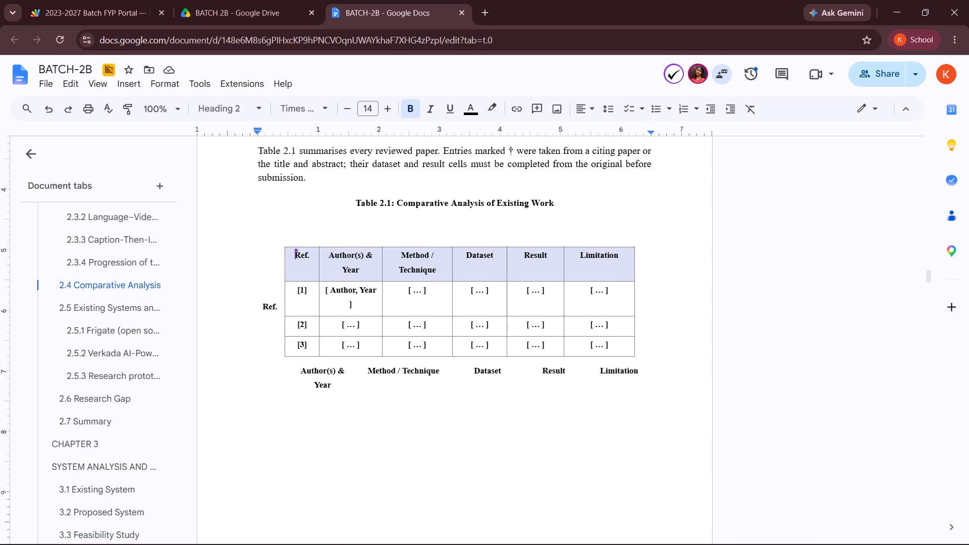
scroll(608, 305, down, 3)
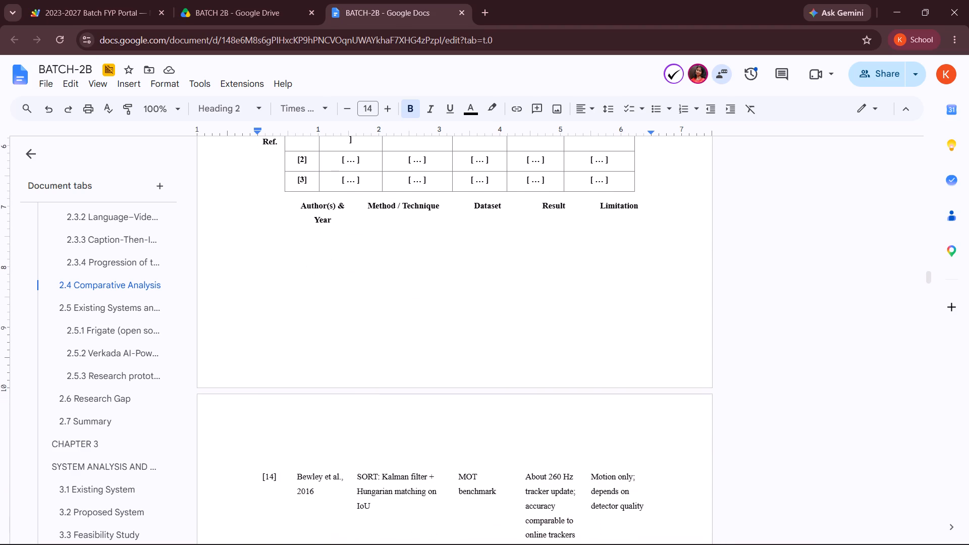
scroll(484, 369, up, 2)
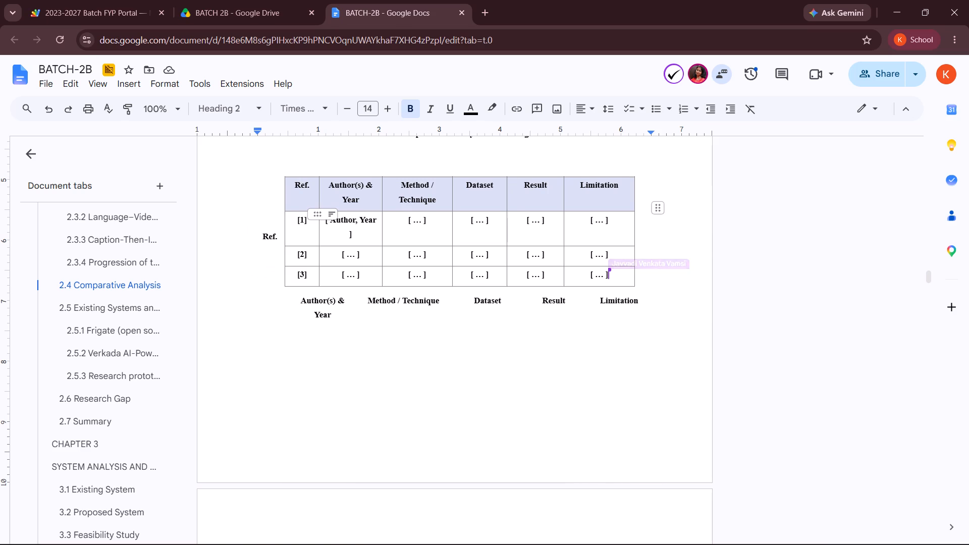
drag(302, 301, 437, 307)
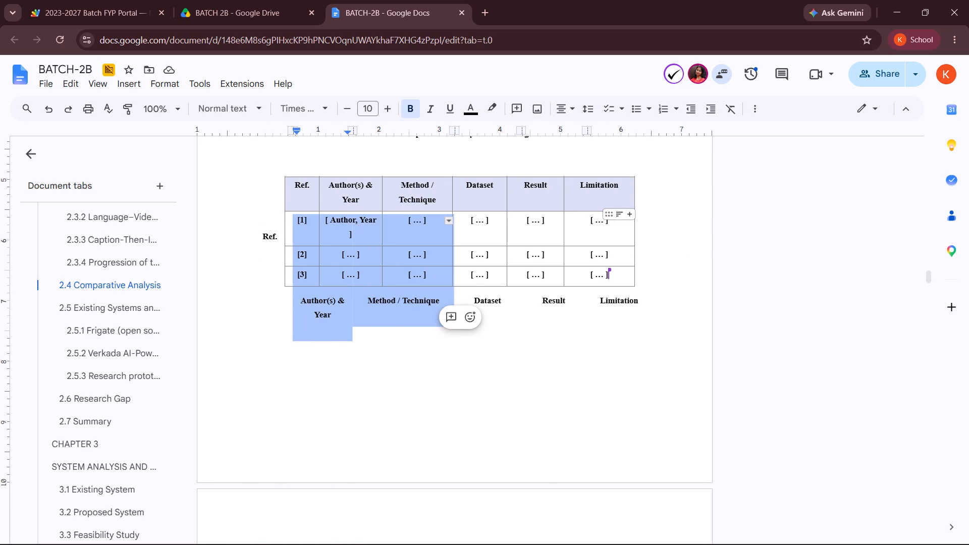
click(643, 303)
drag(643, 303, 578, 314)
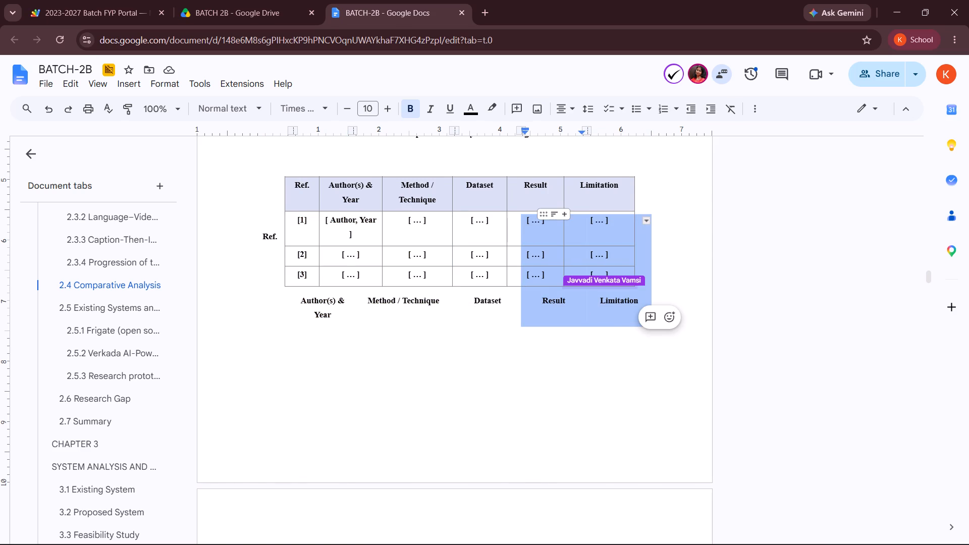
click(578, 314)
click(649, 299)
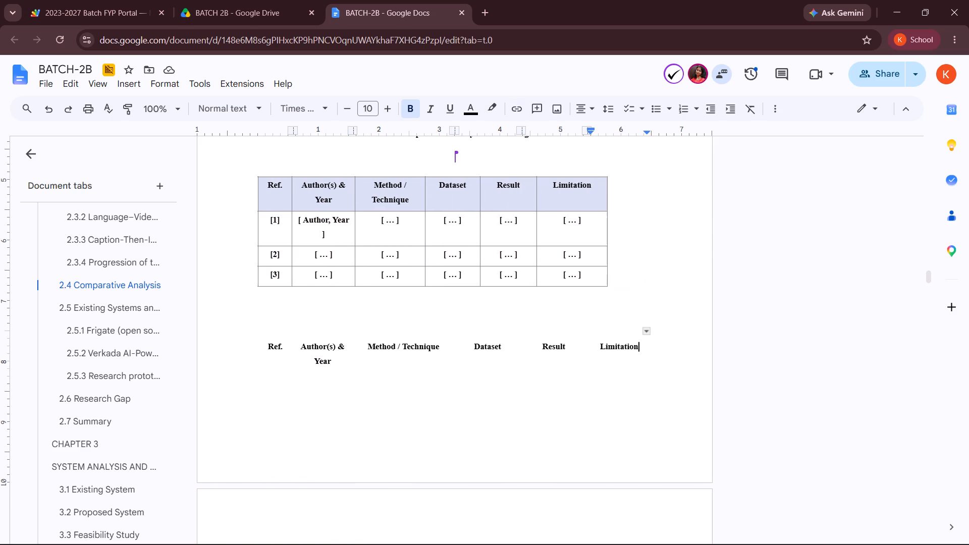
key(BackSpace)
key(BackSpace)
key(BackSpace)
key(BackSpace)
key(BackSpace)
key(BackSpace)
key(BackSpace)
key(BackSpace)
key(BackSpace)
key(BackSpace)
key(BackSpace)
key(BackSpace)
key(BackSpace)
key(BackSpace)
key(BackSpace)
key(BackSpace)
key(BackSpace)
key(BackSpace)
key(BackSpace)
key(BackSpace)
key(BackSpace)
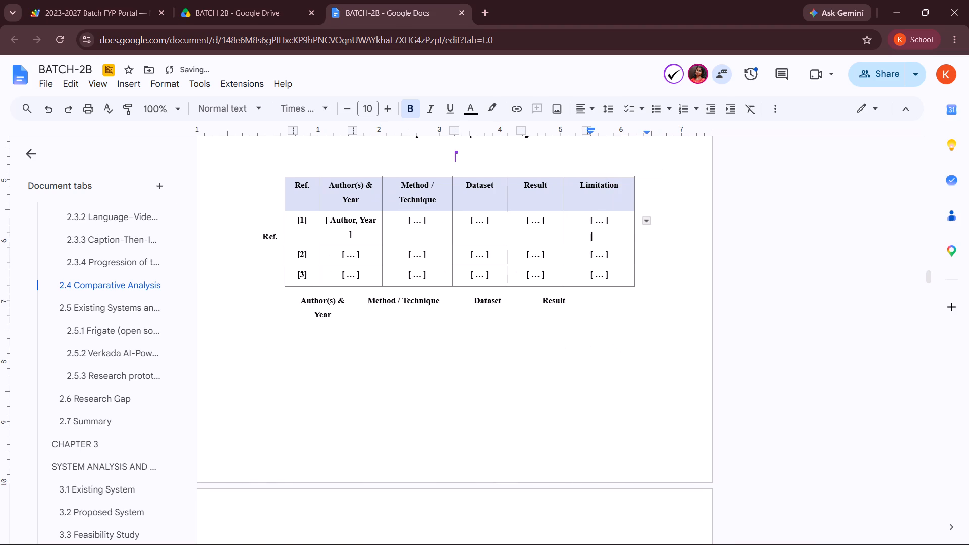
Delete the Result heading text from the old unbordered table's header row.
click(570, 300)
key(BackSpace)
key(BackSpace)
key(BackSpace)
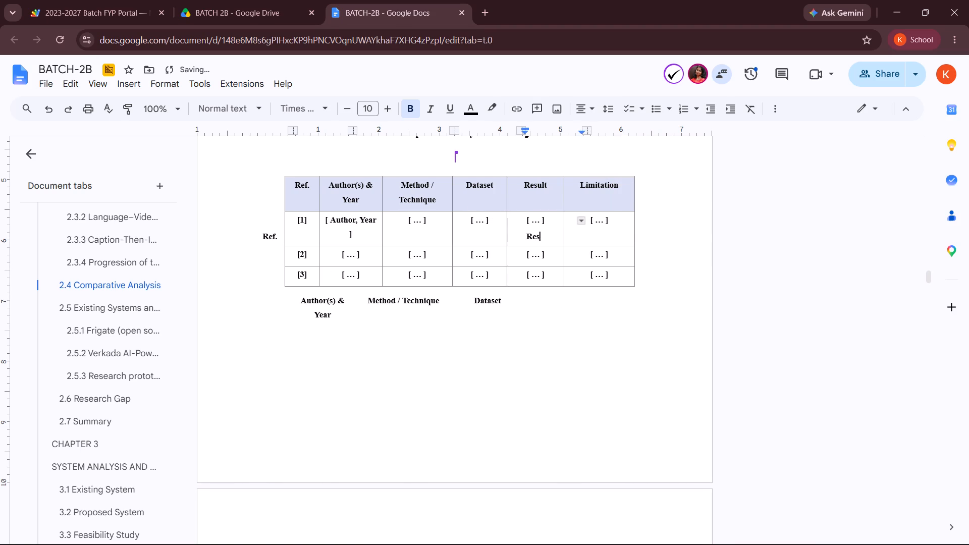
key(BackSpace)
key(BackSpace)
key(BackSpace)
Delete the Dataset heading text from the old unbordered table's header row.
click(516, 300)
key(BackSpace)
key(BackSpace)
key(BackSpace)
key(BackSpace)
key(BackSpace)
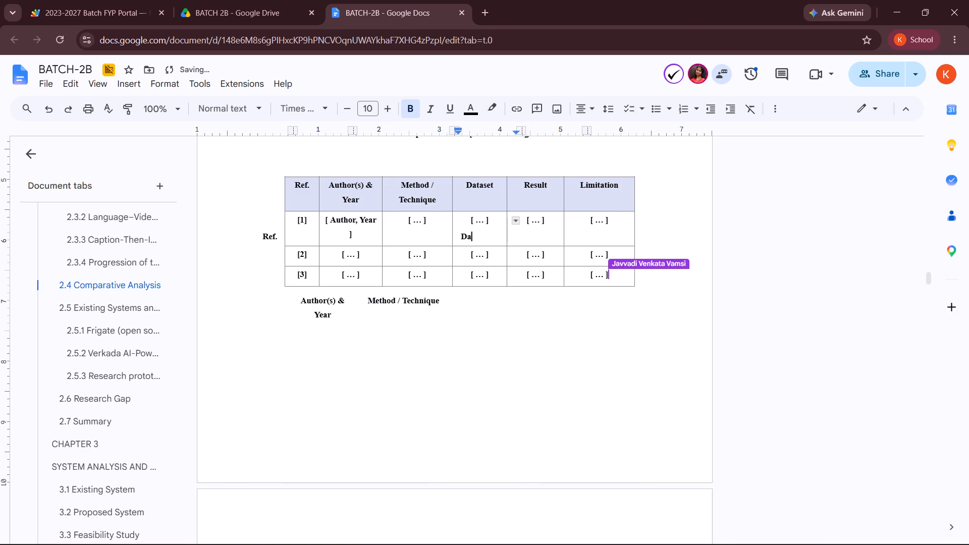
key(BackSpace)
key(BackSpace)
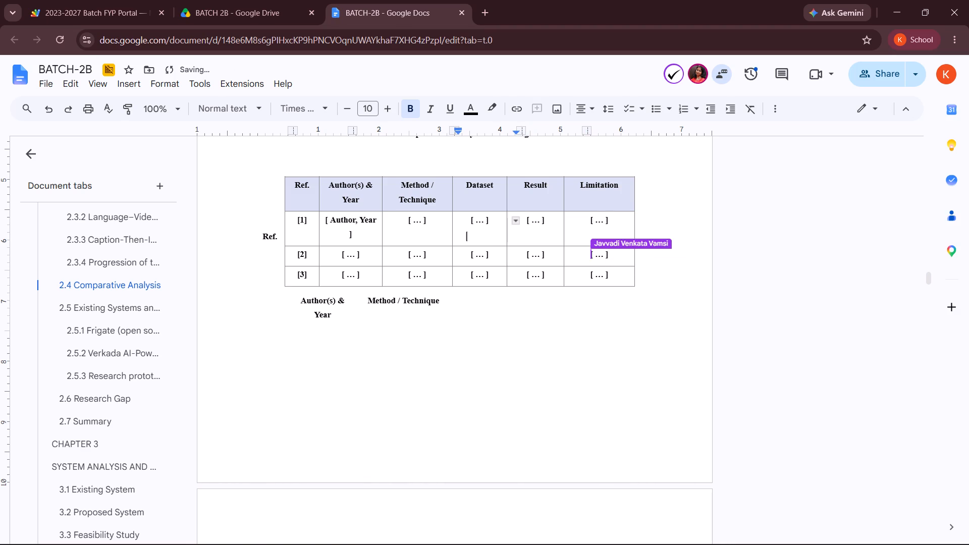
Delete the Method / Technique heading text from the old unbordered table's header row.
double_click(448, 307)
click(448, 307)
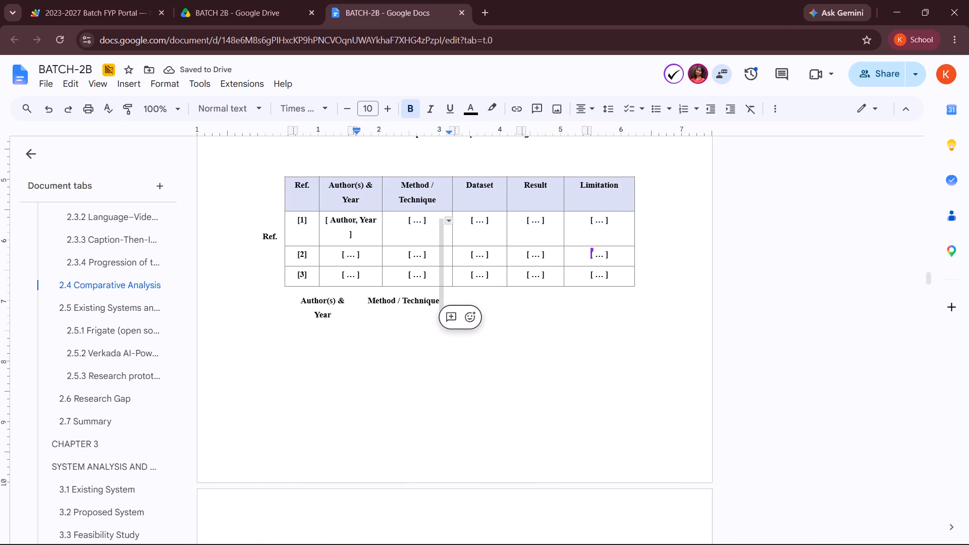
click(647, 330)
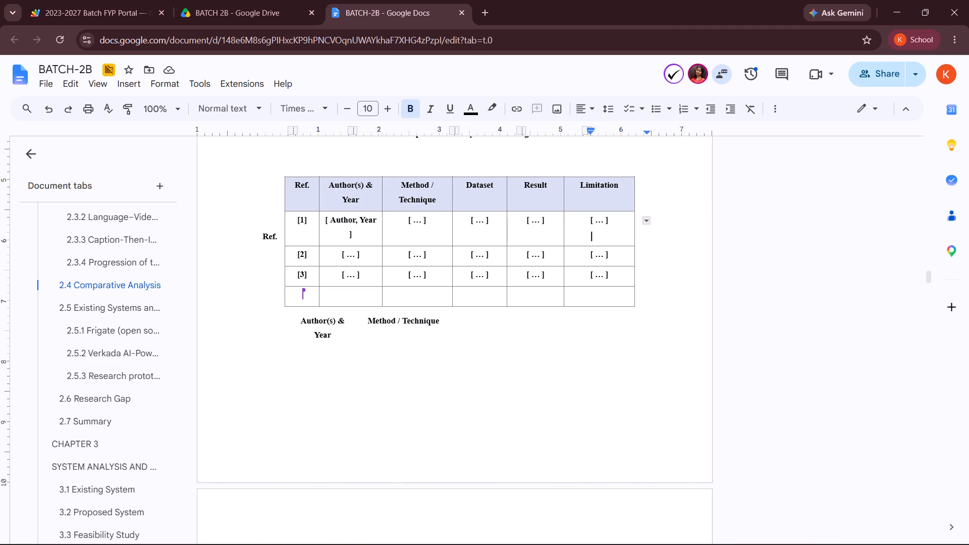
drag(295, 324, 335, 334)
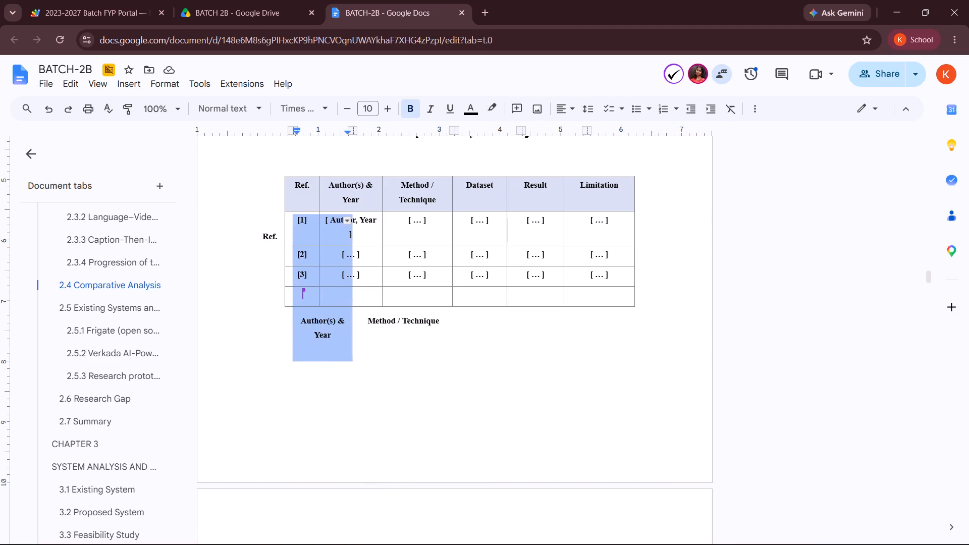
drag(335, 334, 317, 331)
click(441, 326)
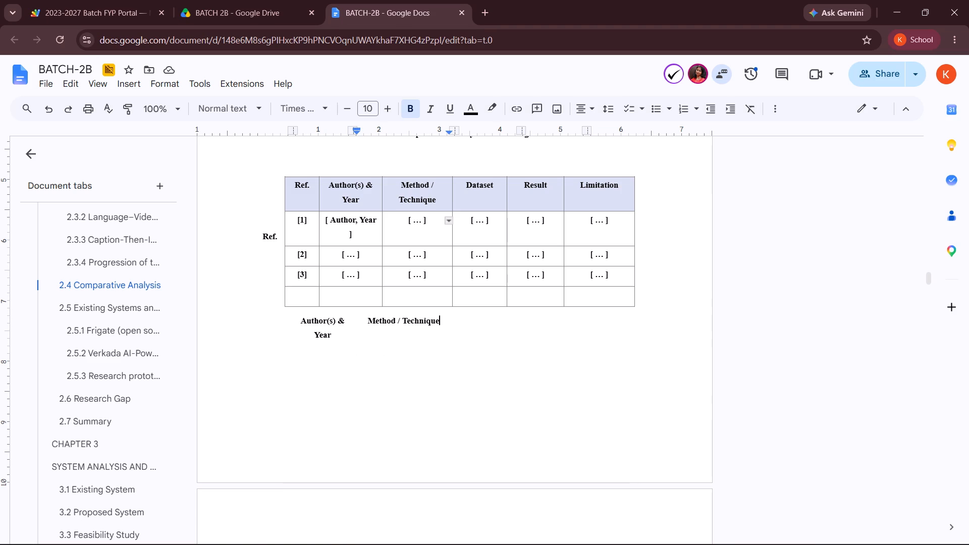
key(BackSpace)
key(BackSpace)
key(BackSpace)
key(BackSpace)
key(BackSpace)
key(BackSpace)
key(BackSpace)
key(BackSpace)
key(BackSpace)
key(BackSpace)
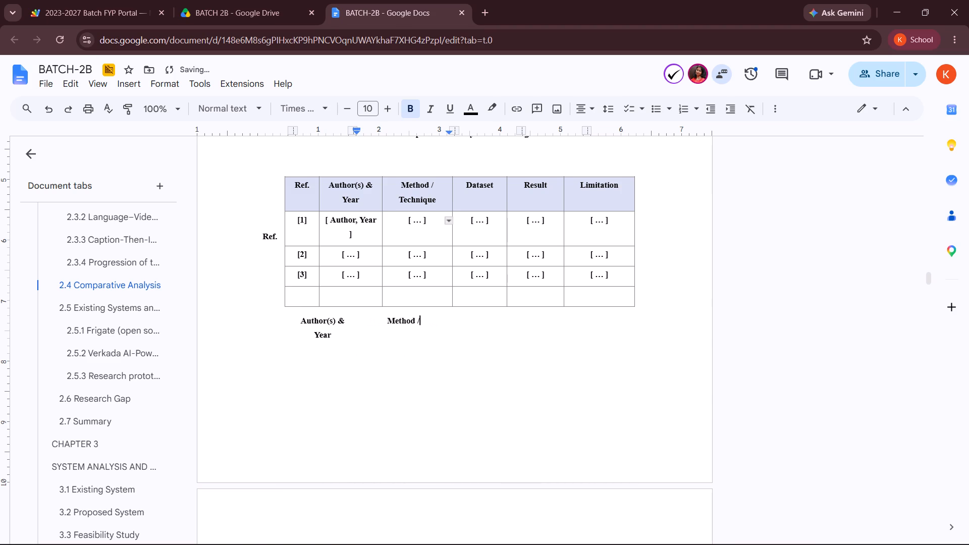
key(BackSpace)
key(BackSpace)
key(BackSpace)
key(BackSpace)
key(BackSpace)
key(BackSpace)
key(BackSpace)
key(BackSpace)
Delete the Author(s) & Year heading text from the old unbordered table's header row.
click(348, 331)
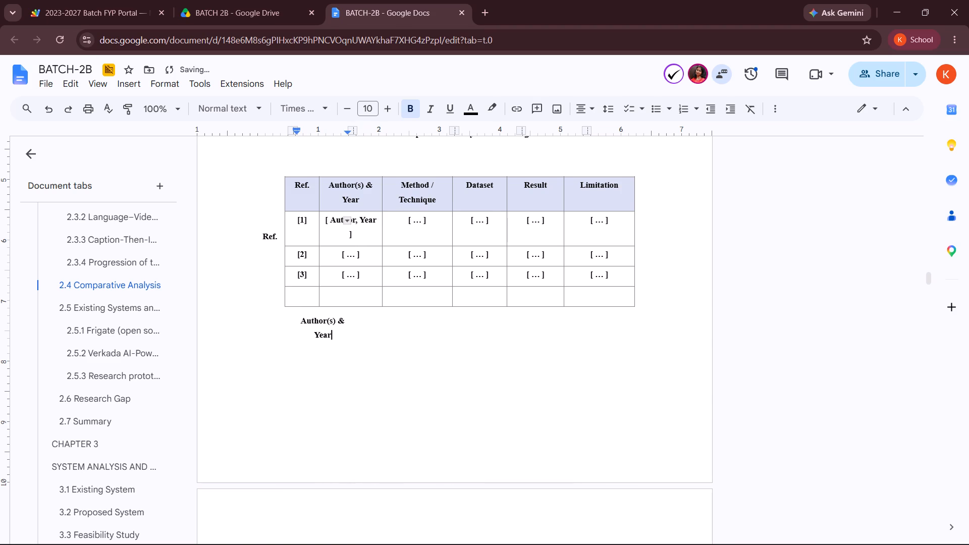
key(BackSpace)
key(BackSpace)
key(BackSpace)
key(BackSpace)
key(BackSpace)
key(BackSpace)
key(BackSpace)
key(BackSpace)
key(BackSpace)
key(BackSpace)
key(BackSpace)
key(BackSpace)
key(BackSpace)
key(BackSpace)
key(BackSpace)
key(BackSpace)
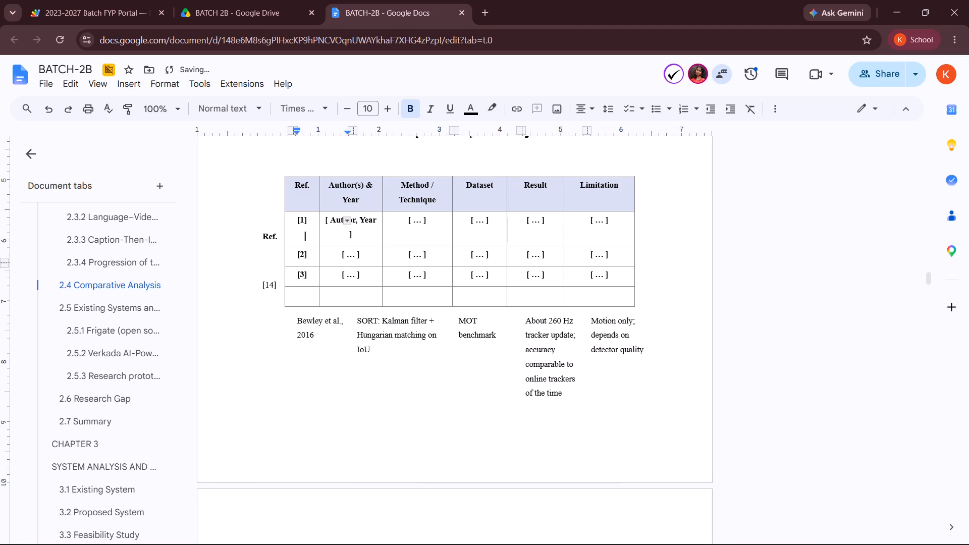
Delete the Ref. heading text from the old unbordered table's header row.
click(277, 240)
key(BackSpace)
key(BackSpace)
key(BackSpace)
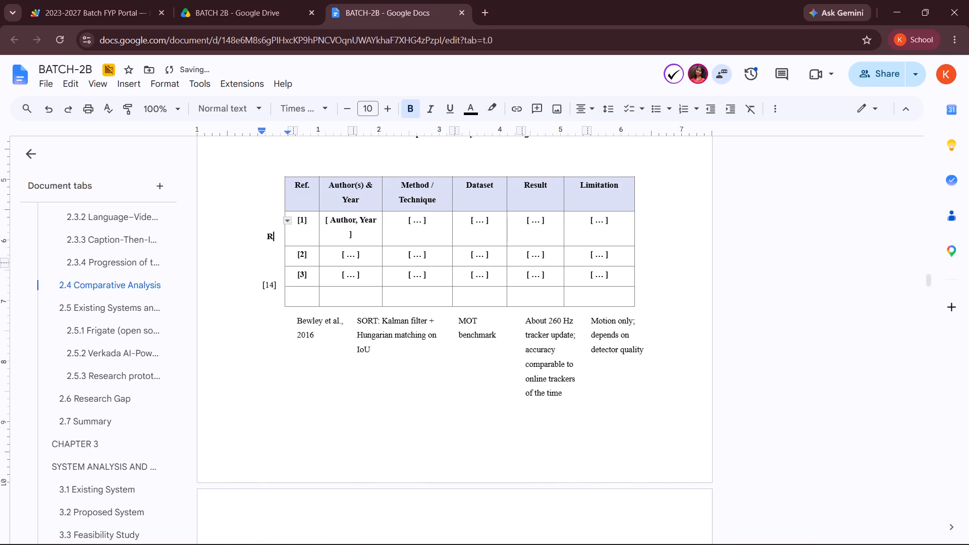
key(BackSpace)
click(366, 238)
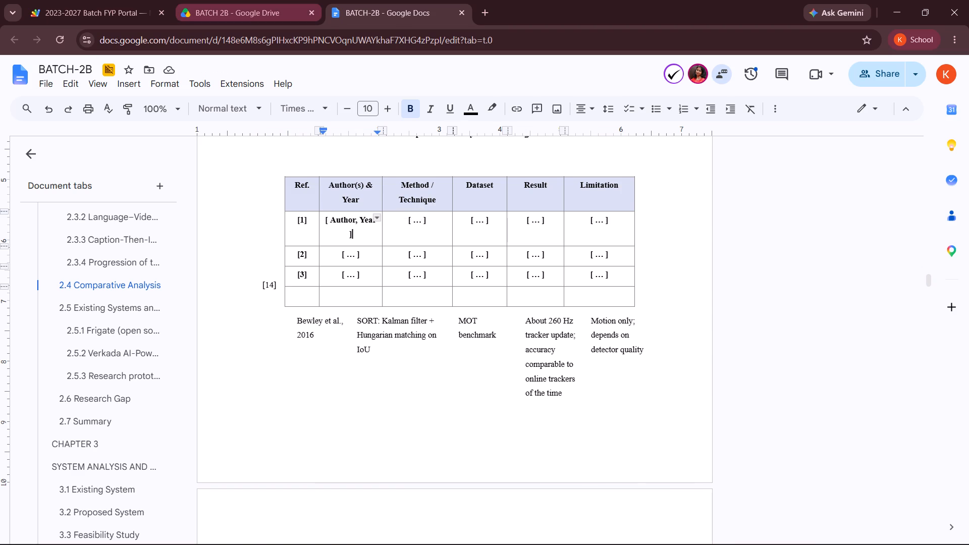
Review the thesis-format and table rules in README_Thesis_and_PPT_Guide.pdf, through section 2.8 Tables in the thesis, and return to the BATCH-2B document.
click(231, 1)
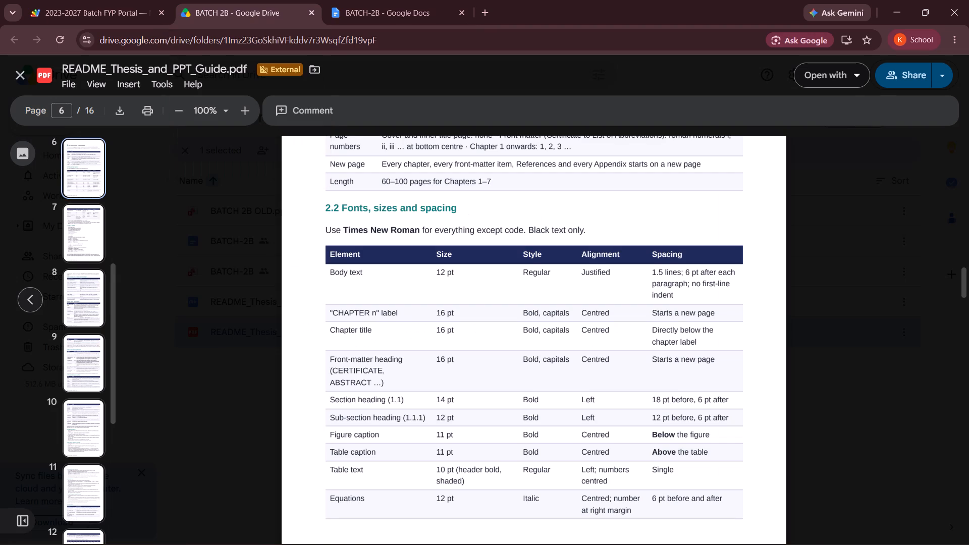
scroll(360, 374, down, 8)
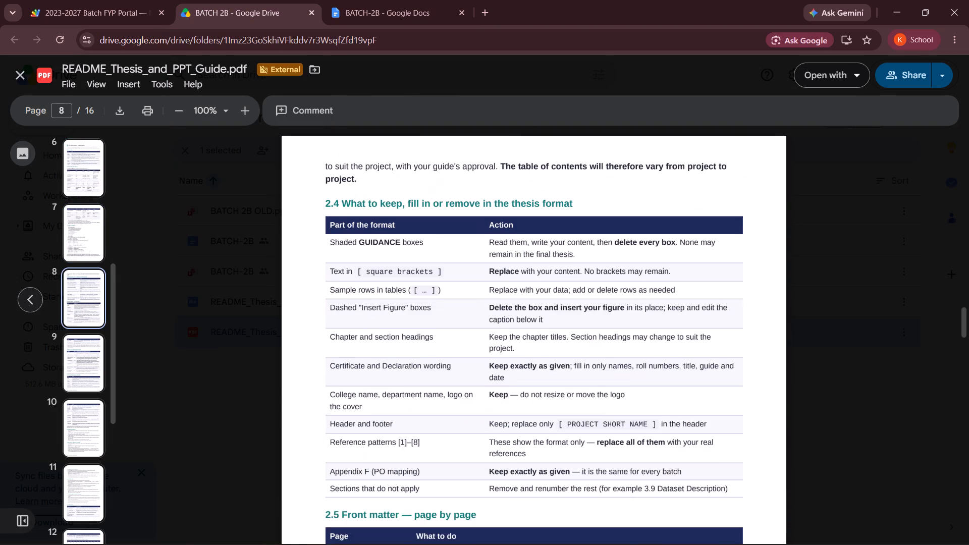
scroll(360, 374, down, 2)
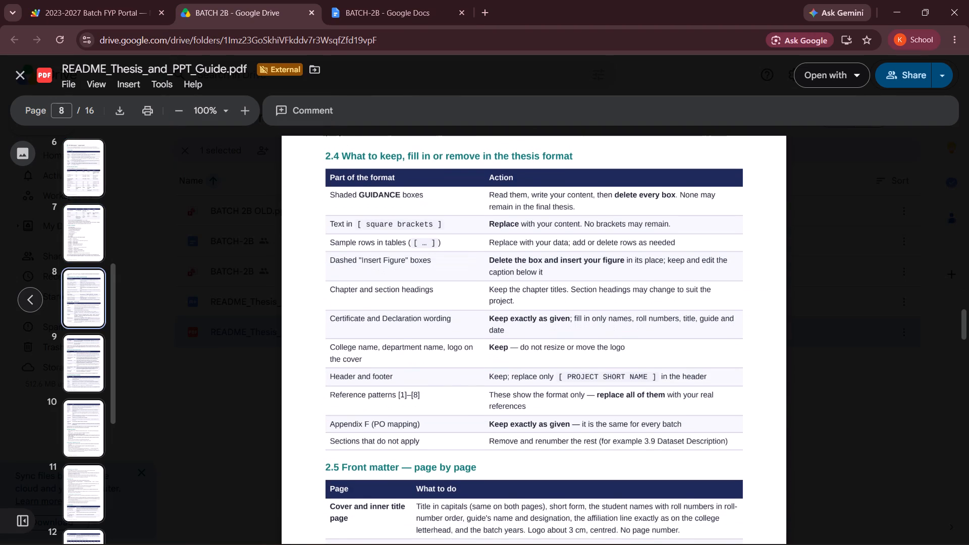
scroll(360, 374, down, 5)
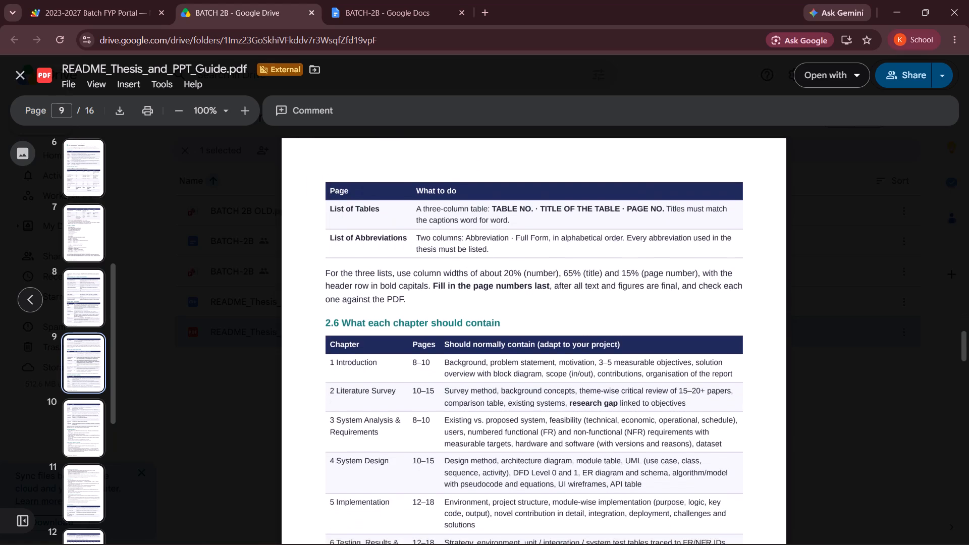
scroll(360, 374, down, 4)
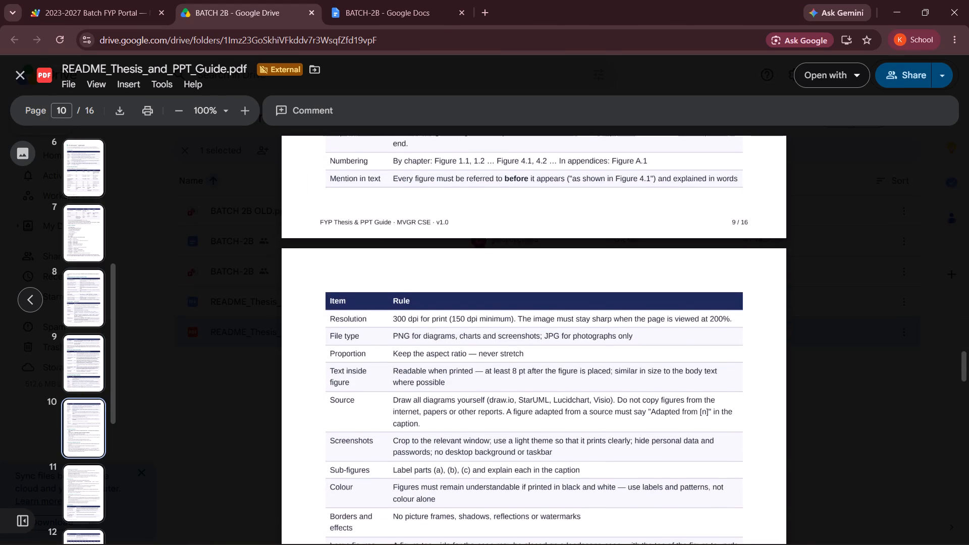
scroll(360, 374, down, 4)
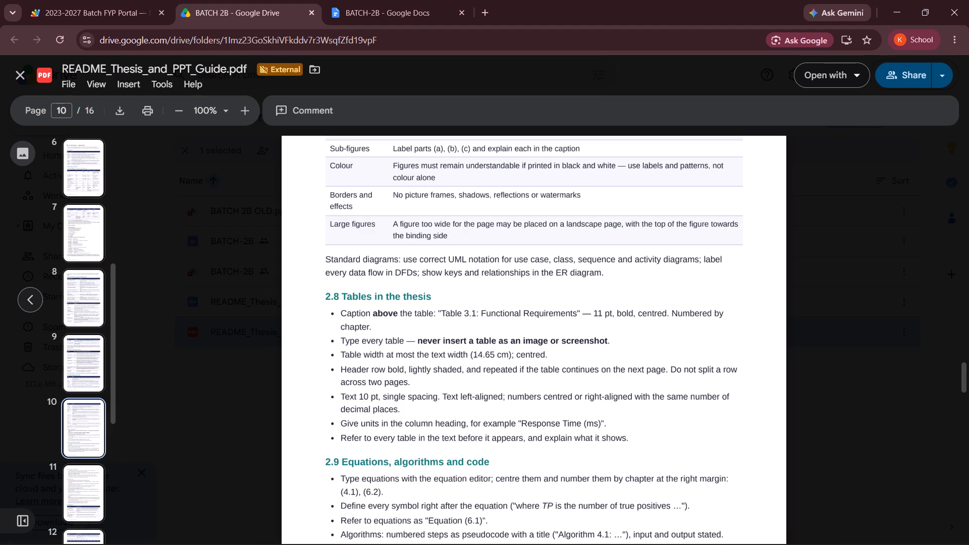
click(387, 0)
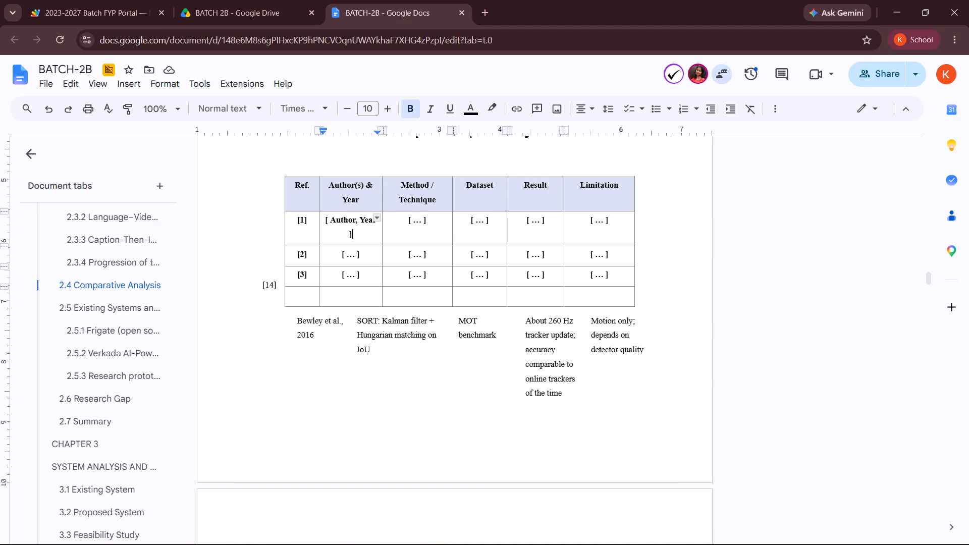
Clear the [ Author, Year ] placeholder from row [1] of the bordered table.
drag(365, 231, 331, 228)
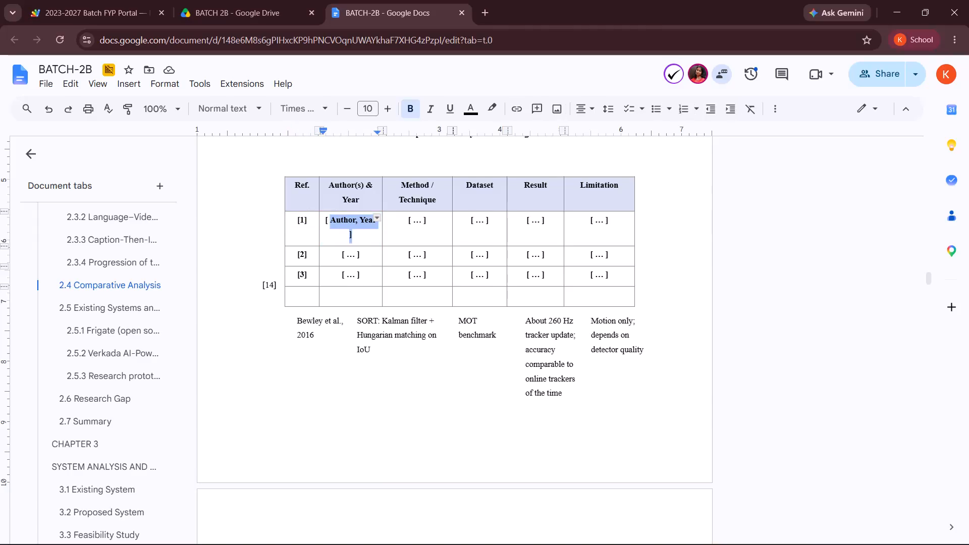
drag(331, 228, 350, 240)
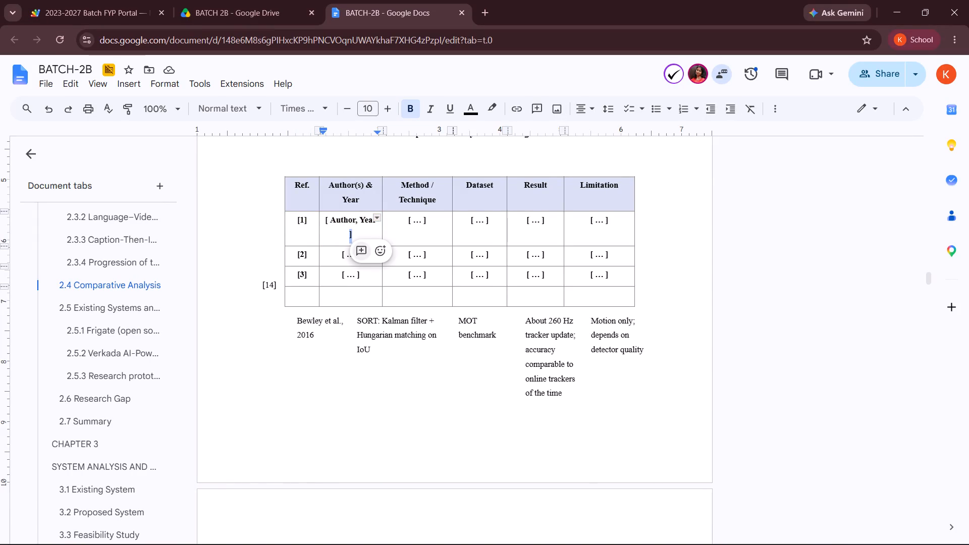
click(829, 264)
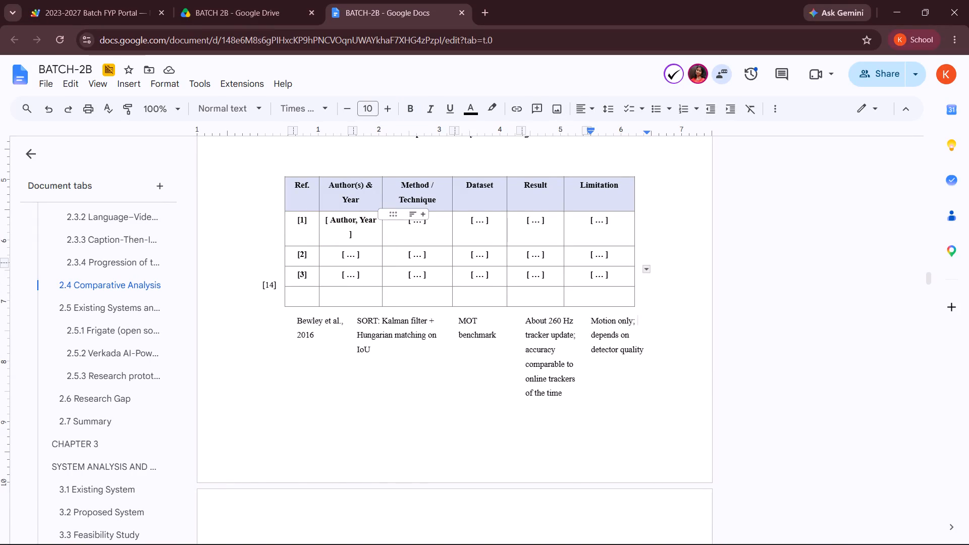
click(358, 234)
key(BackSpace)
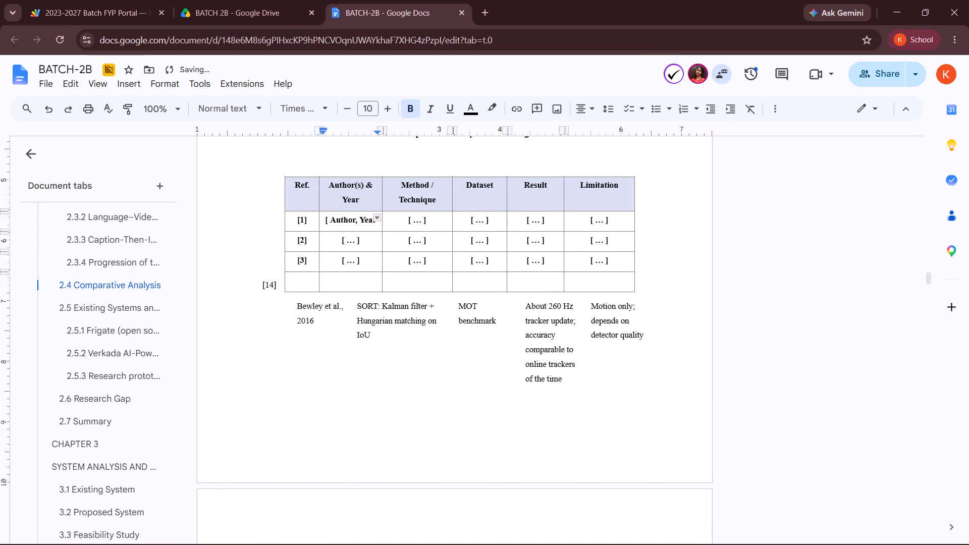
key(BackSpace)
key(BackSpace)
key(BackSpace)
key(BackSpace)
key(BackSpace)
key(BackSpace)
key(BackSpace)
key(BackSpace)
key(BackSpace)
key(BackSpace)
key(BackSpace)
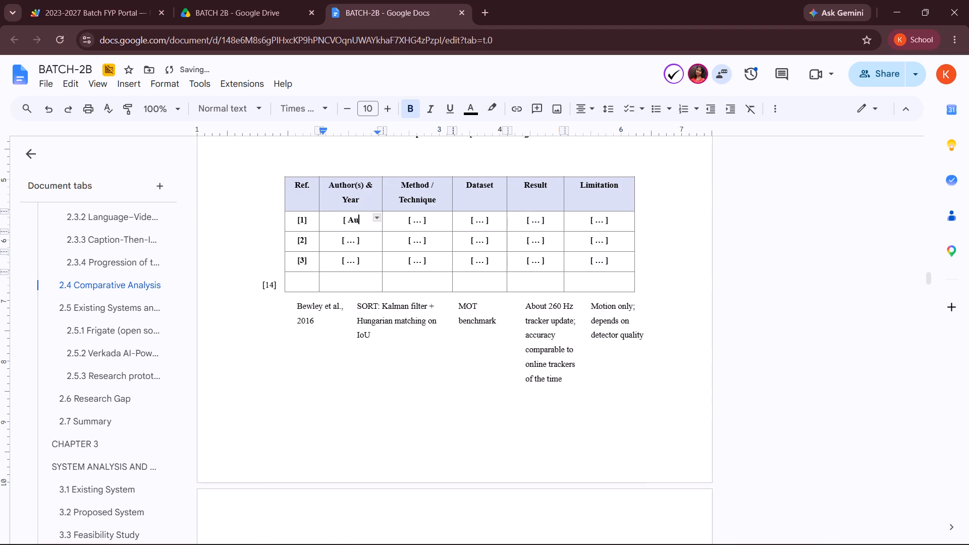
key(BackSpace)
key(BackSpace)
key(BackSpace)
key(BackSpace)
Copy "Bewley et al., 2016" from the old table into row [1]'s Author(s) & Year cell.
drag(298, 306, 321, 329)
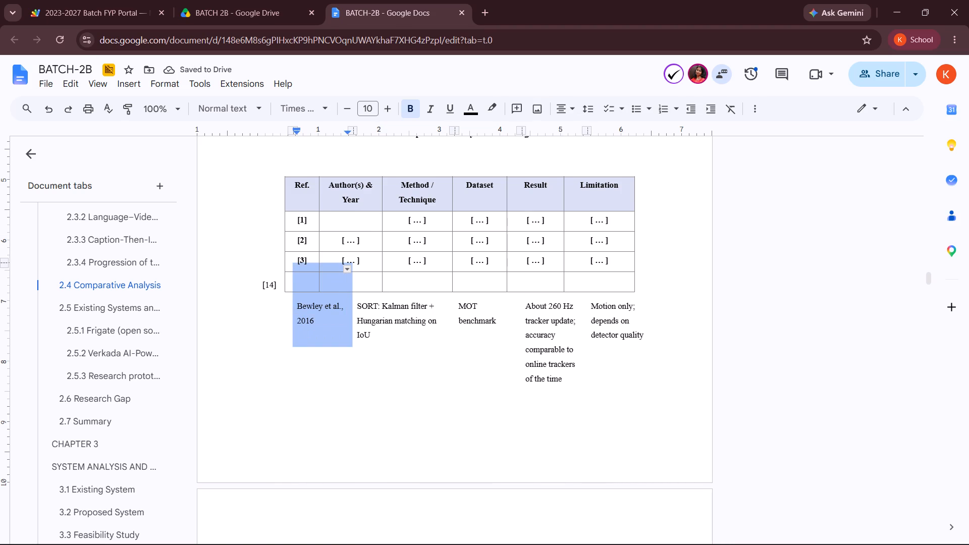
drag(321, 329, 318, 322)
key(ctrl+c)
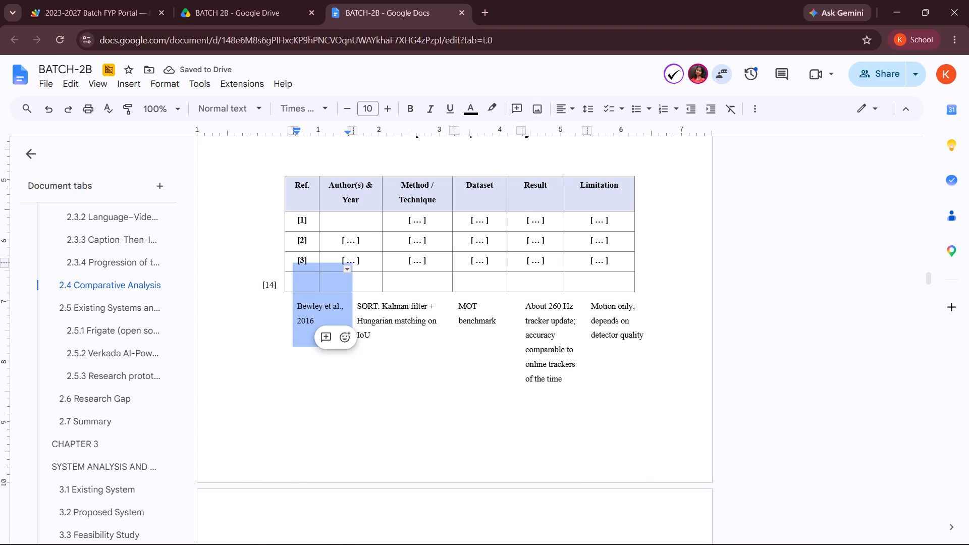
click(339, 226)
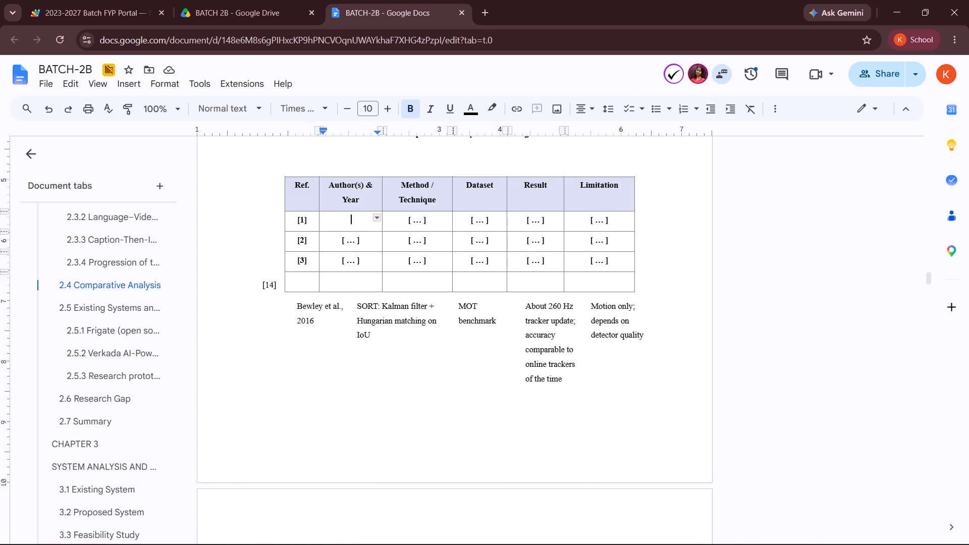
key(ctrl+v)
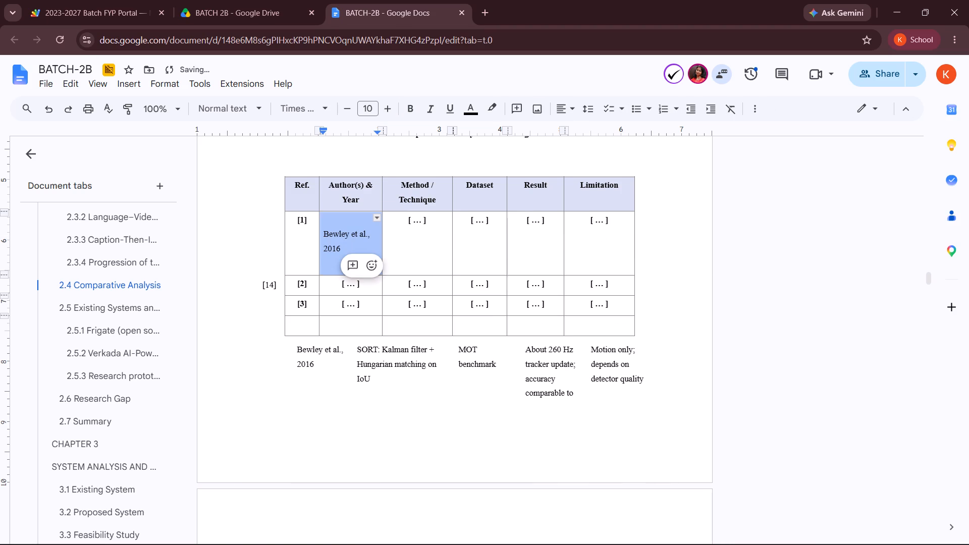
click(832, 252)
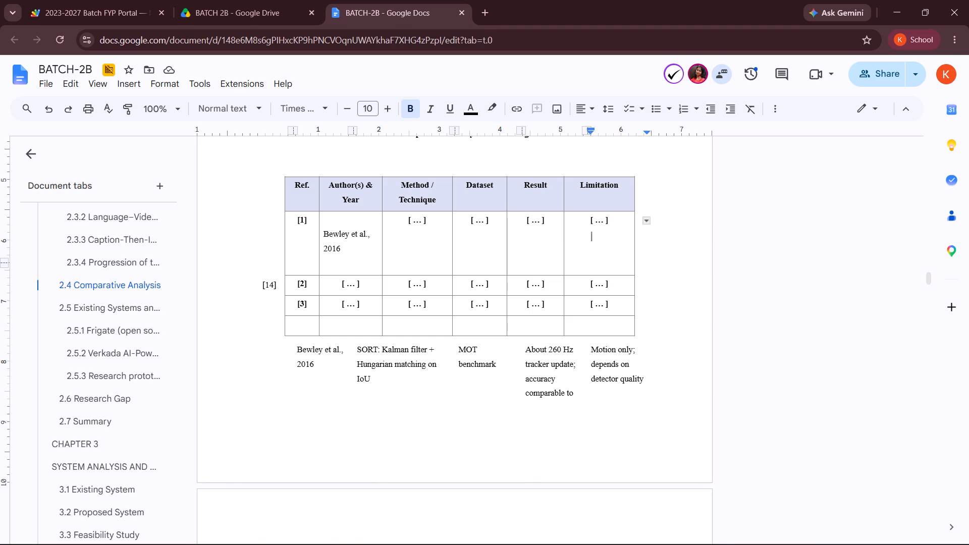
Copy the old table's "SORT: Kalman filter + Hungarian matching on IoU" entry and clear the placeholder in row [1]'s Method / Technique cell.
click(354, 349)
drag(354, 349, 356, 354)
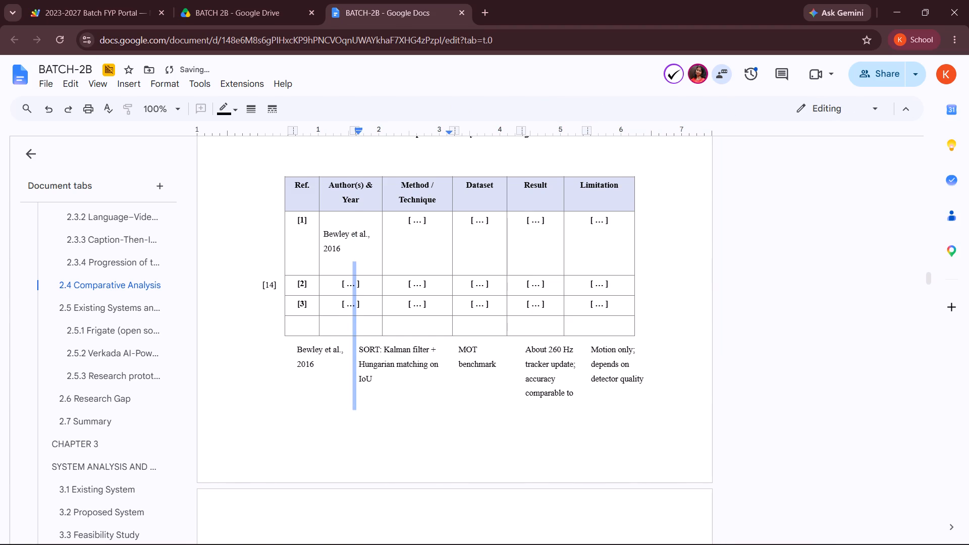
click(714, 302)
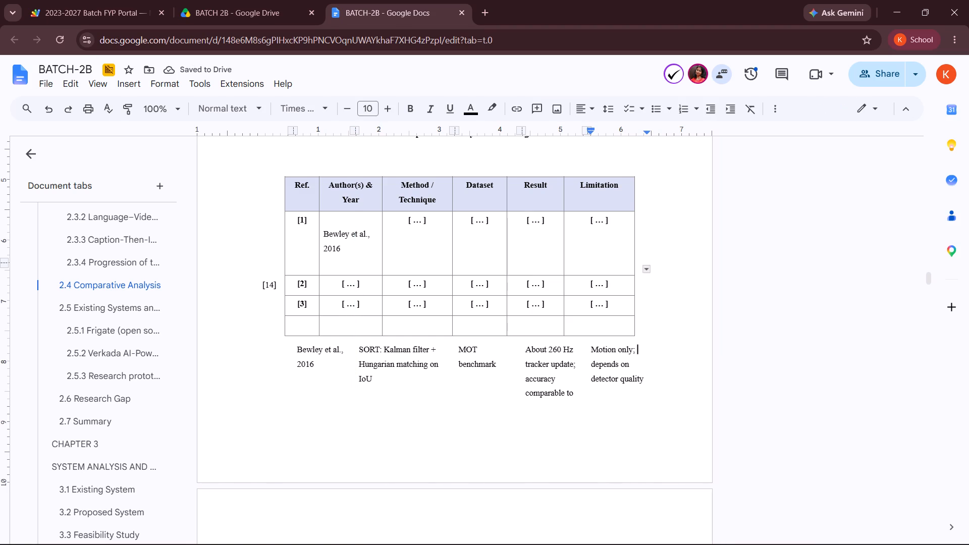
drag(359, 348, 382, 385)
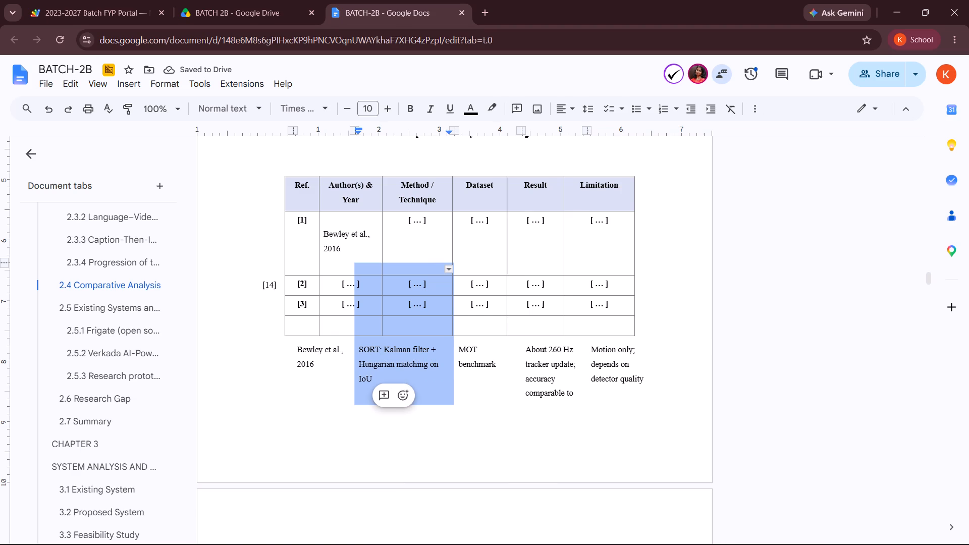
key(ctrl+c)
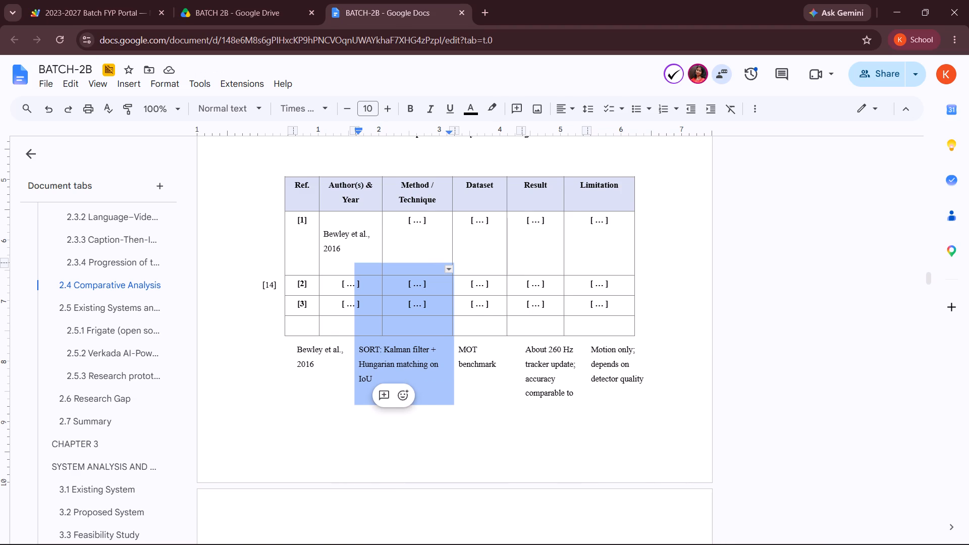
click(425, 236)
click(432, 229)
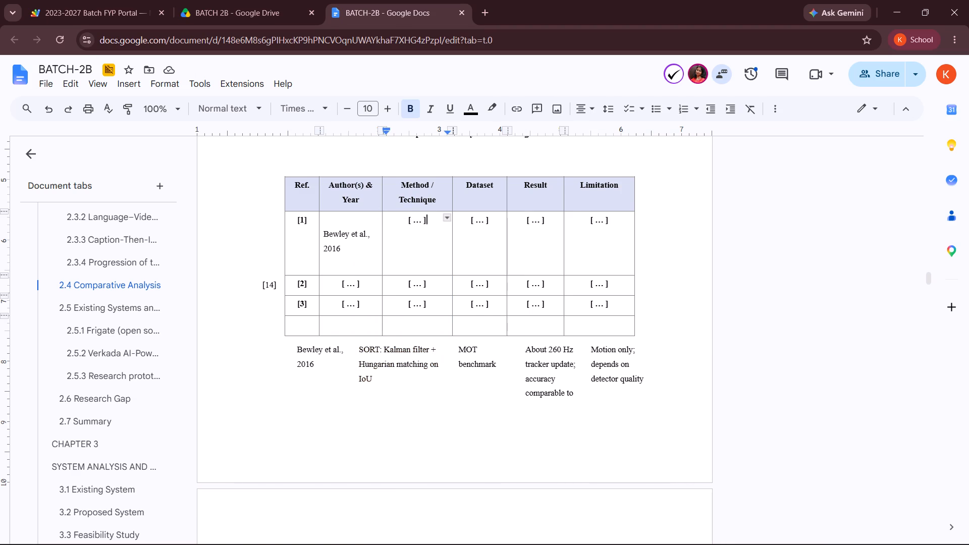
key(BackSpace)
key(BackSpace)
key(BackSpace)
key(BackSpace)
key(BackSpace)
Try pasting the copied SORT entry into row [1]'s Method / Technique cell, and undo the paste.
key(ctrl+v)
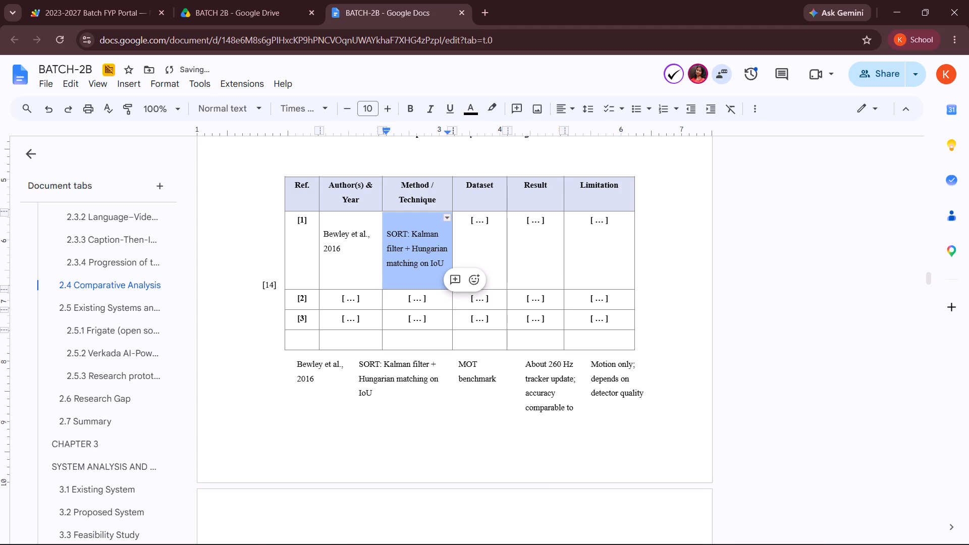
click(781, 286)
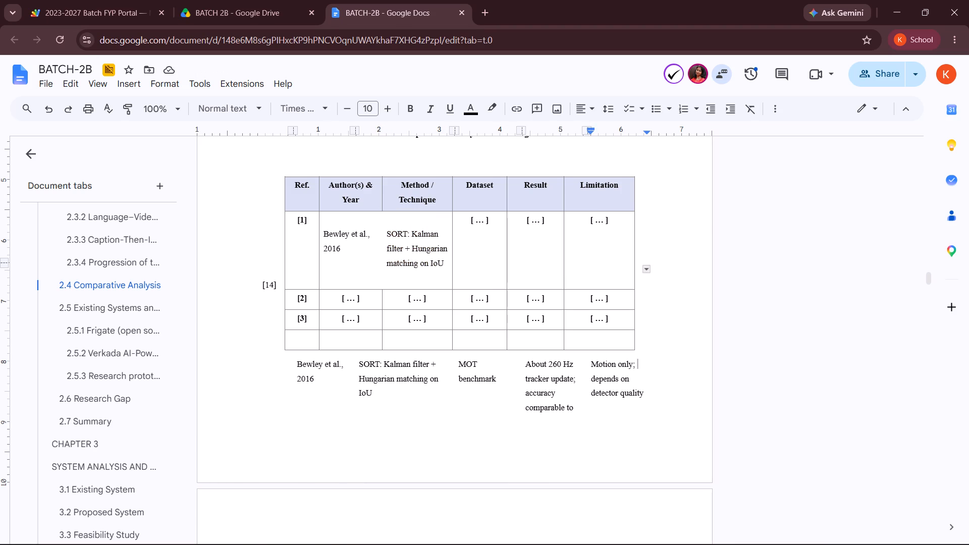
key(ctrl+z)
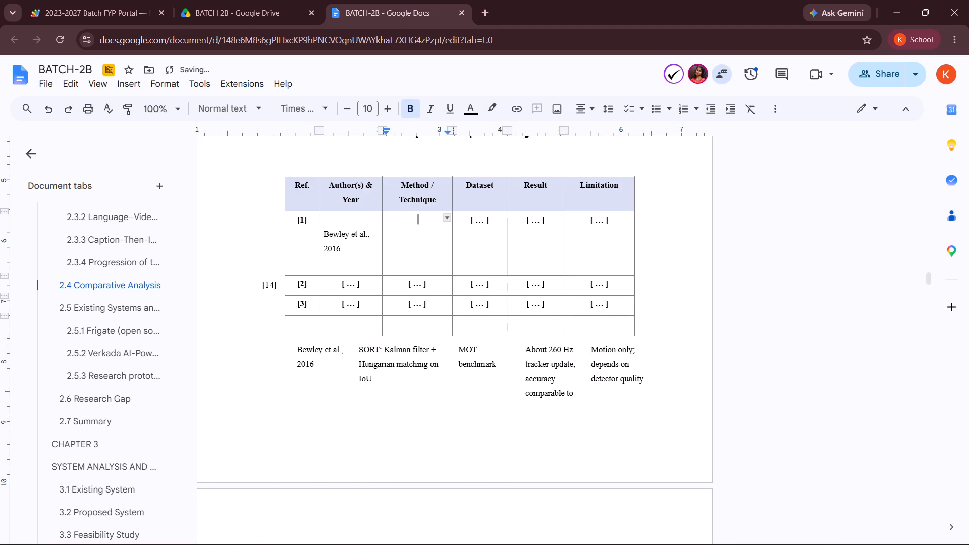
Copy "SORT: Kalman filter + Hungarian matching on IoU" from the old table into row [1]'s Method / Technique cell.
drag(360, 348, 379, 386)
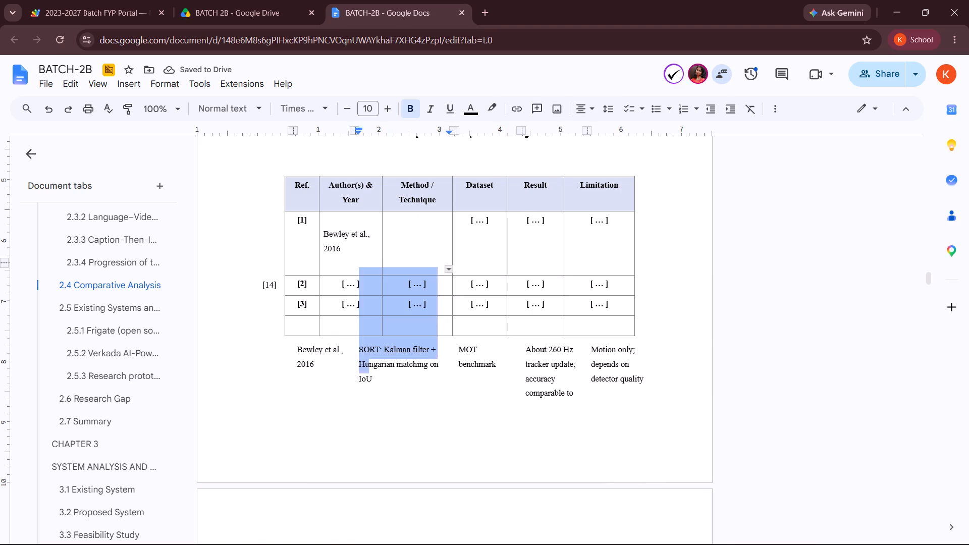
drag(379, 386, 391, 398)
key(ctrl+c)
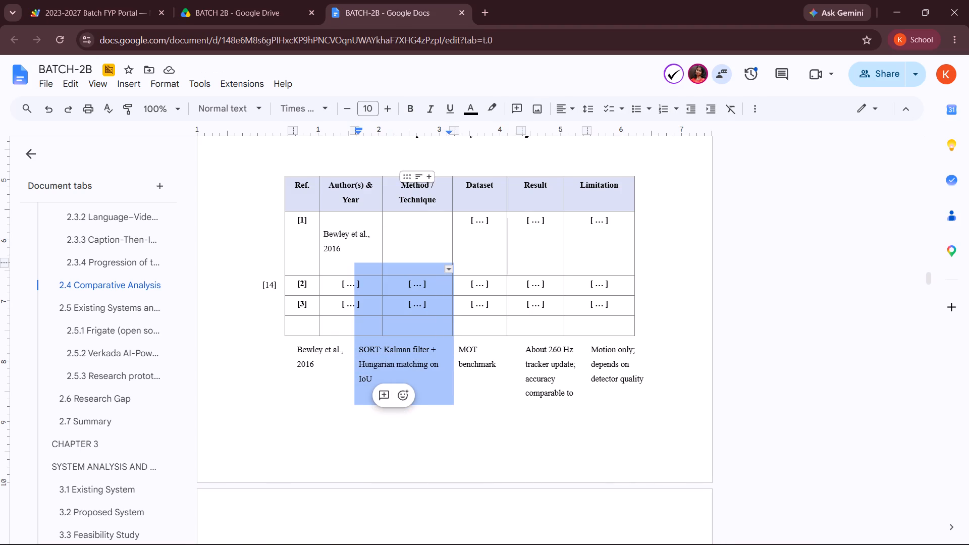
click(414, 250)
key(ctrl+v)
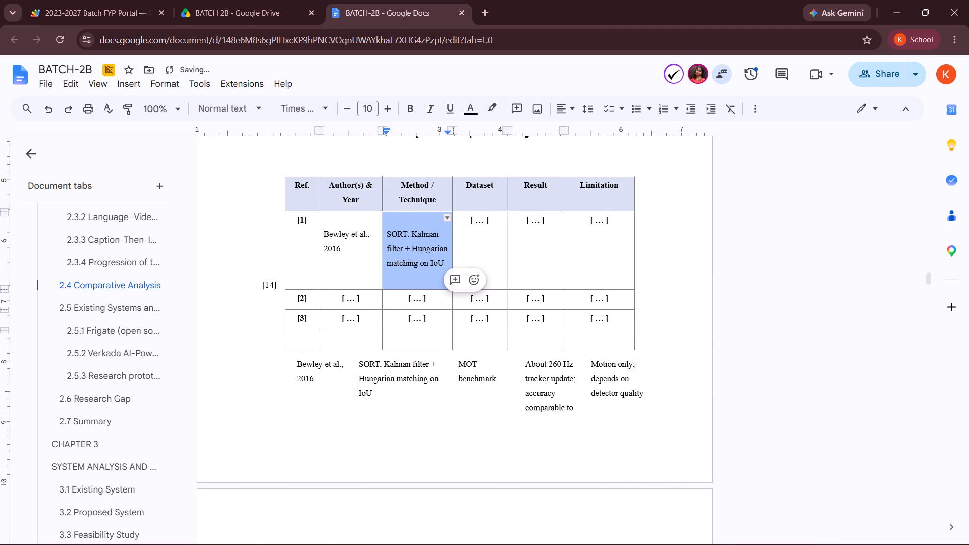
click(787, 273)
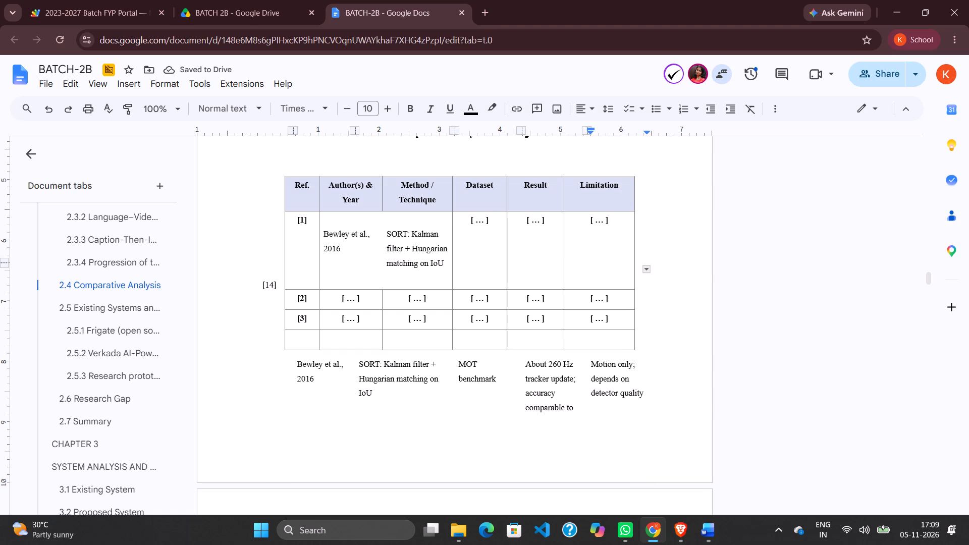
Open Notepad with a blank document and return to the report.
click(249, 533)
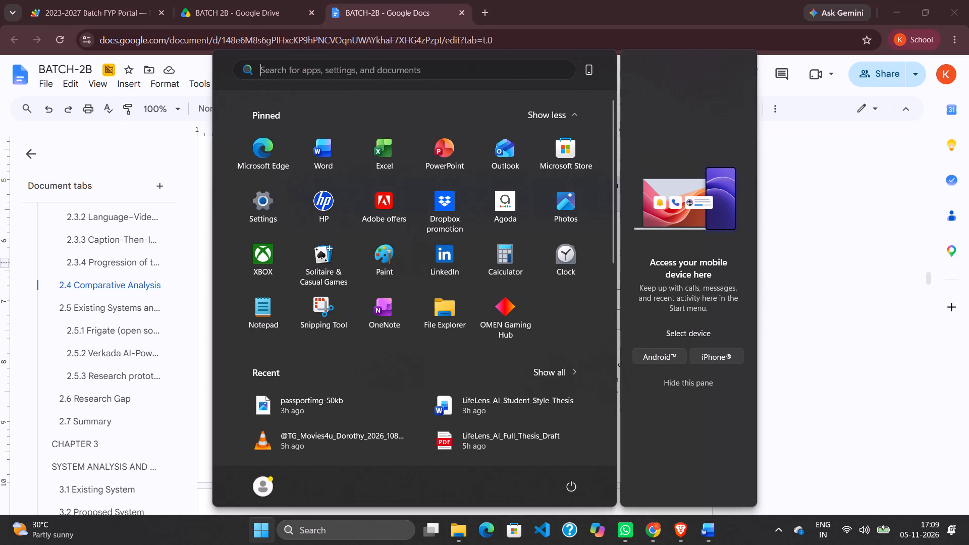
click(462, 76)
text(not)
click(518, 259)
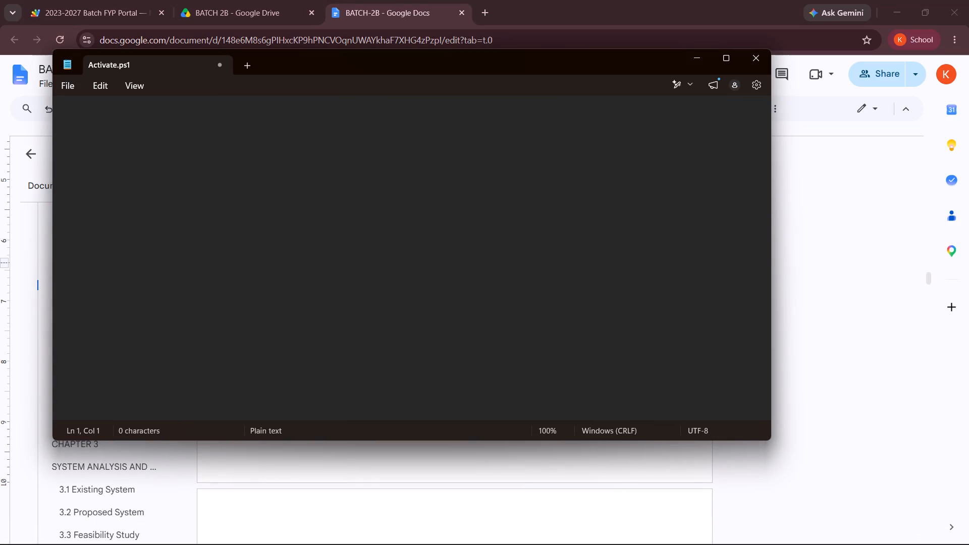
click(703, 50)
Undo the pasted SORT and Bewley entries and the placeholder deletions in the bordered table's row [1], back to "[ Author, Year ]".
key(ctrl+z)
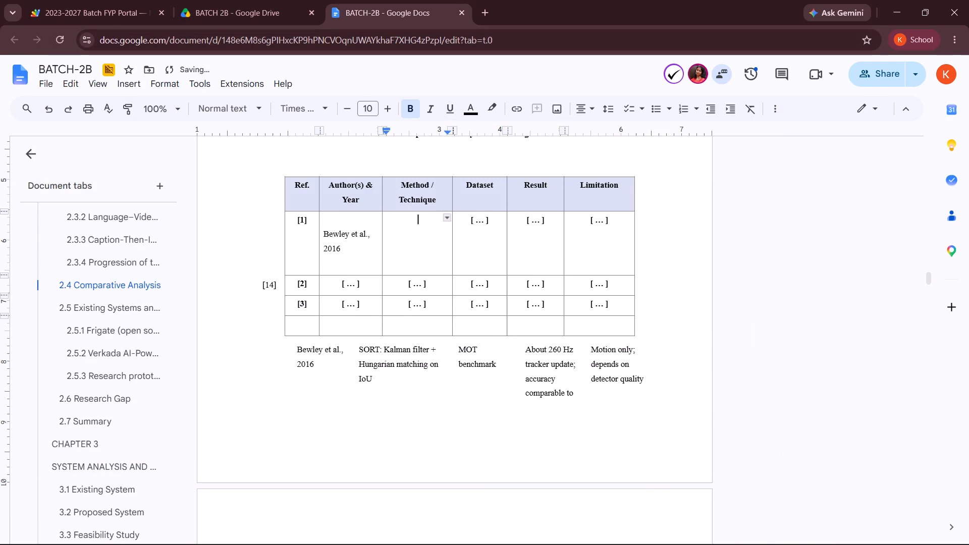
key(ctrl+z)
key(ctrl+z)
key(ctrl+z)
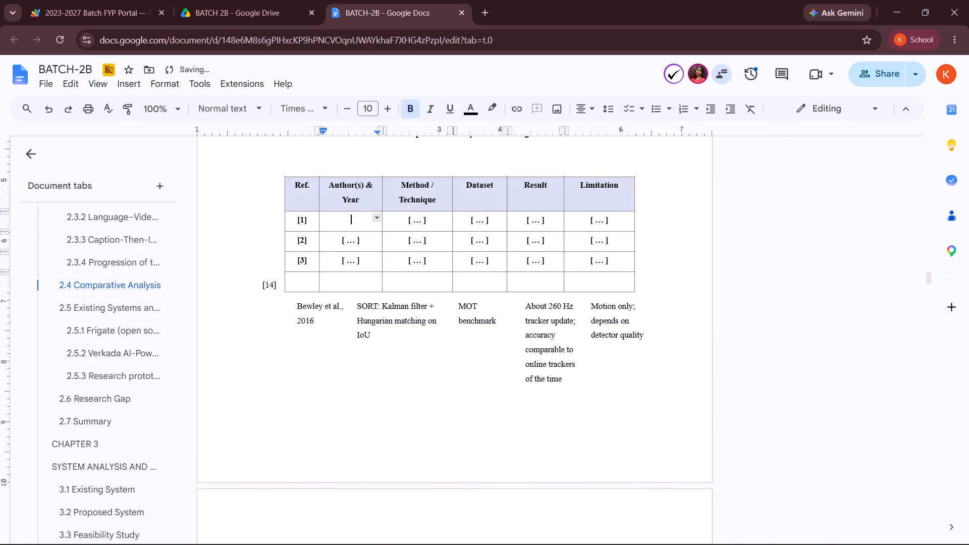
key(ctrl+z)
key(ctrl+z)
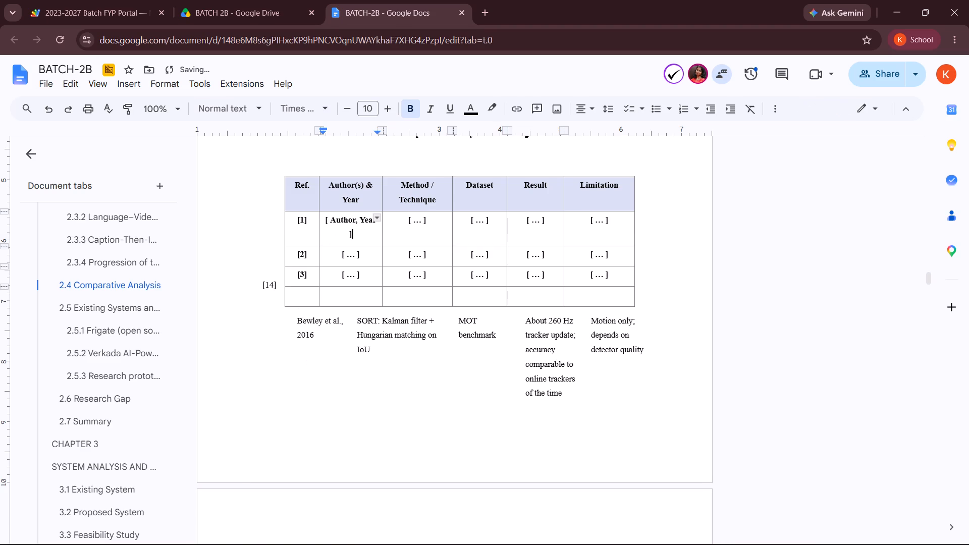
click(869, 358)
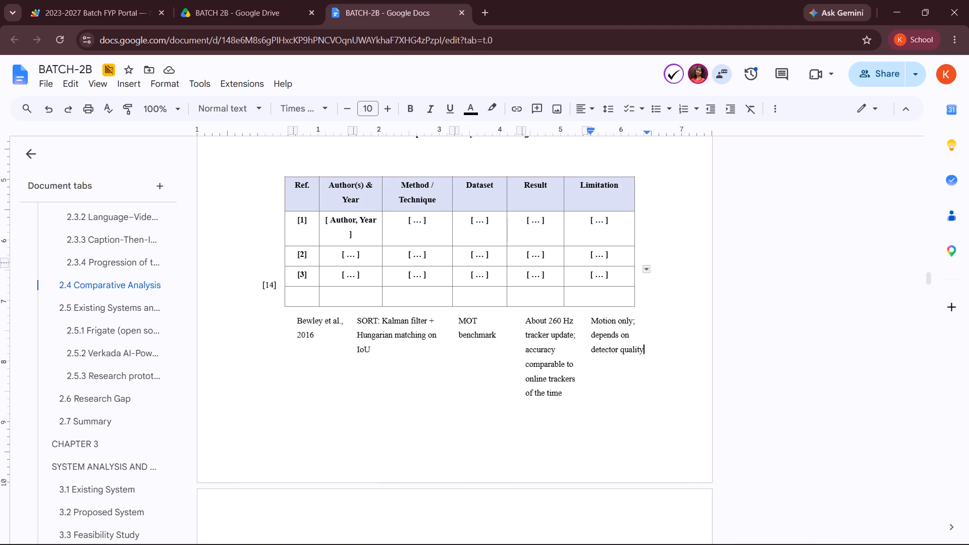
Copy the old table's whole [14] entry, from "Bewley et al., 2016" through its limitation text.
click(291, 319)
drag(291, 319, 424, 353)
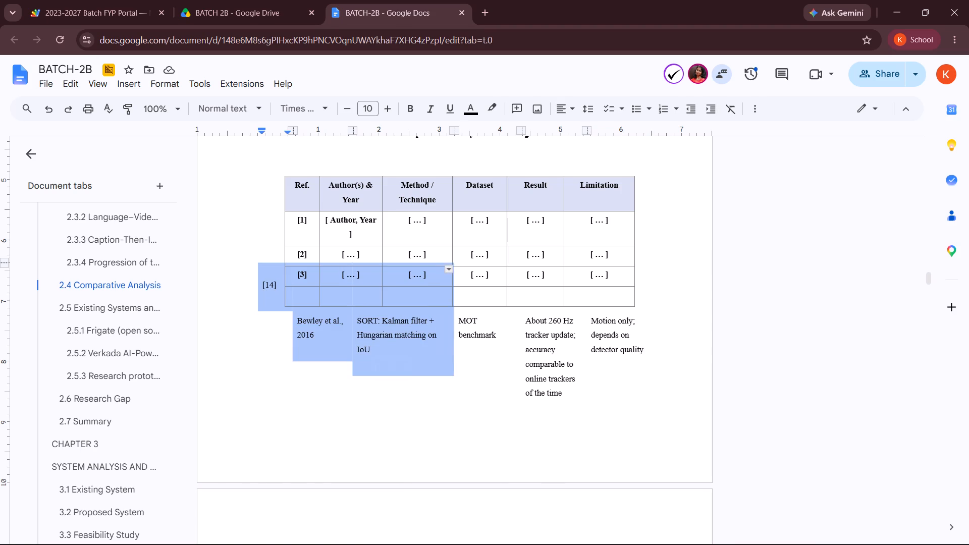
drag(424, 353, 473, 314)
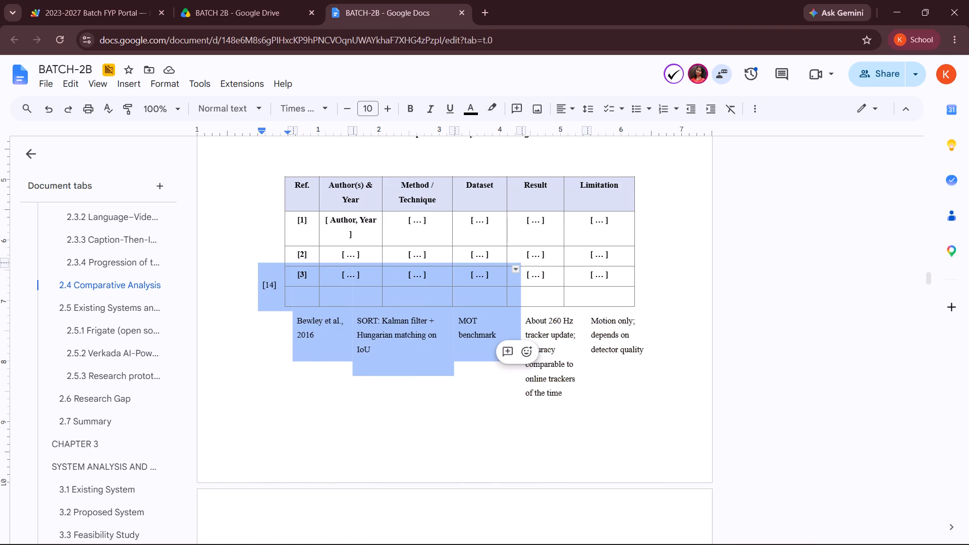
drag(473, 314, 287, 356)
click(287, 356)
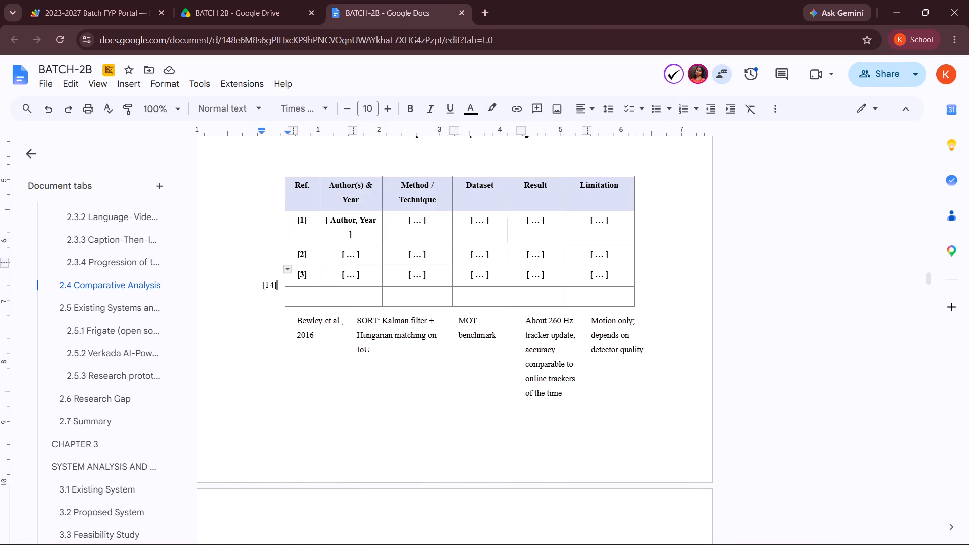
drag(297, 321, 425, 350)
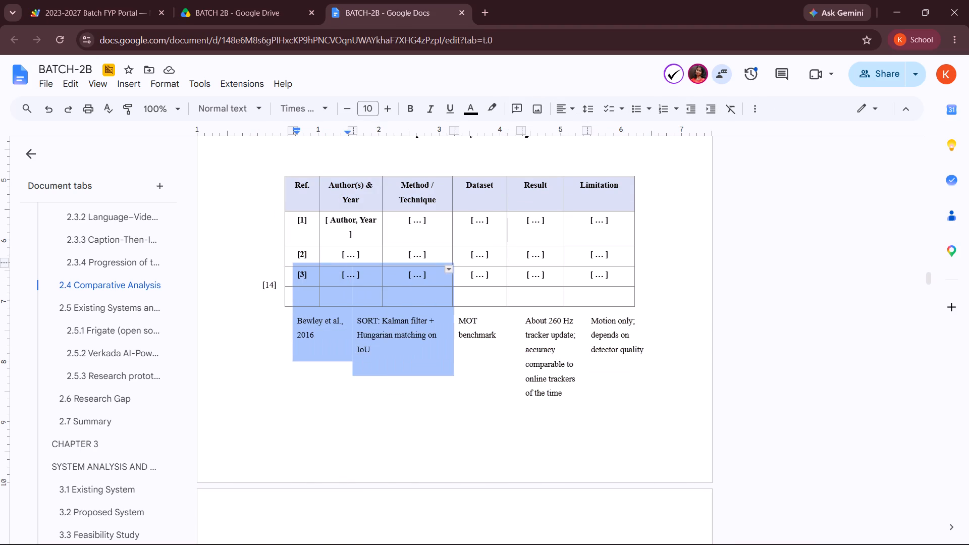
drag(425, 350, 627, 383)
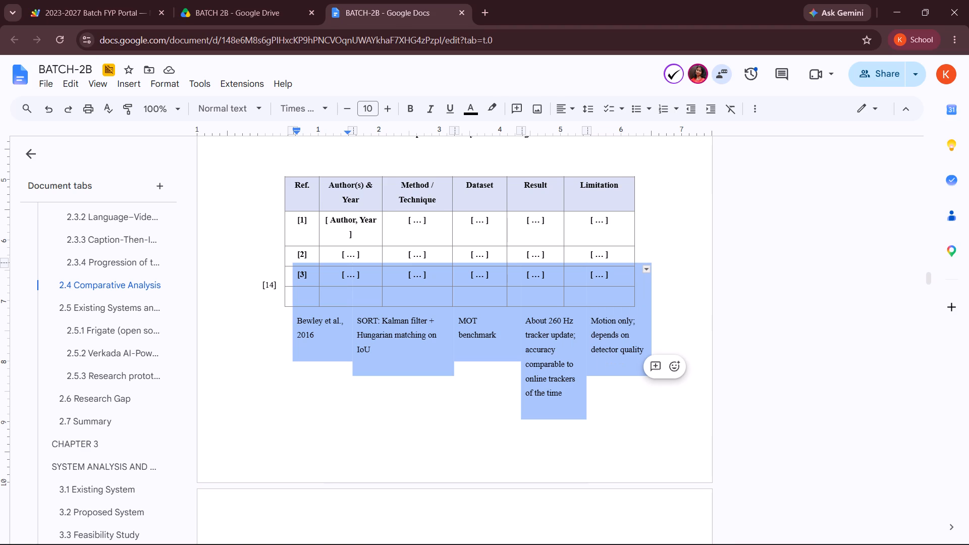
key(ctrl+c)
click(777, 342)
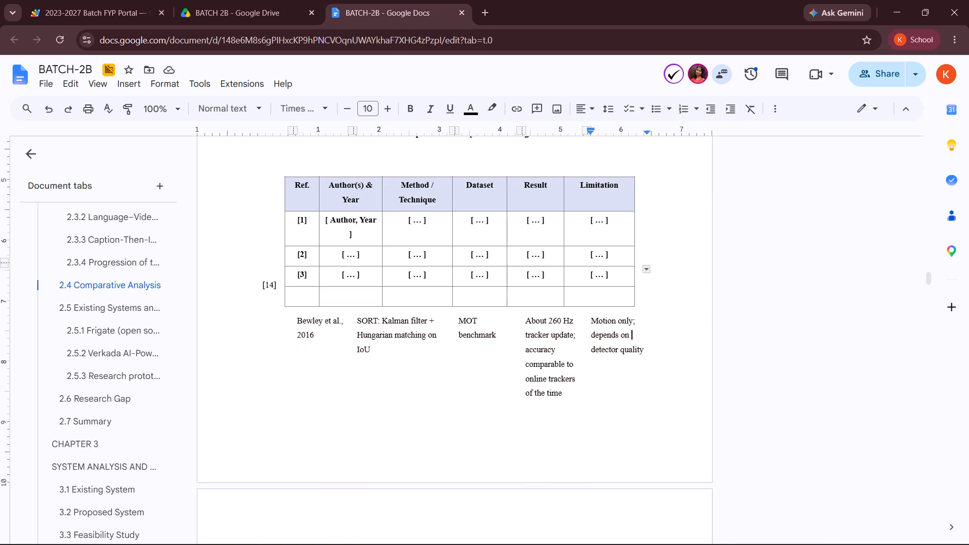
Move "Bewley et al., 2016" from the old table into the blank Notepad document as plain text.
drag(297, 319, 309, 337)
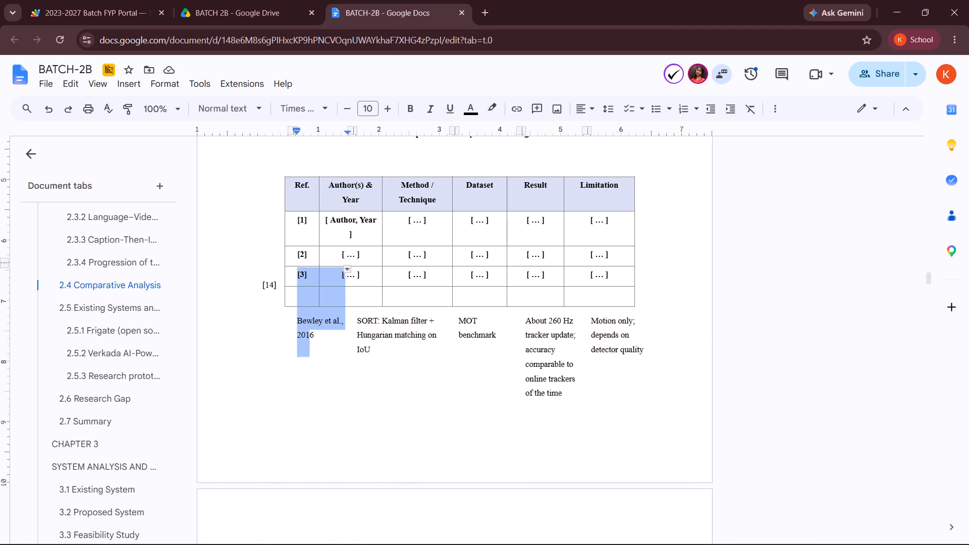
drag(309, 337, 321, 341)
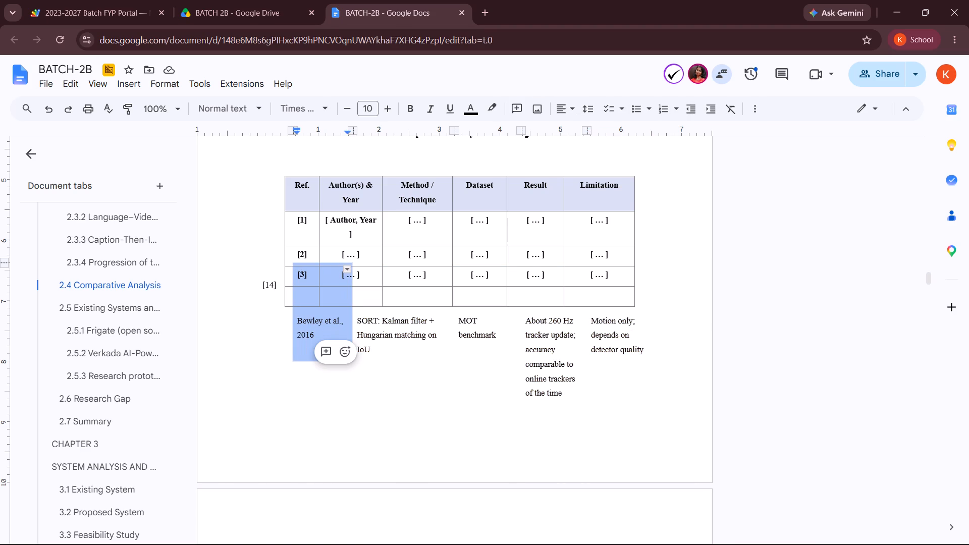
key(ctrl+c)
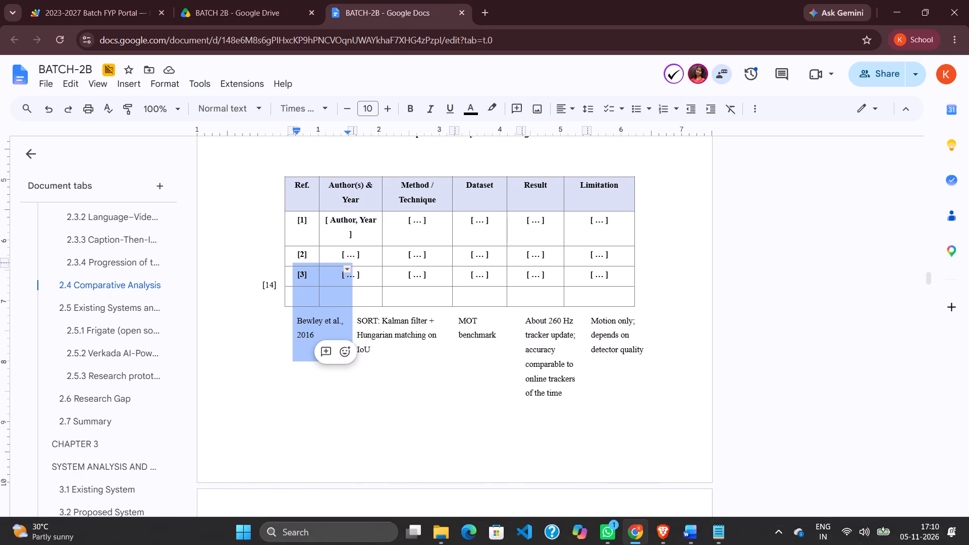
click(713, 527)
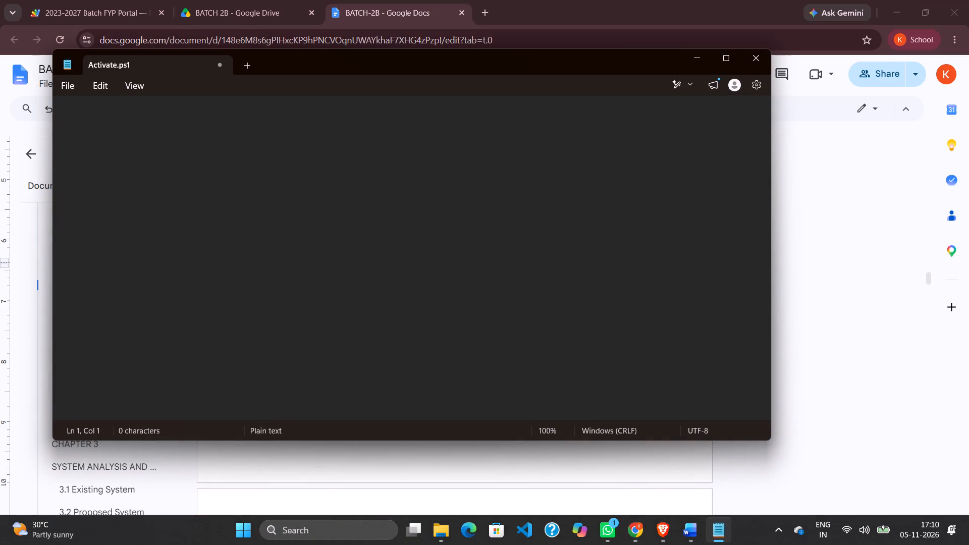
click(102, 100)
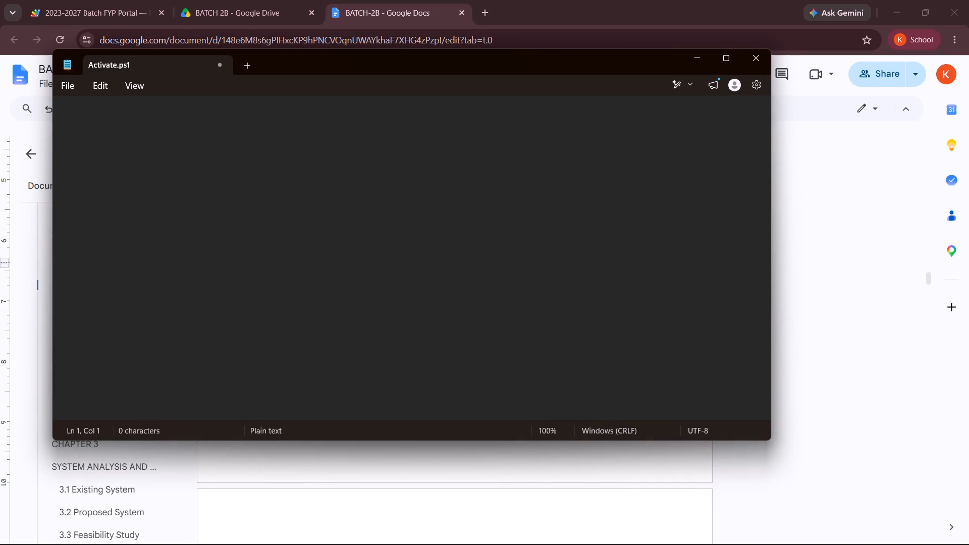
key(ctrl+x)
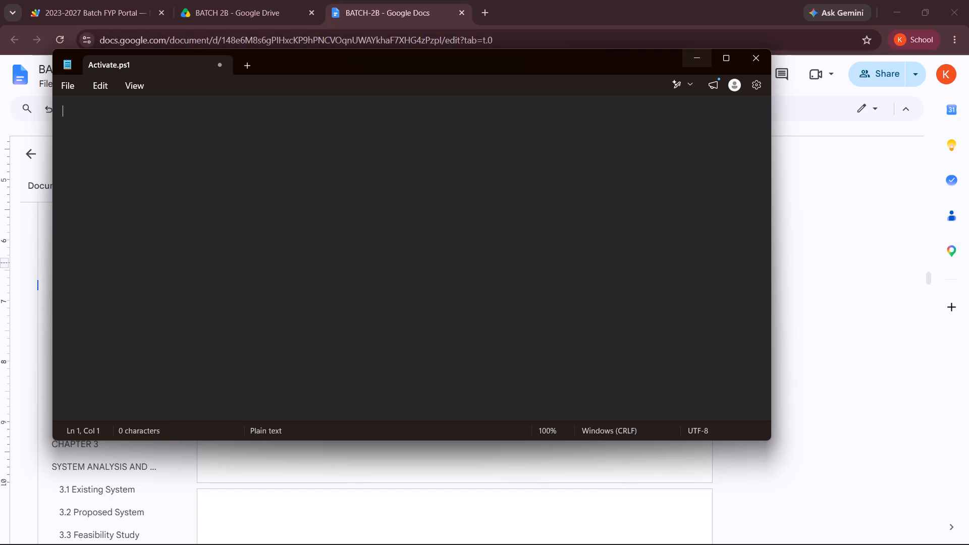
click(693, 57)
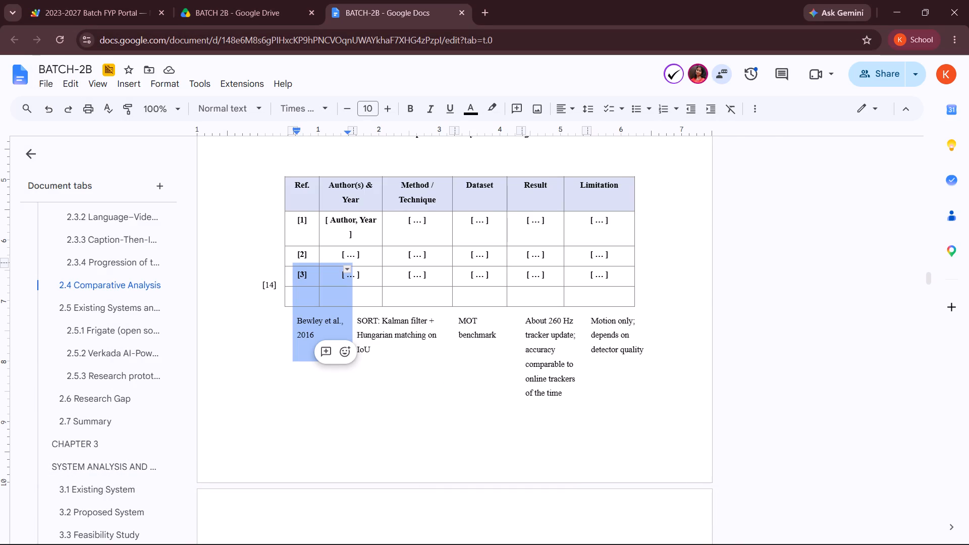
key(ctrl+x)
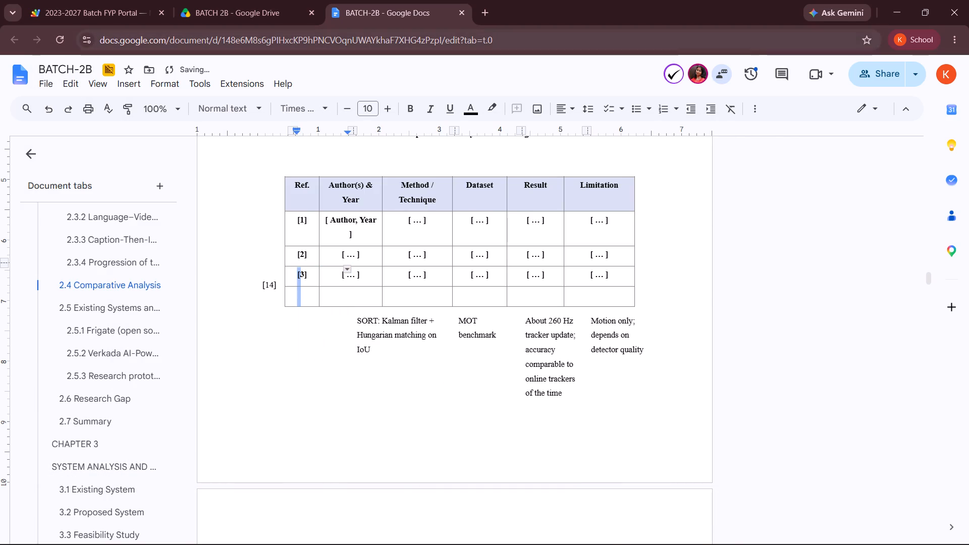
click(706, 534)
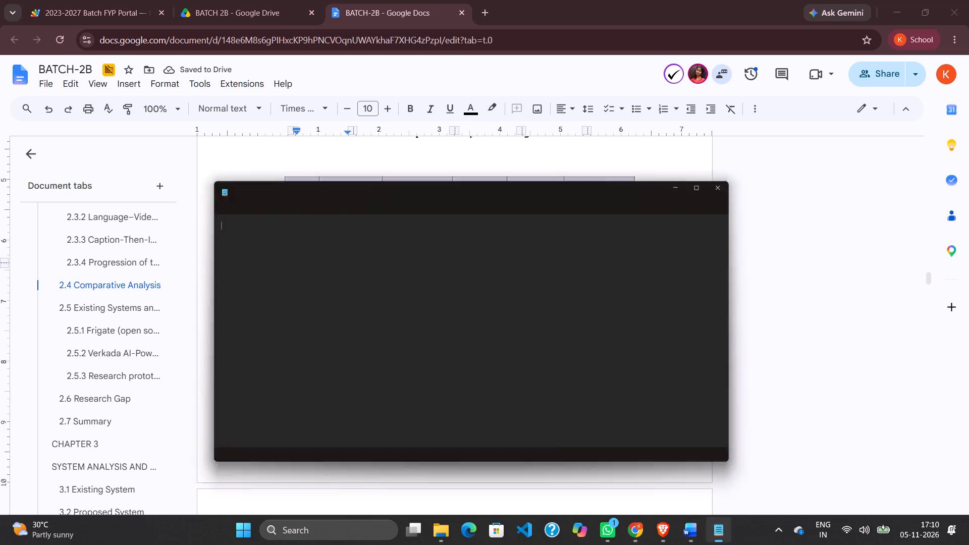
click(101, 118)
key(ctrl+v)
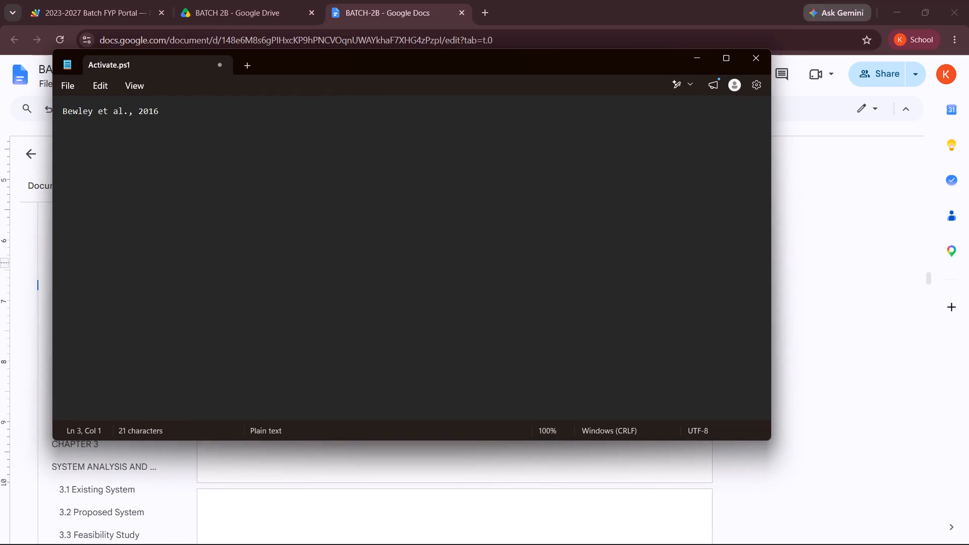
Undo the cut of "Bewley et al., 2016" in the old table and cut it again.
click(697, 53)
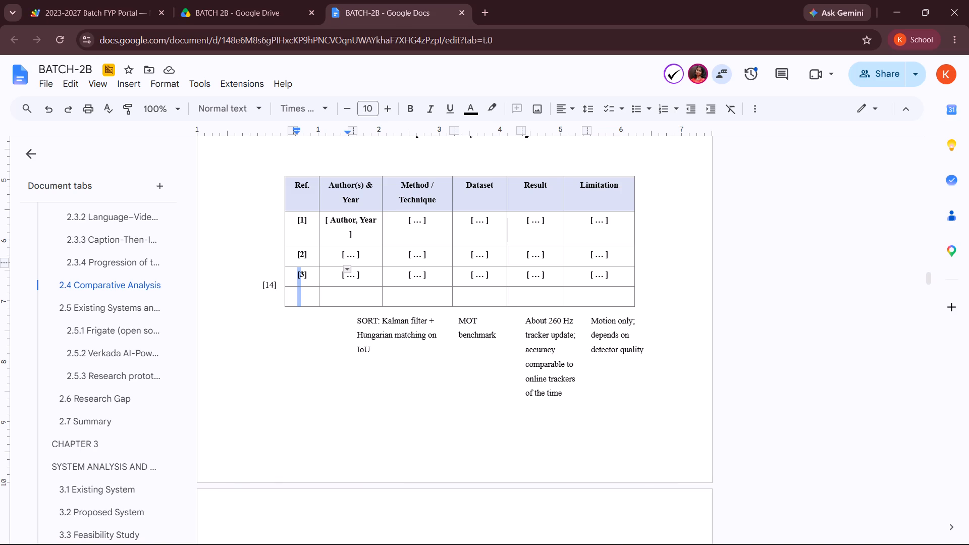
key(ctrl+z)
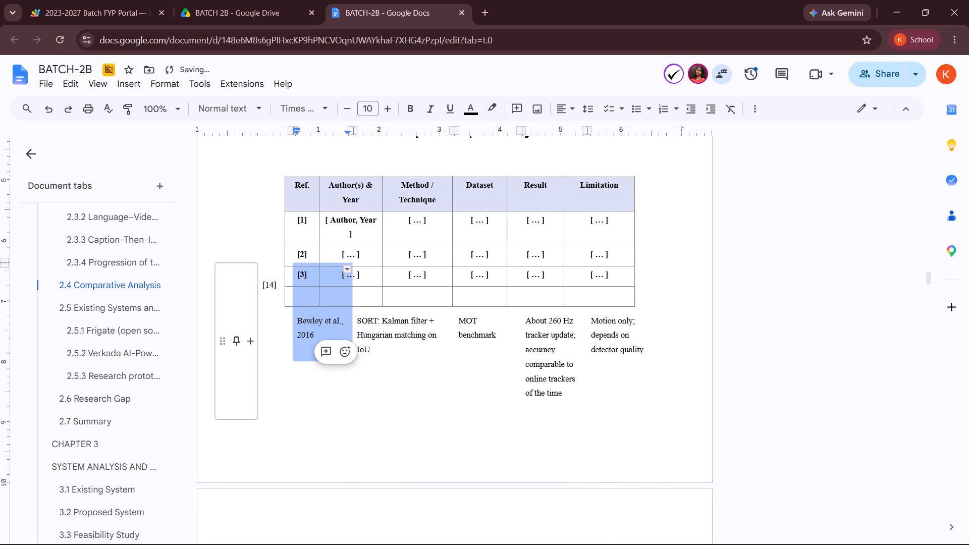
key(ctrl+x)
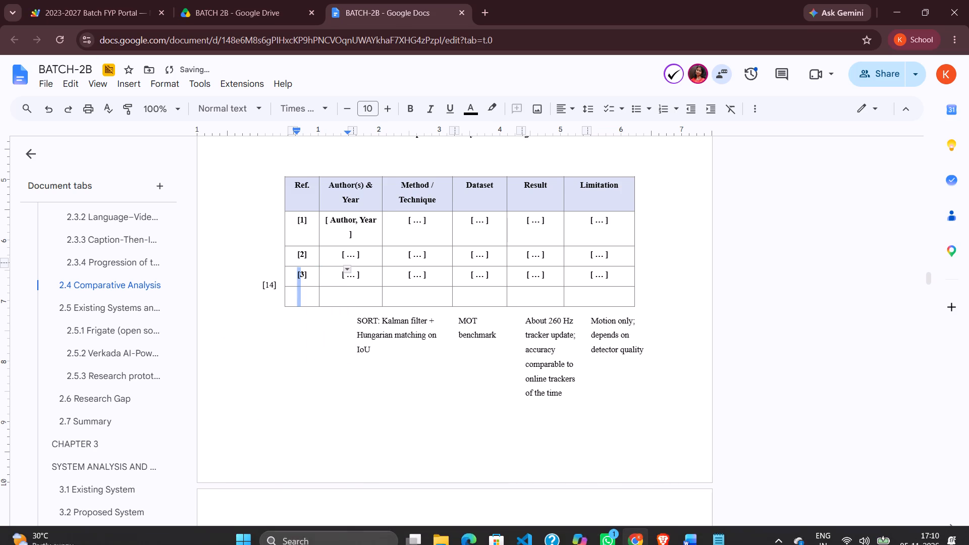
Cut all the plain text "Bewley et al., 2016" from Notepad and return to the report.
click(721, 536)
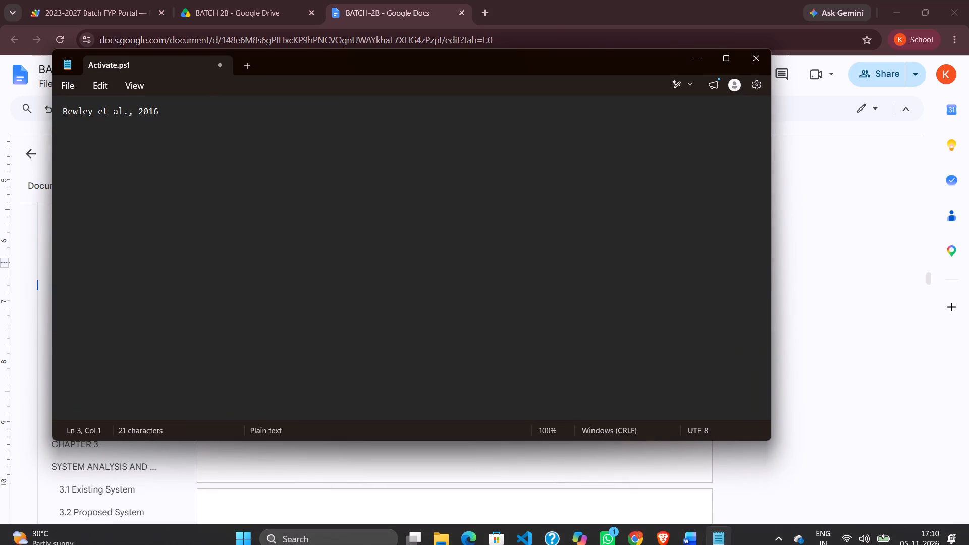
key(ctrl+a)
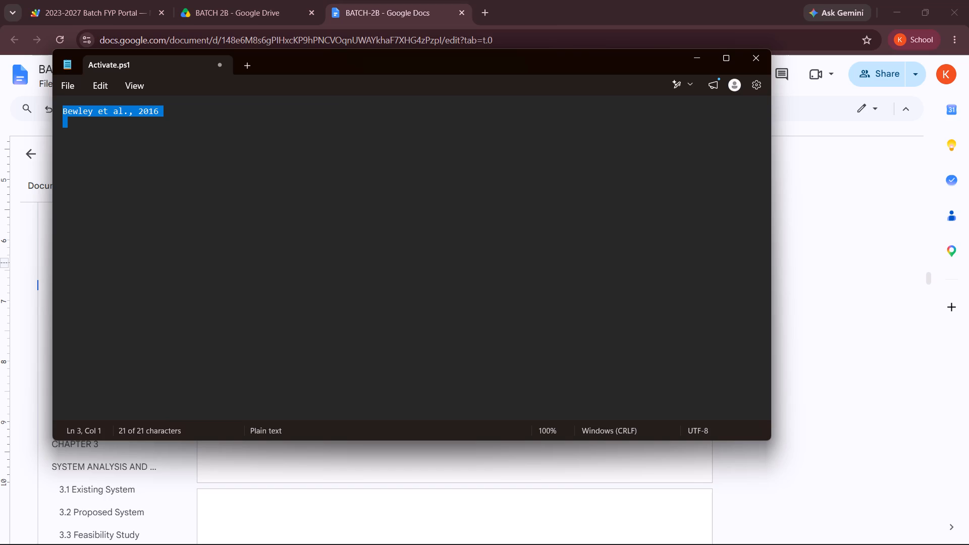
key(ctrl+x)
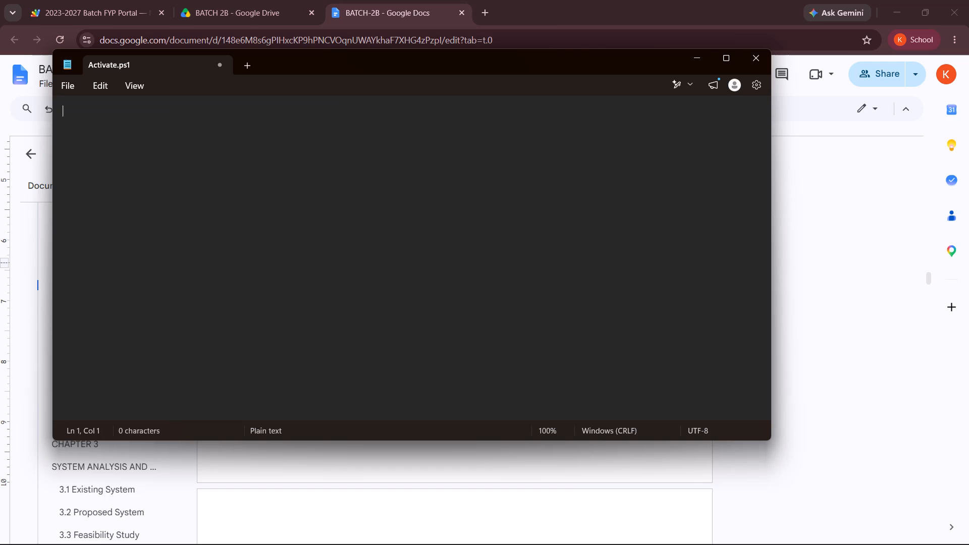
click(692, 60)
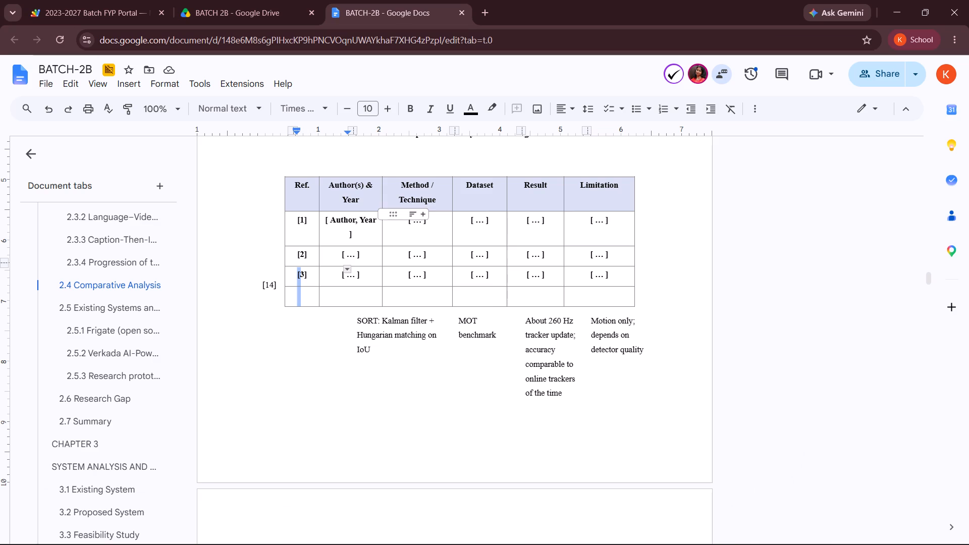
Replace row [1]'s Author(s) & Year placeholder in the bordered table with "Bewley et al., 2016" and remove the trailing blank lines.
click(357, 238)
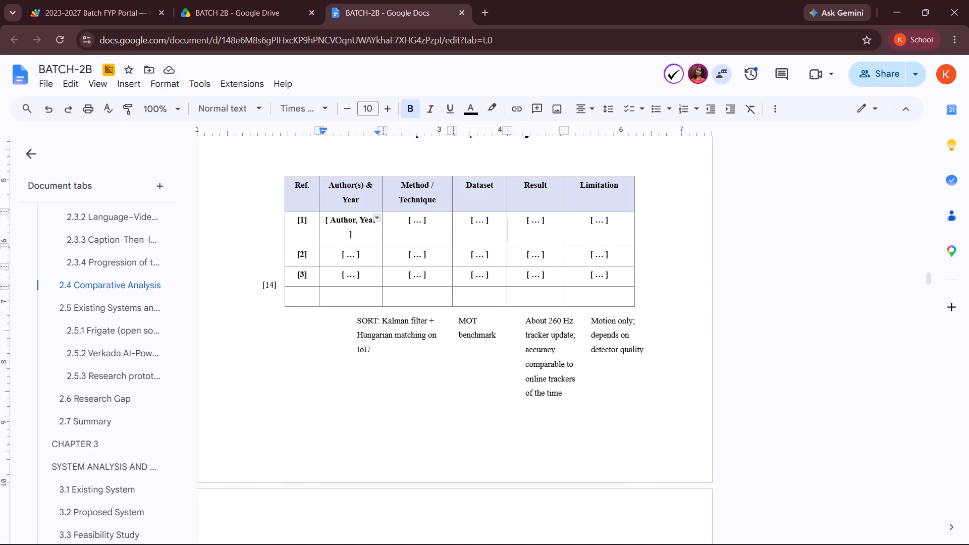
key(BackSpace)
key(BackSpace)
key(BackSpace)
key(BackSpace)
key(BackSpace)
key(BackSpace)
key(BackSpace)
key(BackSpace)
key(BackSpace)
key(BackSpace)
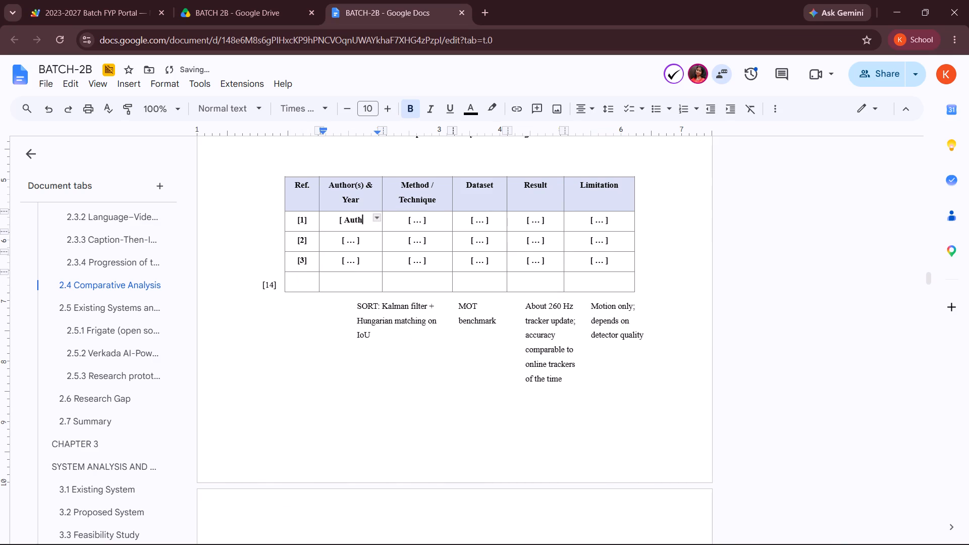
key(BackSpace)
key(BackSpace)
key(BackSpace)
key(BackSpace)
key(BackSpace)
key(BackSpace)
key(ctrl+v)
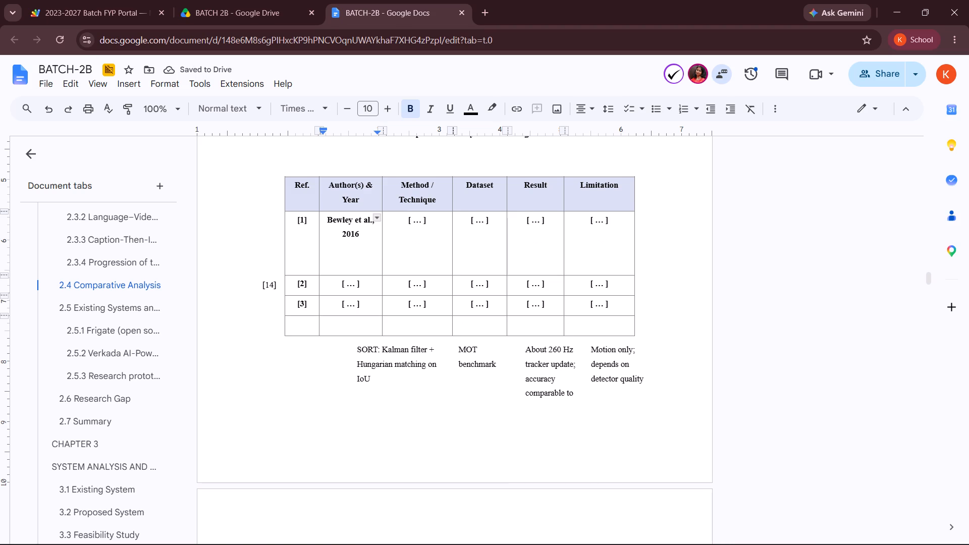
key(BackSpace)
key(BackSpace)
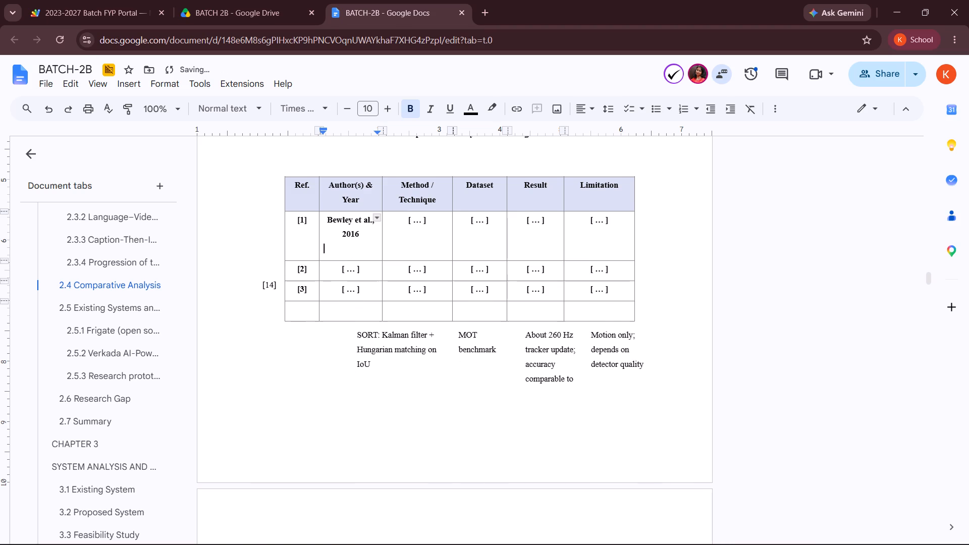
key(BackSpace)
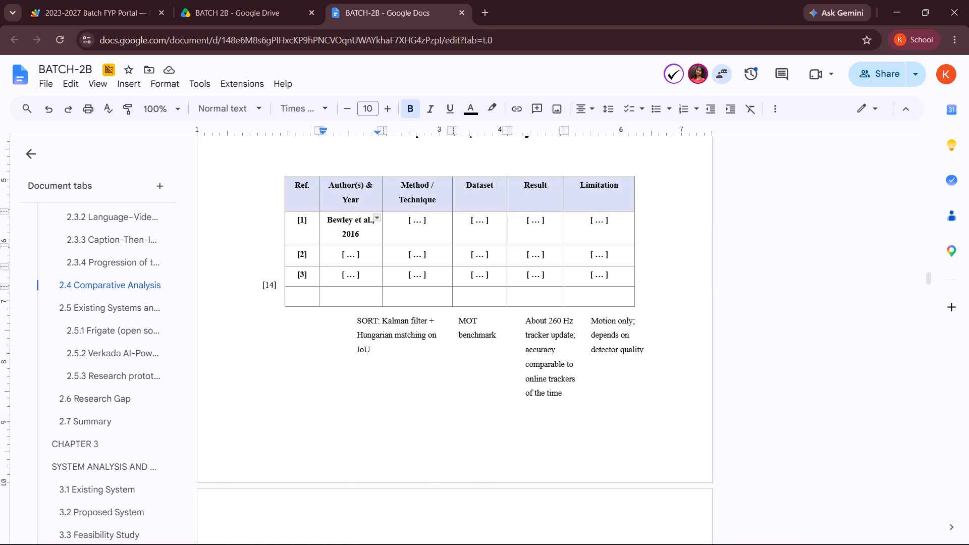
Cut "SORT: Kalman filter + Hungarian matching on IoU" from the old table, pass it through Notepad as plain text, and return to the report.
drag(358, 320, 381, 367)
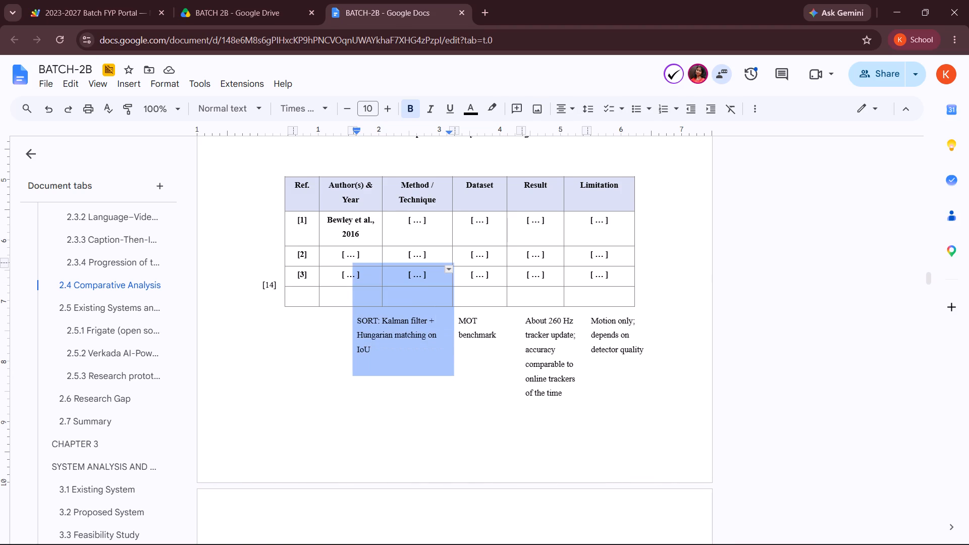
drag(381, 367, 381, 365)
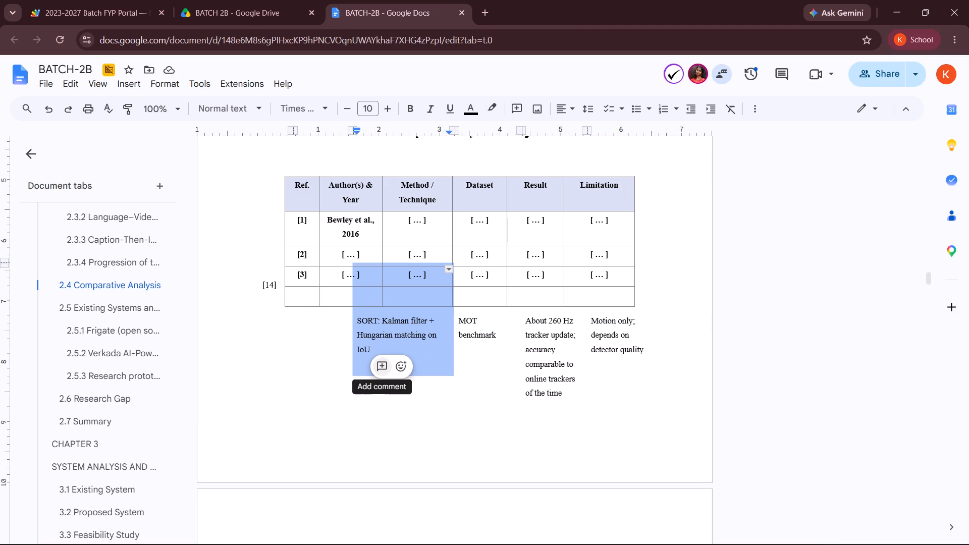
key(ctrl+x)
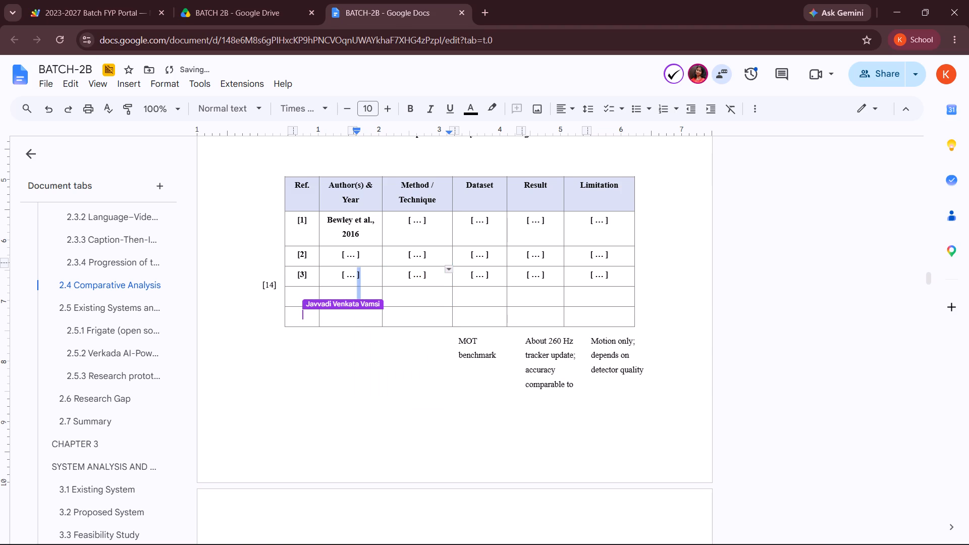
click(721, 534)
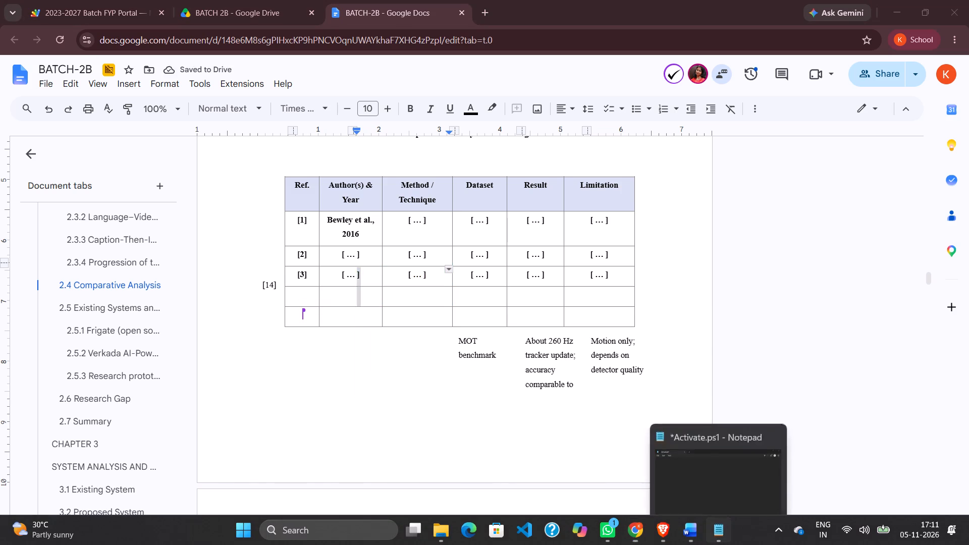
click(176, 109)
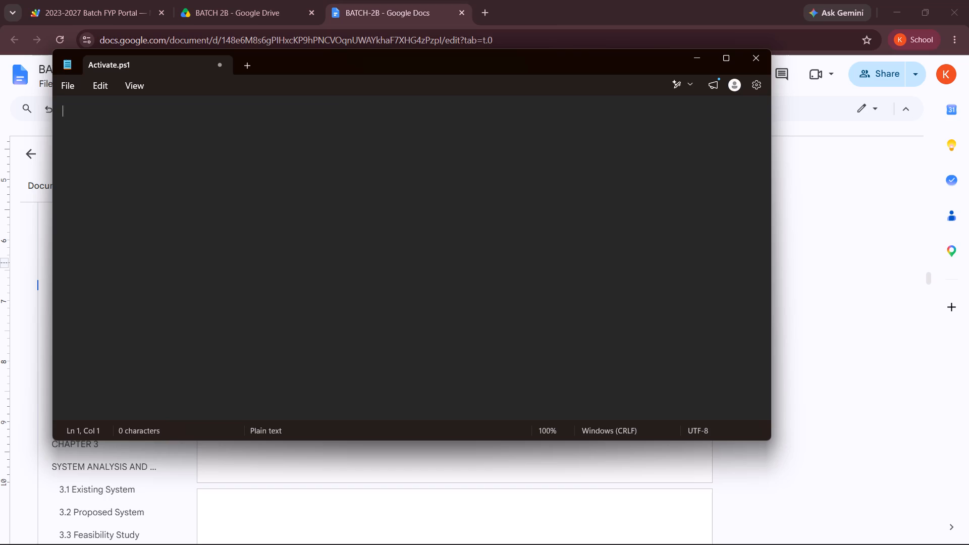
key(ctrl+v)
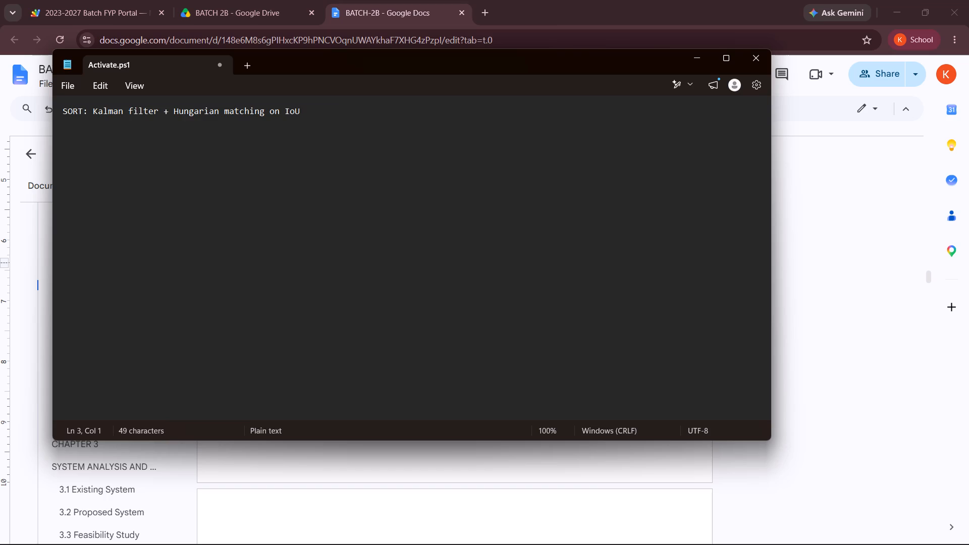
drag(312, 110, 62, 112)
key(ctrl+a)
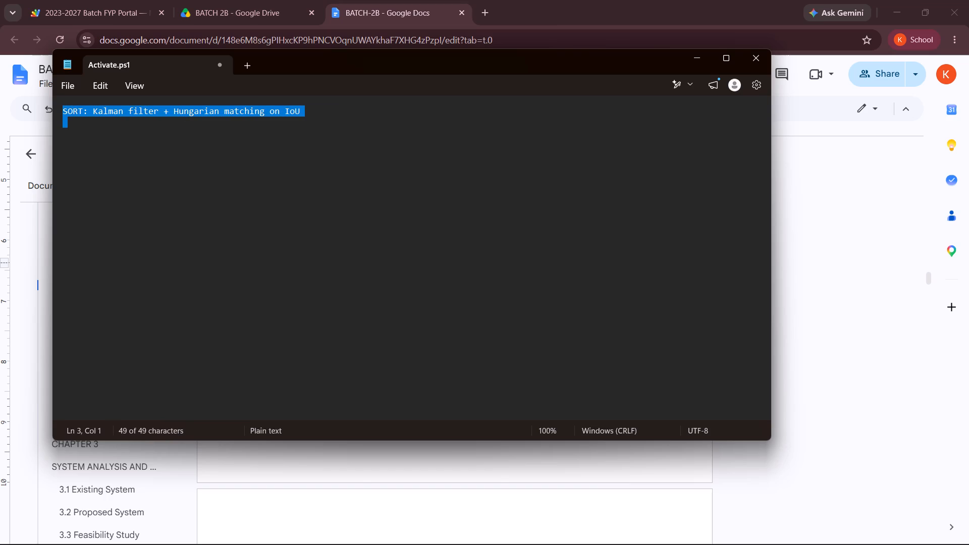
key(ctrl+x)
click(704, 62)
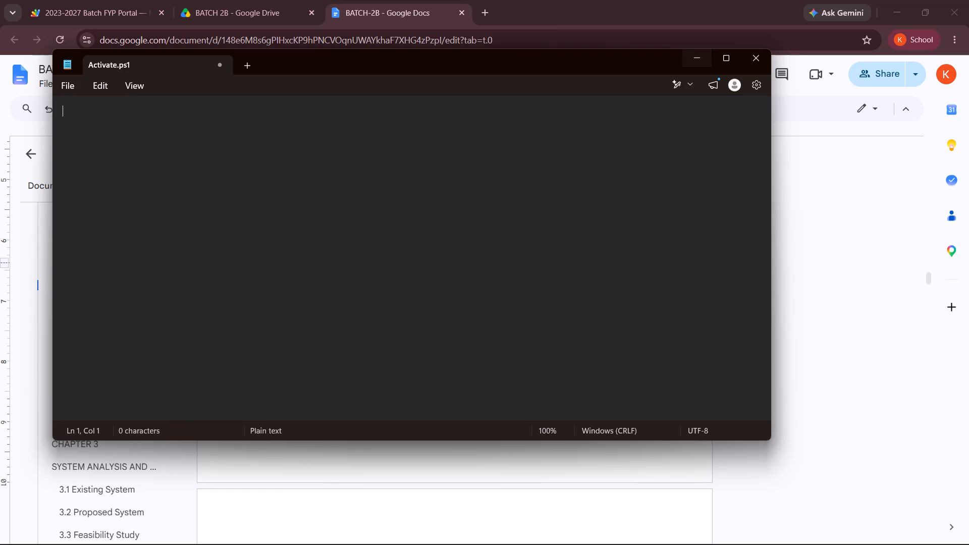
Replace row [1]'s Method / Technique placeholder with "SORT: Kalman filter + Hungarian matching on IoU" and remove the trailing blank lines.
click(444, 229)
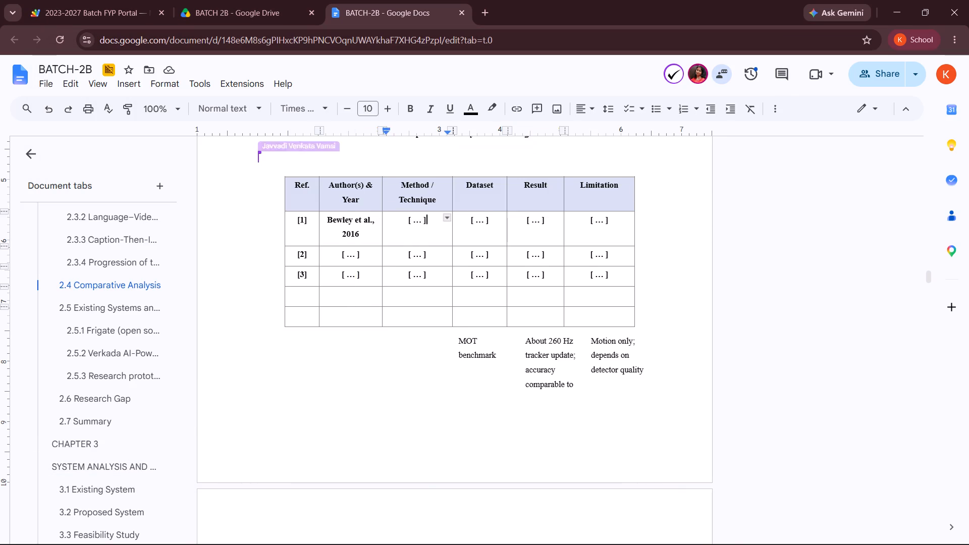
key(BackSpace)
key(BackSpace)
key(BackSpace)
key(BackSpace)
key(BackSpace)
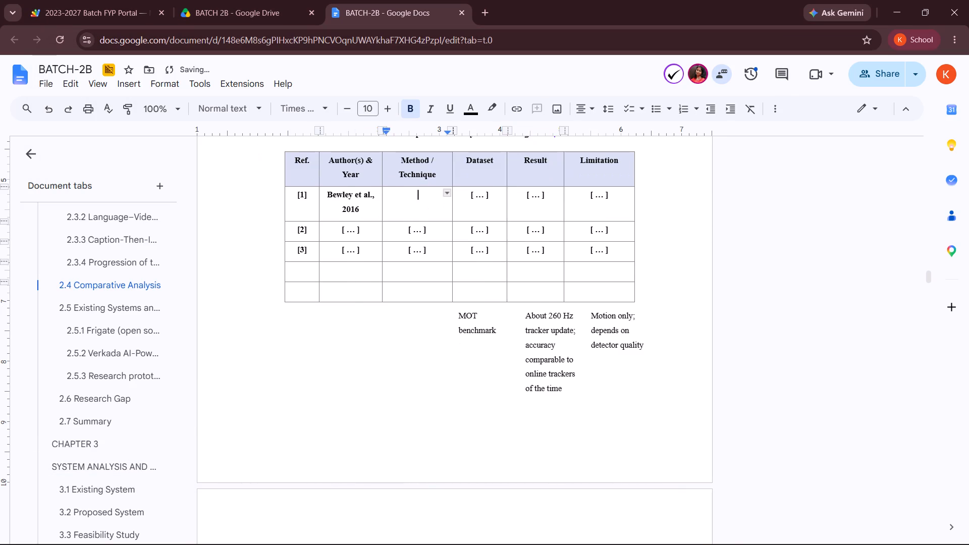
key(ctrl+v)
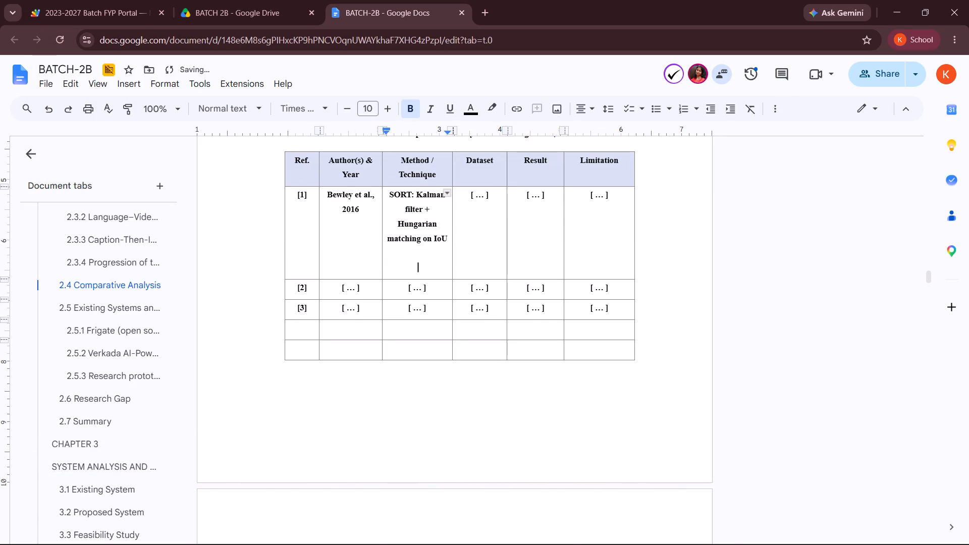
key(BackSpace)
key(BackSpace)
key(BackSpace)
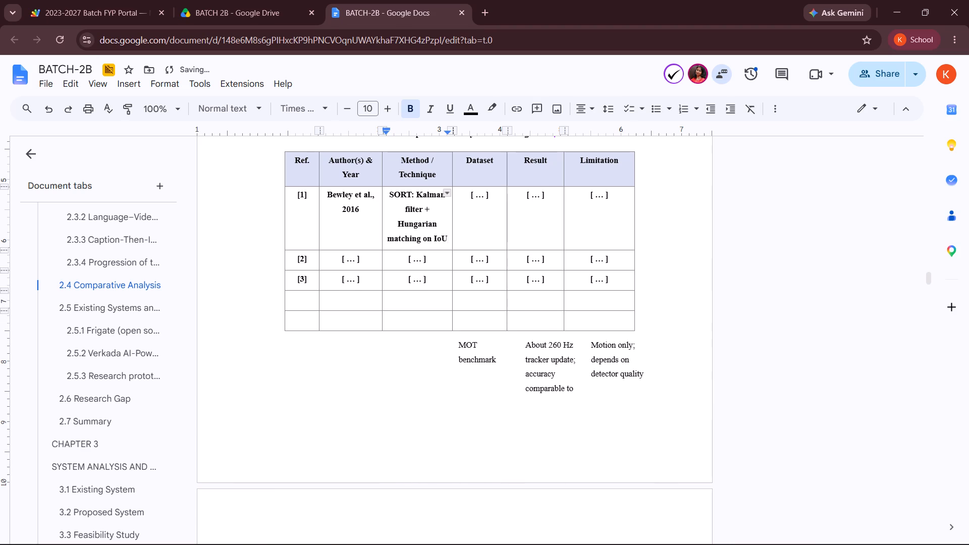
Cut "MOT benchmark" from the old table, pass it through Notepad as plain text, and return to the report.
drag(459, 342, 497, 368)
key(ctrl+c)
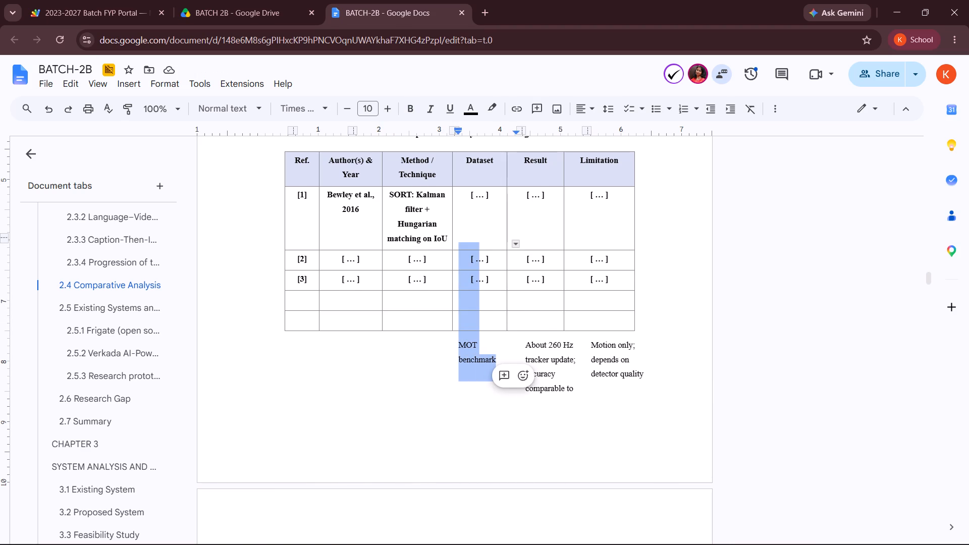
click(483, 397)
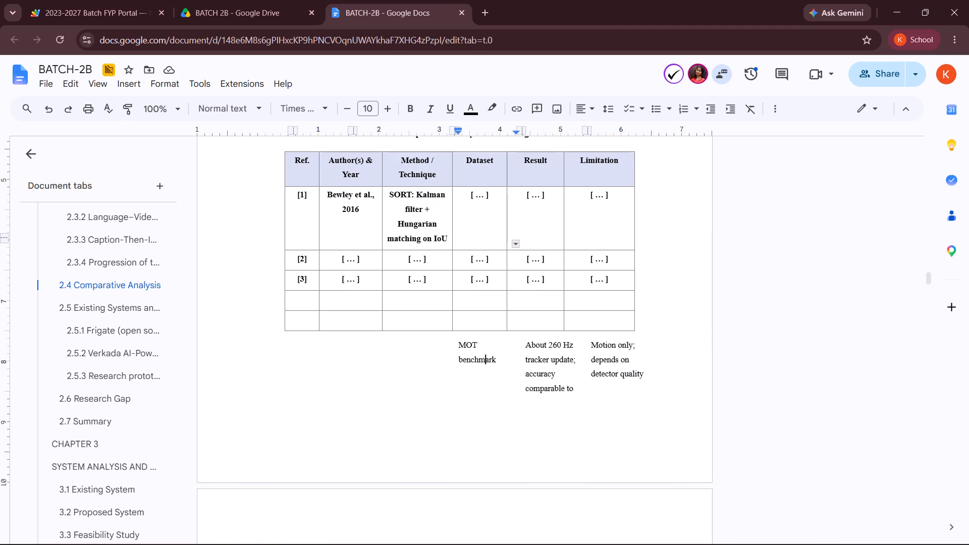
drag(457, 344, 496, 366)
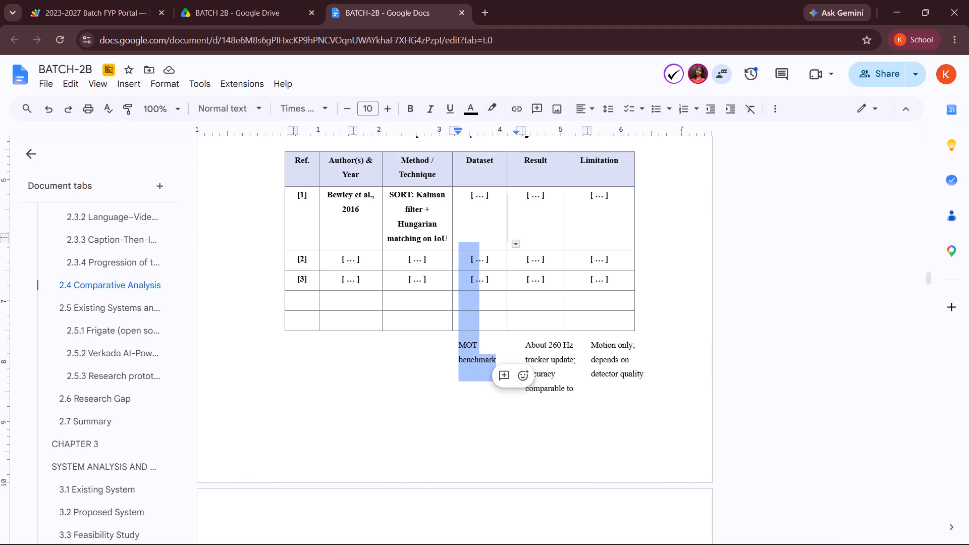
key(ctrl+x)
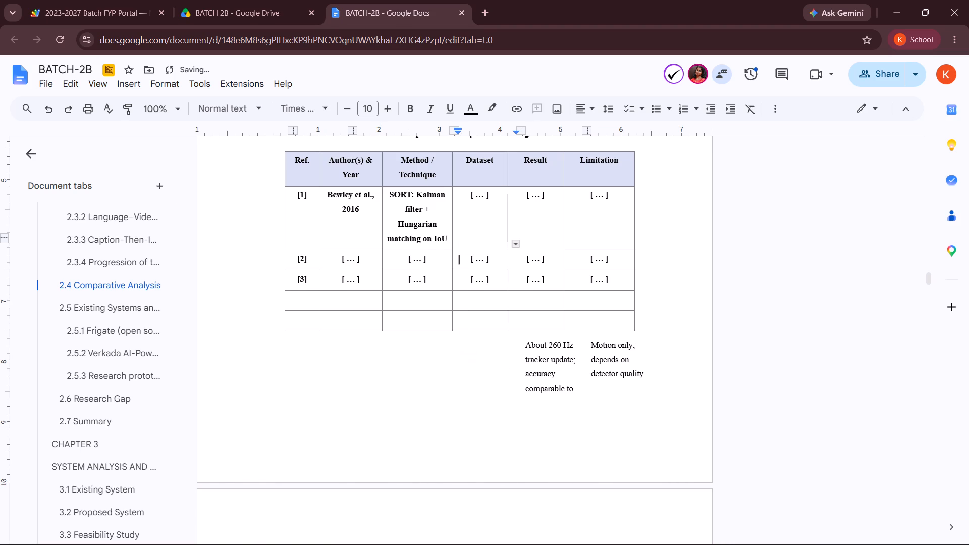
click(712, 534)
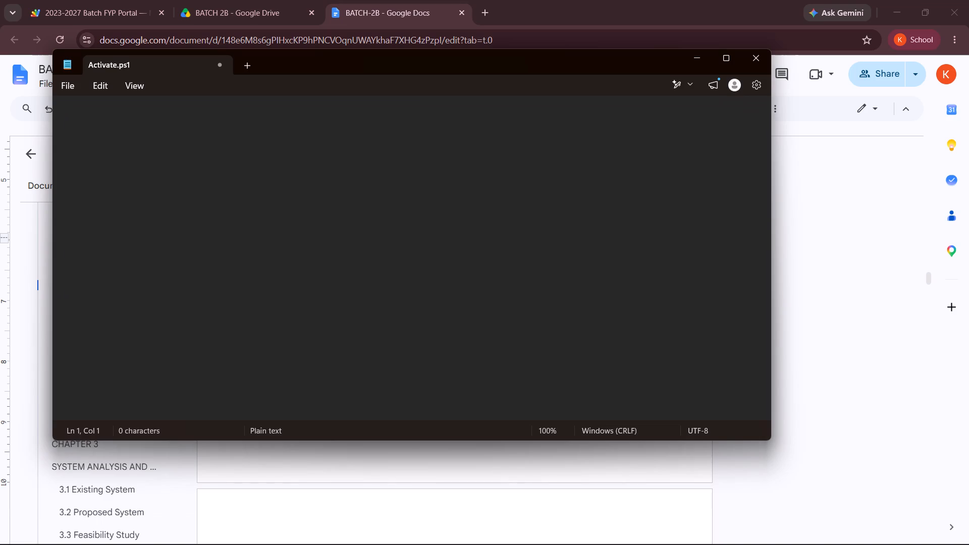
key(ctrl+v)
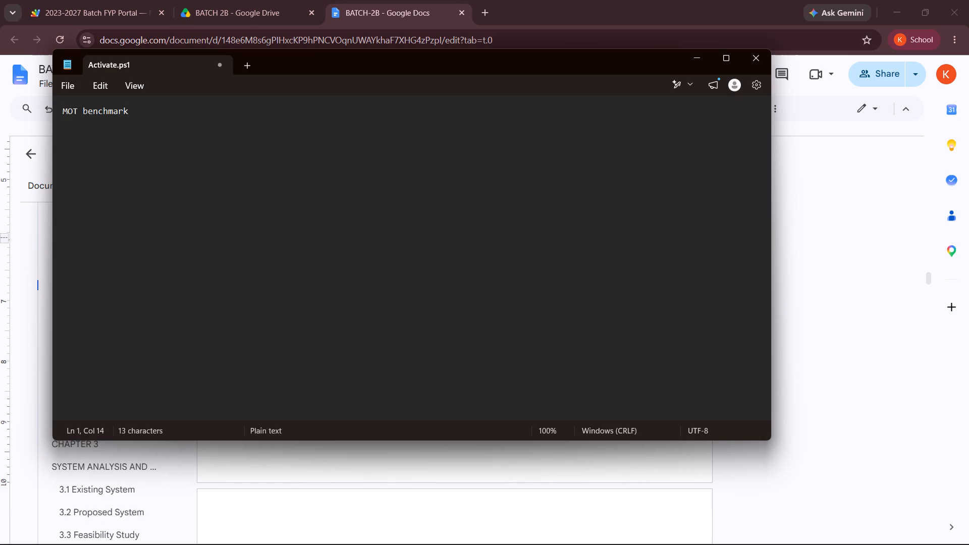
key(ctrl+a)
key(ctrl+x)
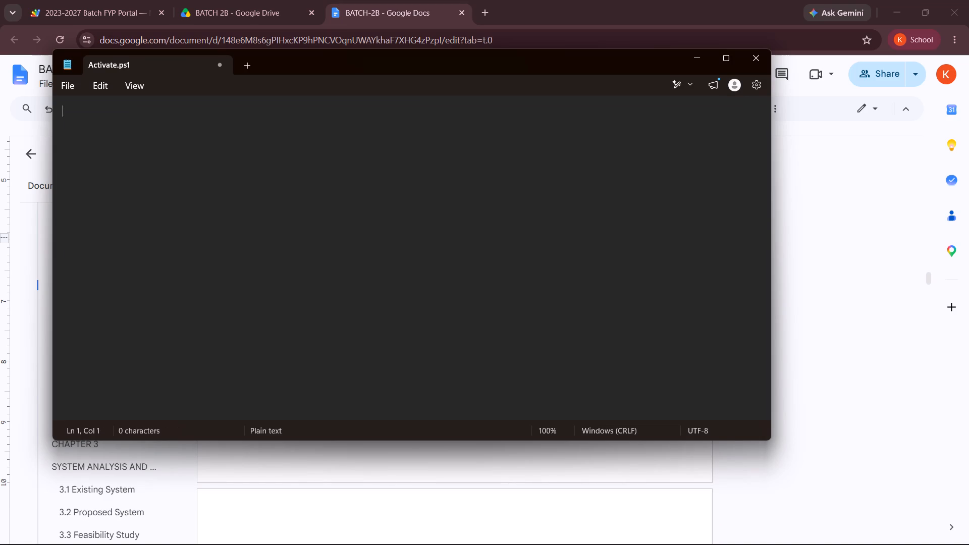
click(704, 62)
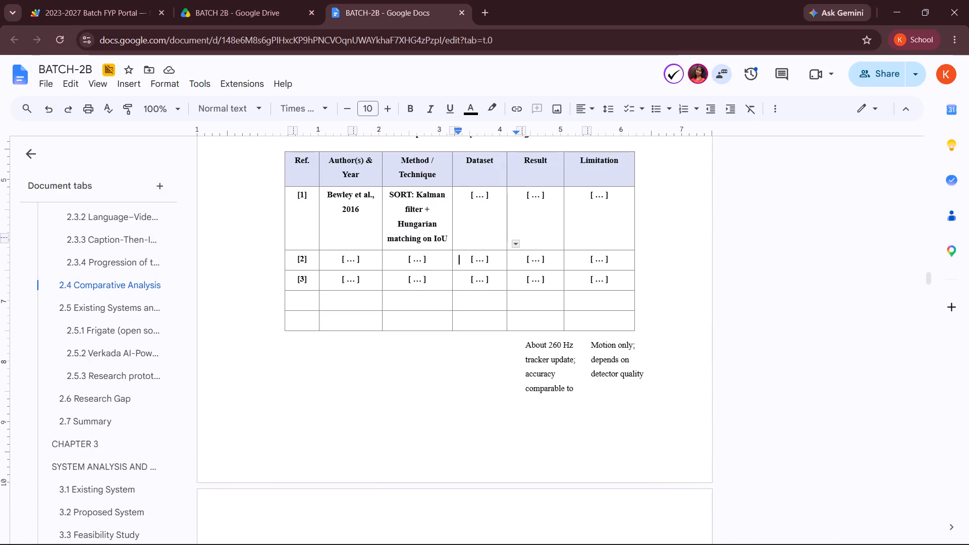
Replace row [1]'s Dataset placeholder in the bordered table with "MOT benchmark".
click(501, 199)
key(BackSpace)
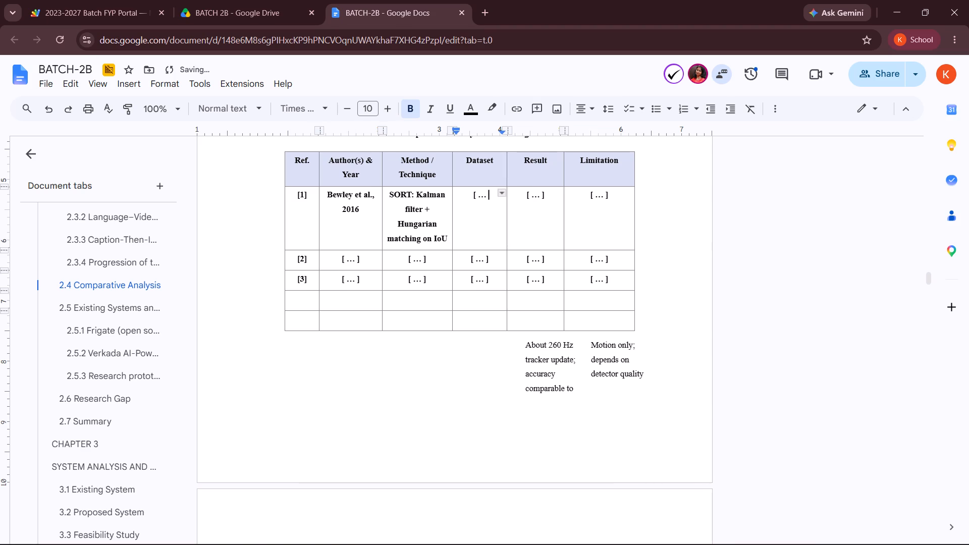
key(BackSpace)
key(BackSpace)
key(BackSpace)
key(BackSpace)
key(ctrl+x)
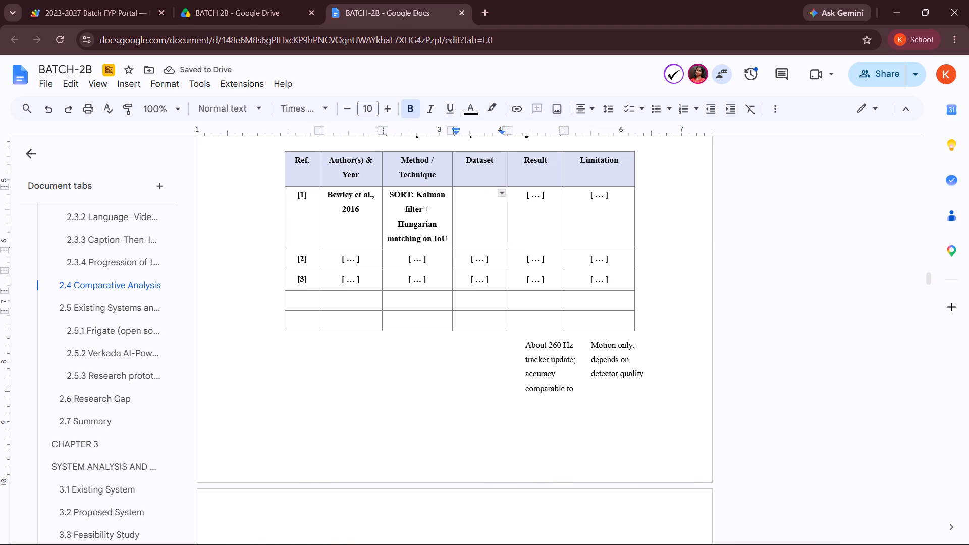
key(ctrl+x)
key(ctrl+v)
click(730, 329)
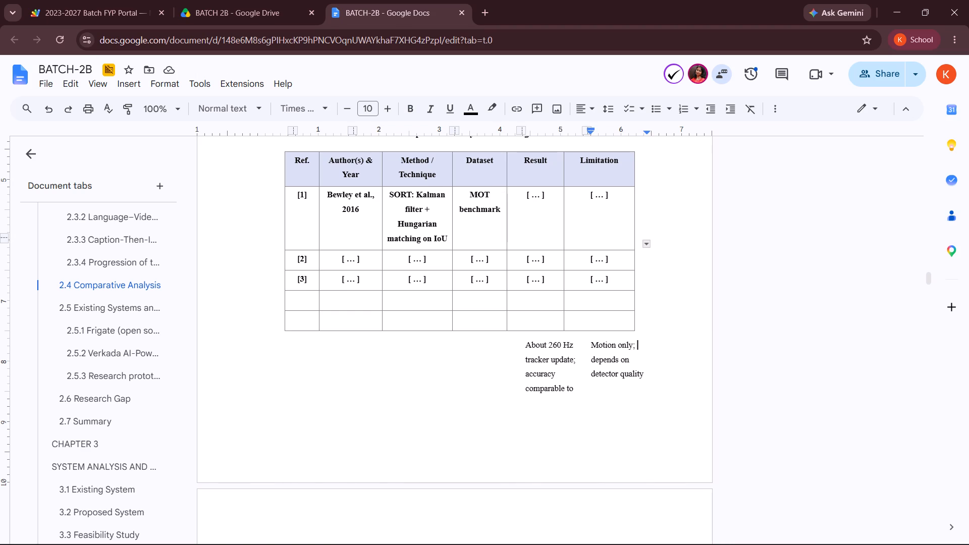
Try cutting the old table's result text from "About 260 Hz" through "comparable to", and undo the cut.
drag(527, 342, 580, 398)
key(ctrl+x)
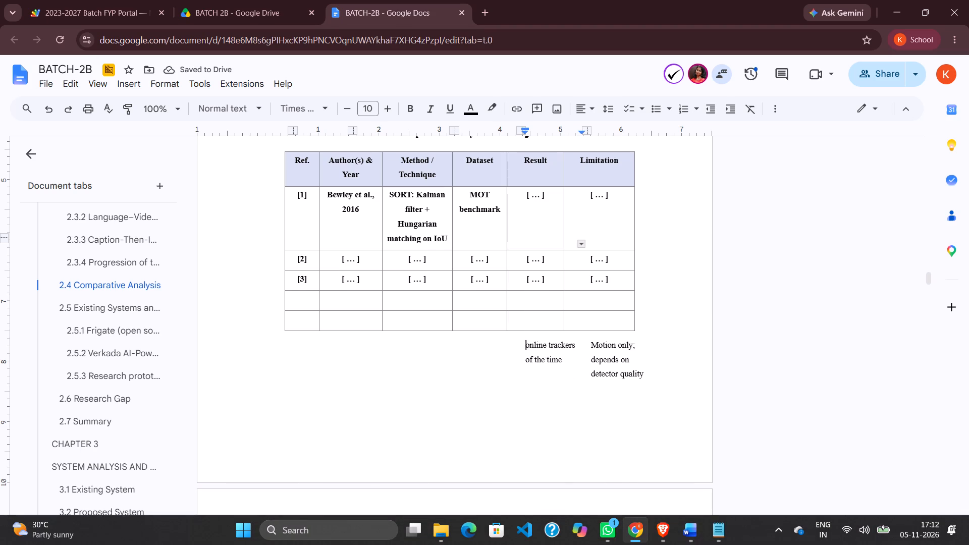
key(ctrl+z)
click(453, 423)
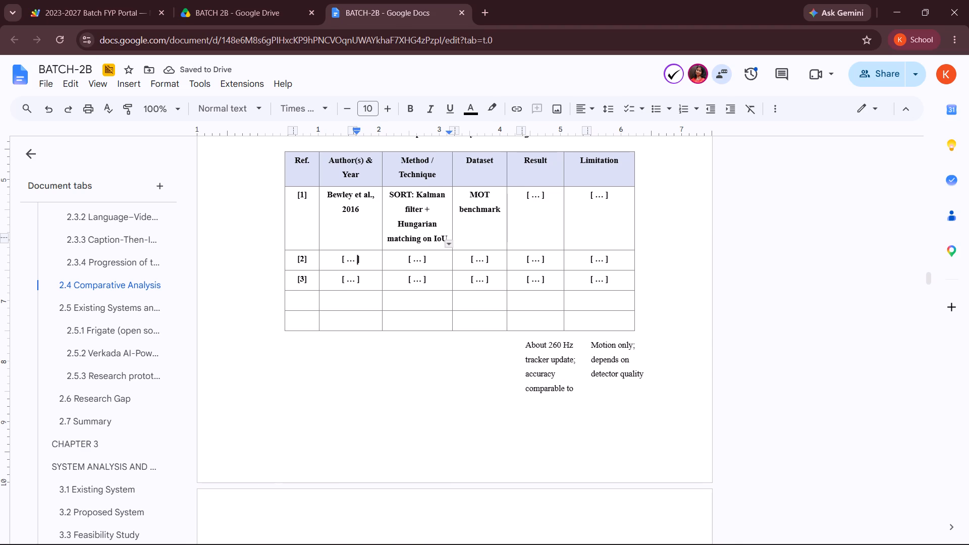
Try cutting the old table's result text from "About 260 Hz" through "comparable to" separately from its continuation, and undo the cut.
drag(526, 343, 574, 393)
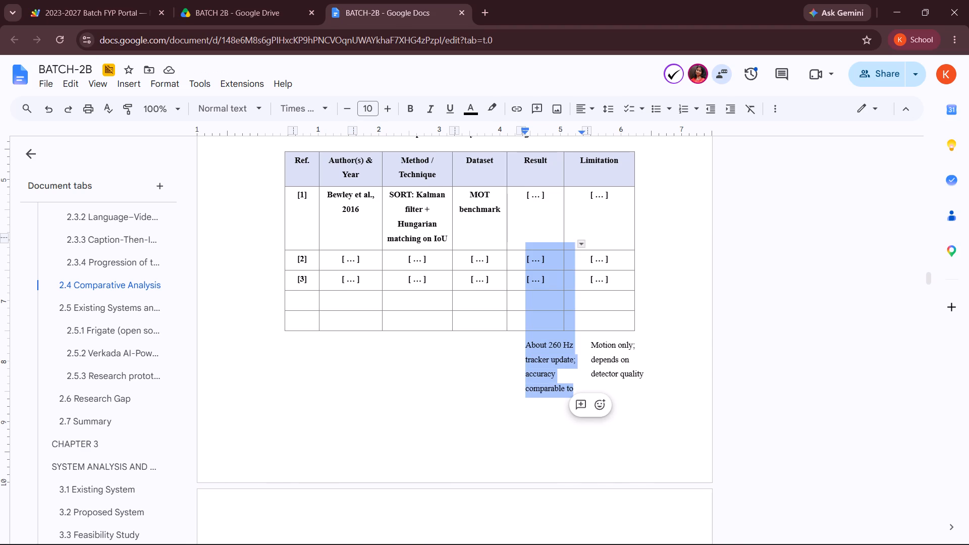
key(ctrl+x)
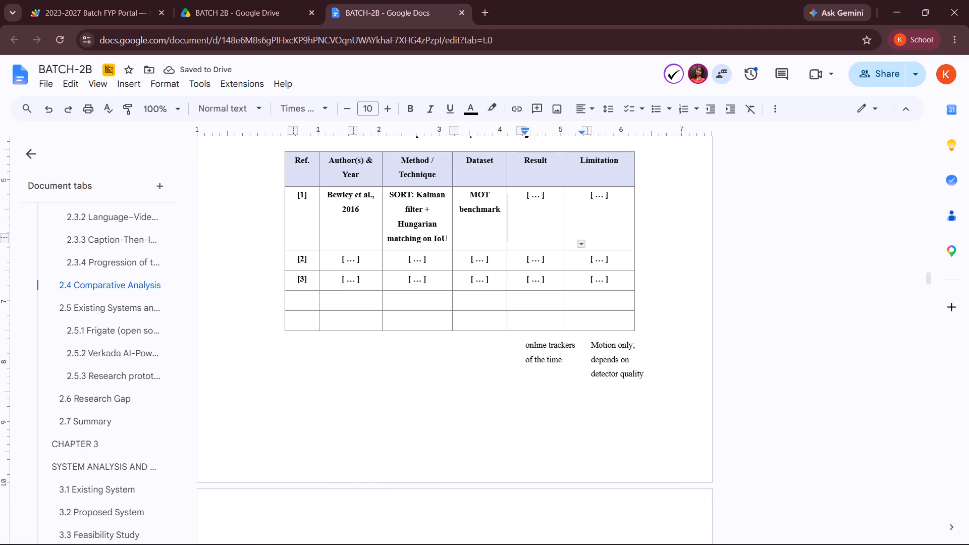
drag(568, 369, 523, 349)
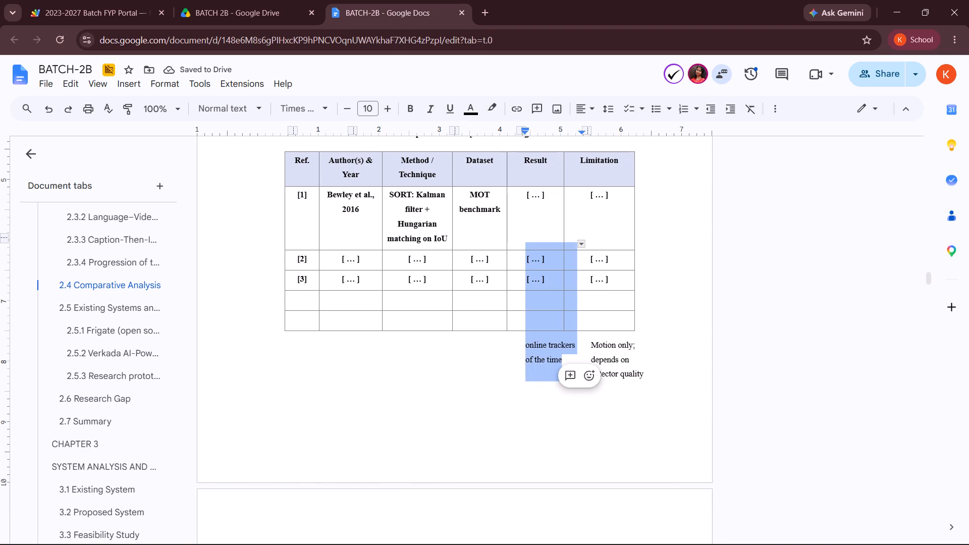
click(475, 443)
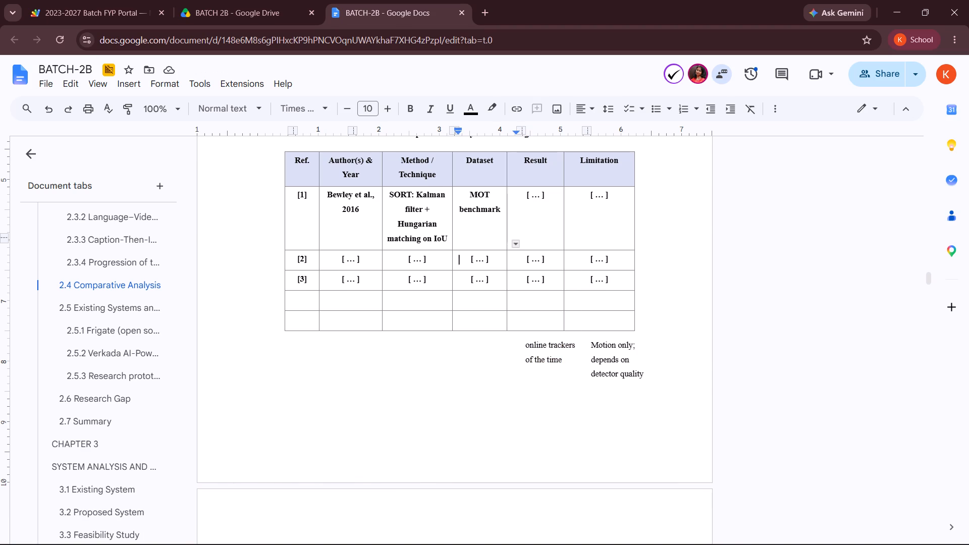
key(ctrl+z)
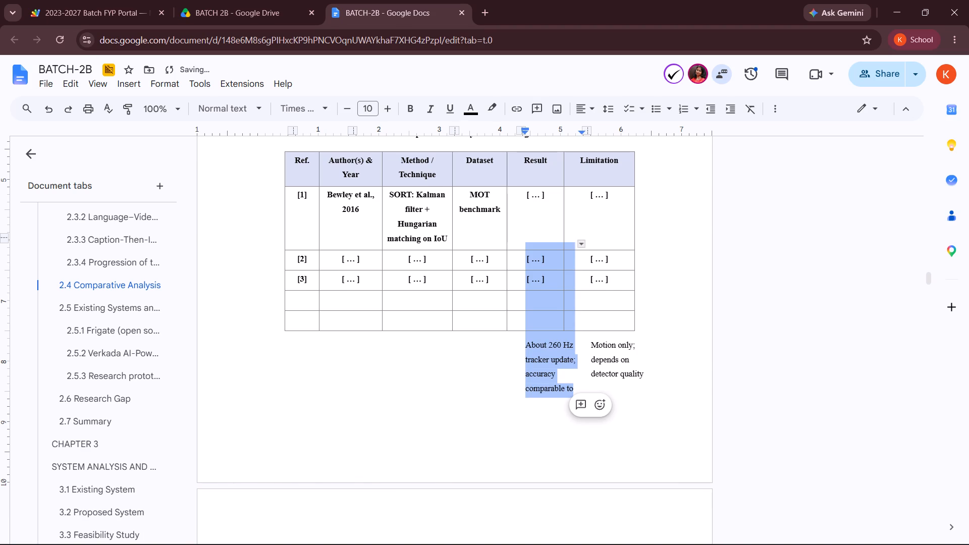
Cut "About 260 Hz tracker update; accuracy comparable to online trackers of the time" from the old table, pass it through Notepad as plain text, and return.
scroll(475, 443, down, 3)
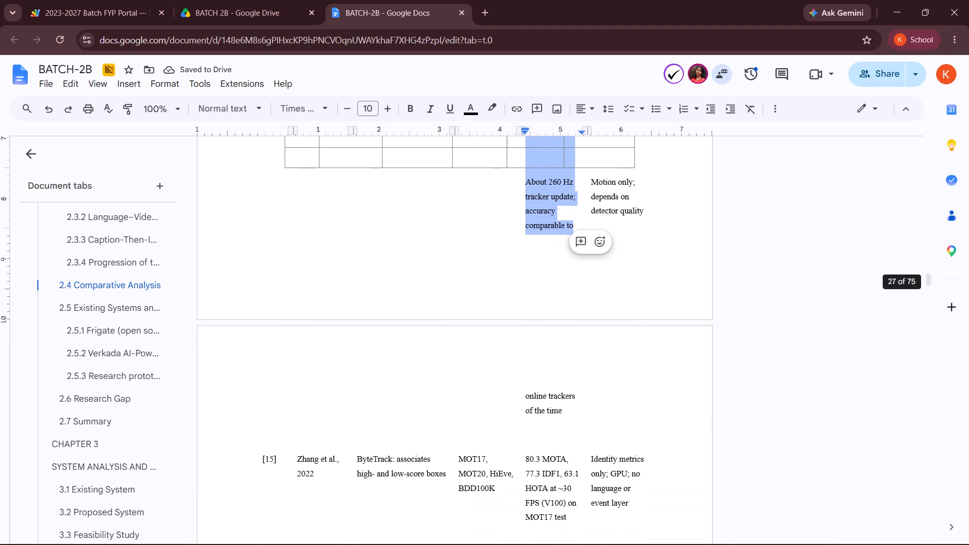
scroll(475, 443, up, 1)
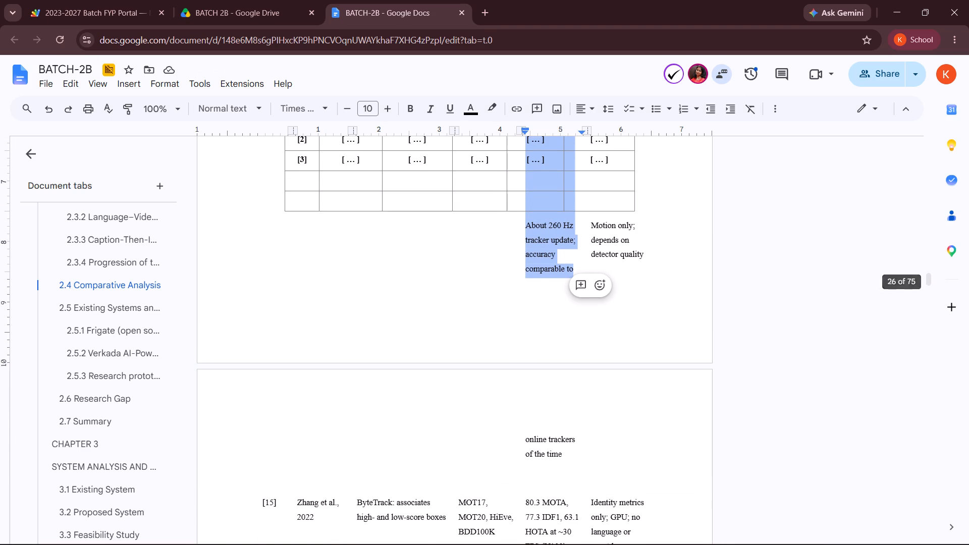
click(512, 293)
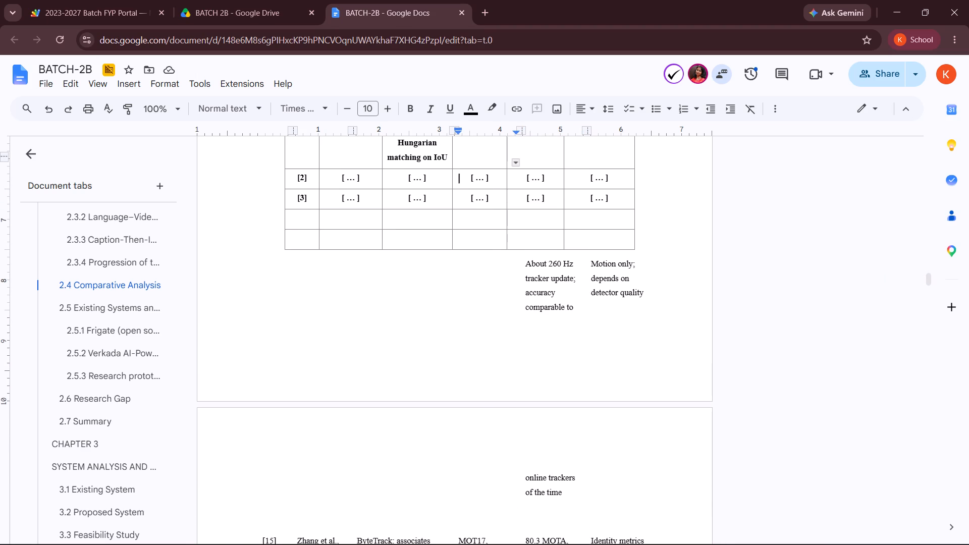
drag(524, 262, 571, 495)
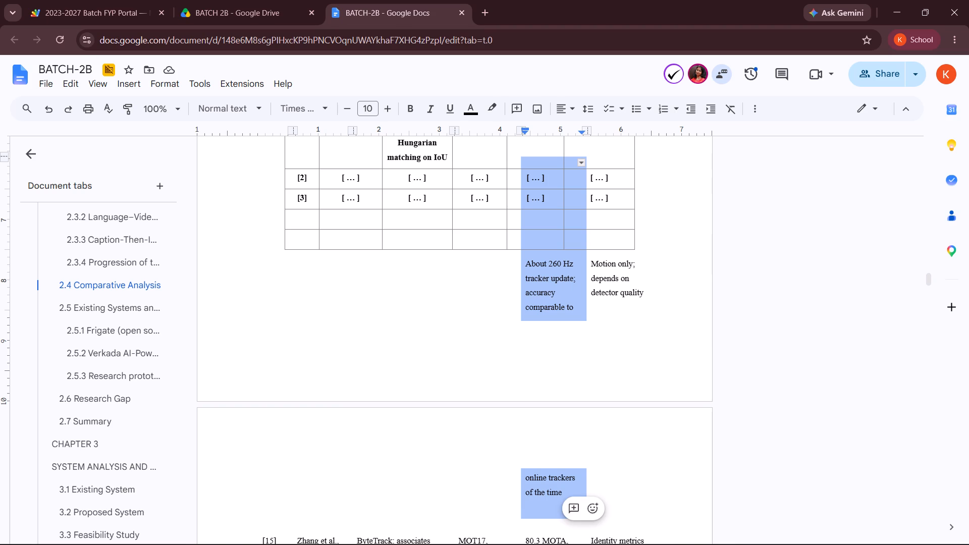
key(ctrl+x)
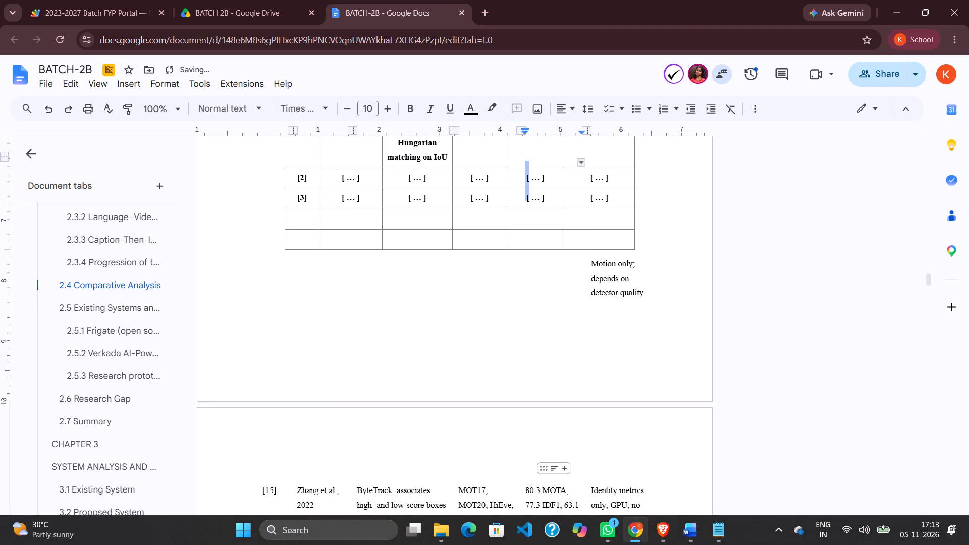
click(707, 532)
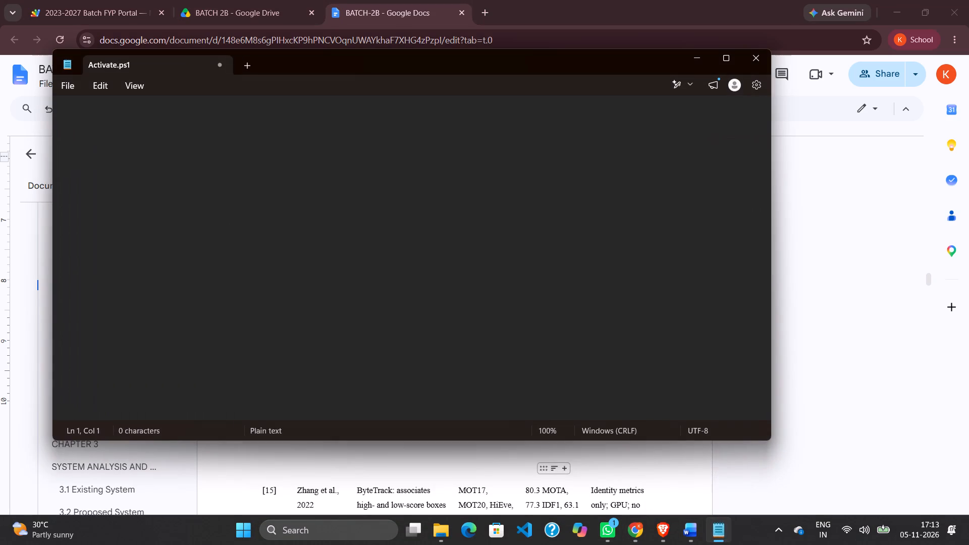
click(165, 117)
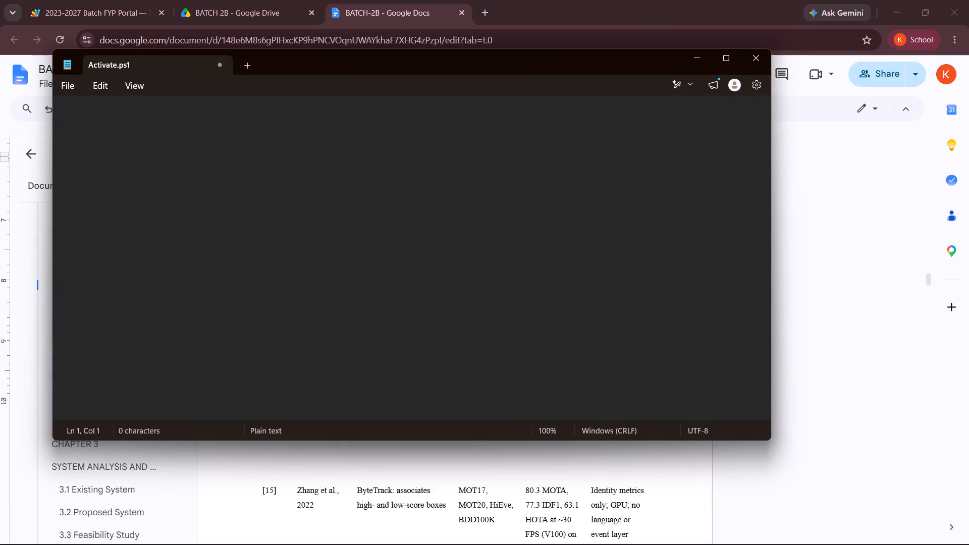
key(ctrl+v)
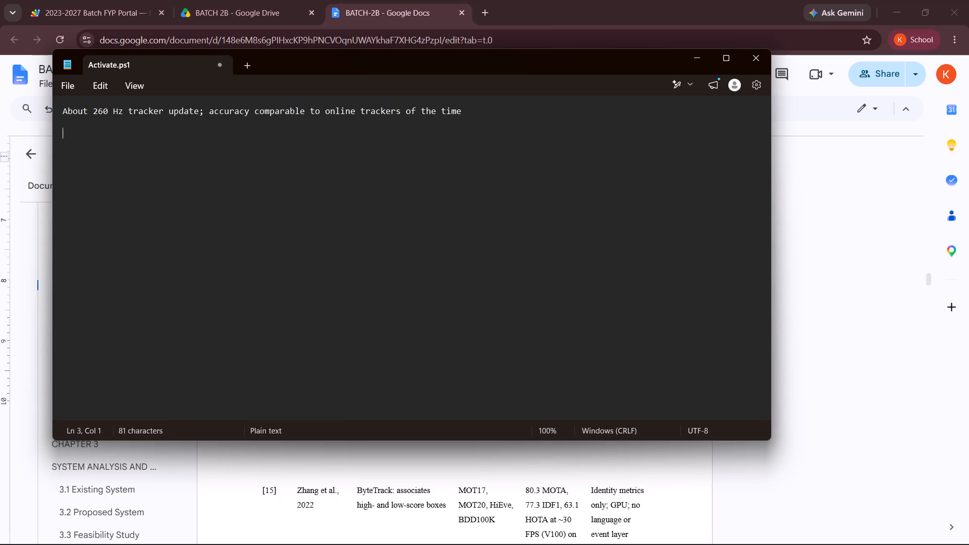
key(ctrl+a)
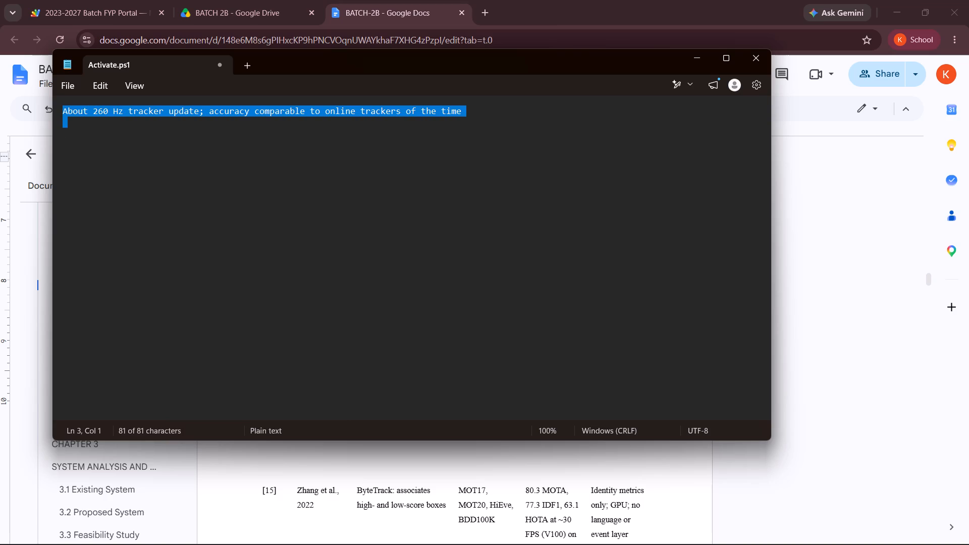
key(ctrl+x)
click(698, 60)
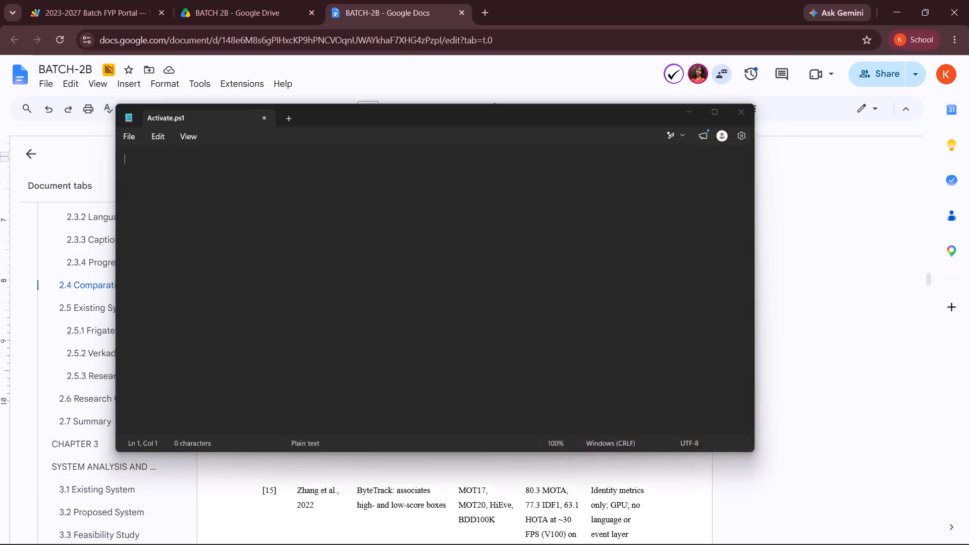
Replace row [1]'s Result placeholder with "About 260 Hz tracker update; accuracy comparable to online trackers of the time" and remove the trailing blank lines.
scroll(521, 202, up, 1)
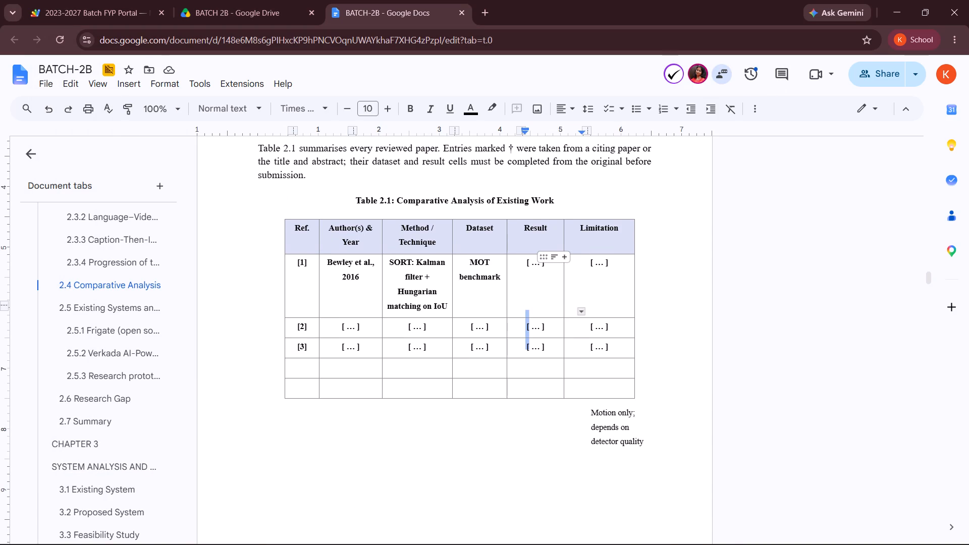
click(557, 273)
key(BackSpace)
key(BackSpace)
key(BackSpace)
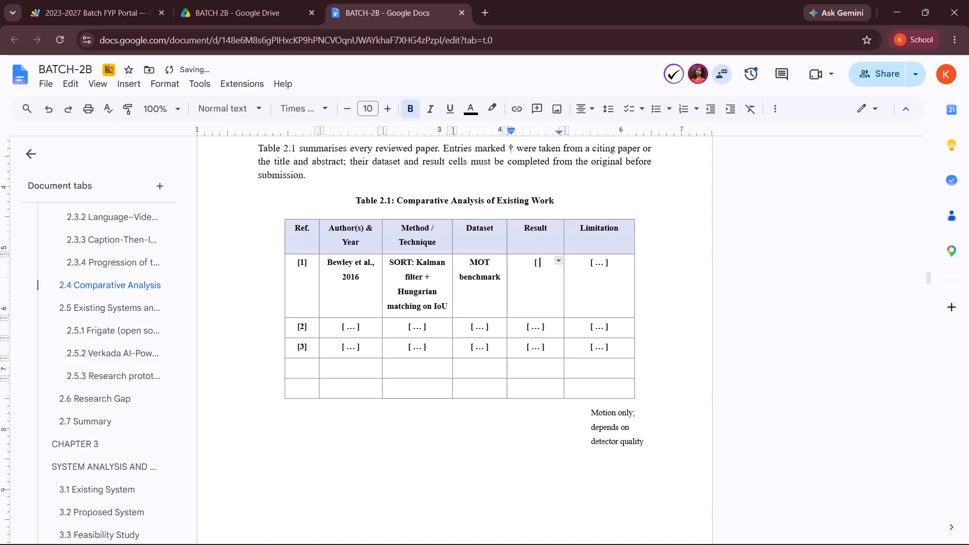
key(BackSpace)
key(BackSpace)
key(ctrl+v)
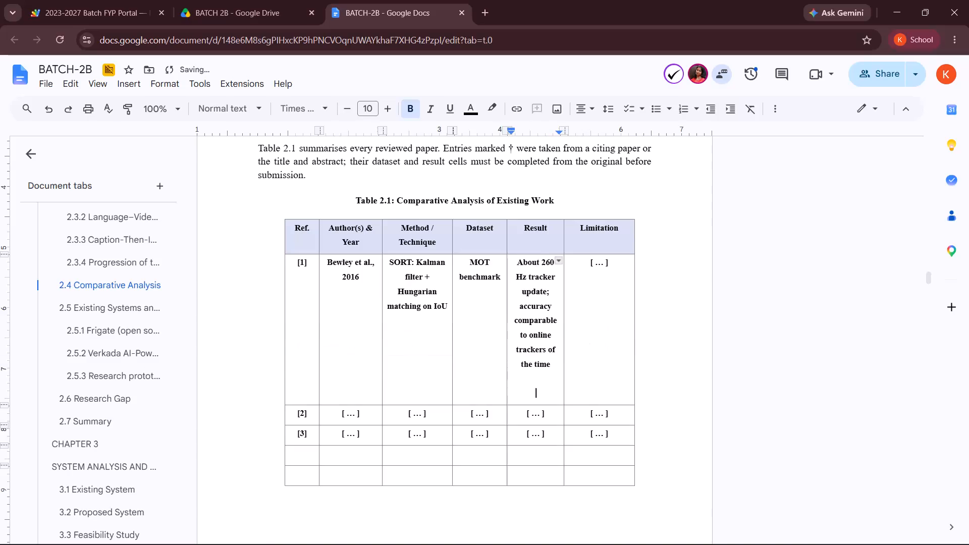
key(BackSpace)
key(BackSpace)
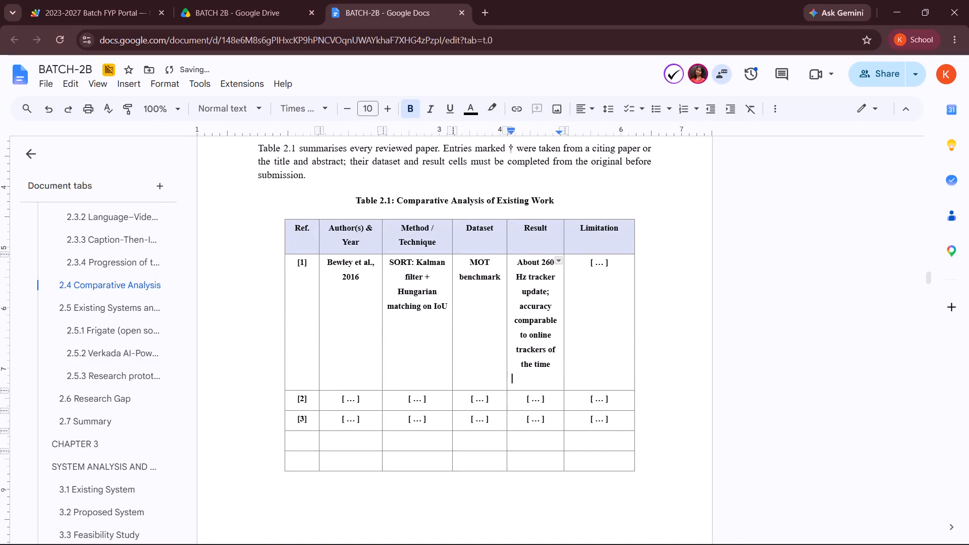
key(BackSpace)
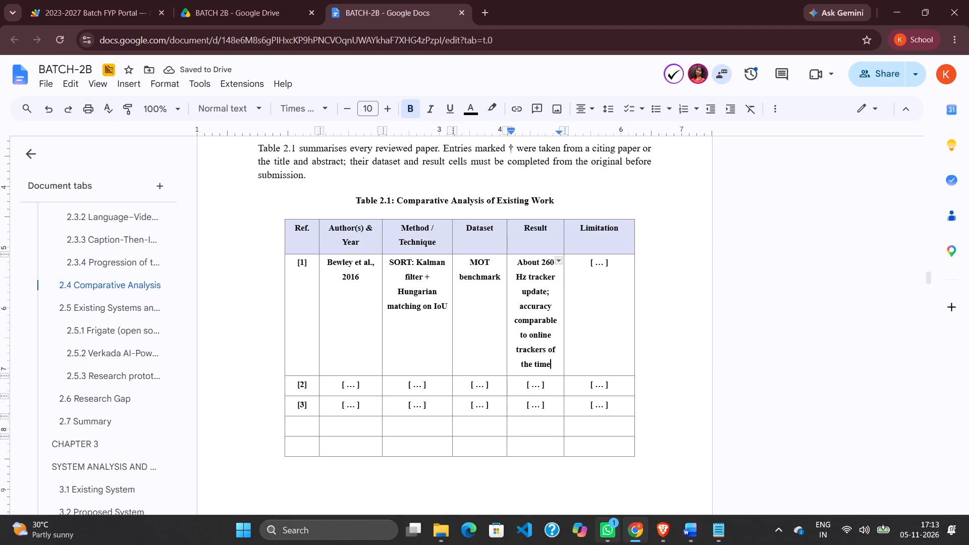
Cut "Motion only; depends on detector quality" from the old table, pass it through Notepad as plain text, and return to the report.
scroll(552, 417, down, 2)
scroll(586, 462, down, 2)
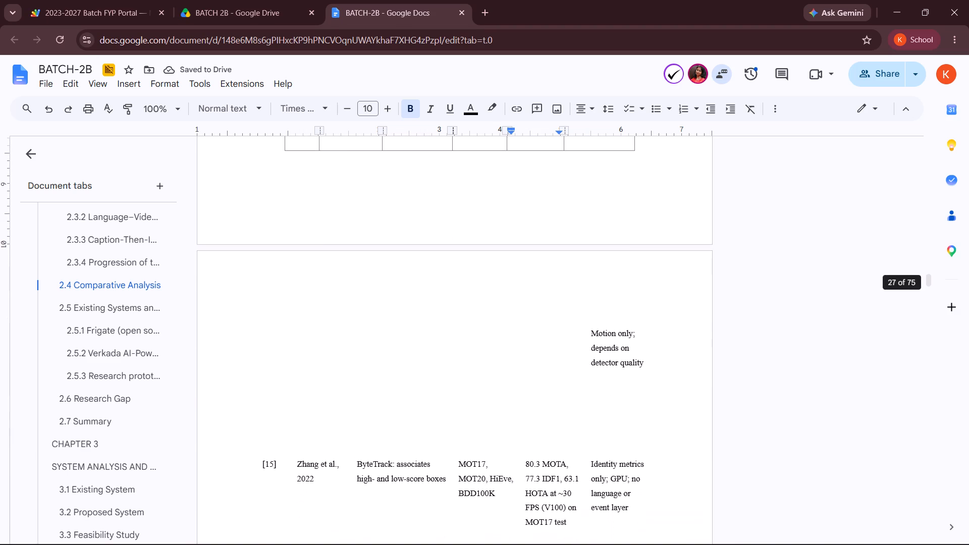
drag(590, 329, 648, 366)
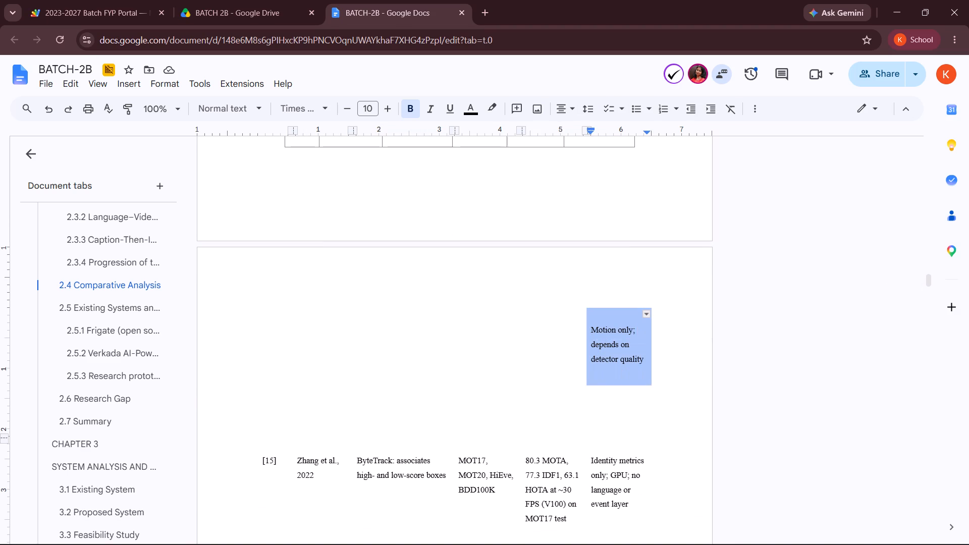
drag(648, 366, 649, 366)
key(ctrl+c)
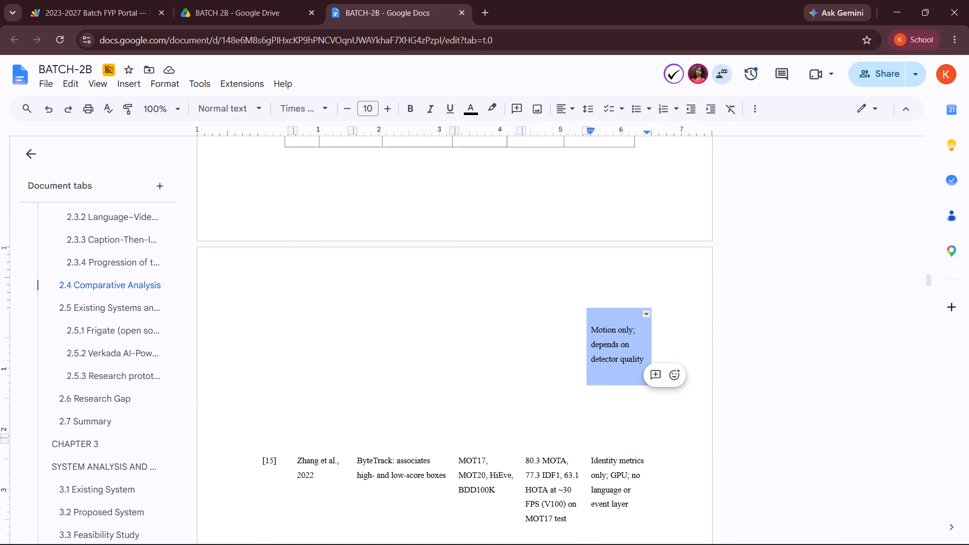
key(ctrl+x)
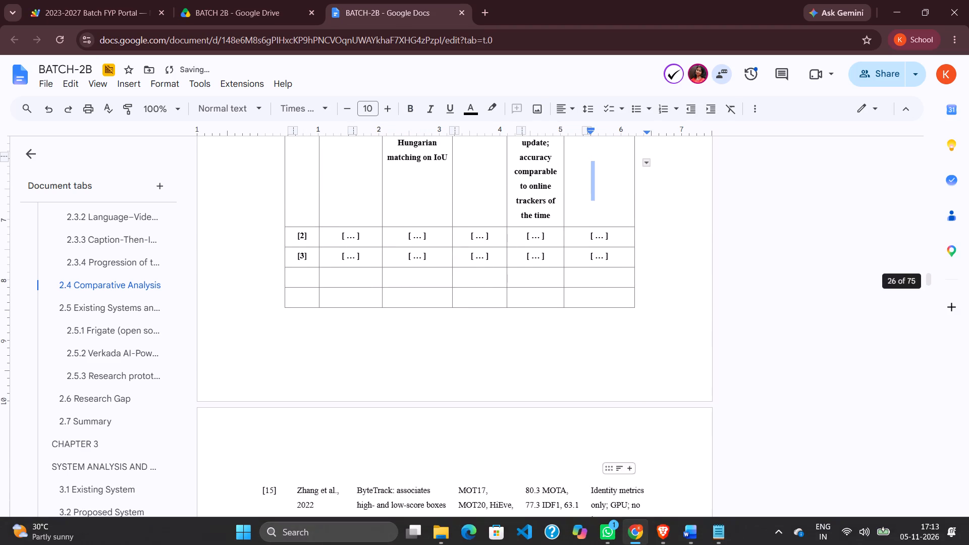
click(716, 541)
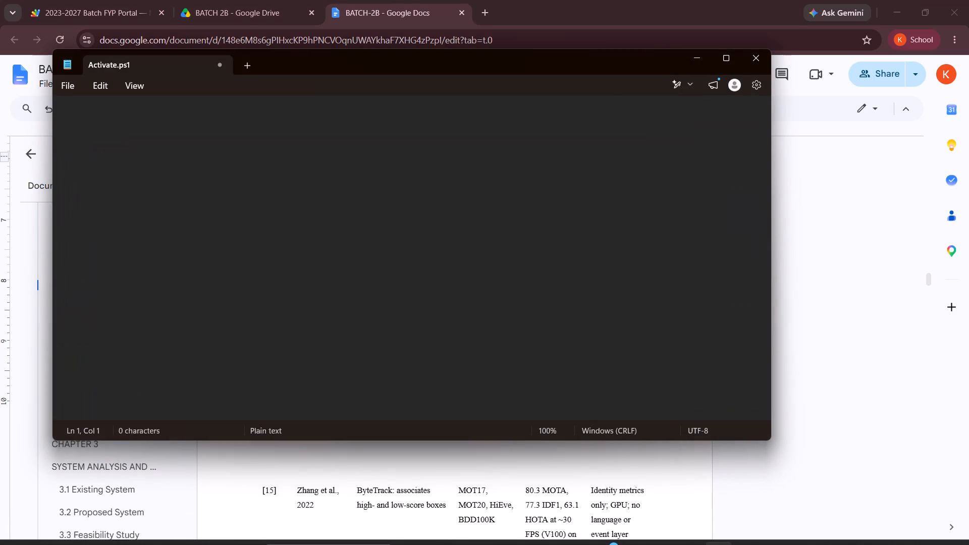
key(ctrl+x)
key(ctrl+v)
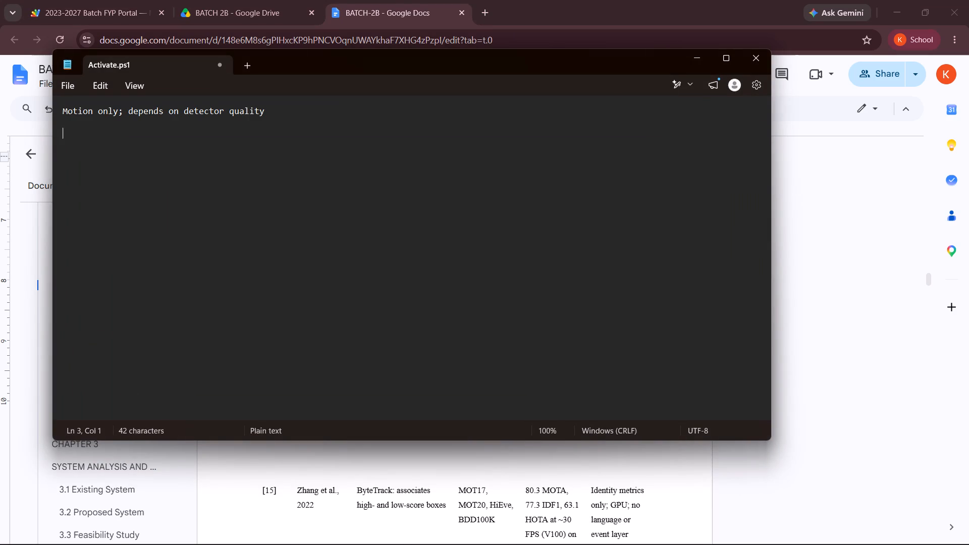
key(ctrl+a)
key(ctrl+x)
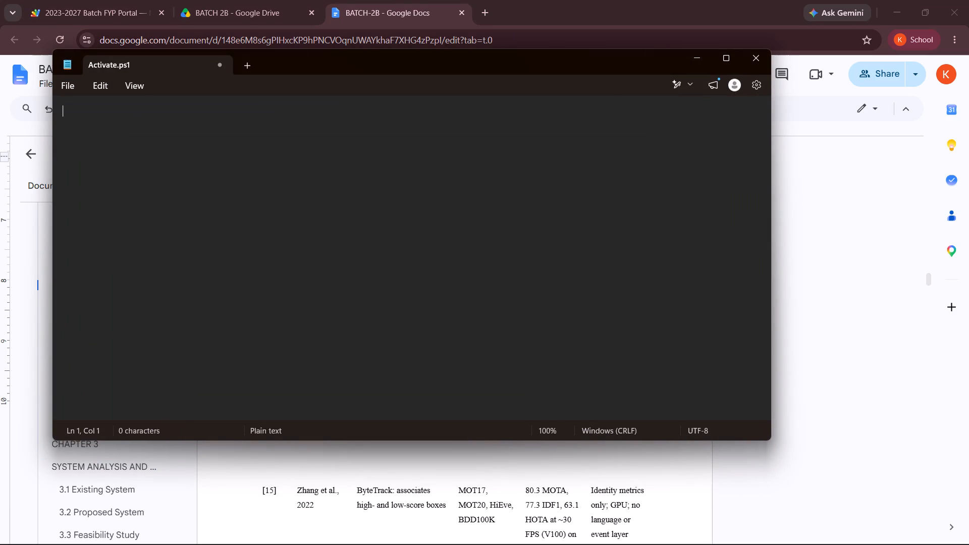
click(693, 55)
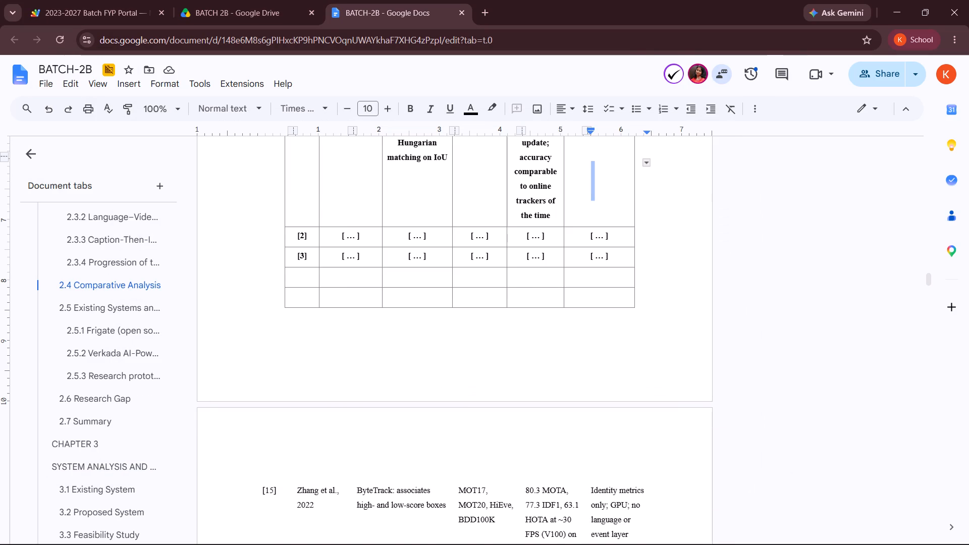
Replace row [1]'s Limitation placeholder in the bordered table with "Motion only; depends on detector quality" and trim the trailing blank space.
scroll(585, 212, up, 1)
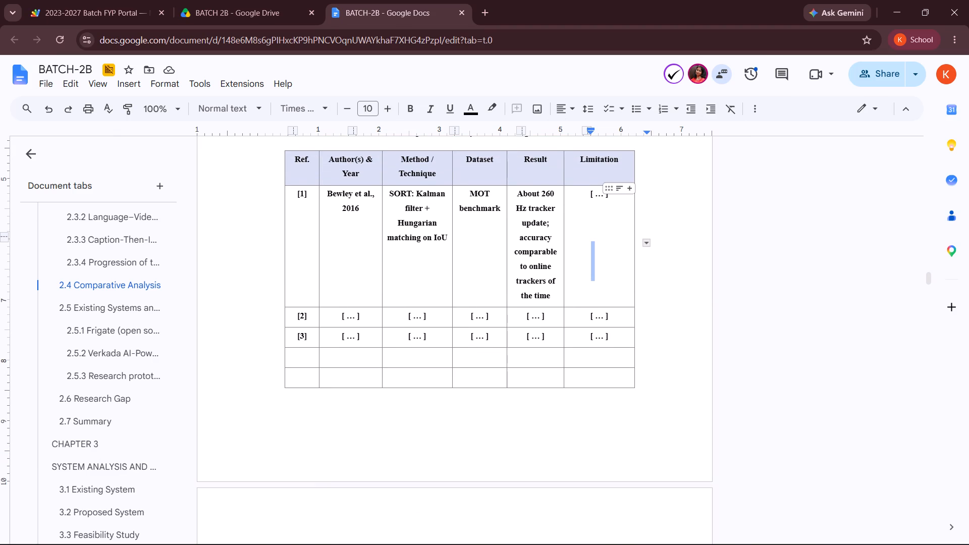
click(612, 207)
key(BackSpace)
key(BackSpace)
key(BackSpace)
key(BackSpace)
key(BackSpace)
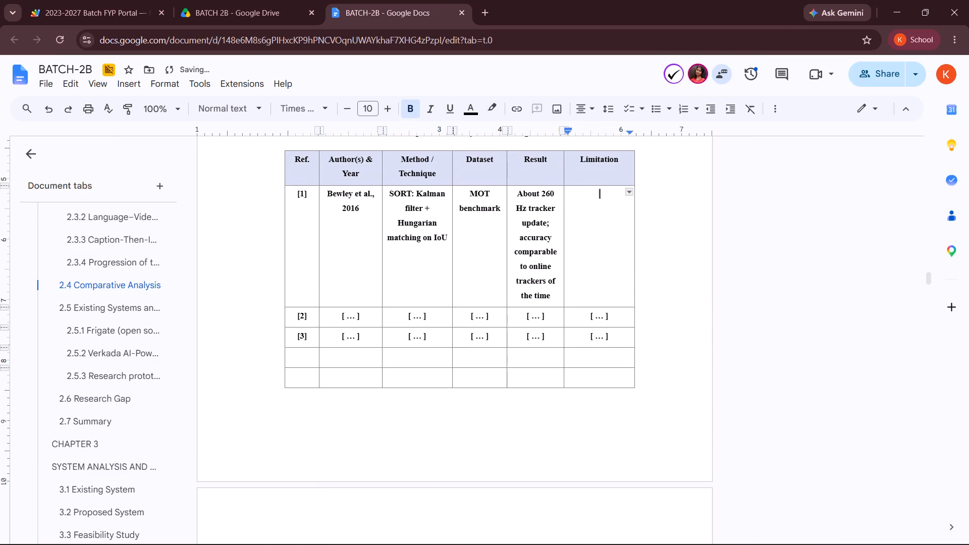
key(ctrl+v)
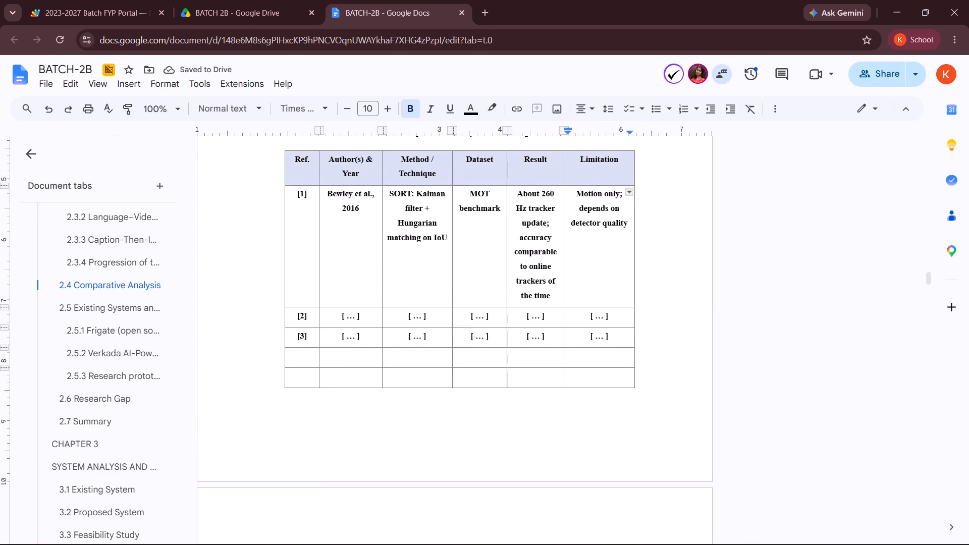
key(BackSpace)
key(BackSpace)
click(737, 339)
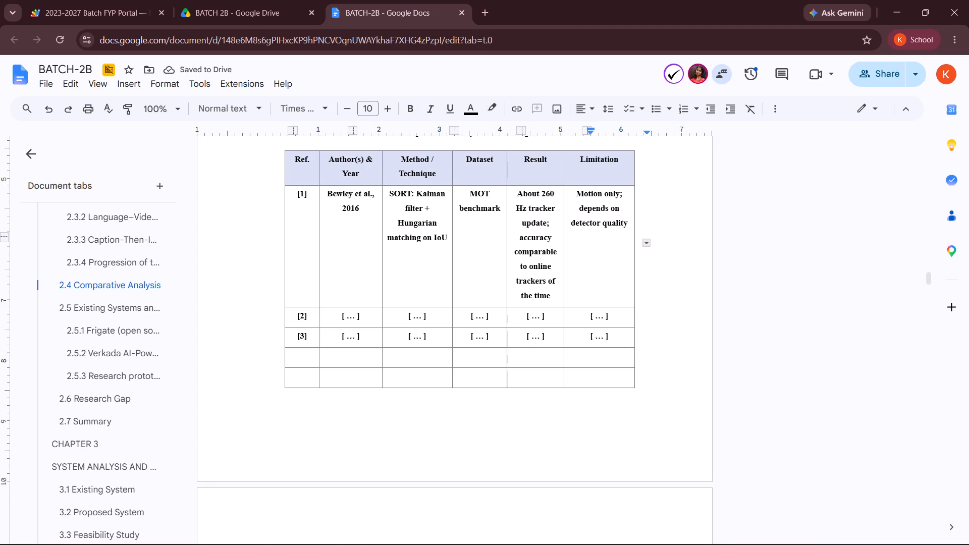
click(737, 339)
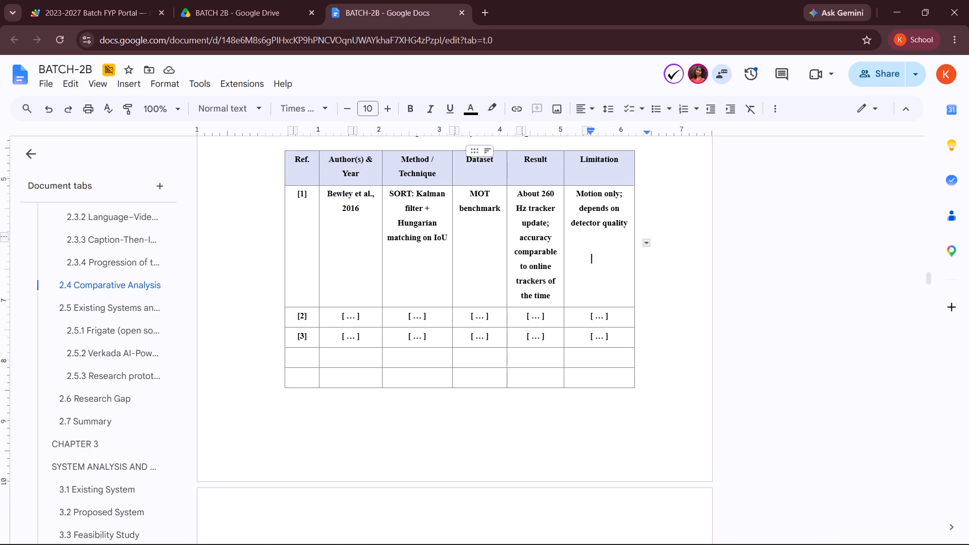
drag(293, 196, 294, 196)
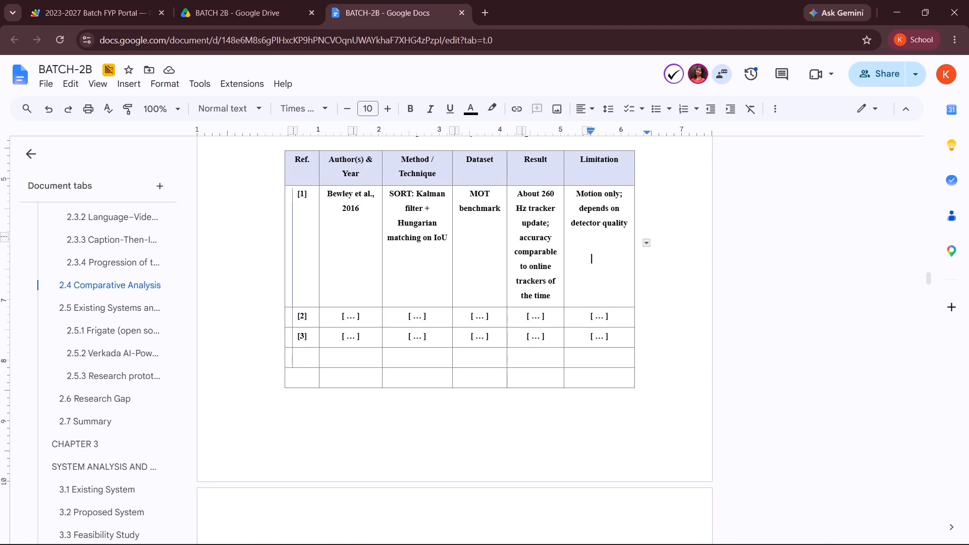
Remove the bold formatting from all of row [1] in the bordered table.
drag(294, 196, 300, 191)
drag(295, 193, 315, 202)
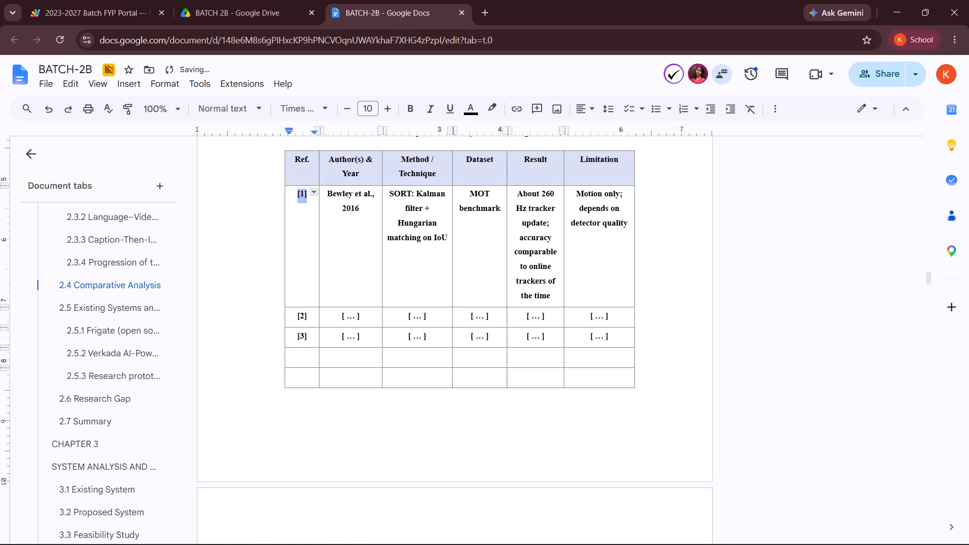
drag(315, 202, 581, 281)
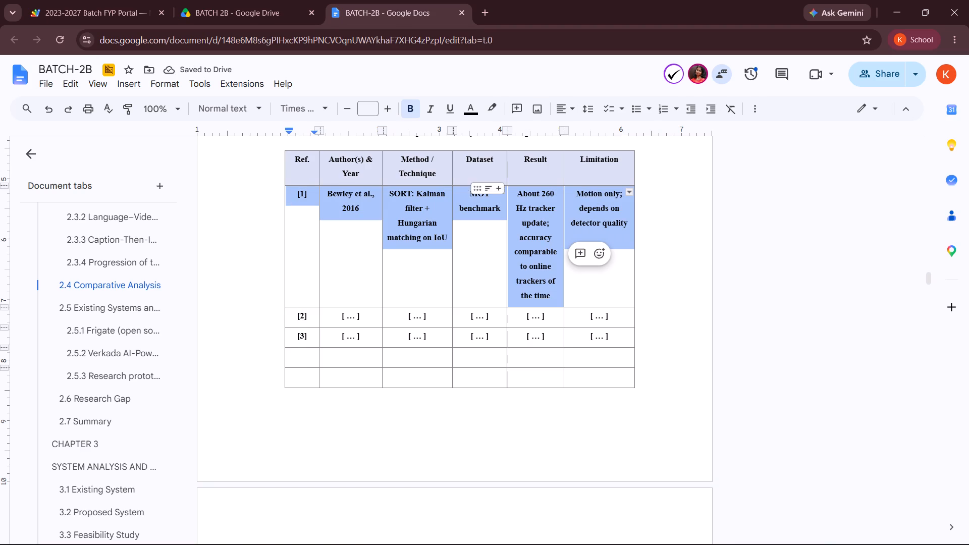
click(411, 108)
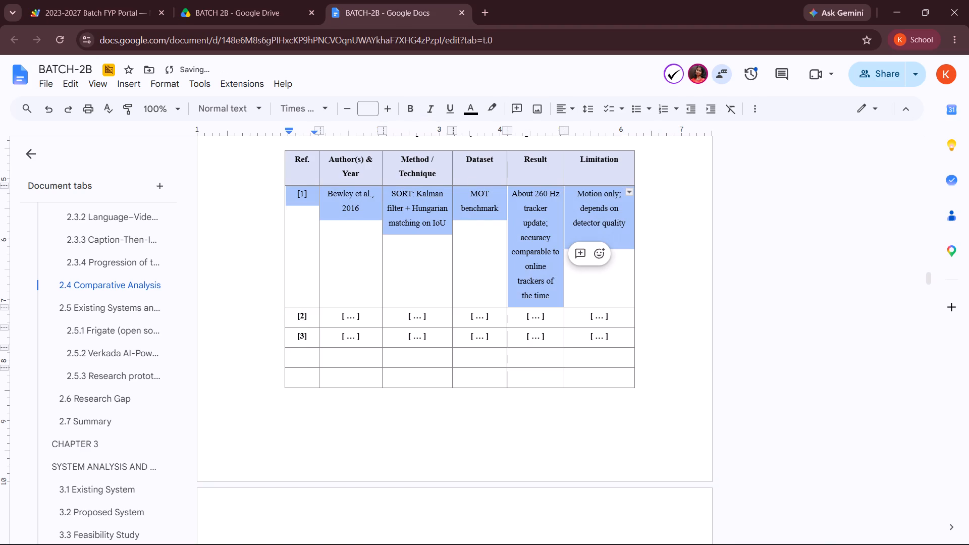
click(871, 356)
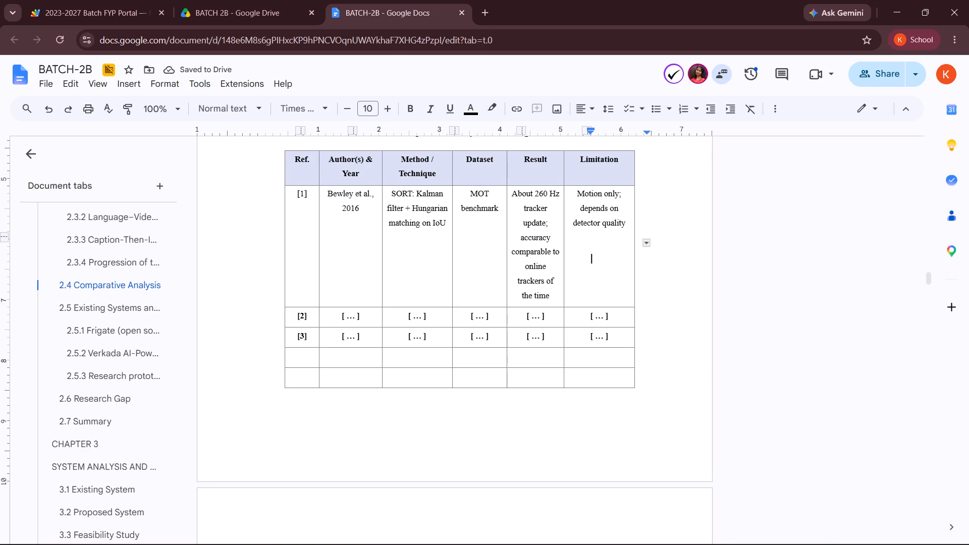
Switch to YouTube in Brave, browse the home feed, open the "Zaalima" song video, and return to the report.
scroll(373, 319, down, 2)
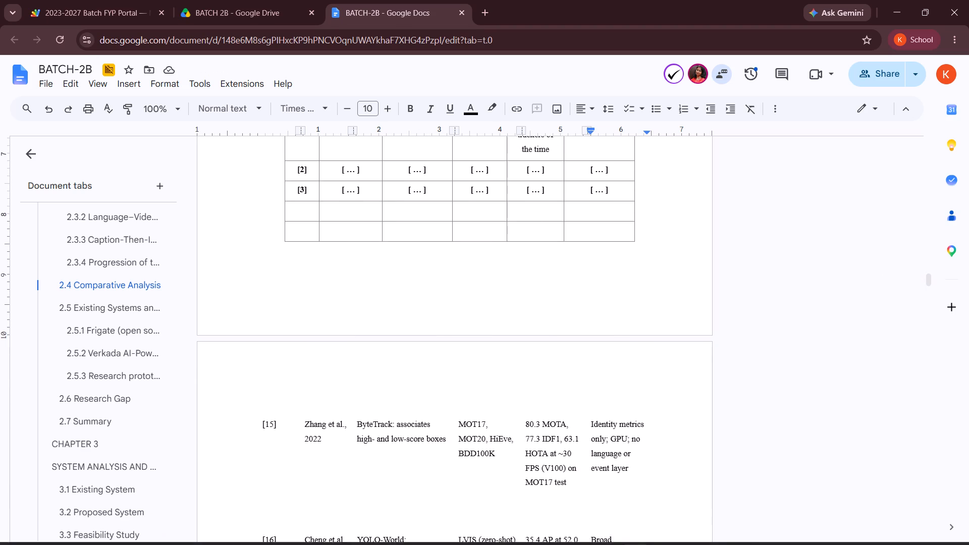
click(665, 529)
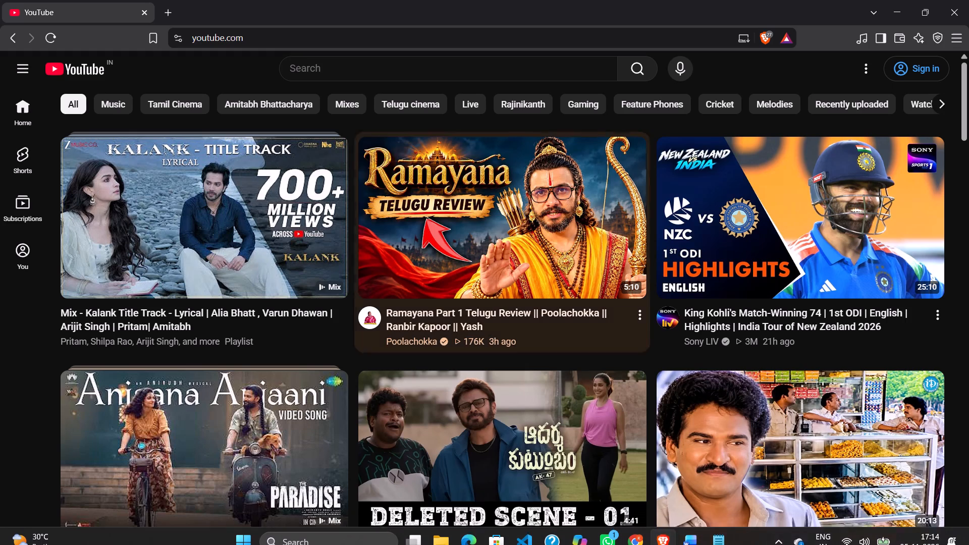
scroll(340, 310, down, 3)
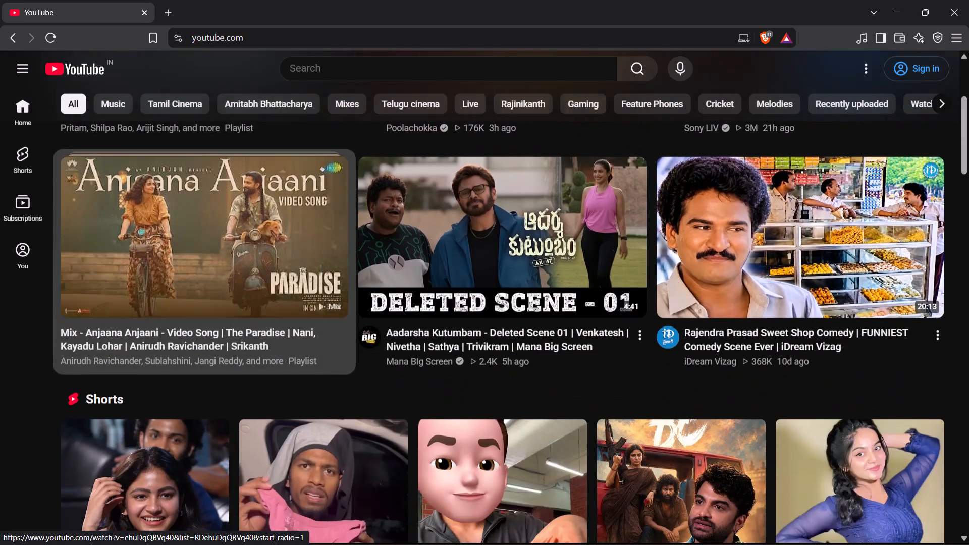
scroll(340, 310, down, 7)
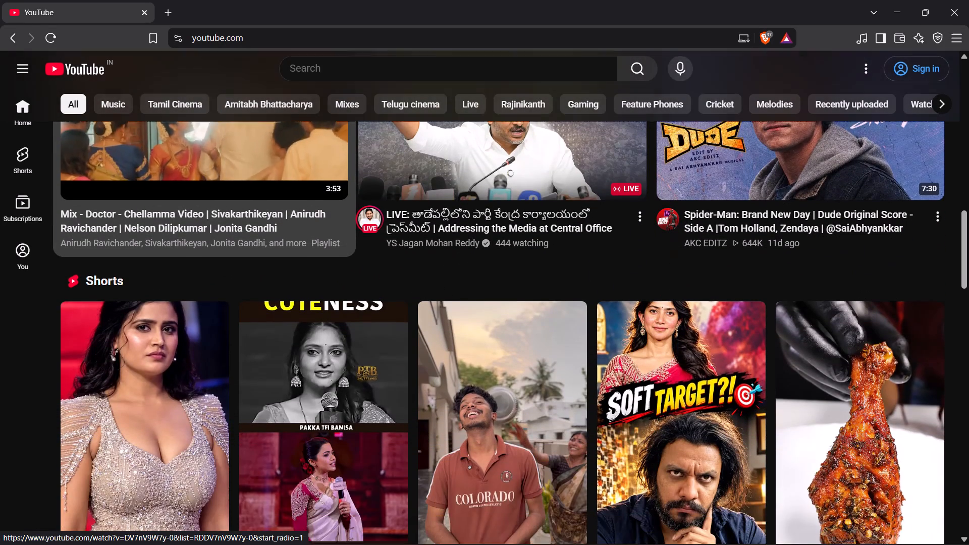
scroll(340, 310, down, 4)
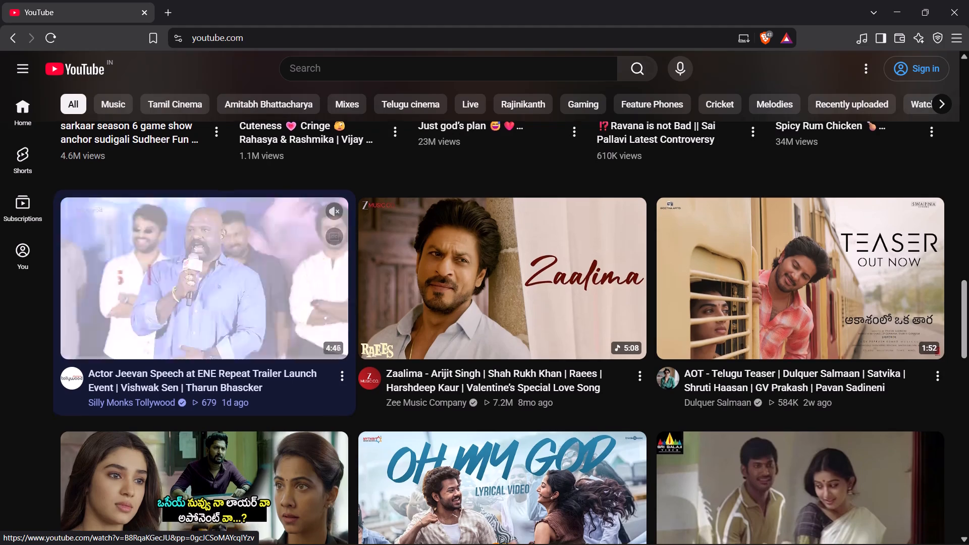
click(547, 272)
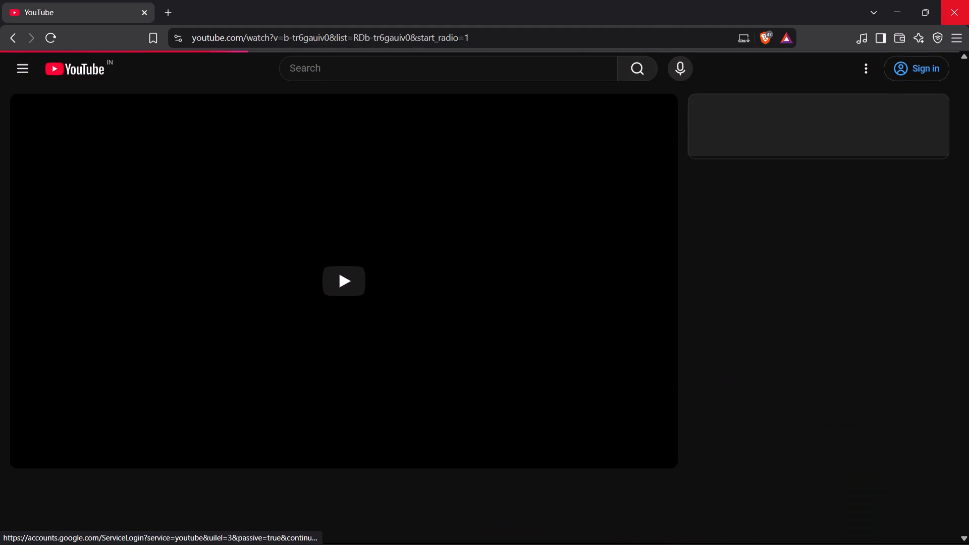
click(901, 1)
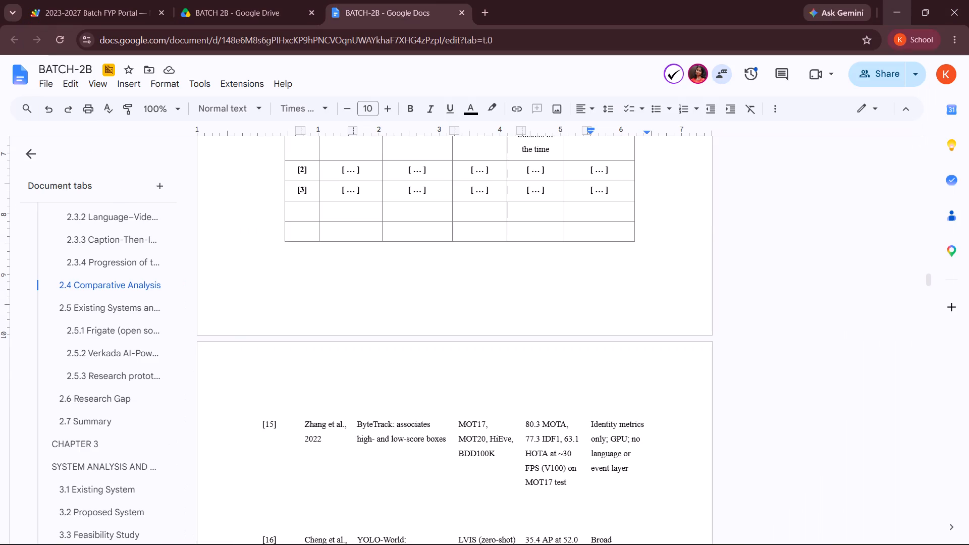
Cut "Zhang et al., 2022" from row [15] of the old table, pass it through Notepad as plain text, and return to the report.
scroll(689, 129, up, 1)
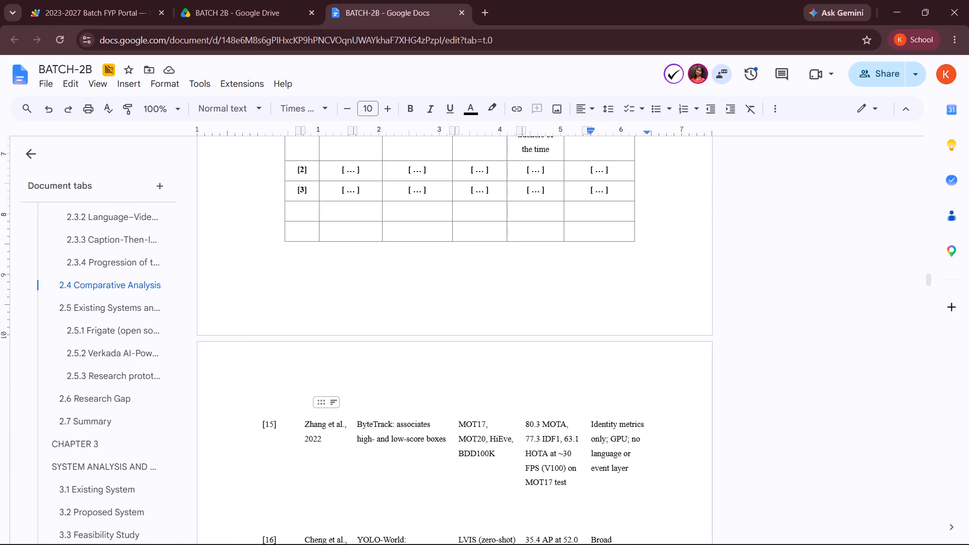
drag(306, 424, 329, 453)
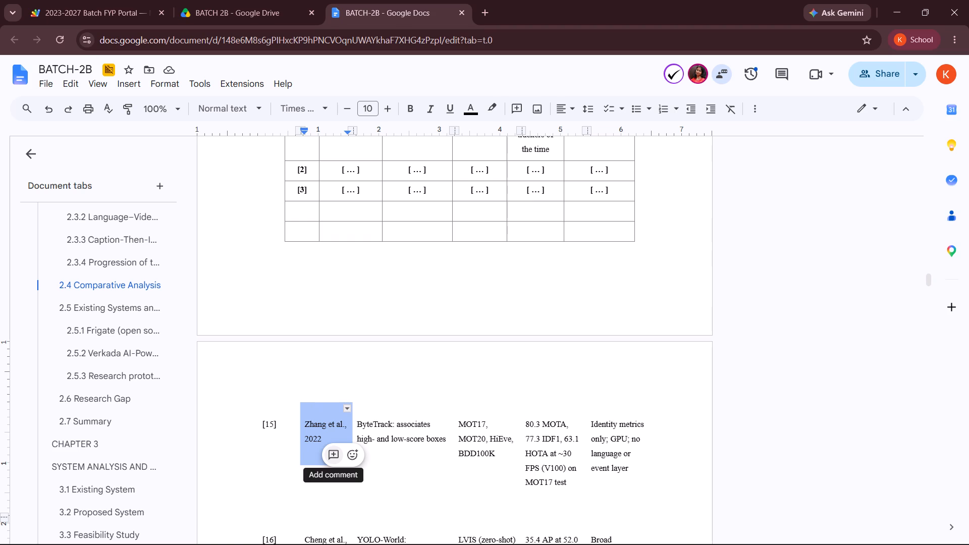
key(ctrl+x)
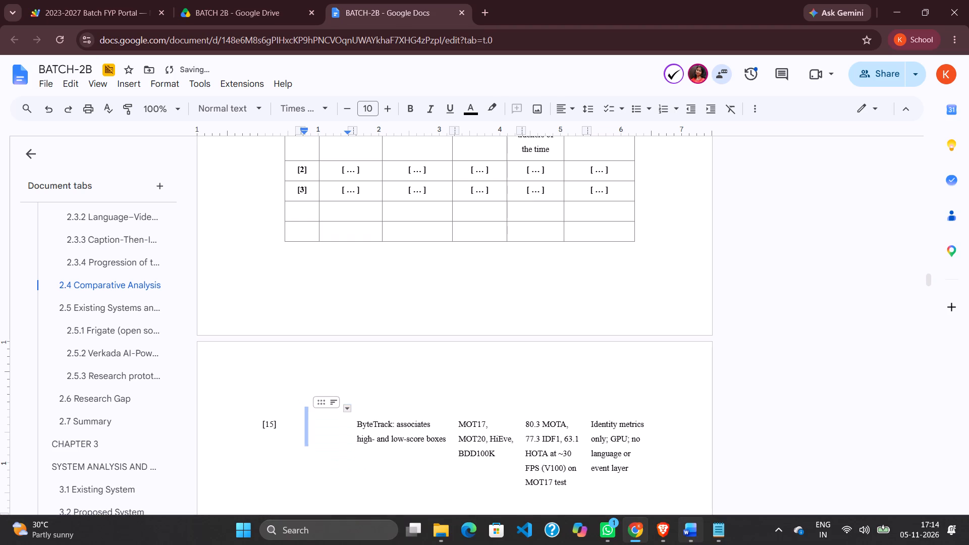
click(717, 531)
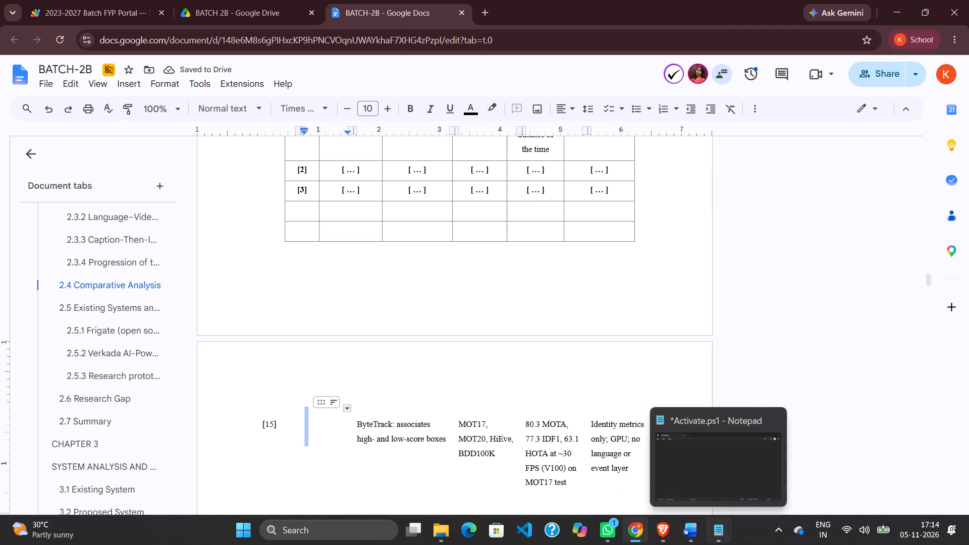
key(ctrl+v)
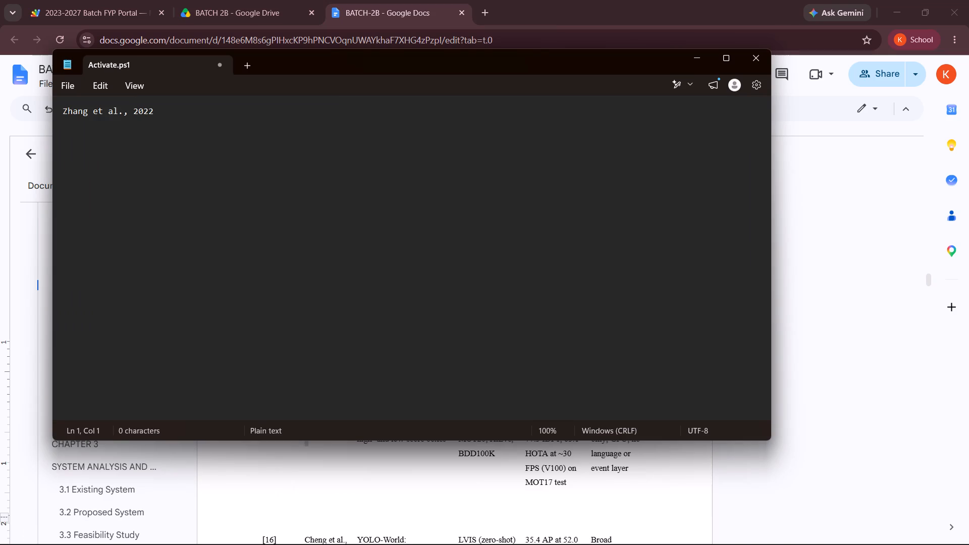
key(ctrl+a)
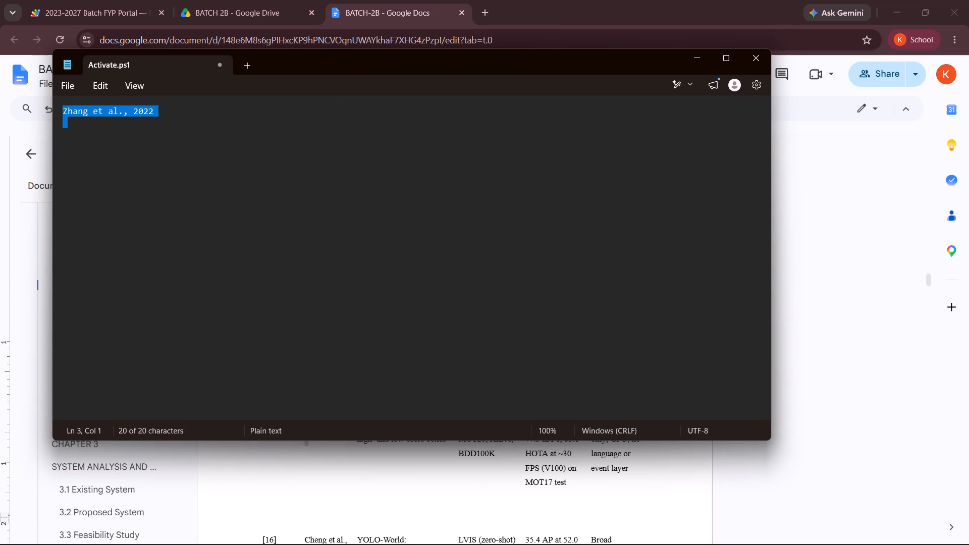
key(ctrl+x)
click(705, 54)
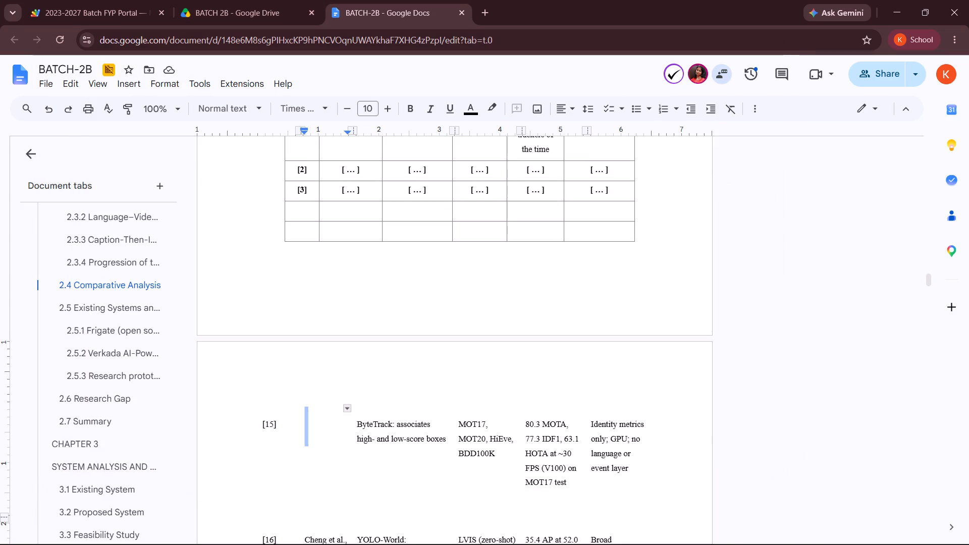
Replace row [2]'s Author(s) & Year placeholder in the bordered table with "Zhang et al., 2022" and remove the trailing blank lines.
scroll(361, 197, up, 1)
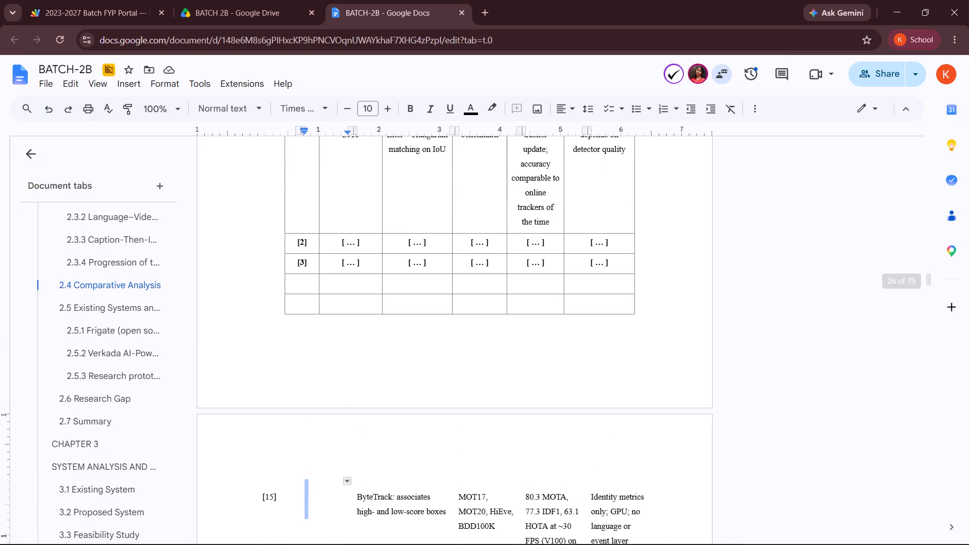
click(367, 243)
key(BackSpace)
key(BackSpace)
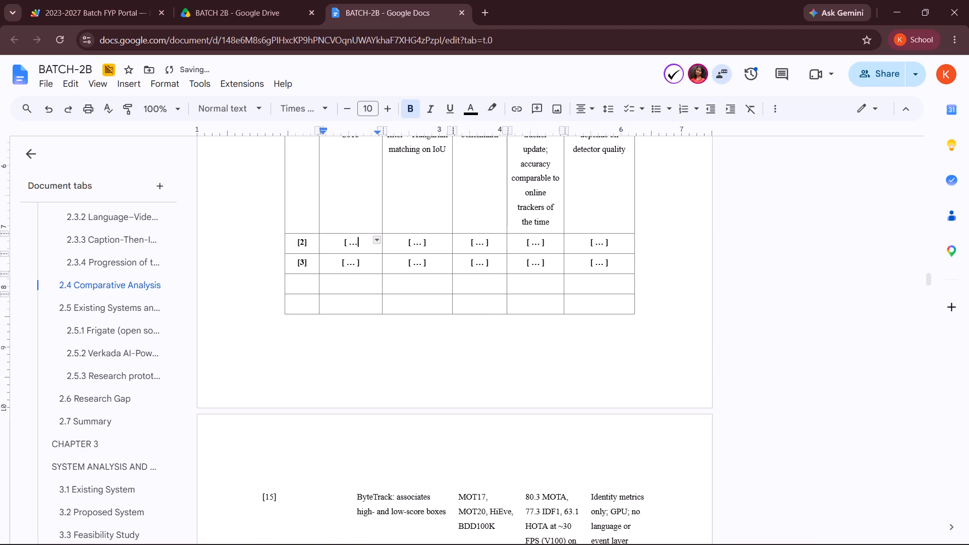
key(BackSpace)
key(BackSpace)
key(BackSpace)
key(ctrl+x)
key(ctrl+v)
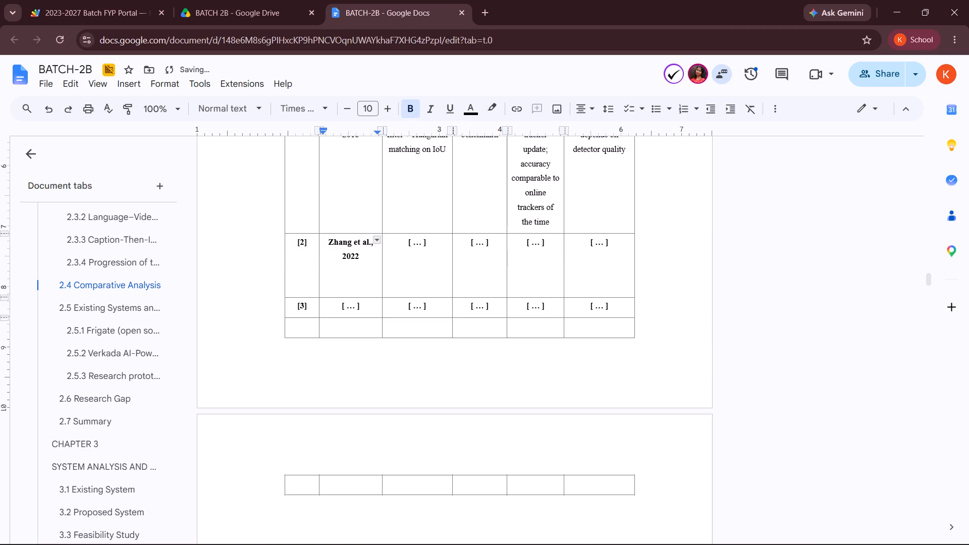
key(BackSpace)
key(BackSpace)
key(BackSpace)
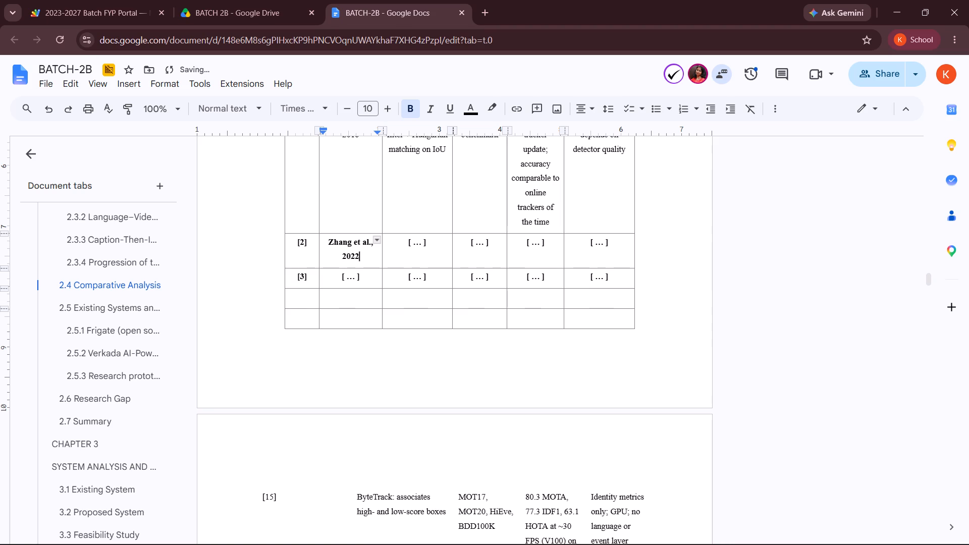
Clear the placeholder from row [2]'s Method / Technique cell in the bordered table.
click(437, 245)
key(BackSpace)
key(BackSpace)
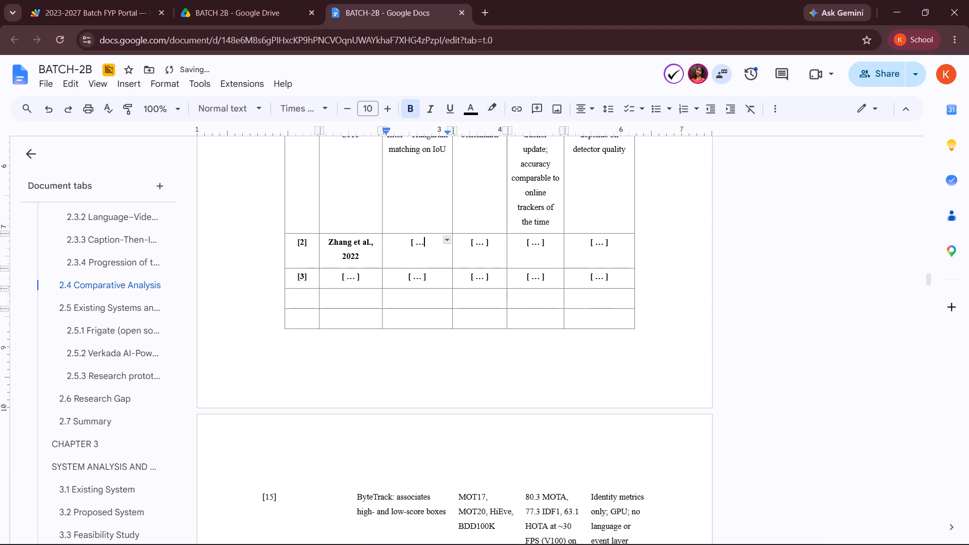
key(BackSpace)
key(BackSpace)
key(BackSpace)
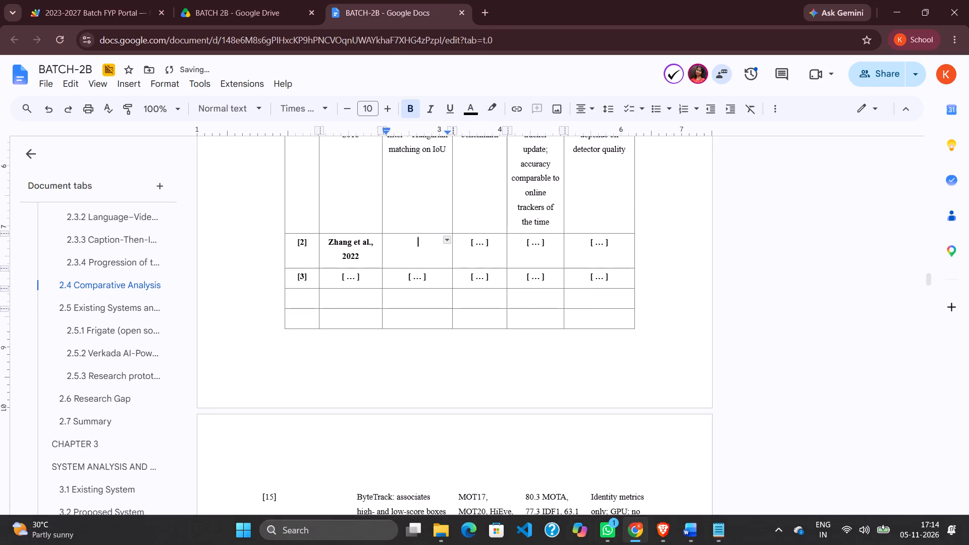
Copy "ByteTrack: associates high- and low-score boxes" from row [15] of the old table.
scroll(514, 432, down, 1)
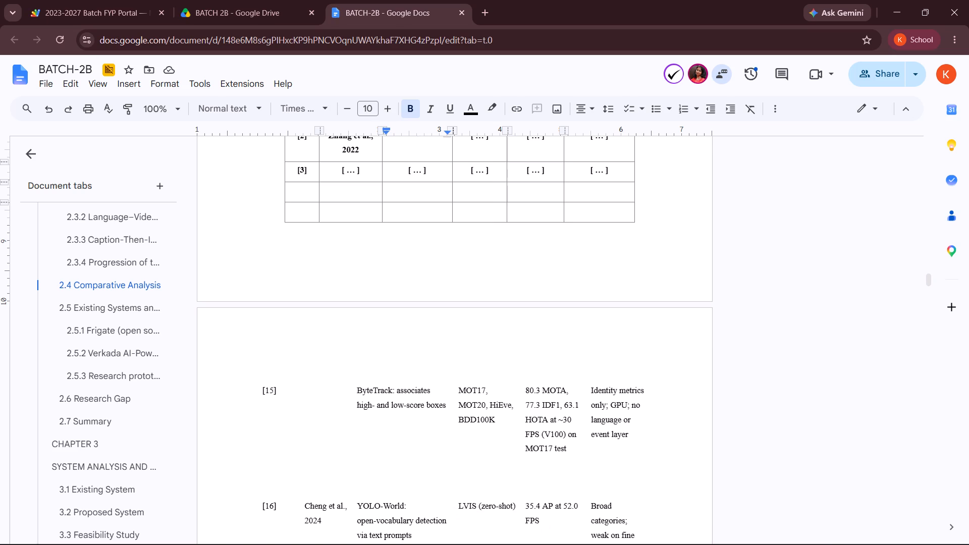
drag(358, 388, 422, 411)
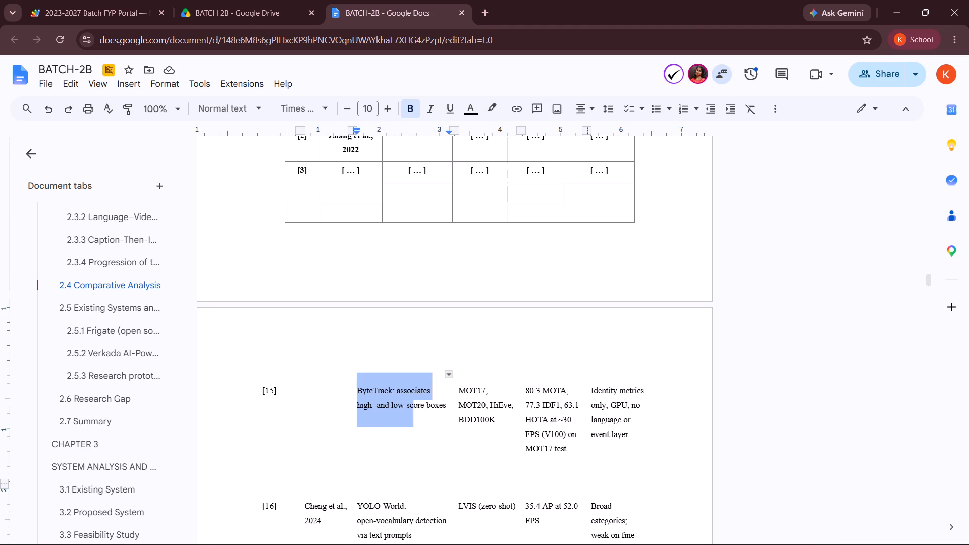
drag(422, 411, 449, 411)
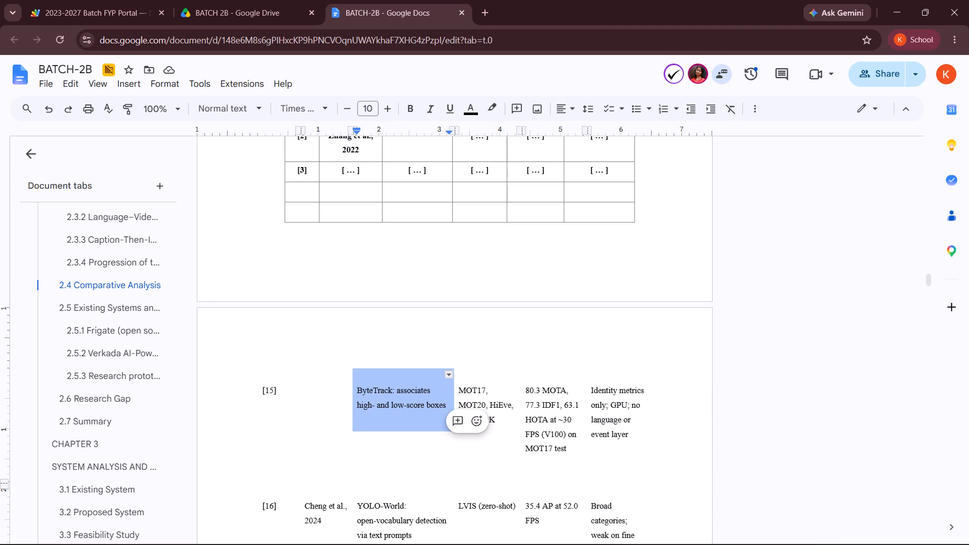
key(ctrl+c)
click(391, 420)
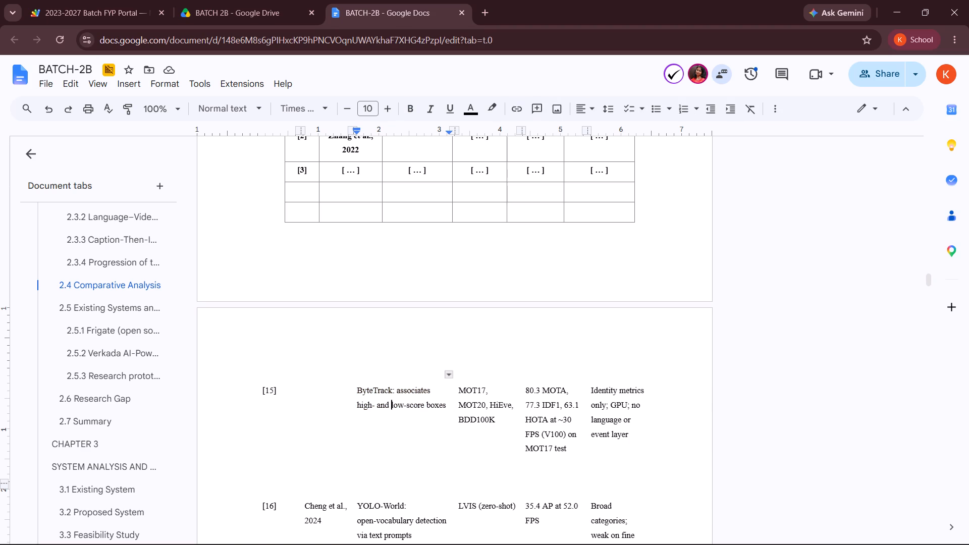
Delete the reference number [15] from the old table.
click(280, 391)
key(BackSpace)
key(BackSpace)
key(BackSpace)
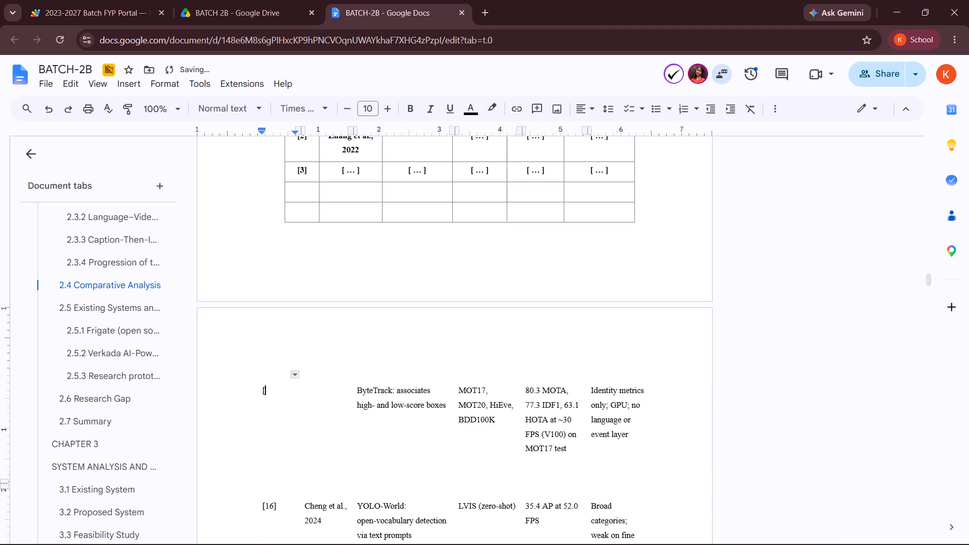
key(BackSpace)
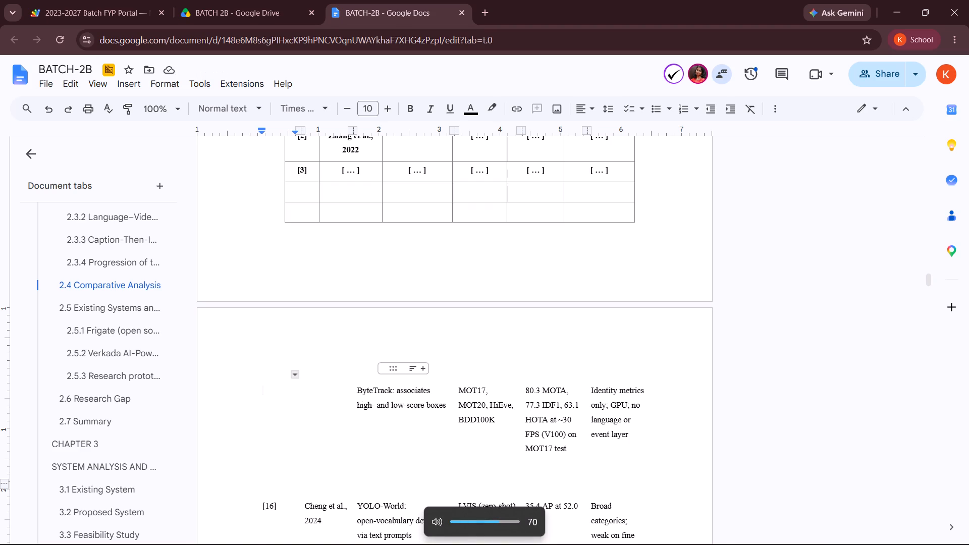
Move "ByteTrack: associates high- and low-score boxes" from the old table, as plain text via Notepad, into row [2]'s Method / Technique cell.
click(359, 390)
drag(359, 390, 421, 460)
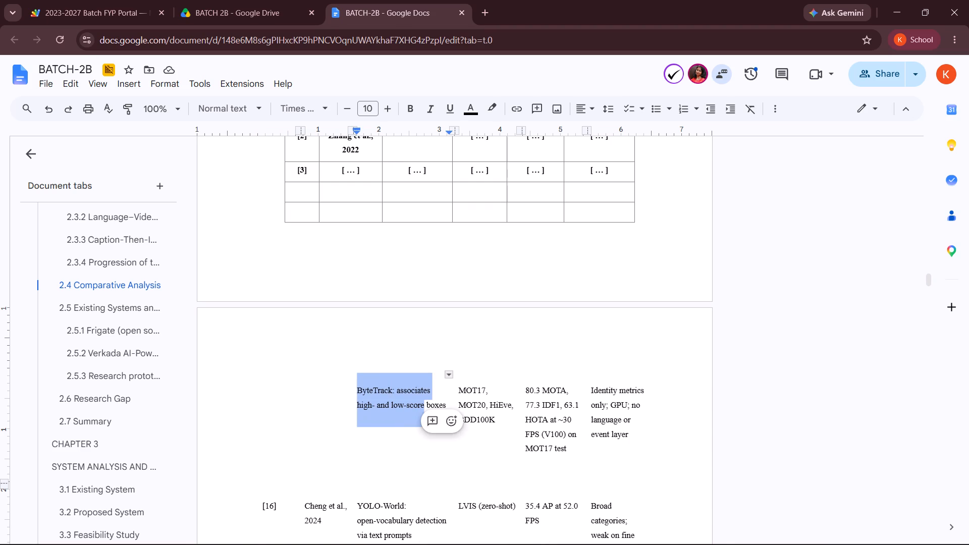
drag(421, 460, 435, 444)
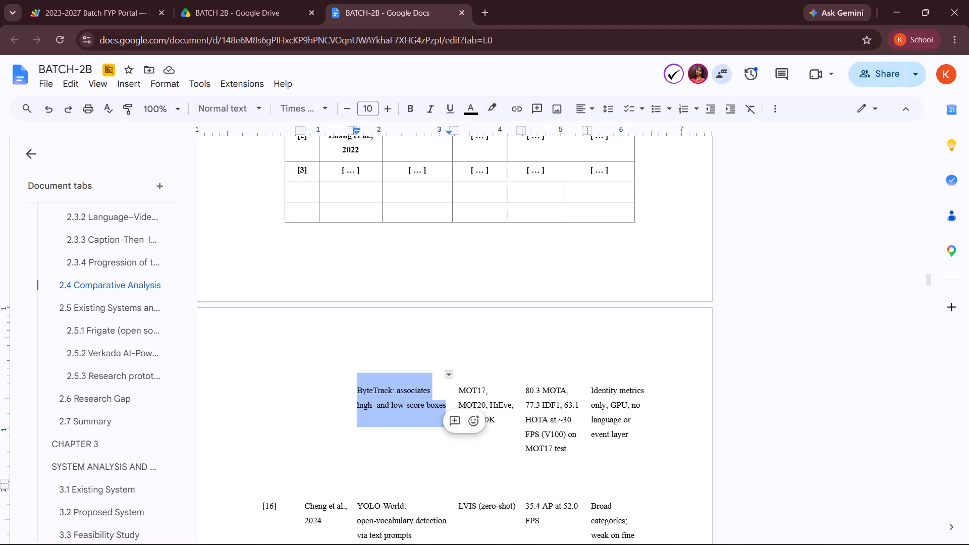
key(ctrl+x)
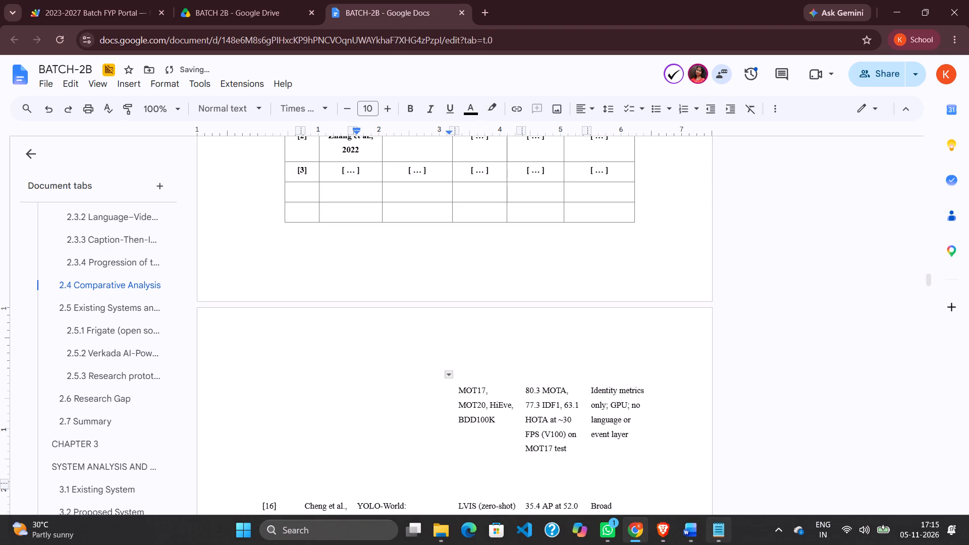
click(709, 534)
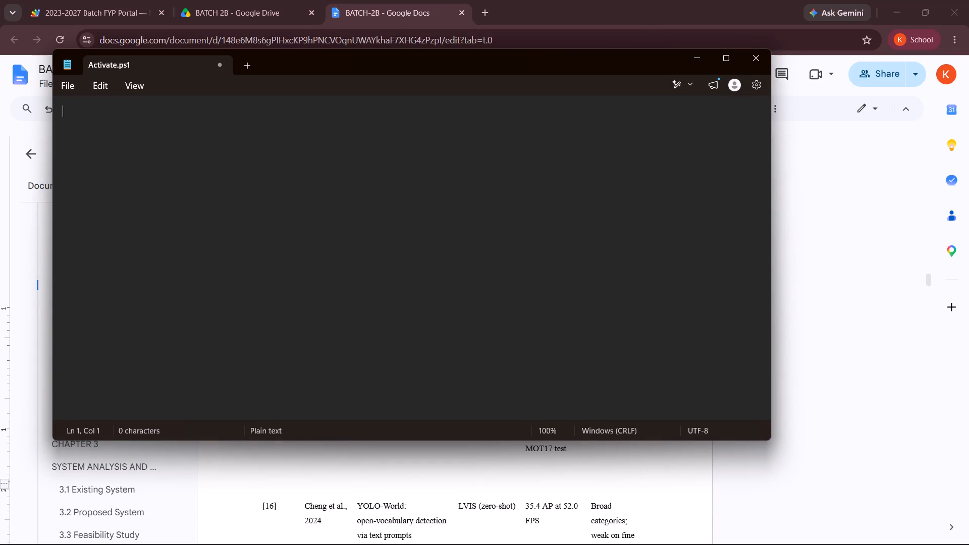
key(ctrl+v)
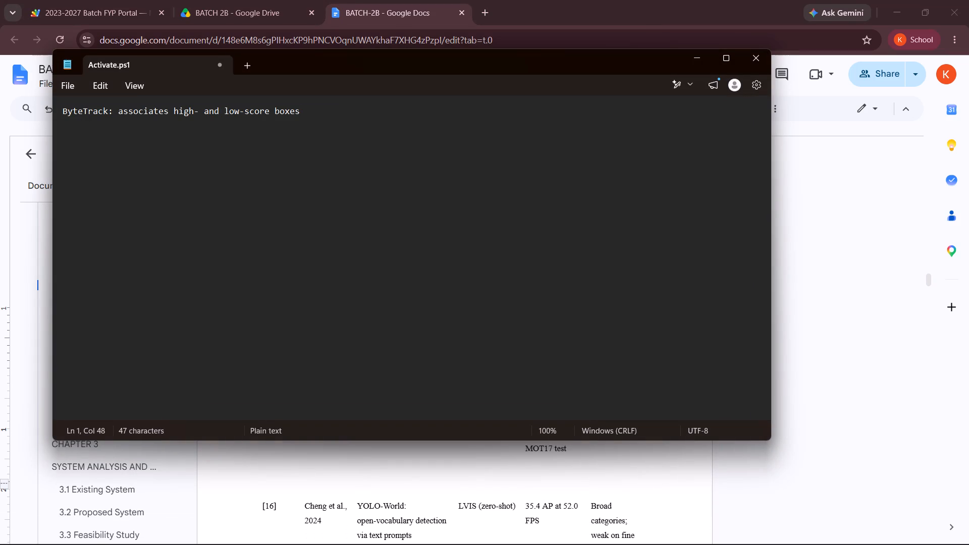
key(ctrl+a)
key(ctrl+x)
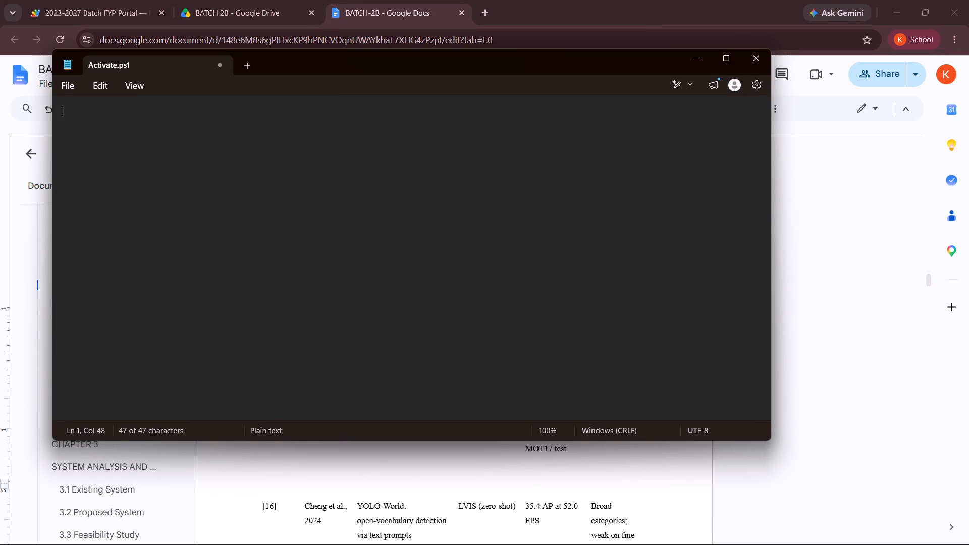
click(698, 52)
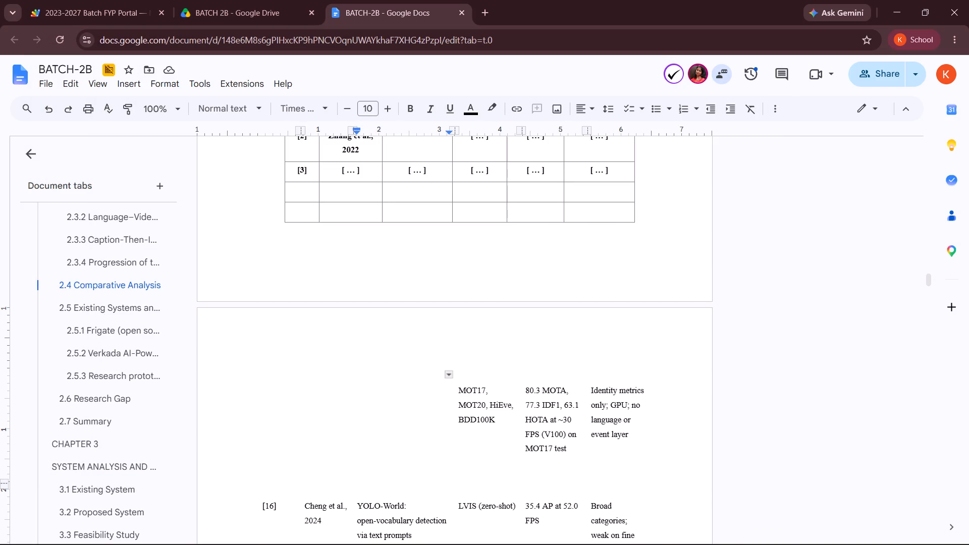
scroll(438, 172, up, 1)
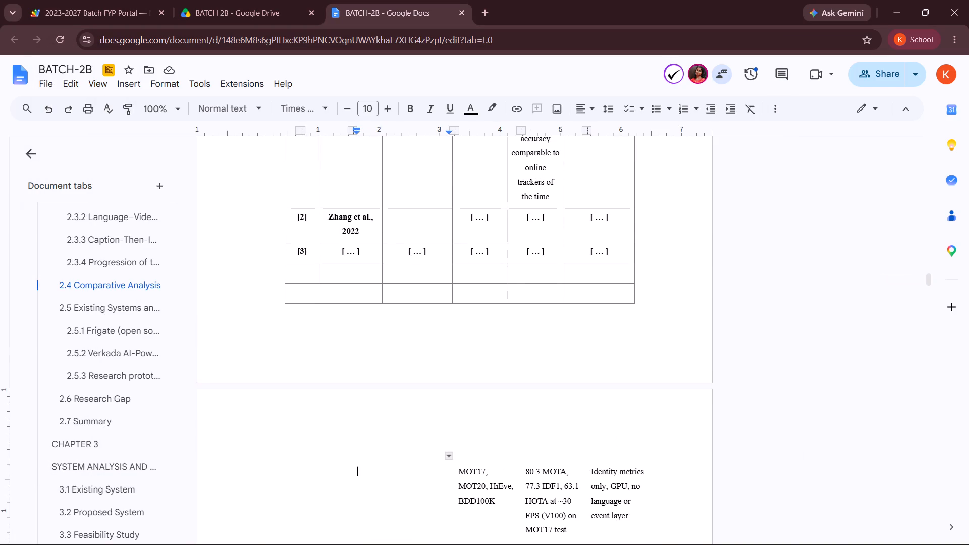
click(401, 231)
key(ctrl+v)
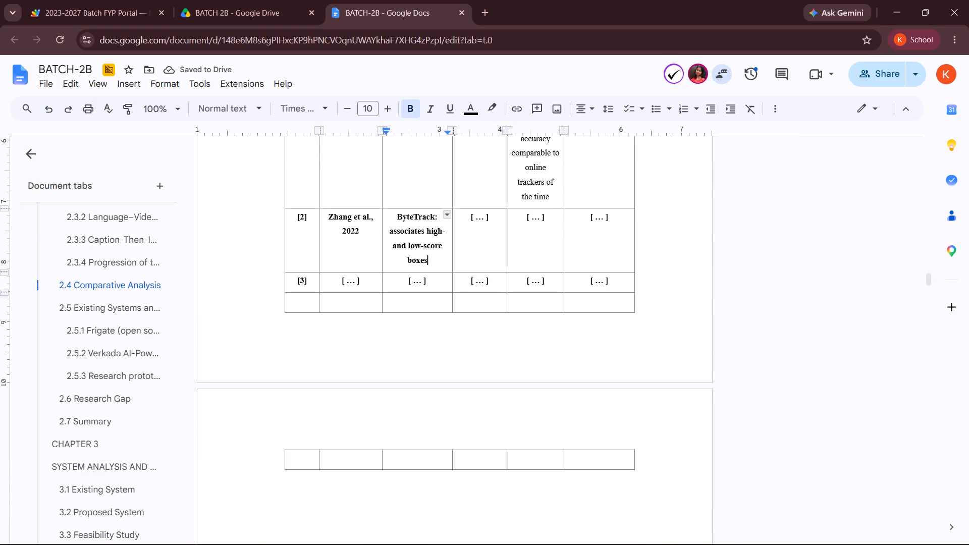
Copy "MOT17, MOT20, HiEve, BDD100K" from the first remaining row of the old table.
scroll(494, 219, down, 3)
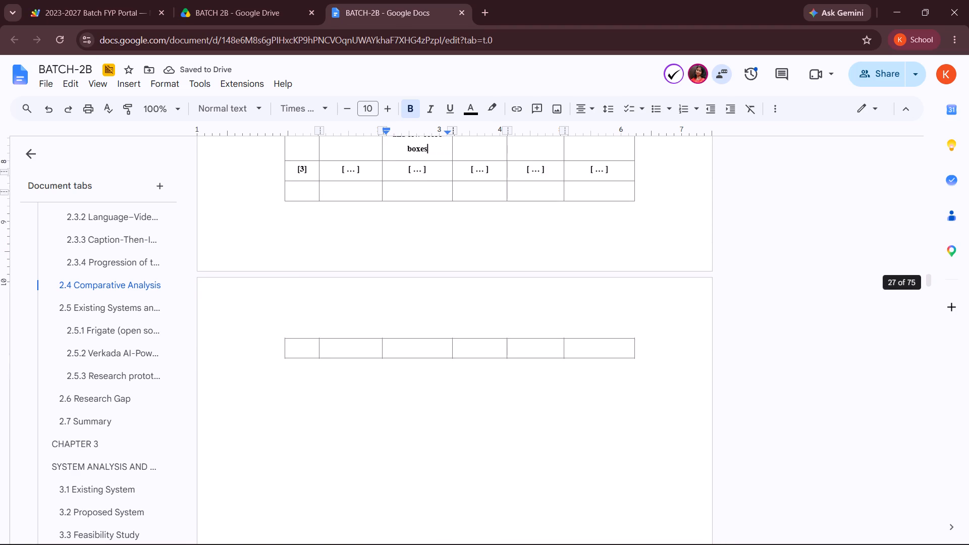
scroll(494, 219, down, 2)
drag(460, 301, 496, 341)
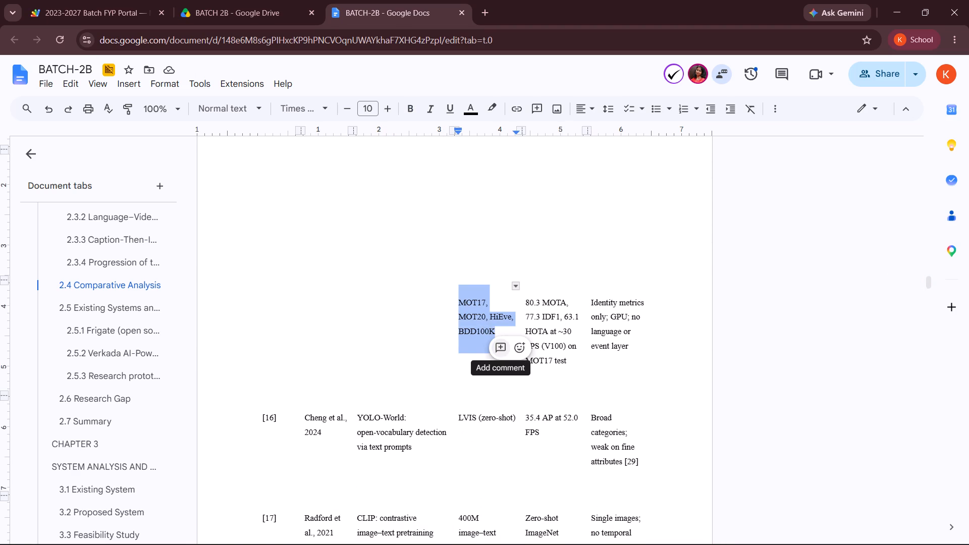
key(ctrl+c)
Clear the placeholder from row [2]'s fourth-column cell in the bordered table.
scroll(420, 295, up, 2)
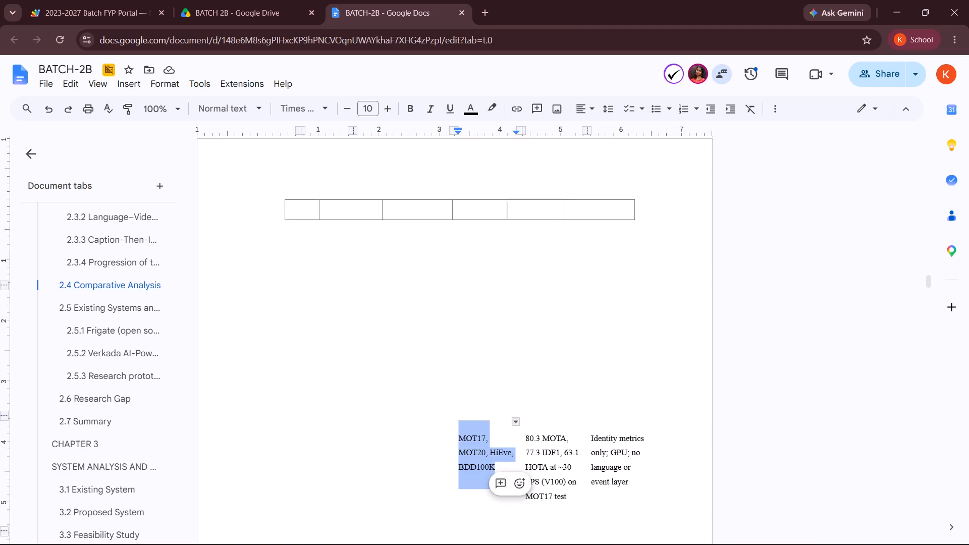
scroll(420, 295, up, 2)
scroll(420, 295, down, 1)
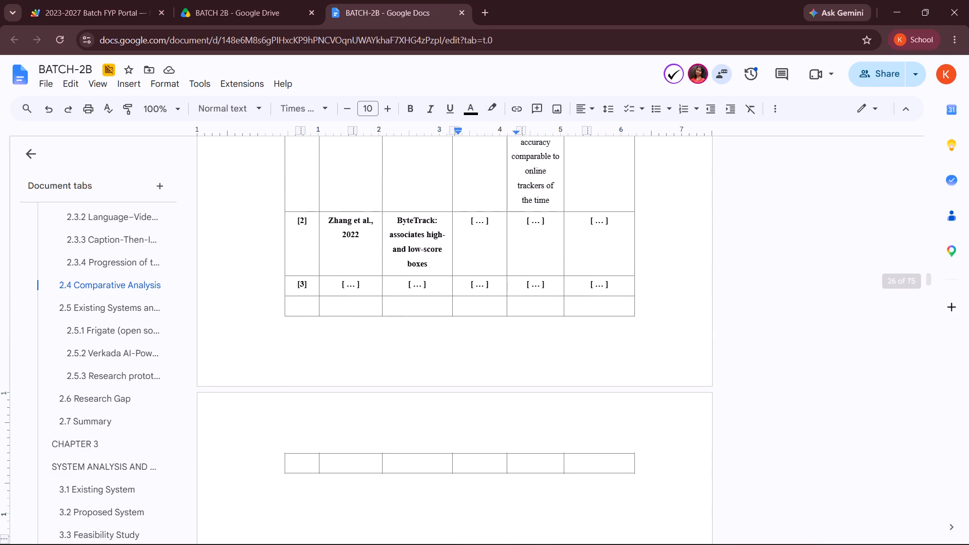
click(495, 230)
key(BackSpace)
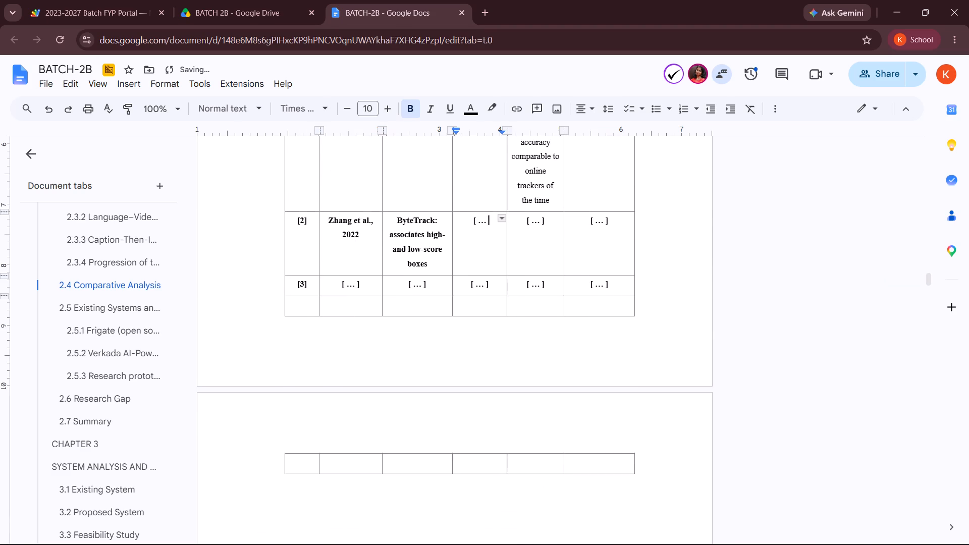
key(BackSpace)
key(BackSpace)
key(BackSpace)
key(BackSpace)
Move "MOT17, MOT20, HiEve, BDD100K" from the old table, as plain text via Notepad, into row [2]'s empty fourth-column cell.
scroll(495, 230, down, 3)
drag(452, 373, 483, 413)
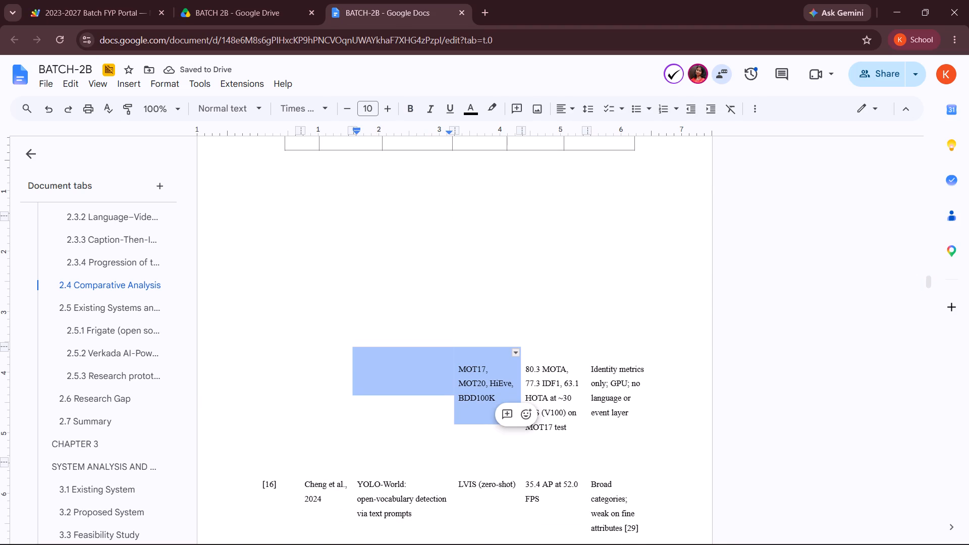
key(ctrl+x)
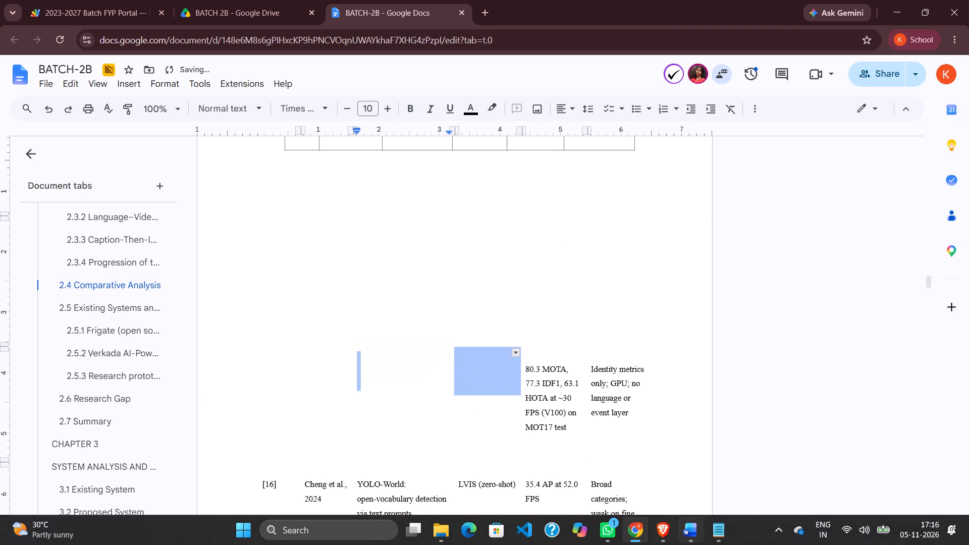
click(711, 531)
key(ctrl+v)
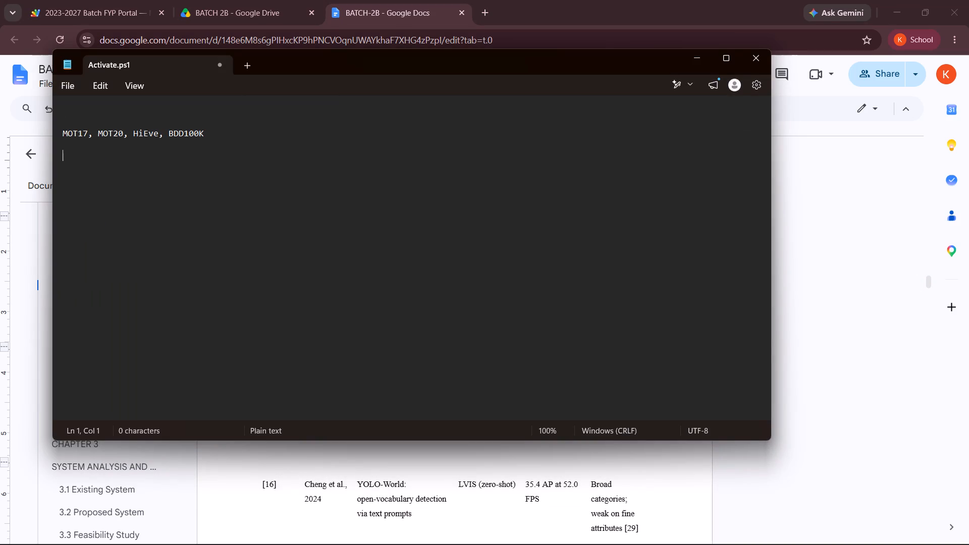
key(ctrl+a)
key(ctrl+x)
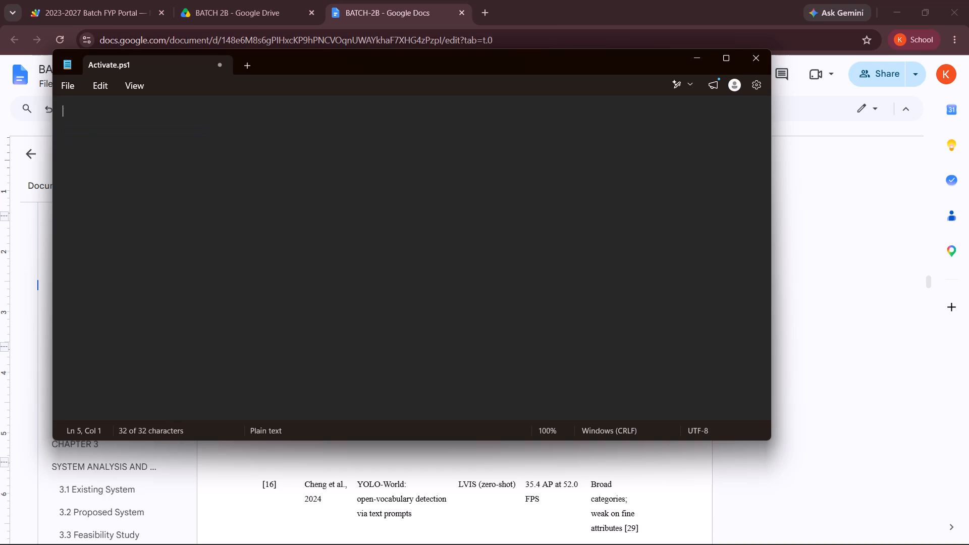
click(697, 56)
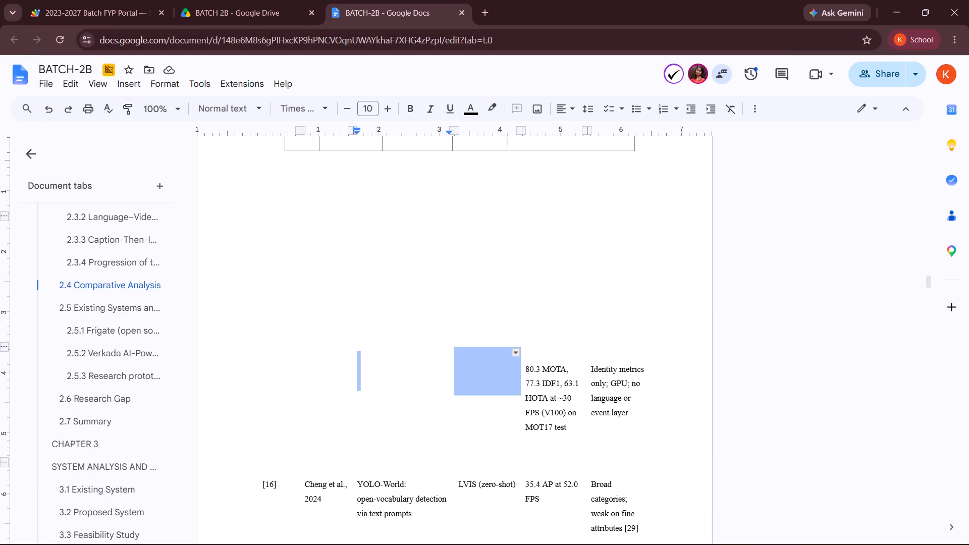
scroll(506, 326, up, 3)
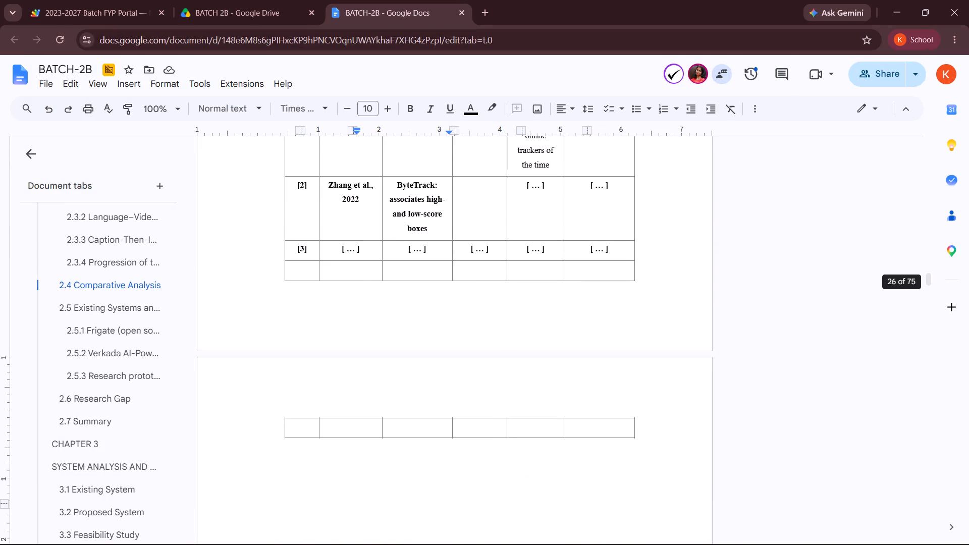
click(478, 206)
key(ctrl+v)
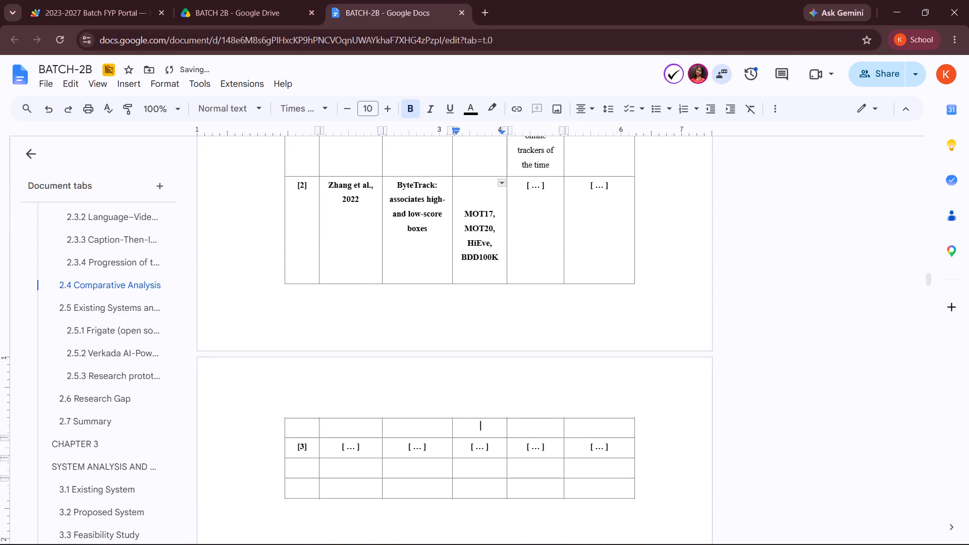
Remove the blank lines above "MOT17, MOT20, HiEve, BDD100K" in row [2] of the bordered table.
click(489, 204)
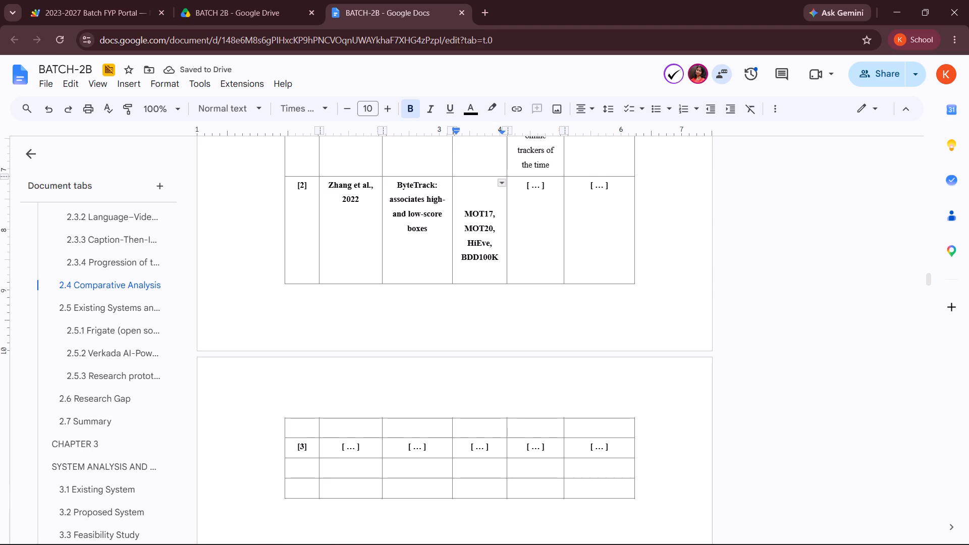
key(BackSpace)
key(BackSpace)
key(BackSpace)
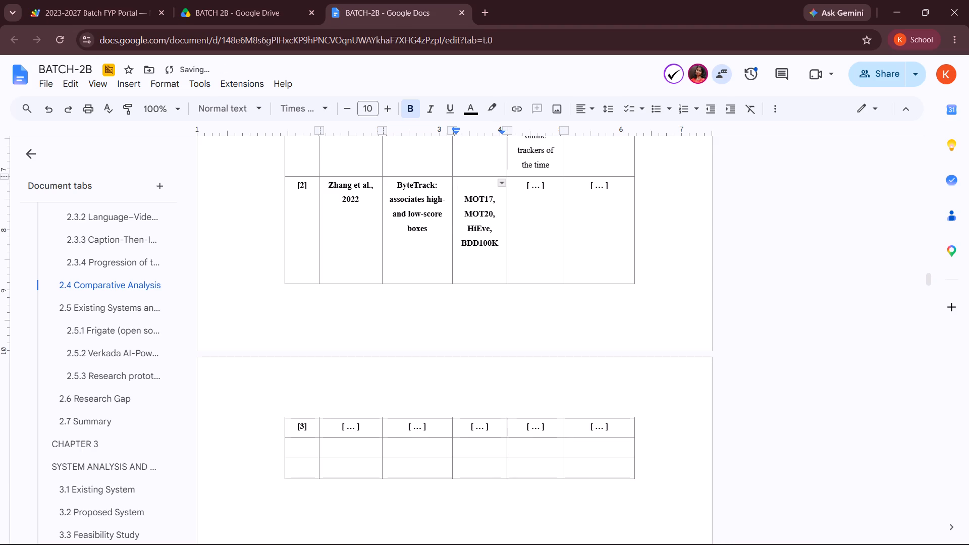
click(464, 195)
key(BackSpace)
key(BackSpace)
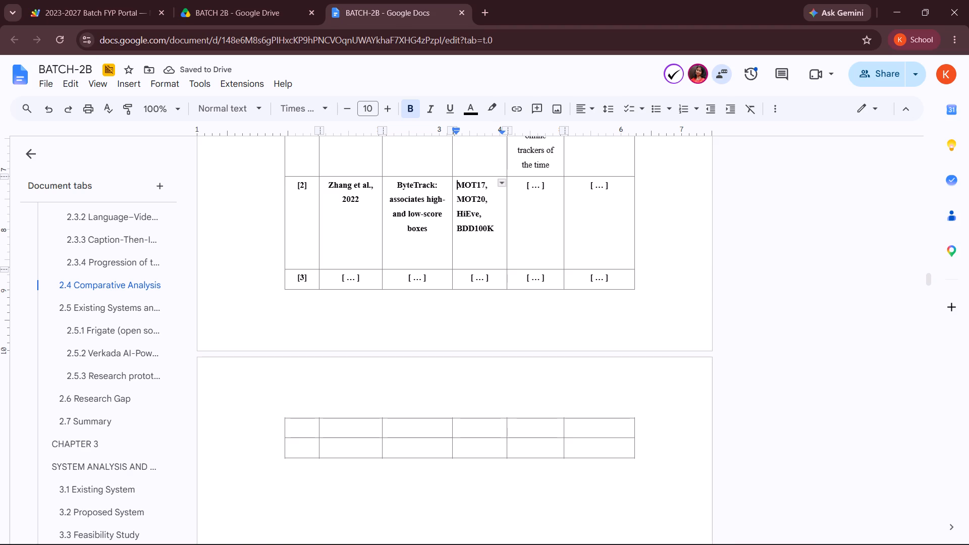
Center-align "MOT17, MOT20, HiEve, BDD100K" in row [2] of the bordered table.
drag(460, 183, 494, 223)
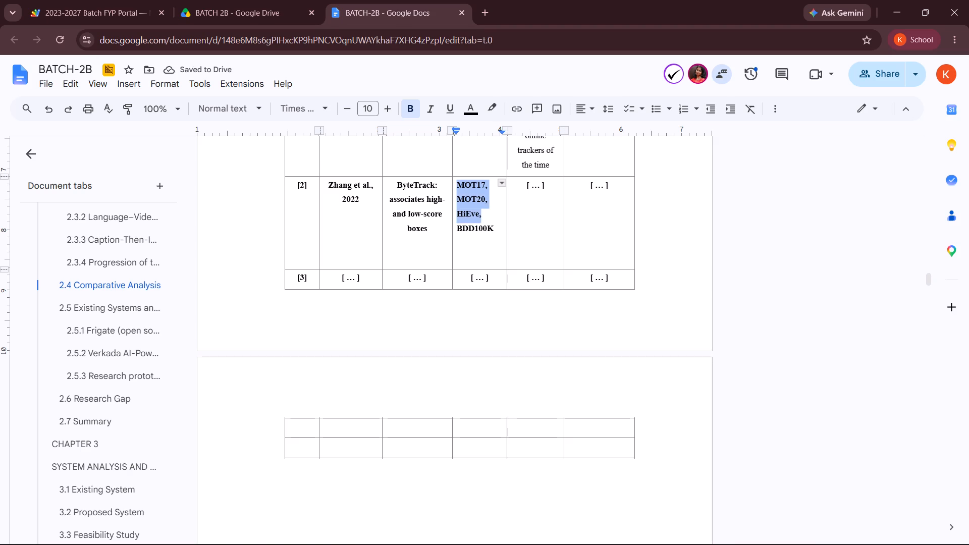
drag(494, 223, 499, 227)
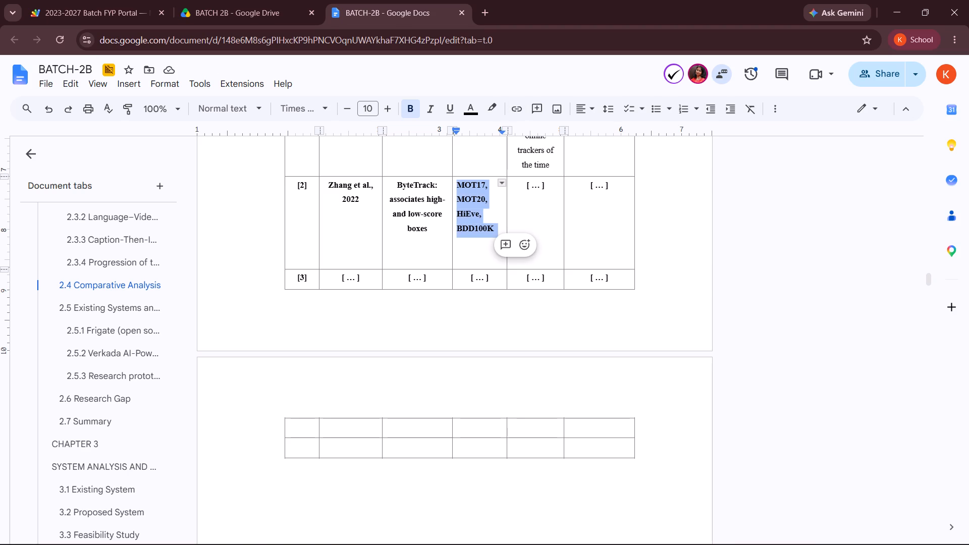
click(583, 103)
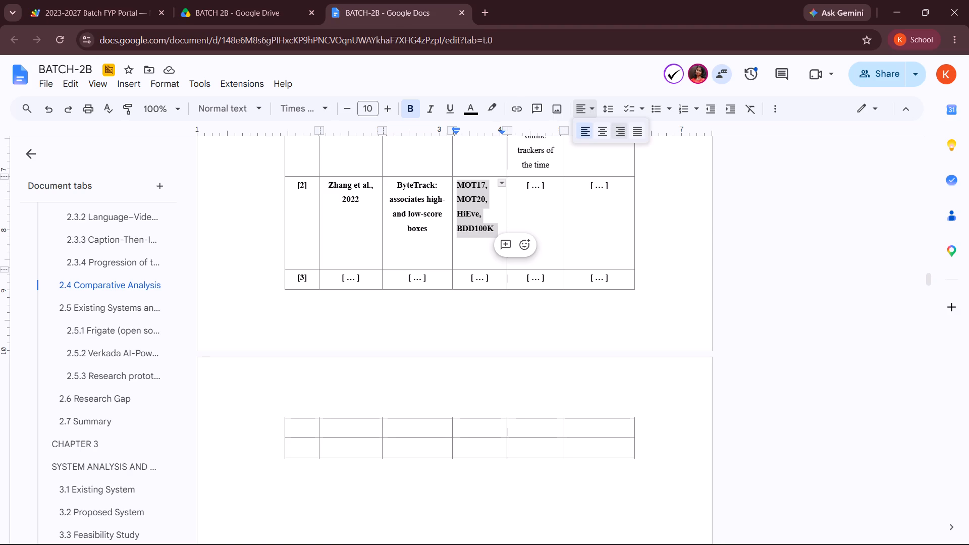
click(607, 127)
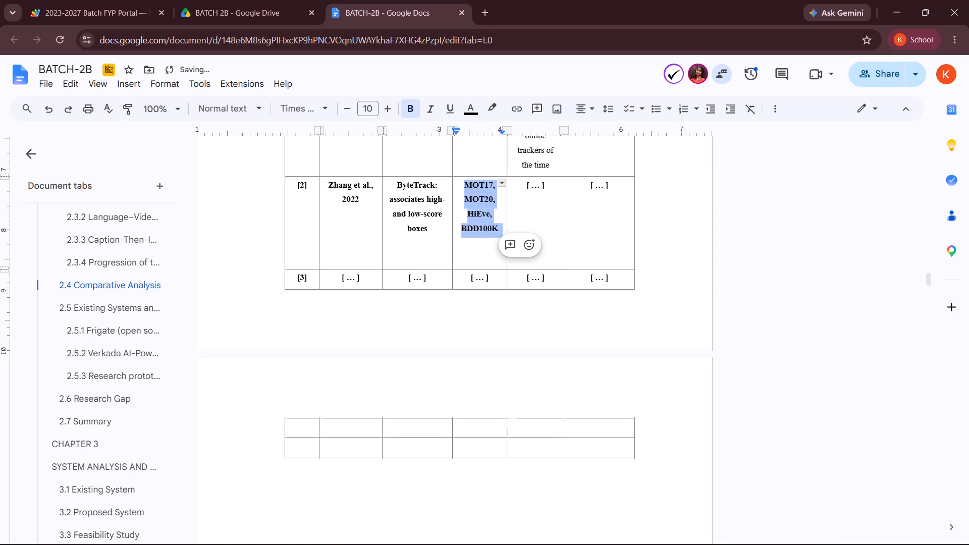
click(794, 278)
Cut "80.3 MOTA, 77.3 IDF1, 63.1 HOTA at ~30 FPS (V100) on MOT17 test" from the old table and convert it to plain text via Notepad.
scroll(570, 355, down, 2)
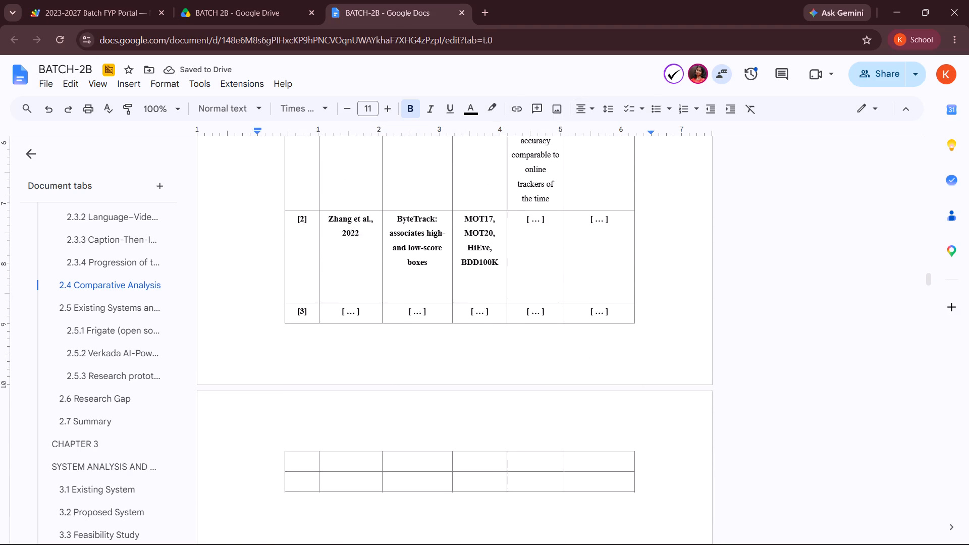
scroll(570, 355, down, 3)
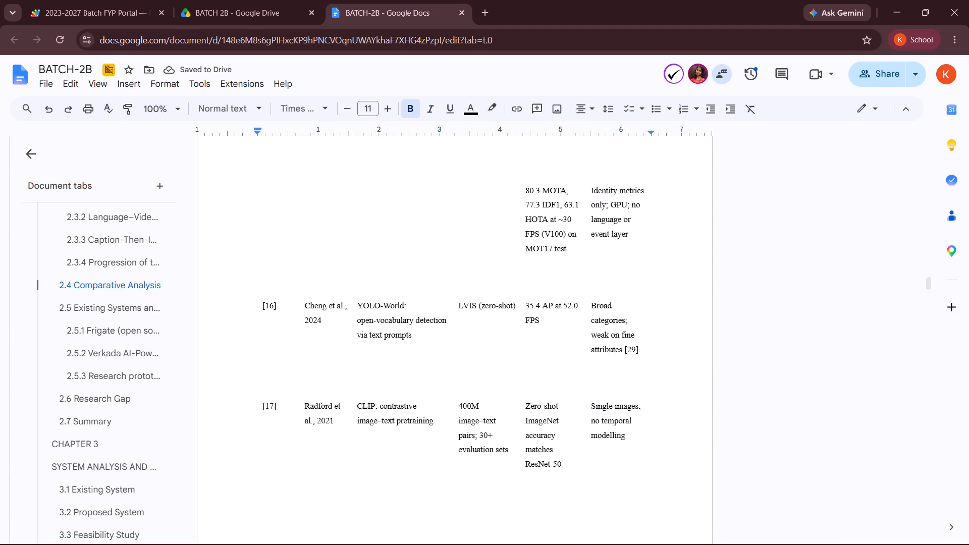
drag(527, 187, 568, 243)
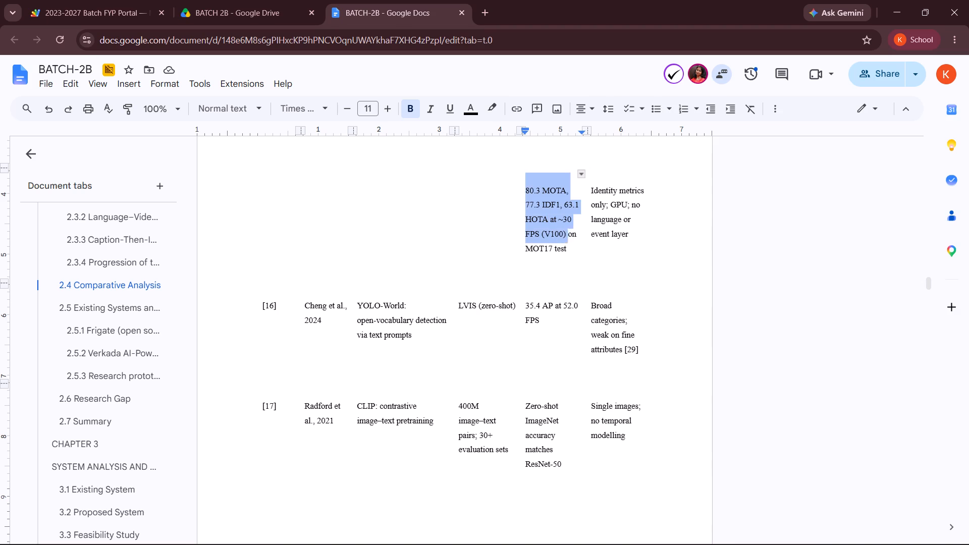
drag(568, 243, 572, 250)
key(ctrl+x)
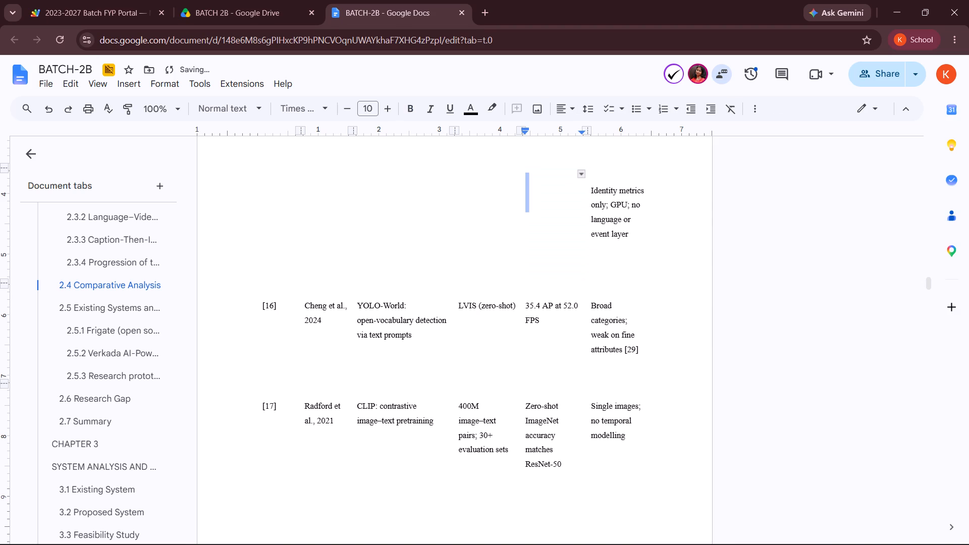
click(725, 531)
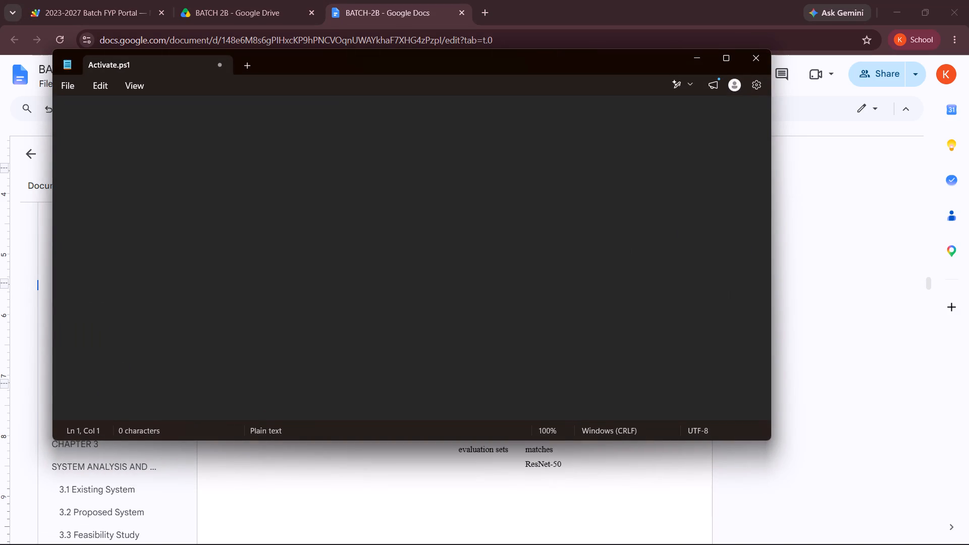
key(ctrl+v)
key(ctrl+a)
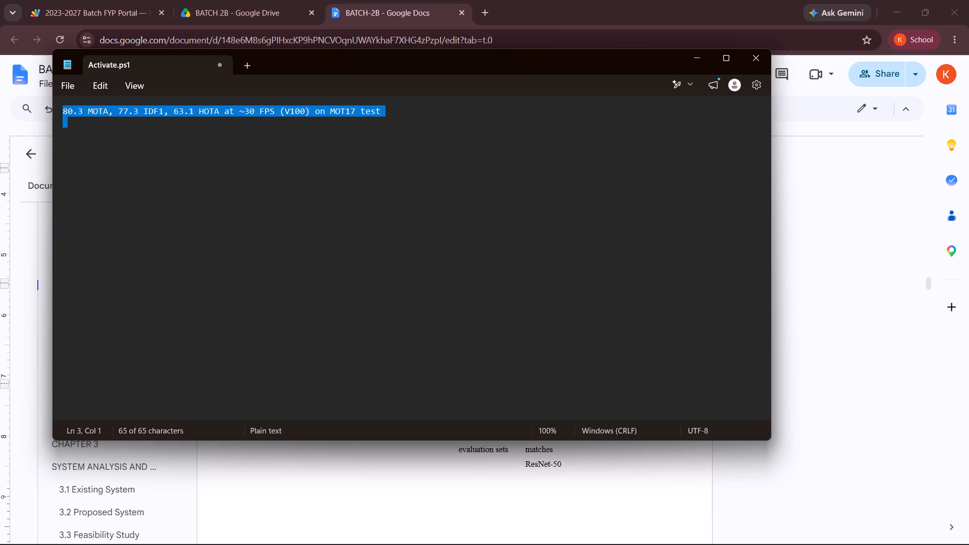
key(ctrl+x)
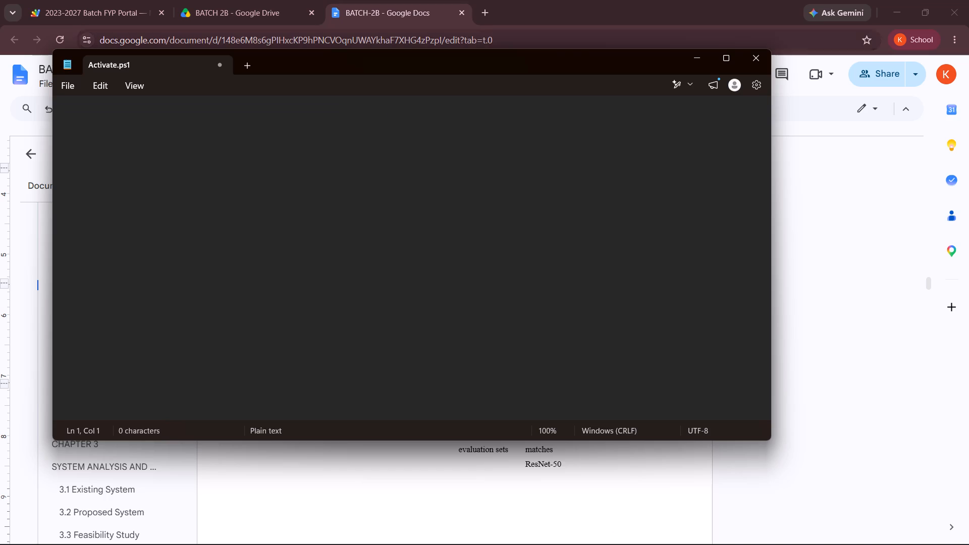
click(695, 60)
Replace the placeholder in row [2]'s Result cell of the bordered table with the plain-text 80.3 MOTA entry.
scroll(547, 207, up, 3)
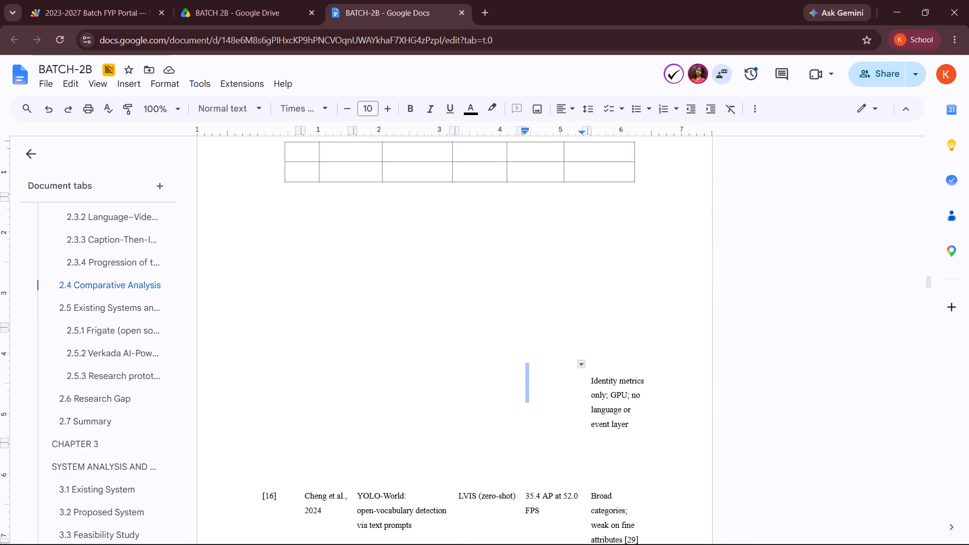
scroll(547, 207, up, 3)
click(547, 213)
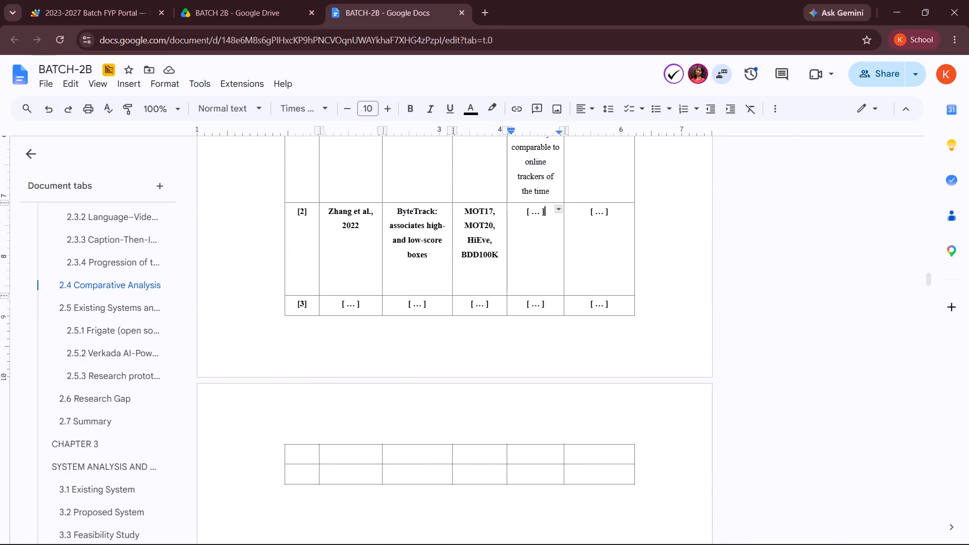
key(BackSpace)
key(BackSpace)
key(BackSpace)
key(BackSpace)
key(BackSpace)
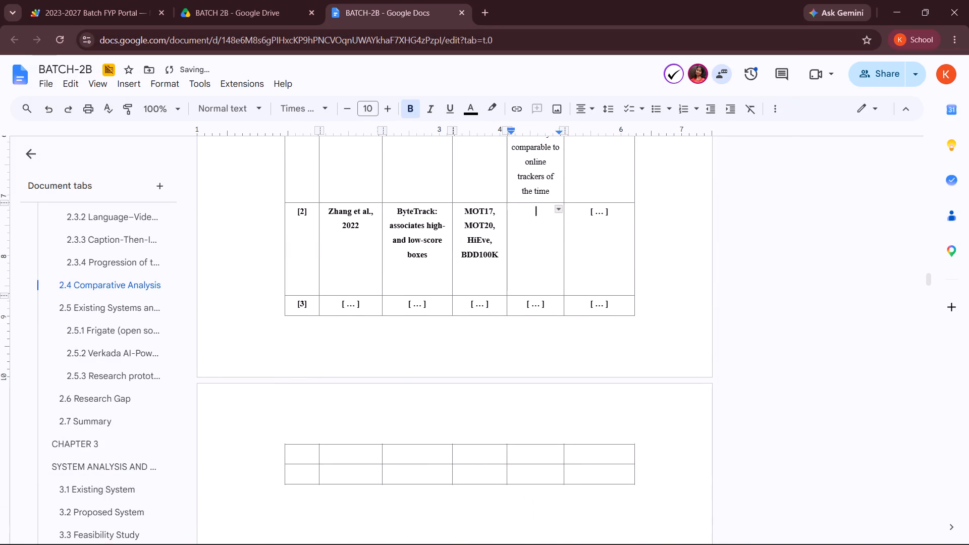
key(ctrl+v)
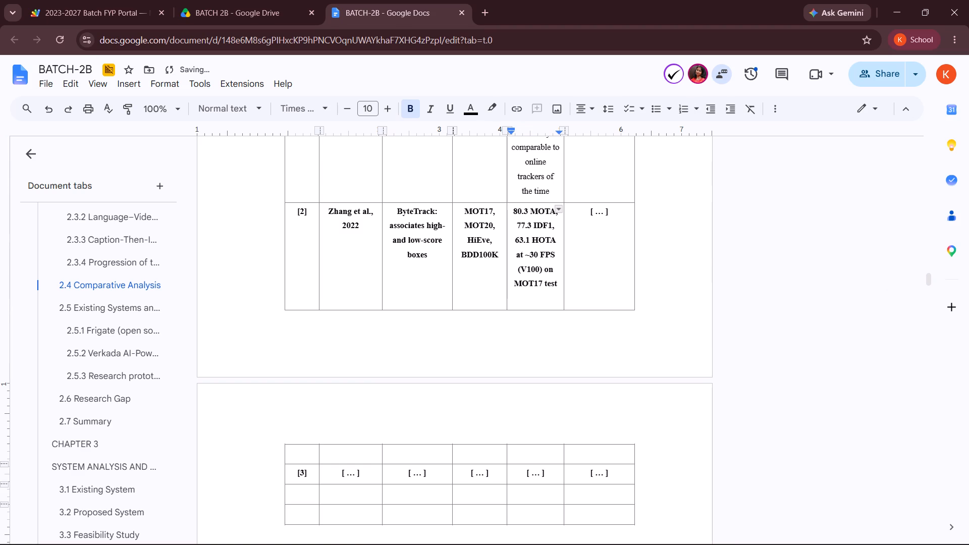
Clear the placeholder from row [2]'s Limitation cell in the bordered table.
scroll(547, 213, down, 1)
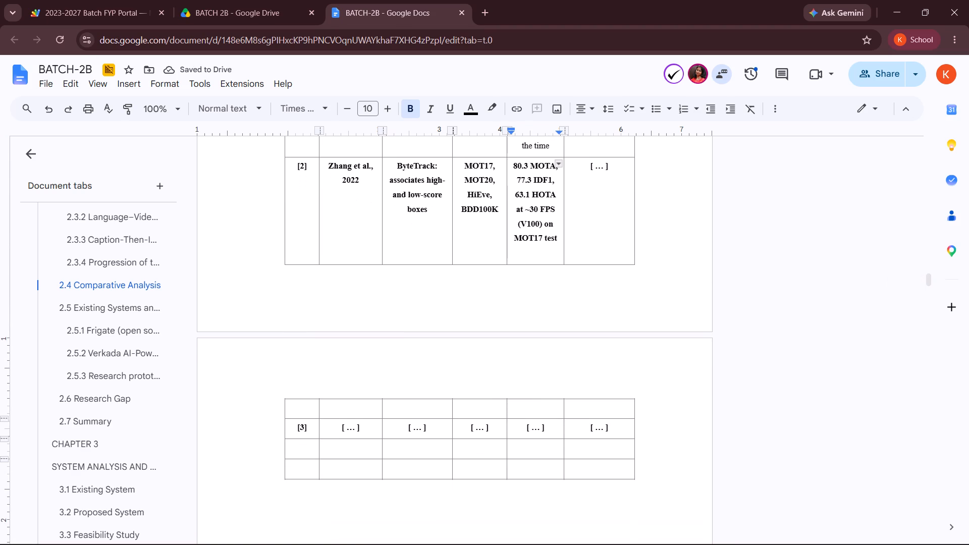
scroll(583, 185, up, 1)
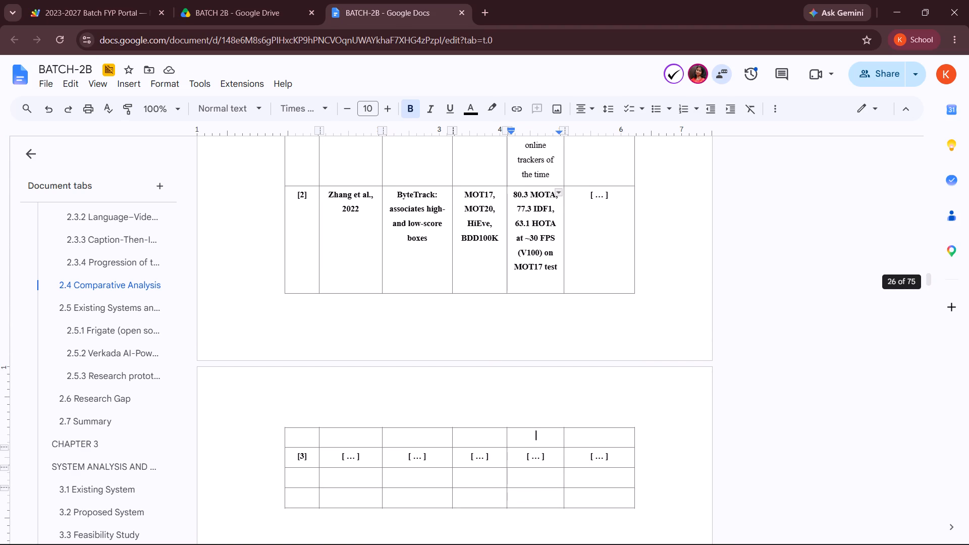
click(618, 195)
key(BackSpace)
key(BackSpace)
key(BackSpace)
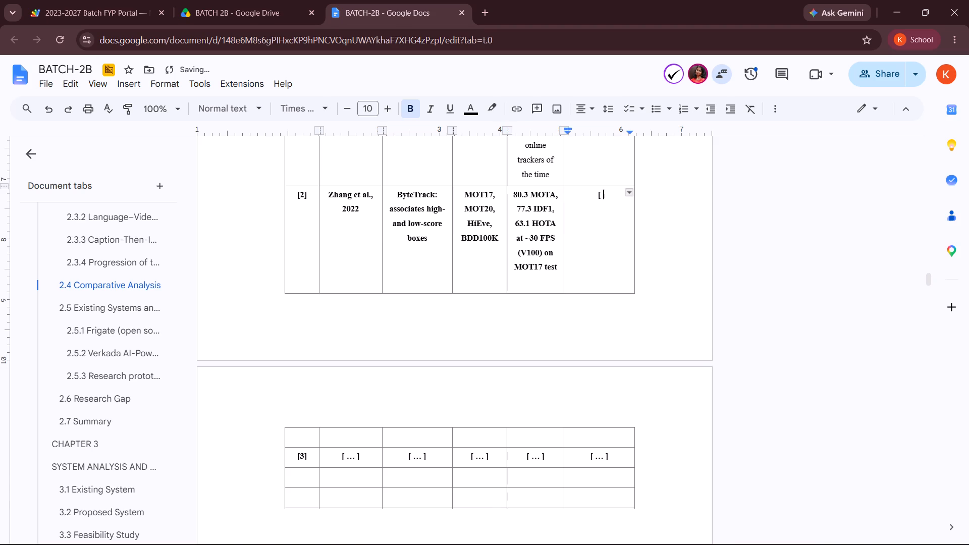
key(BackSpace)
key(BackSpace)
Cut "Identity metrics only; GPU; no language or event layer" from the old table and convert it to plain text via Notepad.
scroll(542, 244, down, 2)
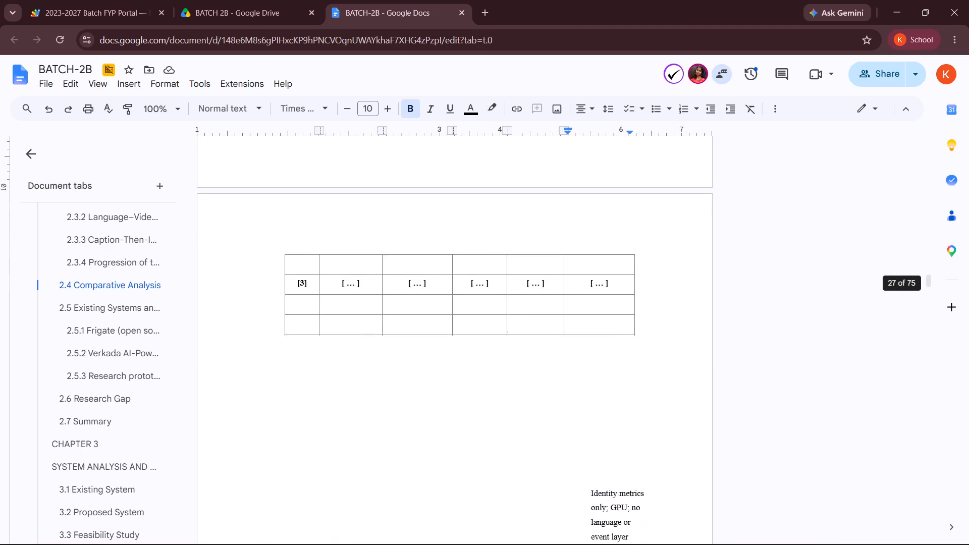
scroll(542, 244, down, 1)
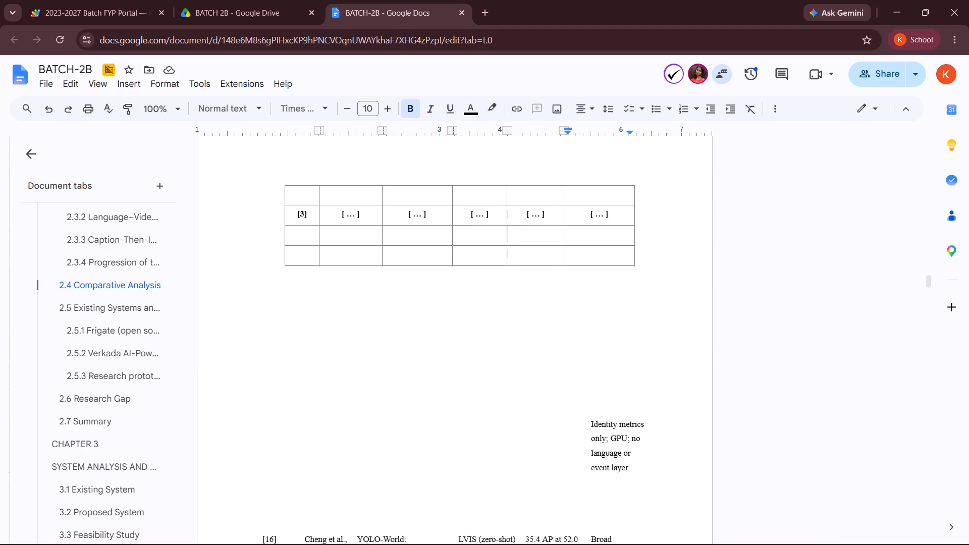
drag(591, 422, 634, 473)
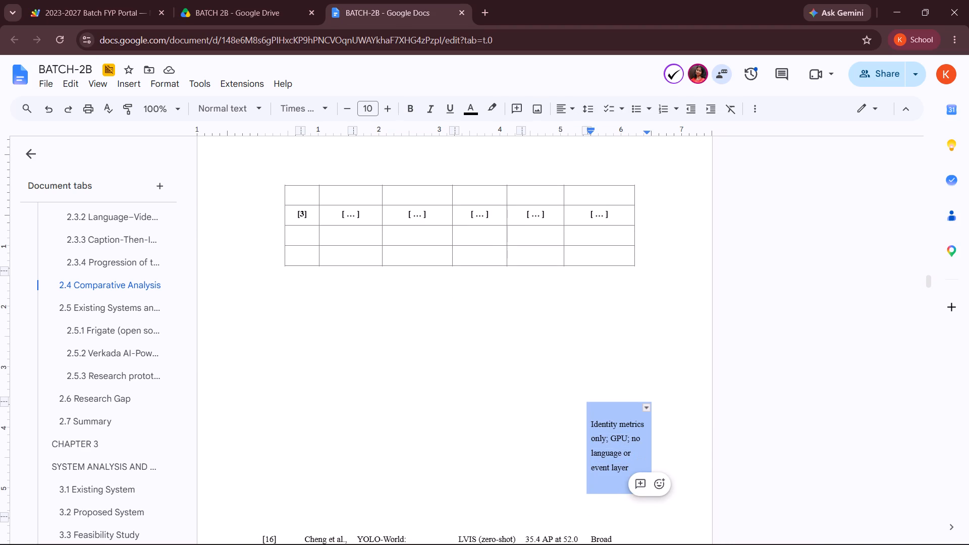
key(ctrl+x)
scroll(634, 473, up, 3)
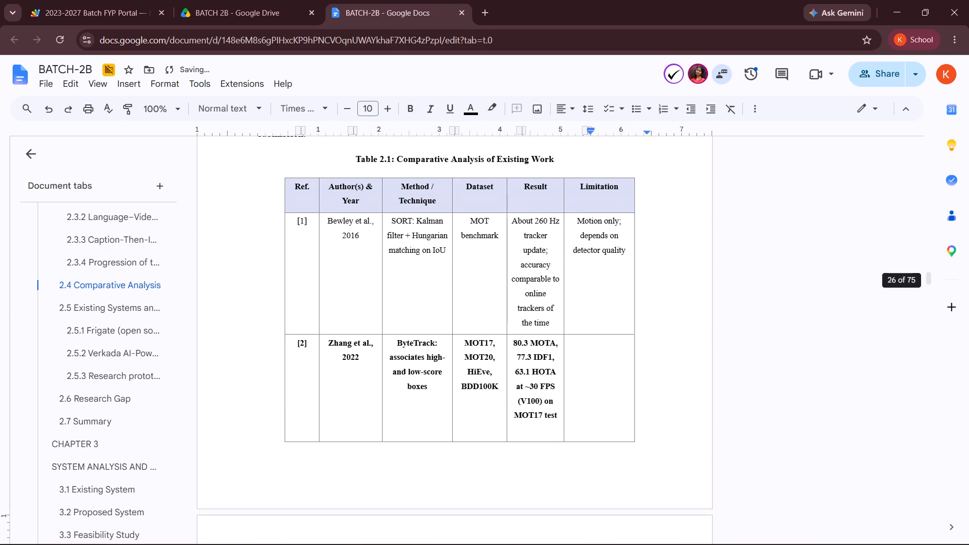
click(576, 348)
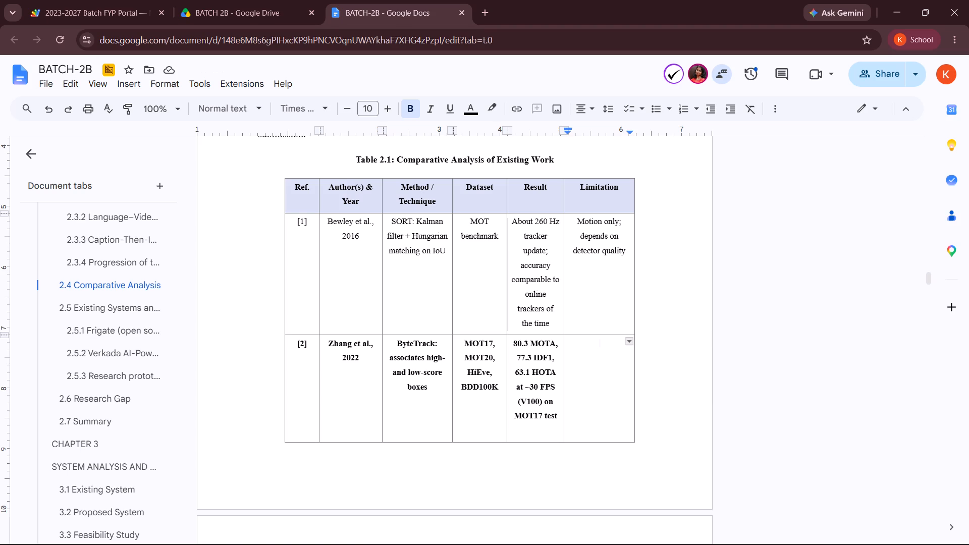
scroll(576, 348, down, 2)
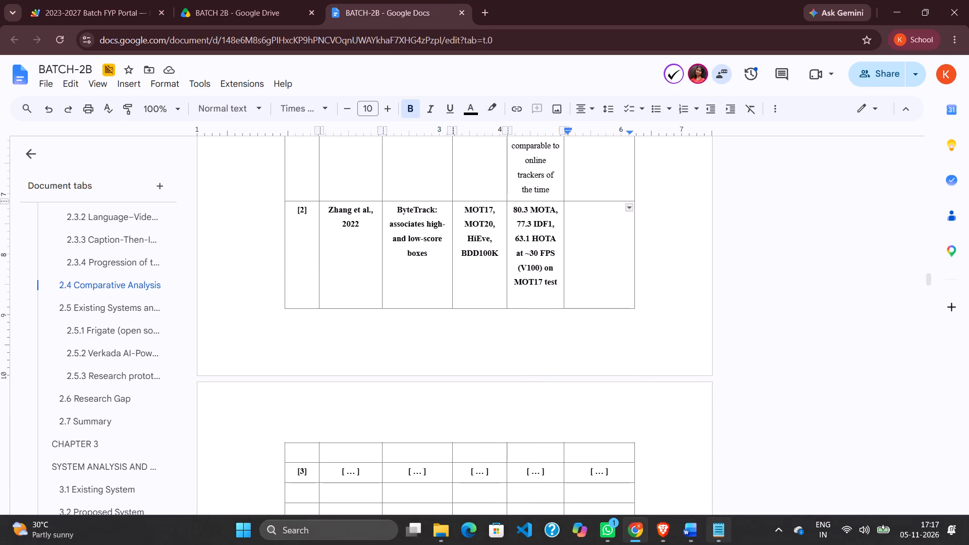
click(716, 540)
key(ctrl+v)
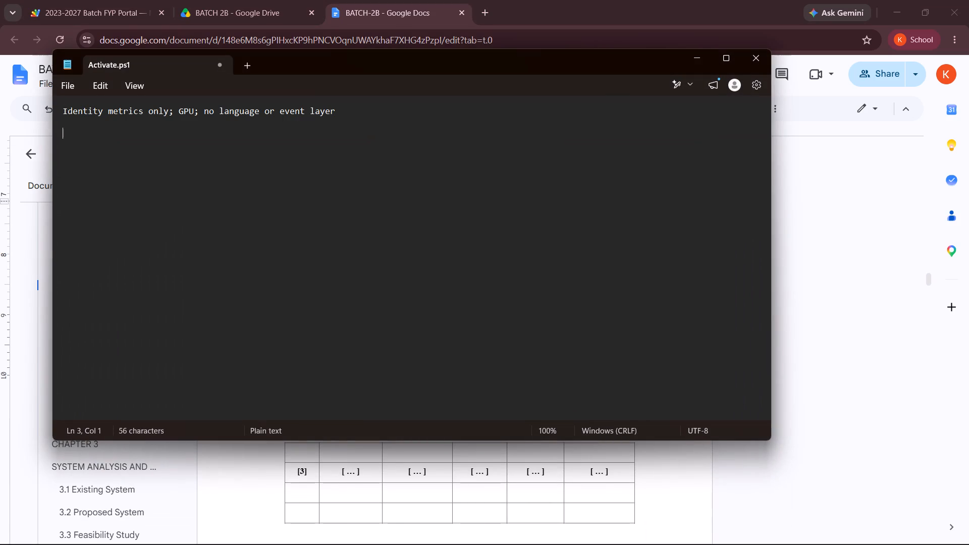
key(ctrl+a)
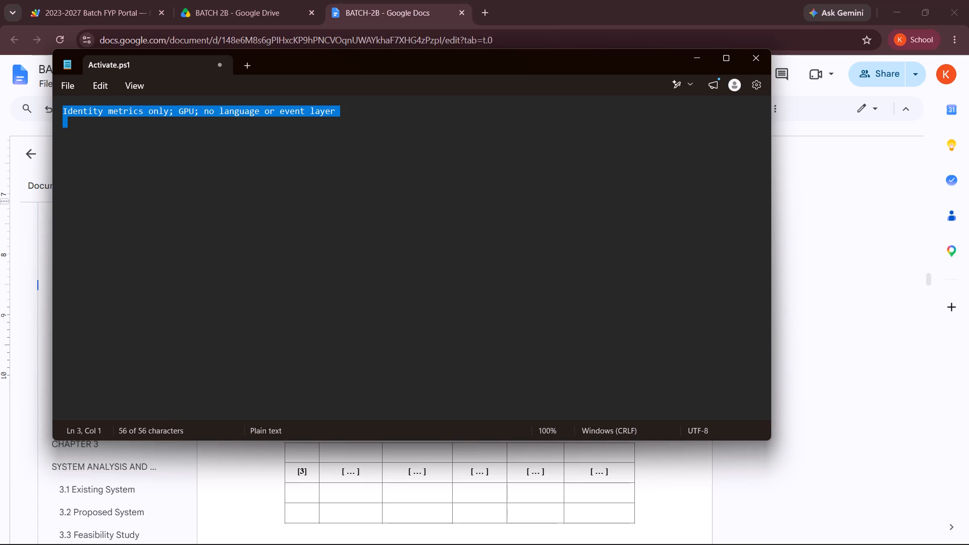
key(ctrl+x)
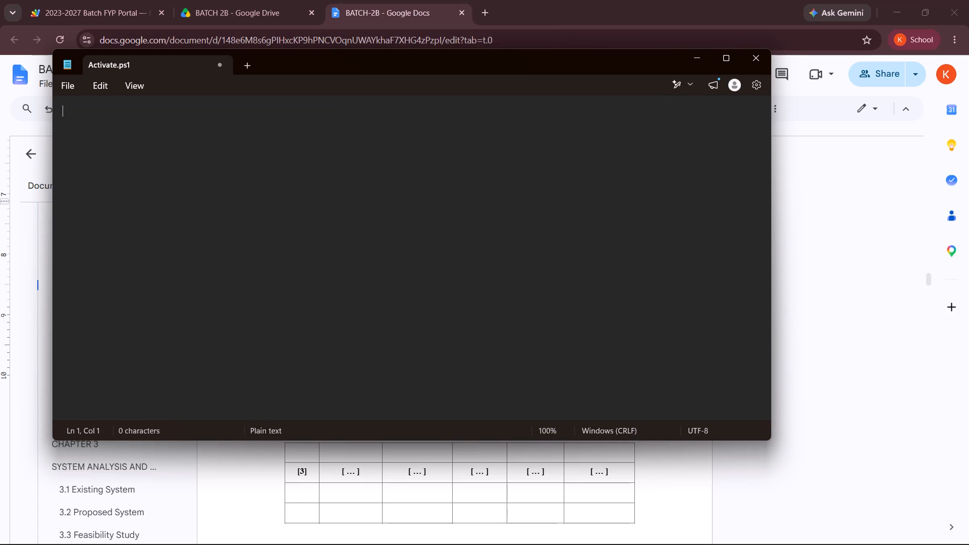
drag(697, 71, 701, 50)
drag(590, 45, 715, 378)
Paste the plain-text "Identity metrics only; GPU; no language or event layer" into row [2]'s empty Limitation cell in the bordered table.
click(577, 219)
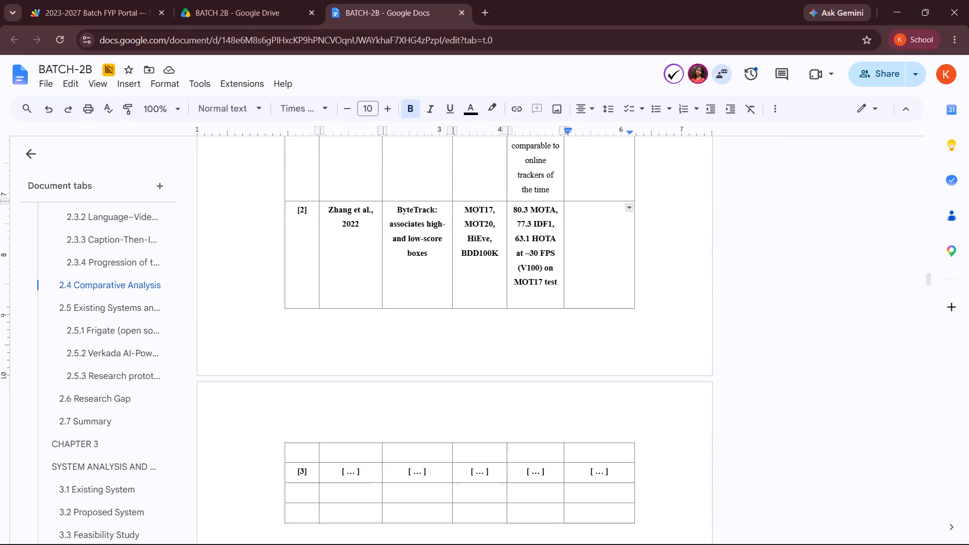
scroll(577, 219, down, 4)
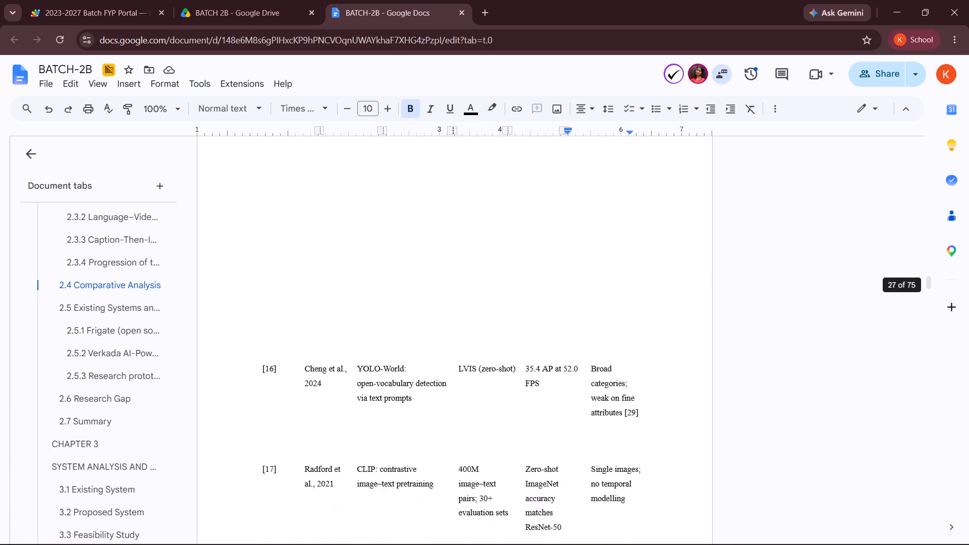
scroll(577, 219, up, 2)
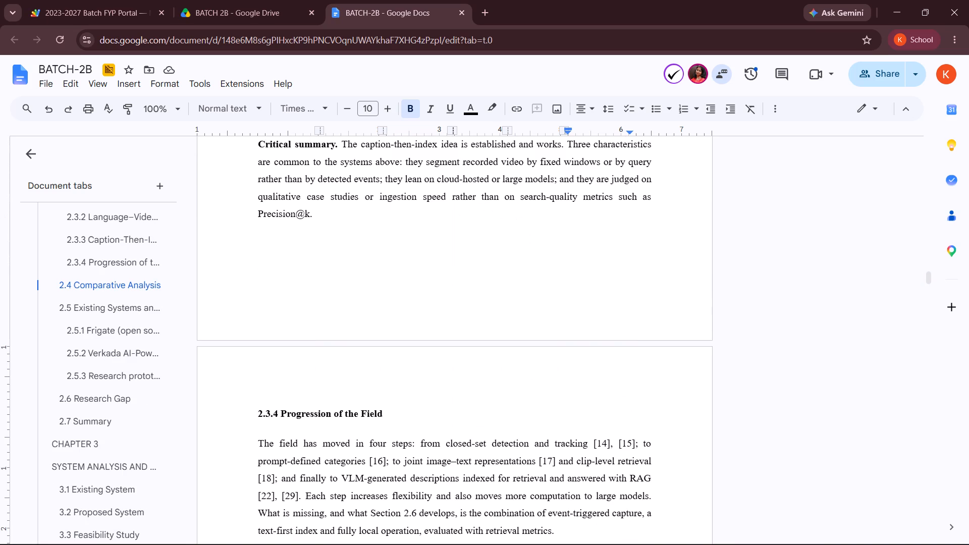
scroll(577, 219, down, 2)
scroll(577, 219, up, 2)
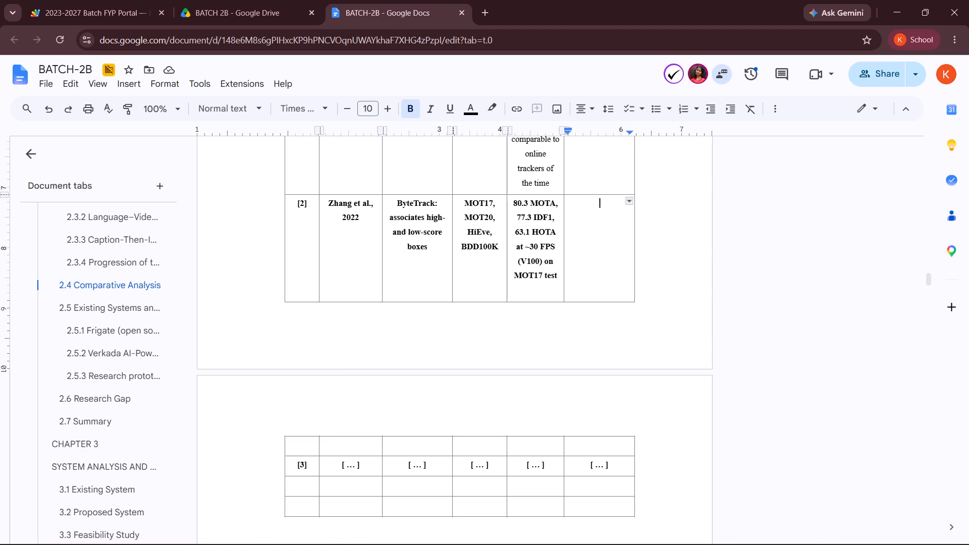
key(ctrl+v)
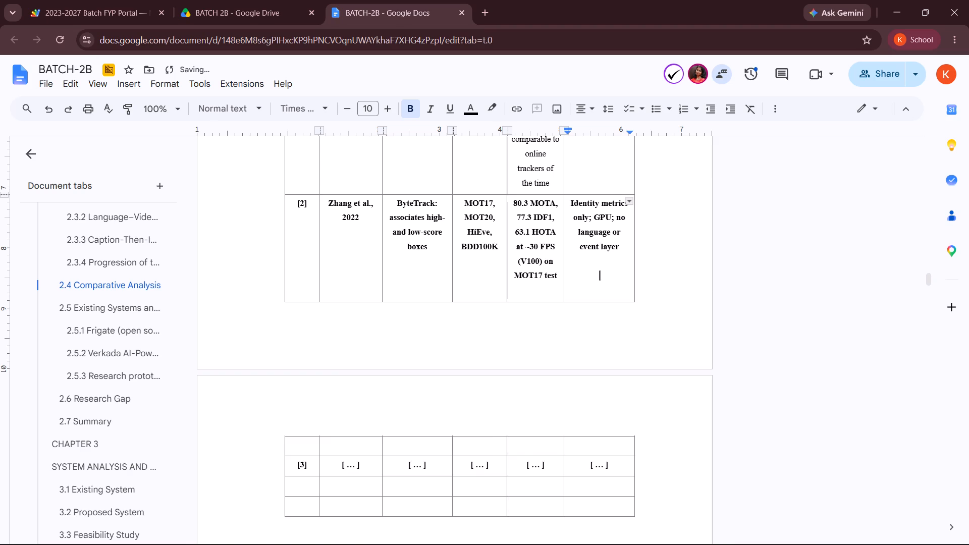
Remove the blank lines below "MOT17 test" in row [2]'s Result cell.
click(547, 295)
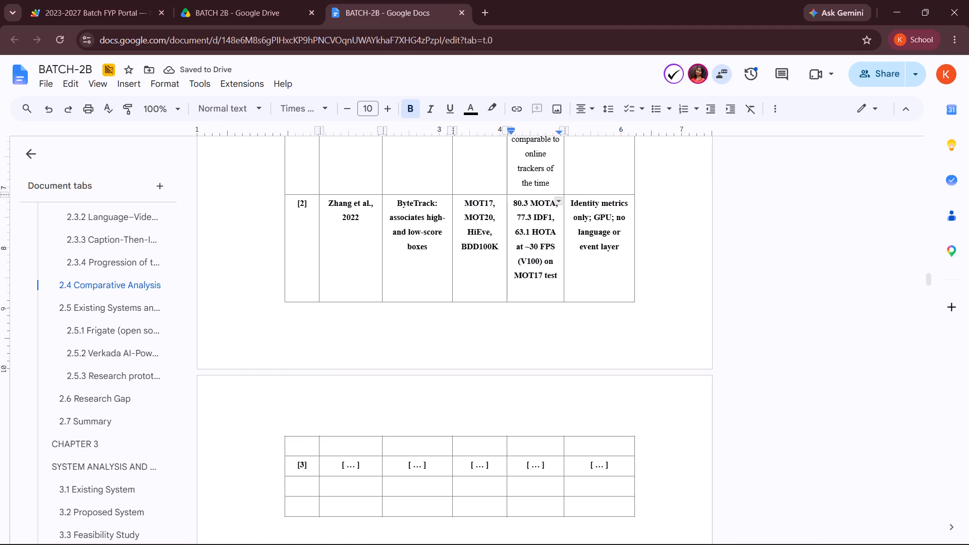
key(BackSpace)
key(BackSpace)
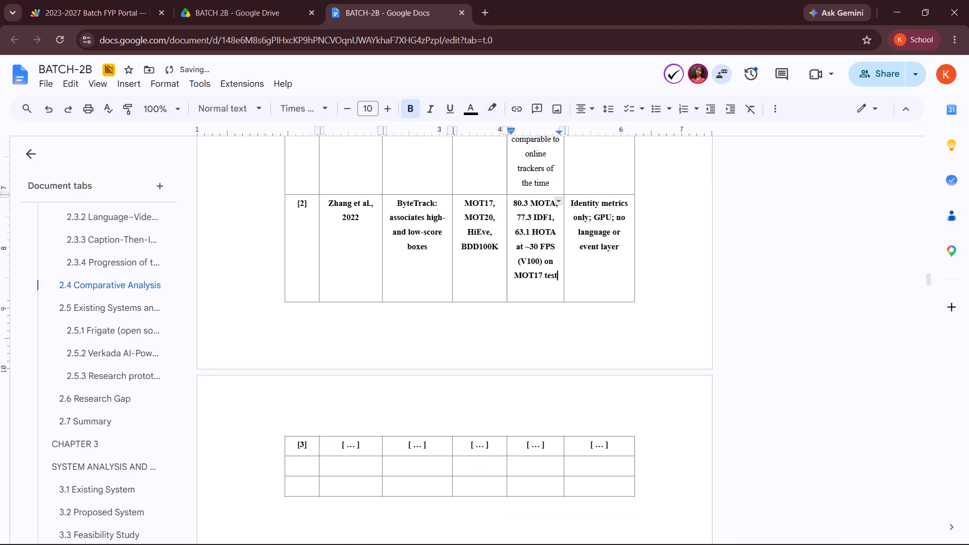
click(541, 295)
key(BackSpace)
key(BackSpace)
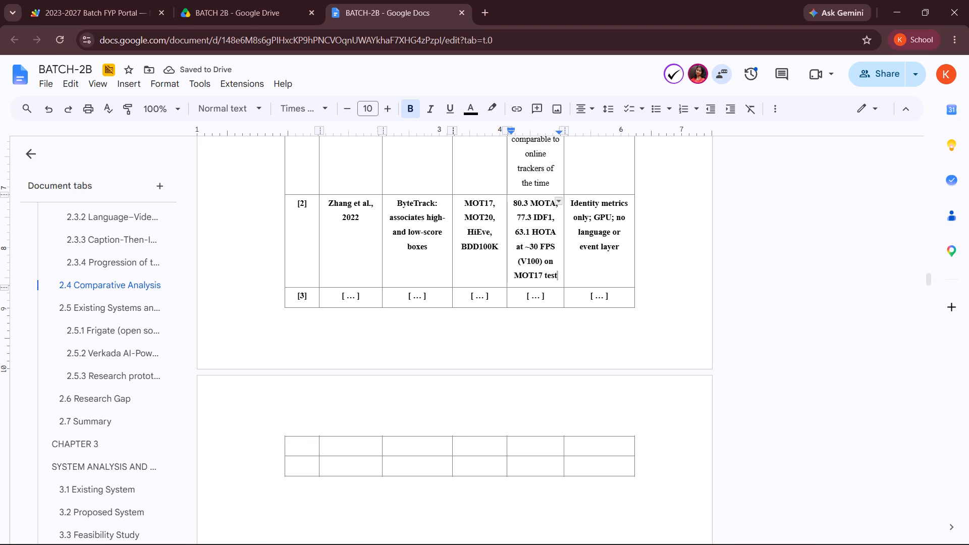
Remove the bold formatting from all of row [2]'s text in the bordered table.
drag(293, 203, 531, 284)
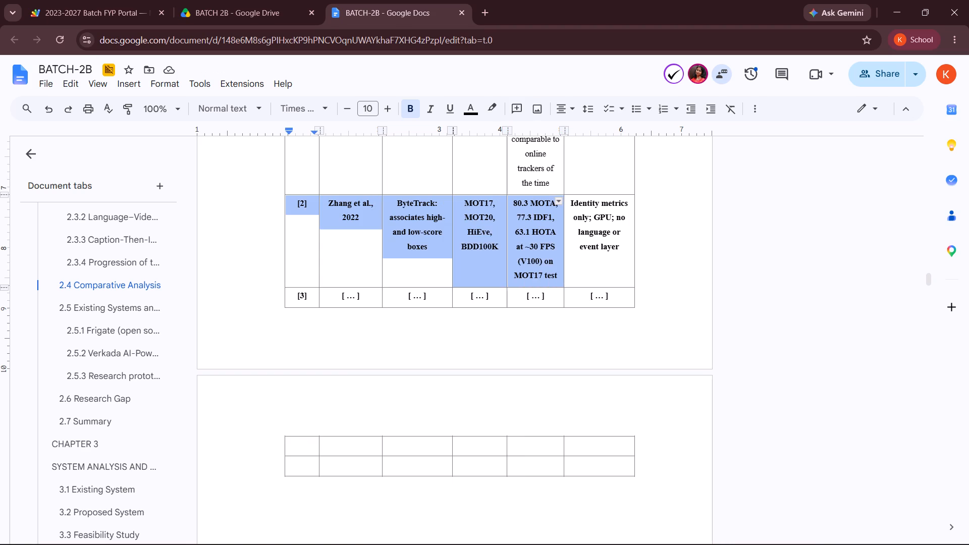
drag(531, 284, 594, 273)
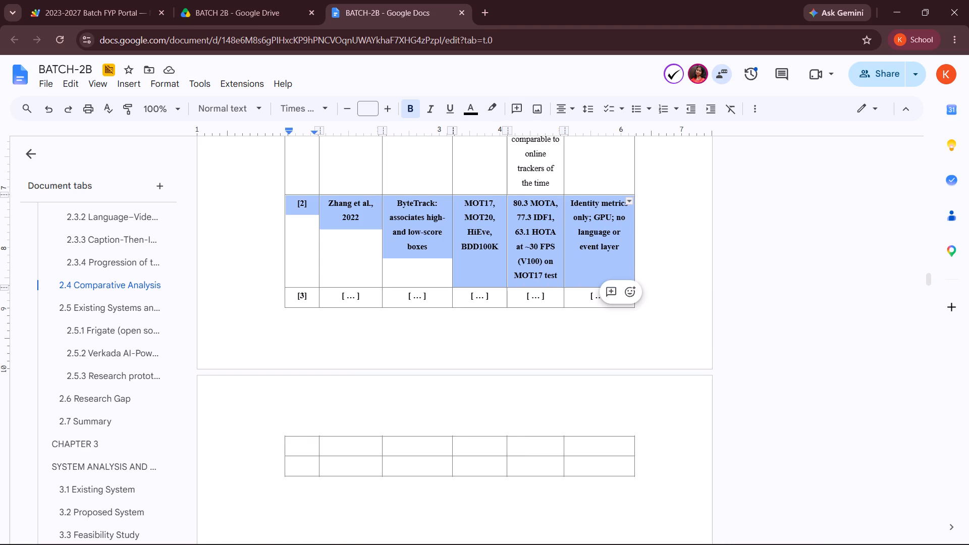
click(414, 112)
click(773, 297)
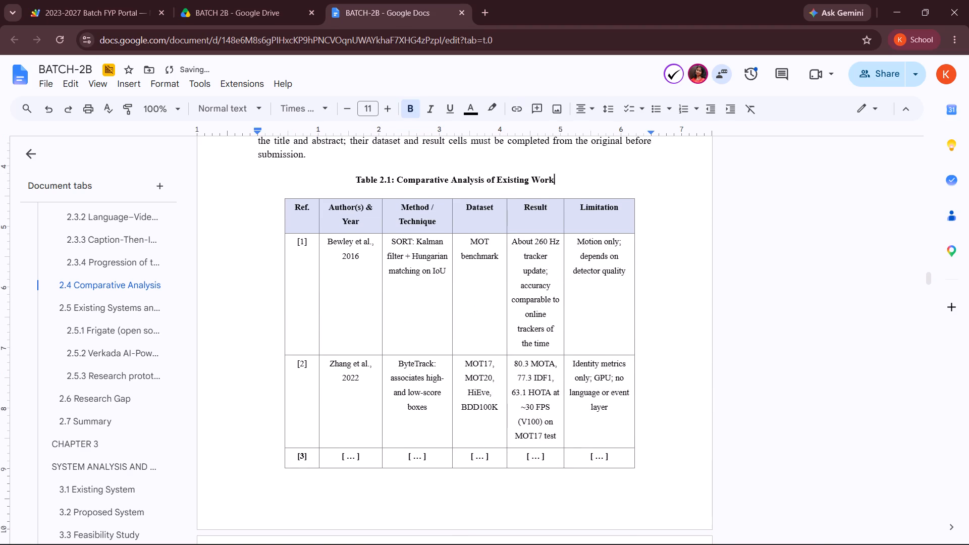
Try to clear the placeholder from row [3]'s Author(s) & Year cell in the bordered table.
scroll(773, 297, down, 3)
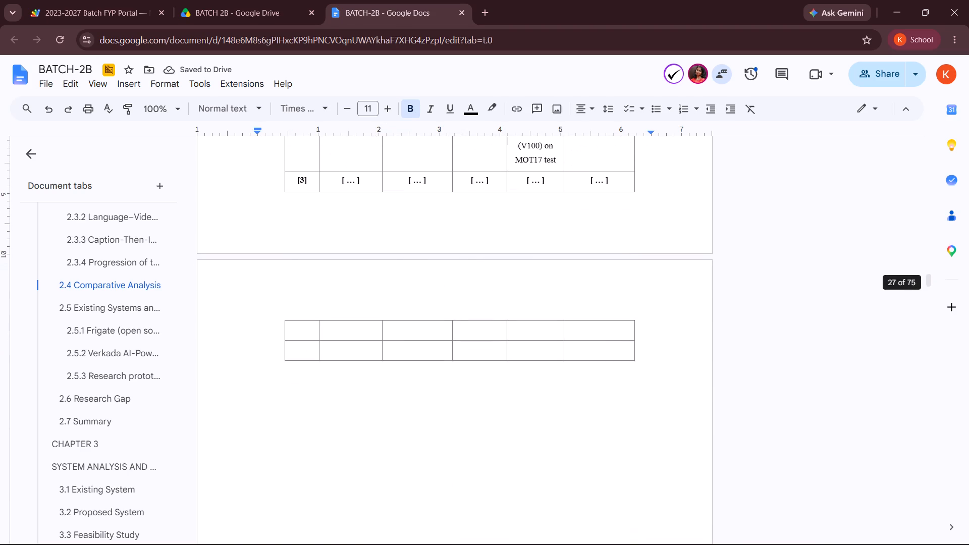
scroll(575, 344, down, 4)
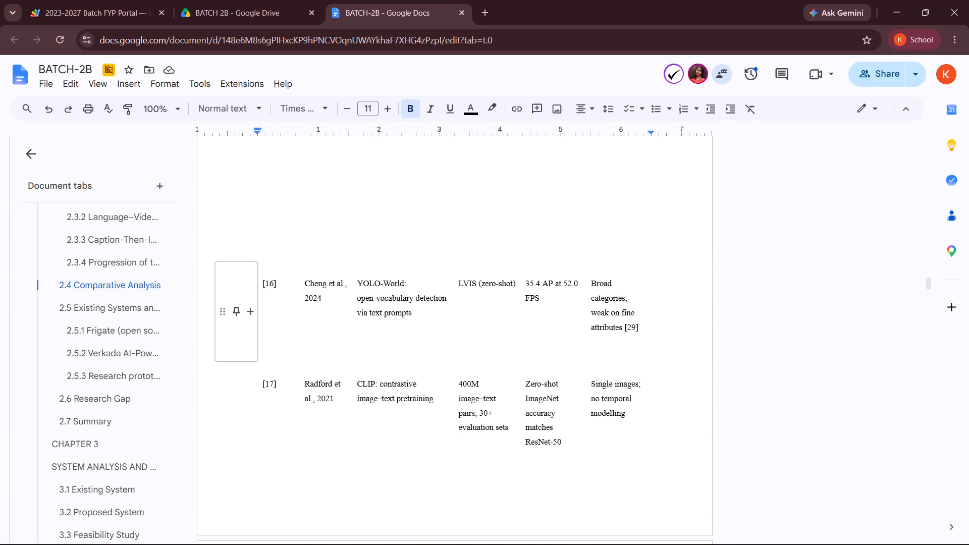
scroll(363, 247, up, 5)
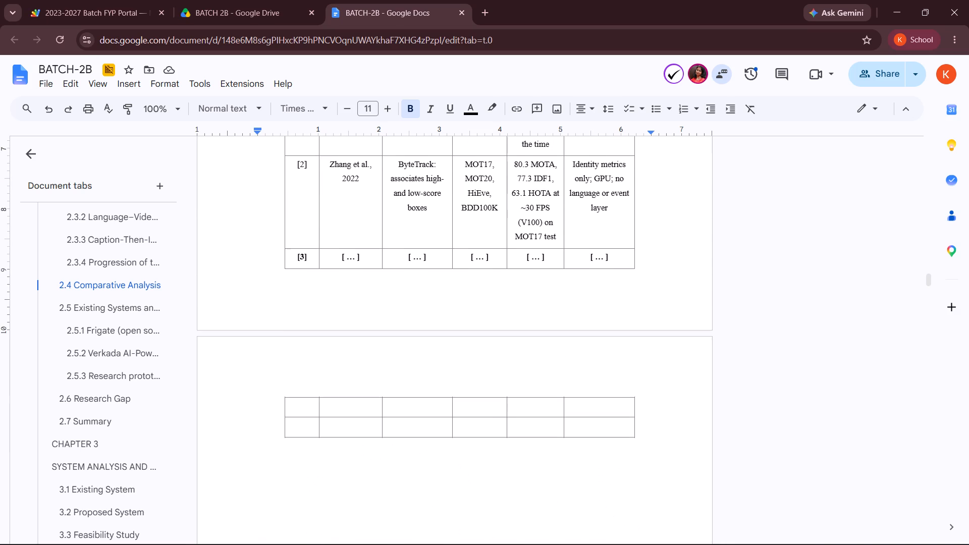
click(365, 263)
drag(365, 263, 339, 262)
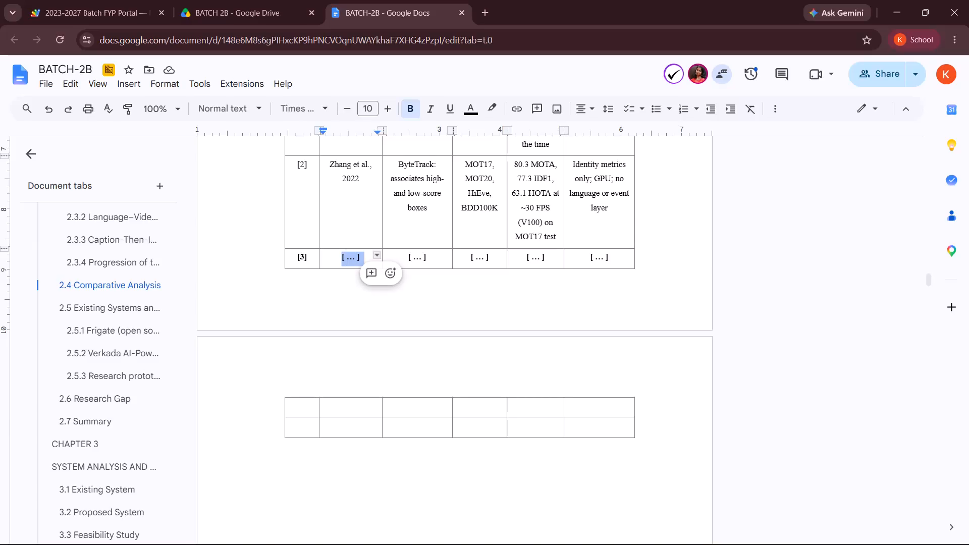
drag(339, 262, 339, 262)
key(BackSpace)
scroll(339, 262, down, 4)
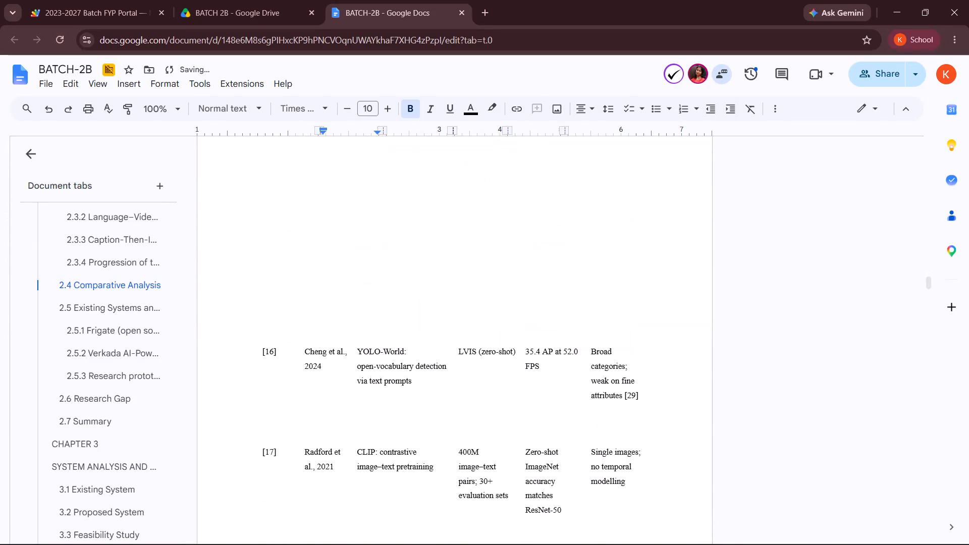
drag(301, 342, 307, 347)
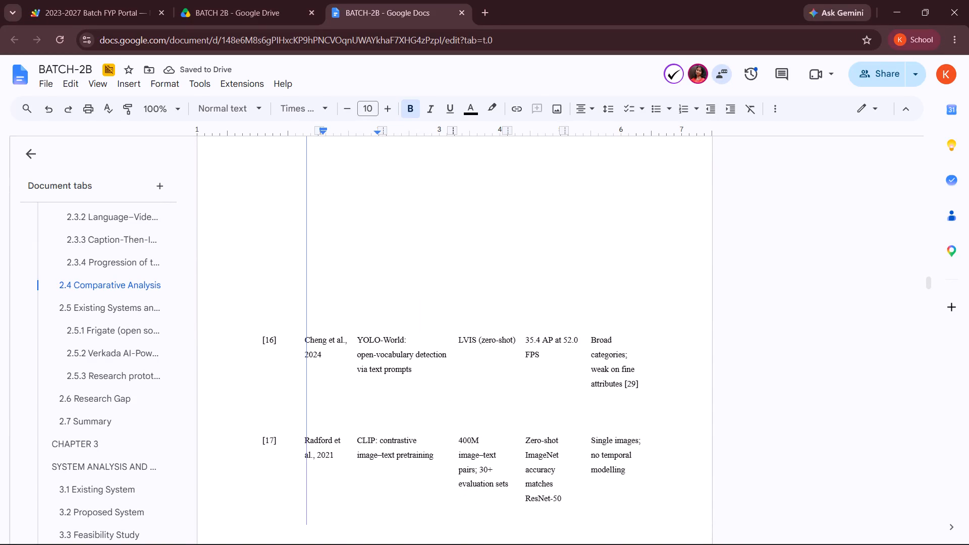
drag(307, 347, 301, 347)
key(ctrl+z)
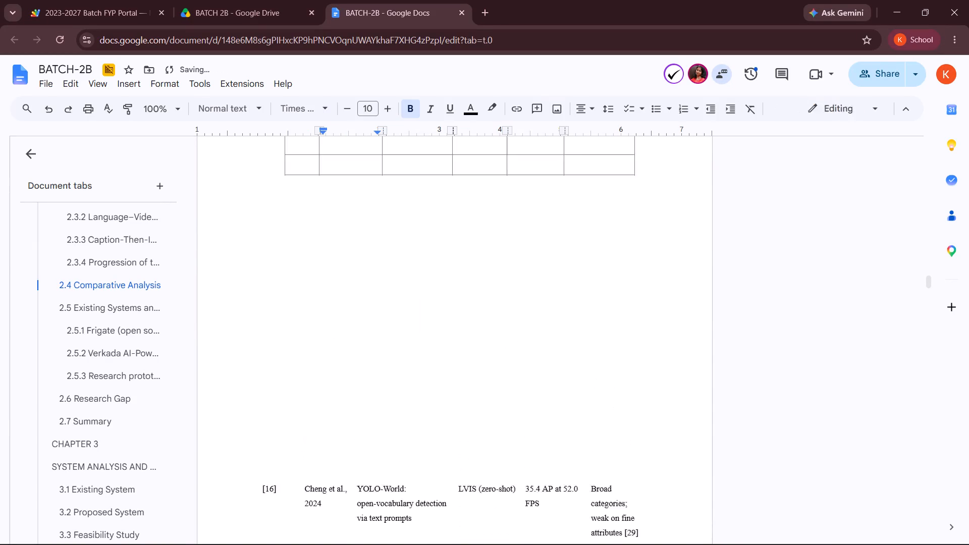
Cut "Cheng et al., 2024" from row [16] of the old table and convert it to plain text via Notepad.
scroll(301, 347, down, 5)
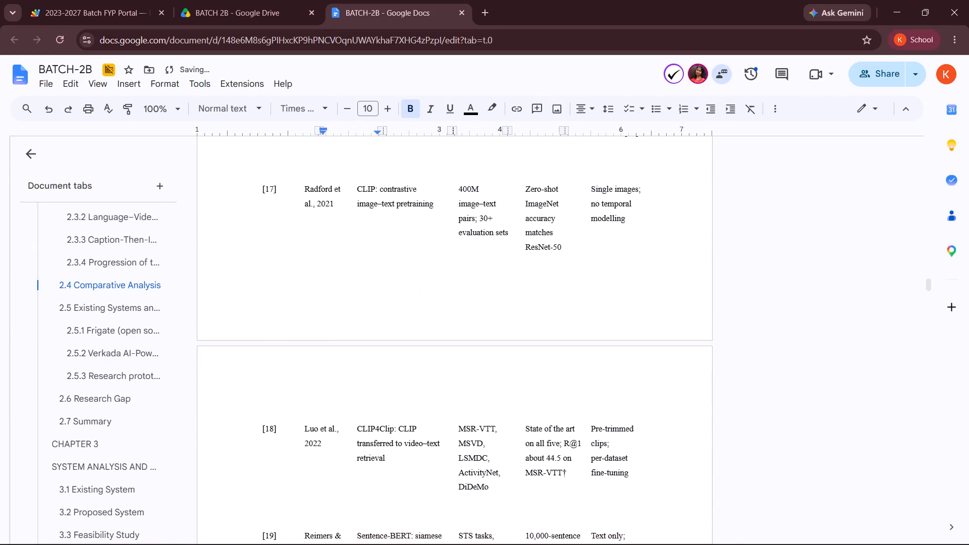
scroll(301, 347, up, 3)
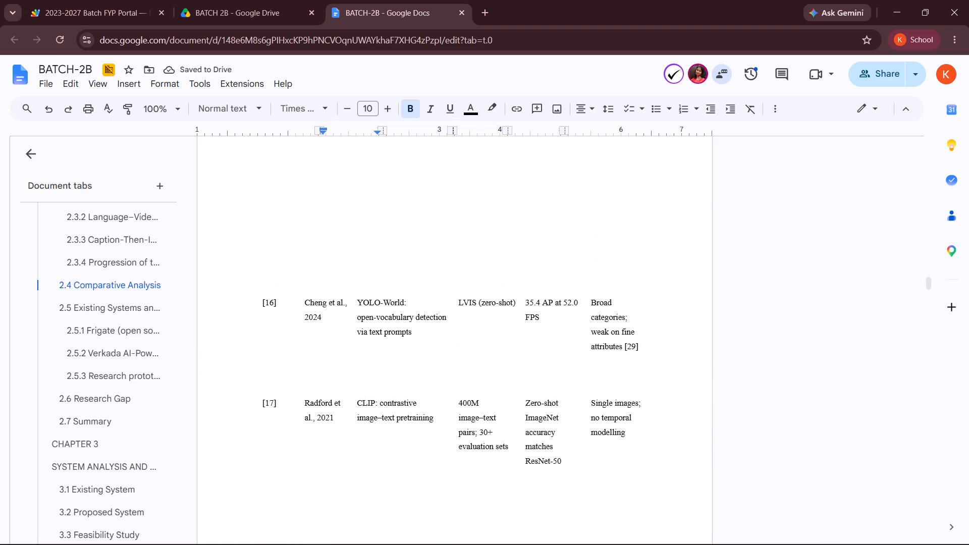
drag(304, 306, 326, 323)
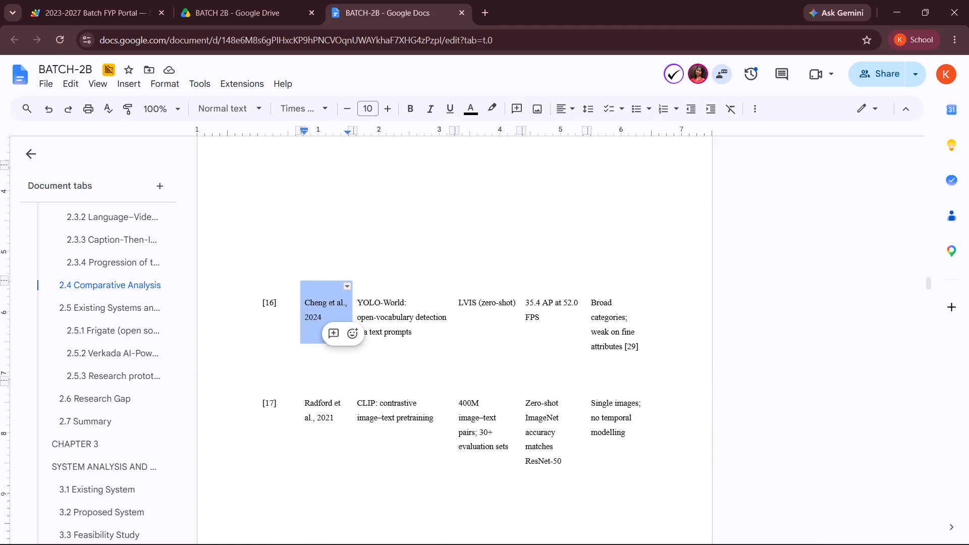
key(ctrl+x)
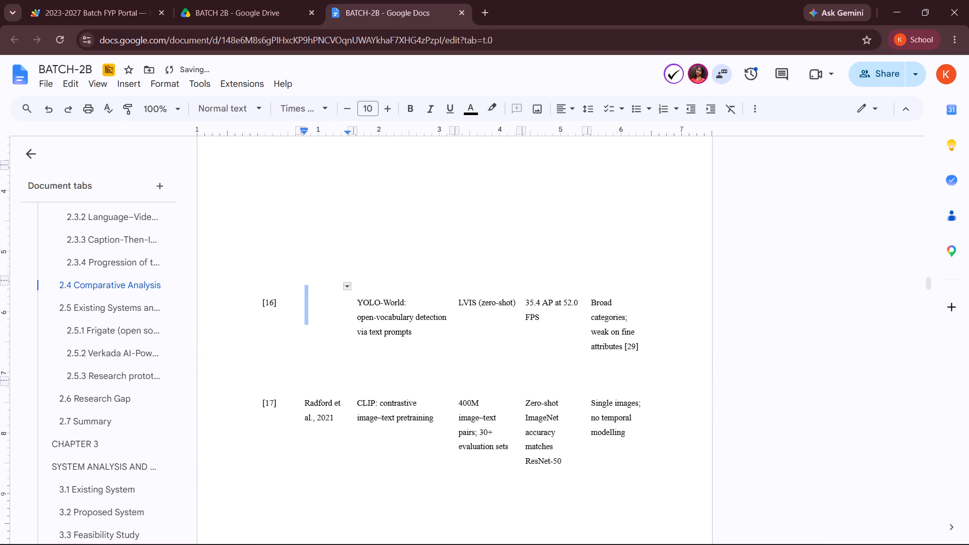
click(723, 529)
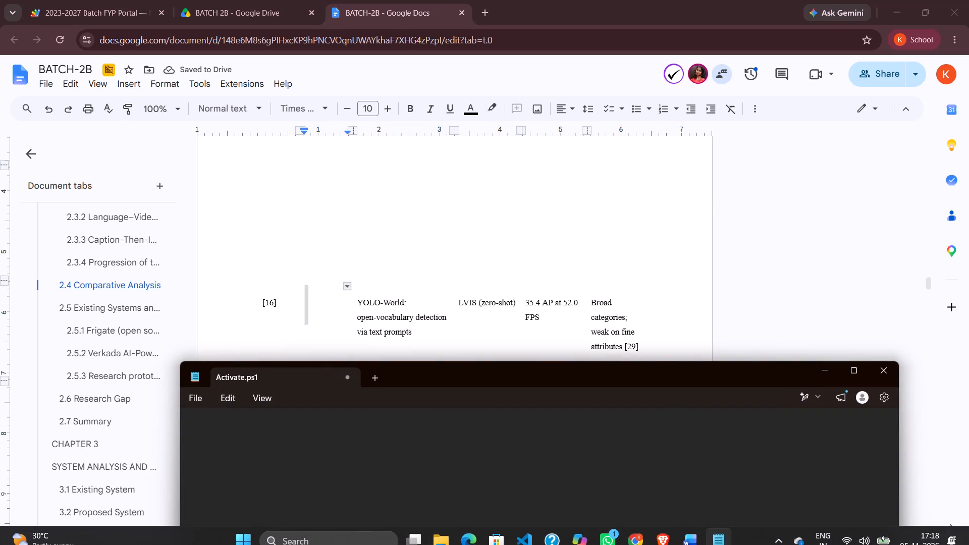
click(238, 427)
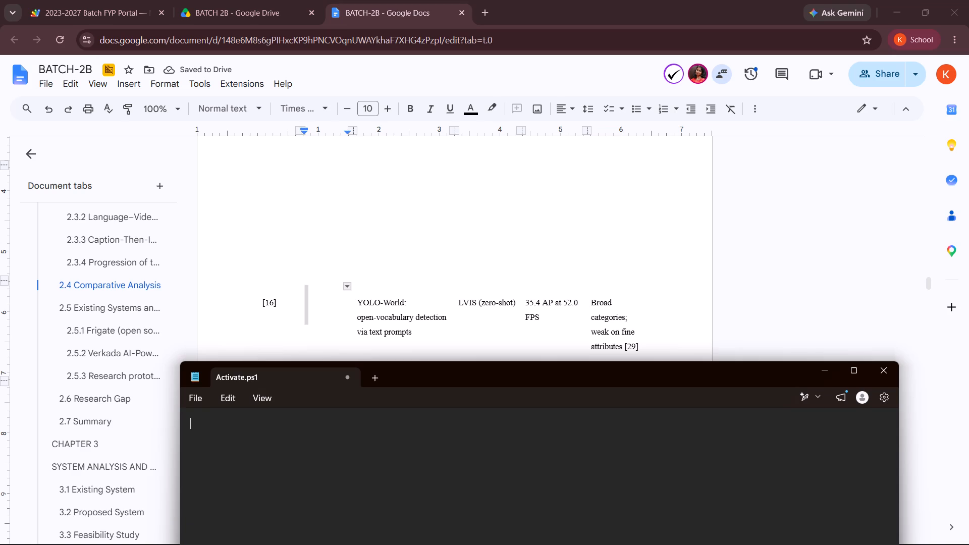
click(845, 376)
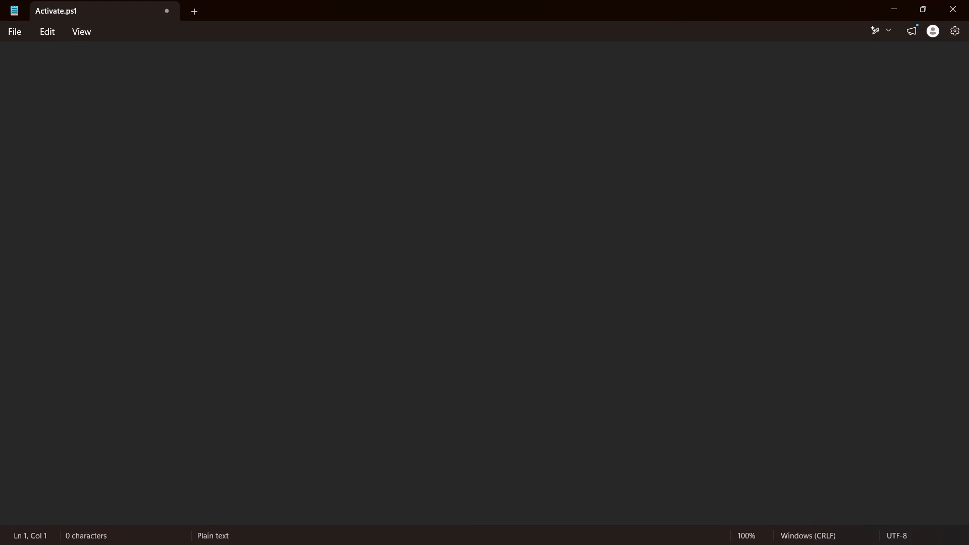
key(ctrl+v)
key(ctrl+a)
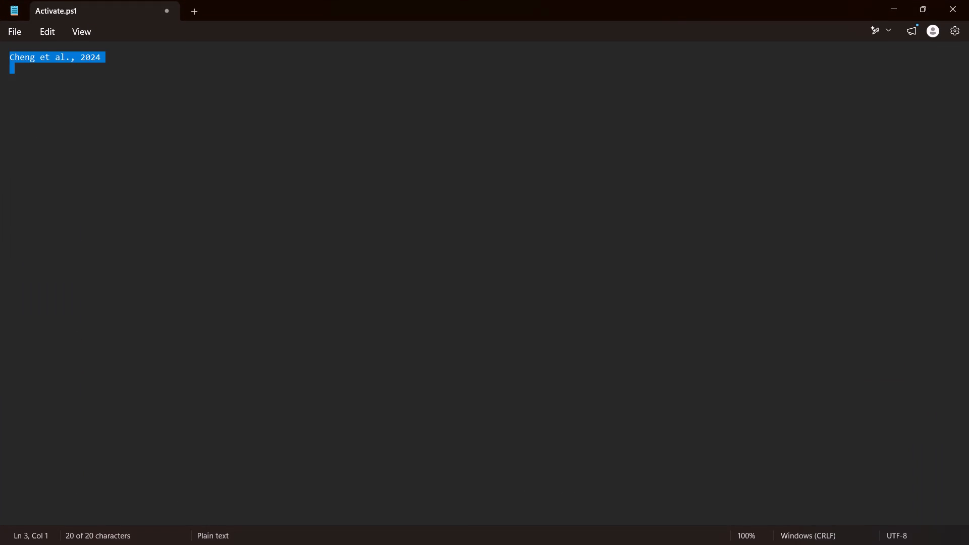
key(ctrl+x)
click(886, 3)
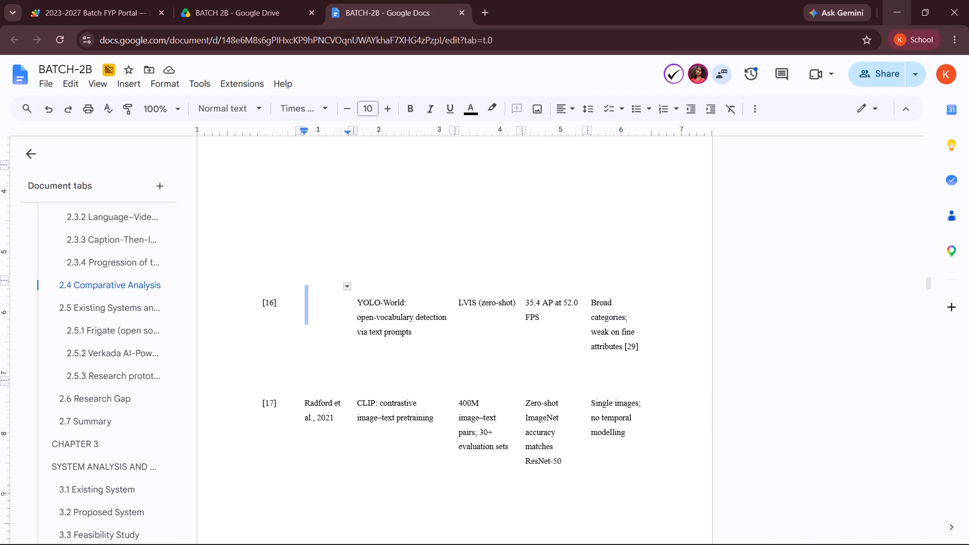
Replace the placeholder in row [3]'s Author(s) & Year cell of the bordered table with the plain-text "Cheng et al., 2024".
scroll(410, 245, up, 2)
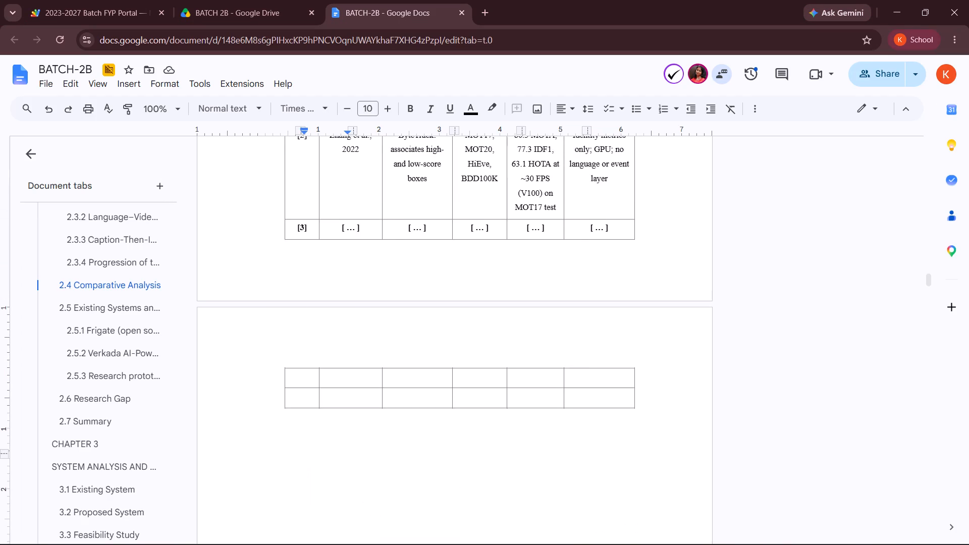
scroll(410, 245, up, 1)
click(366, 488)
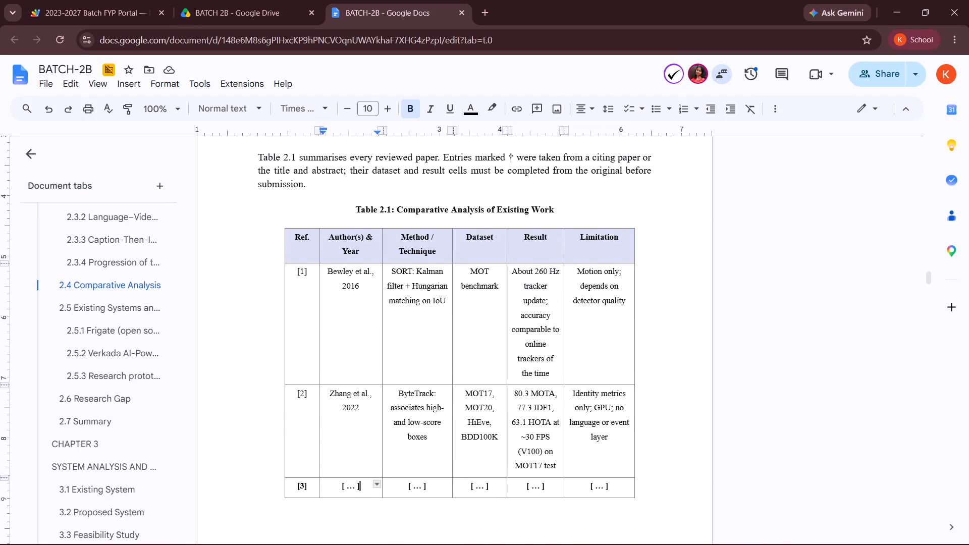
key(BackSpace)
key(BackSpace)
key(BackSpace)
key(BackSpace)
key(BackSpace)
key(ctrl+v)
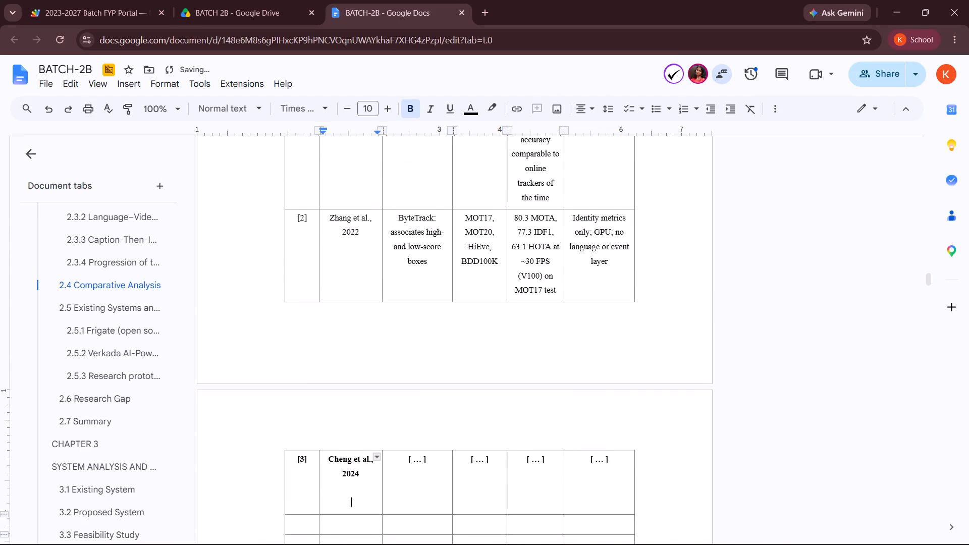
Cut "YOLO-World: open-vocabulary detection via text prompts" from row [16] of the old table and convert it to plain text via Notepad.
scroll(366, 488, down, 1)
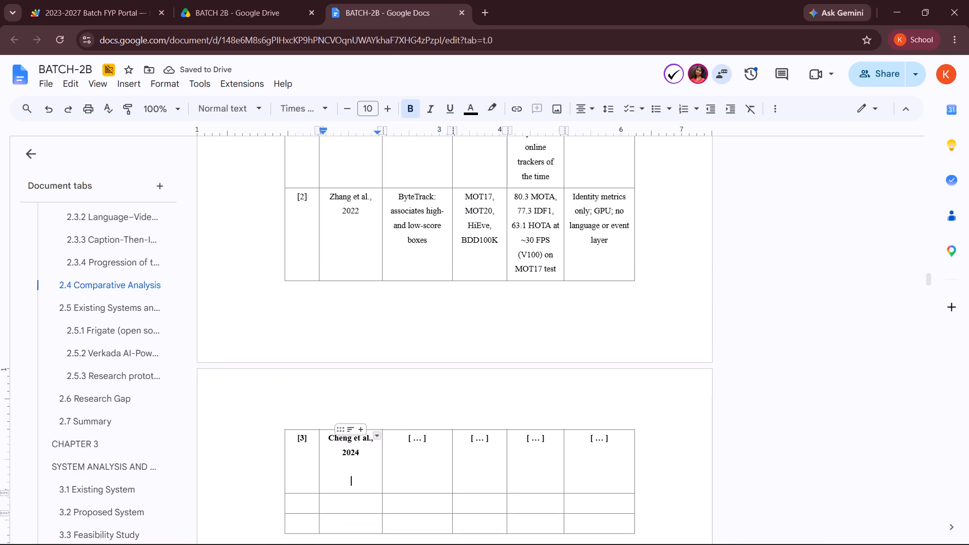
scroll(366, 488, down, 1)
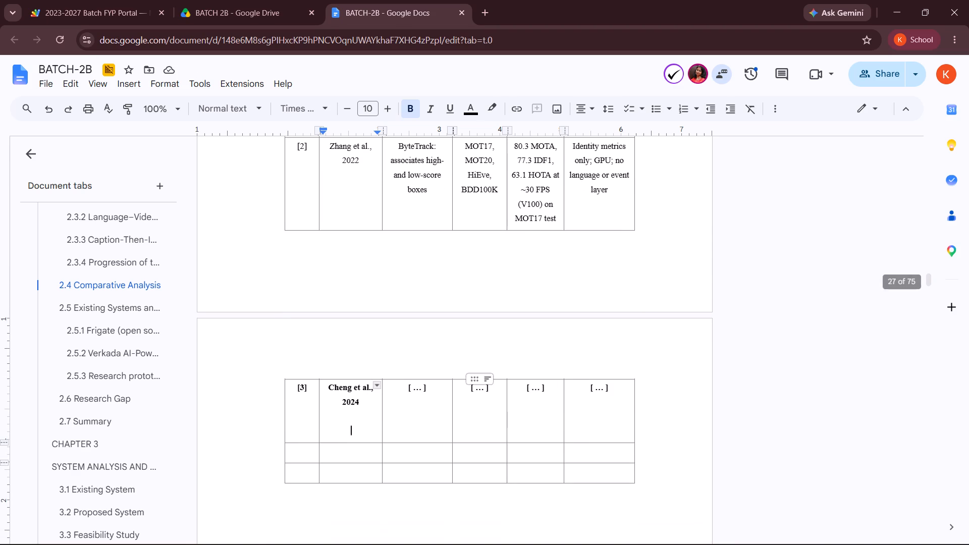
scroll(412, 445, up, 2)
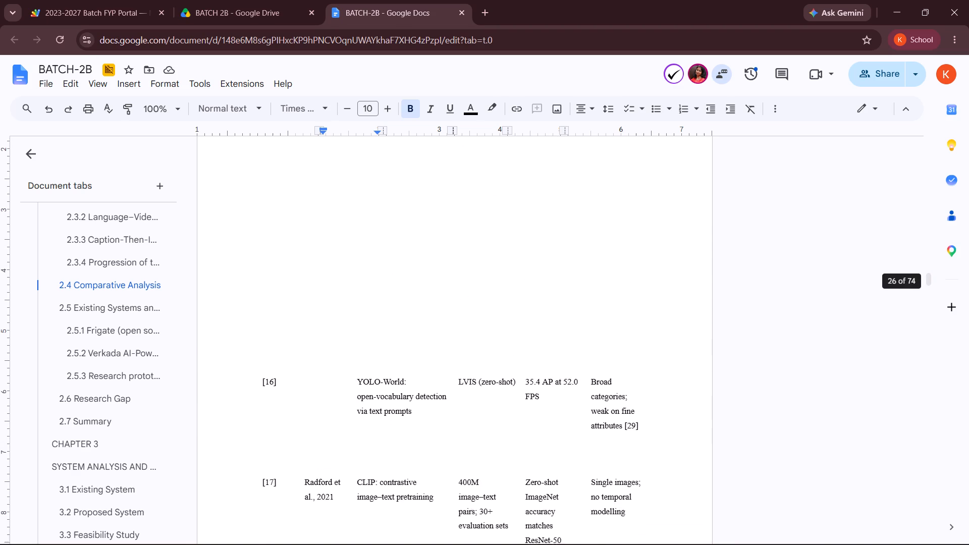
scroll(412, 445, up, 1)
scroll(366, 418, up, 1)
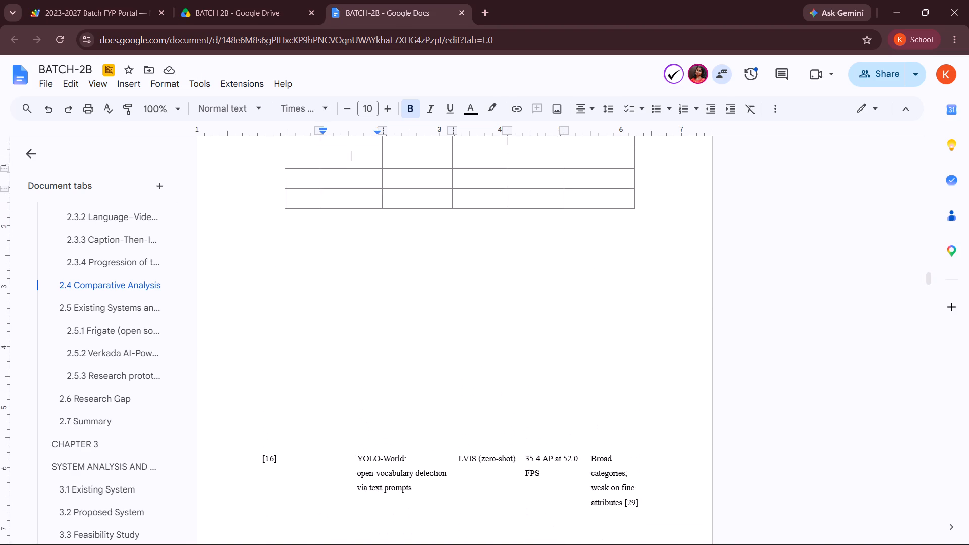
drag(358, 421, 366, 435)
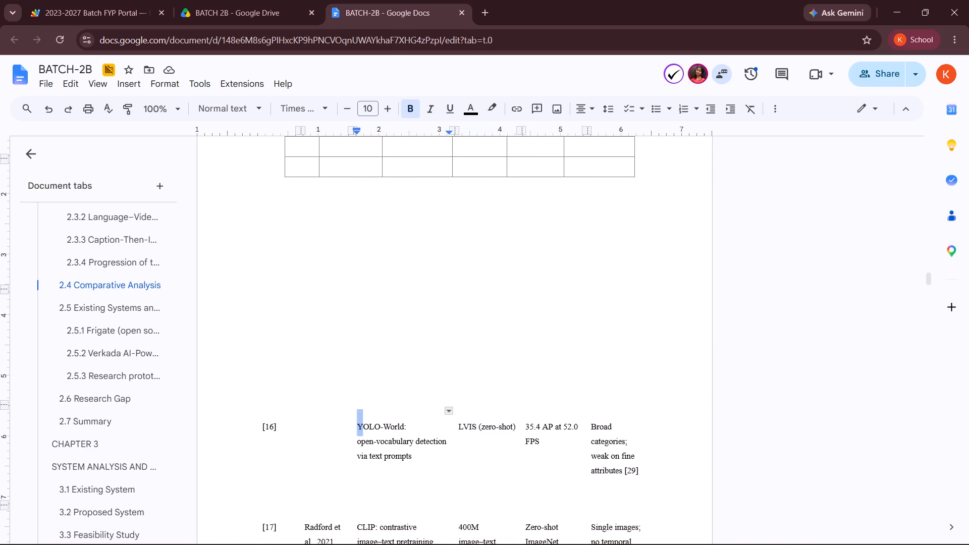
drag(366, 435, 428, 466)
key(ctrl+x)
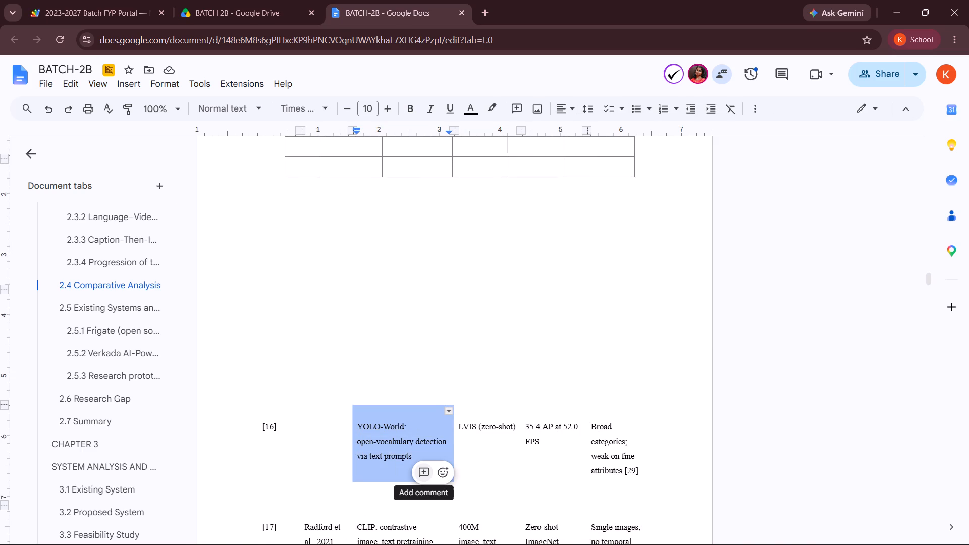
click(712, 531)
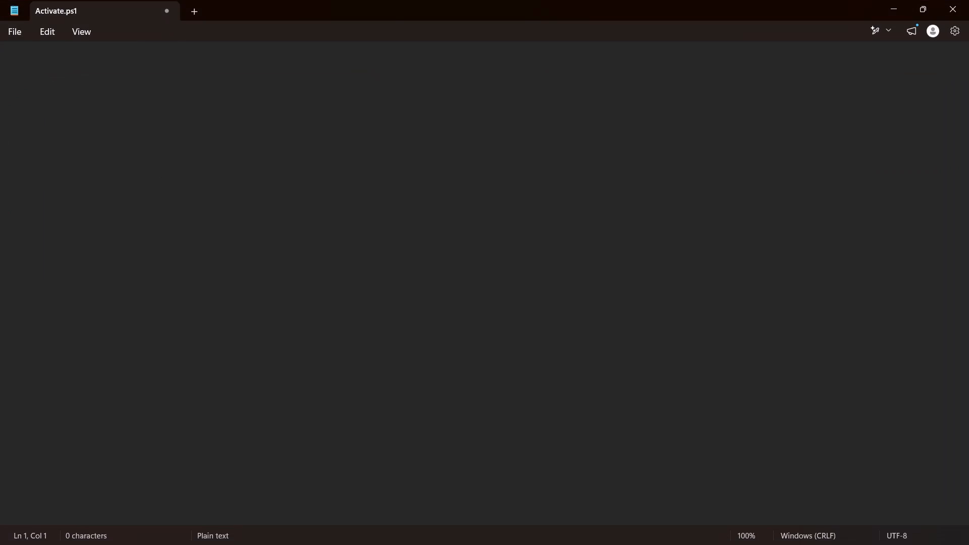
key(ctrl+v)
key(ctrl+a)
key(ctrl+x)
click(896, 1)
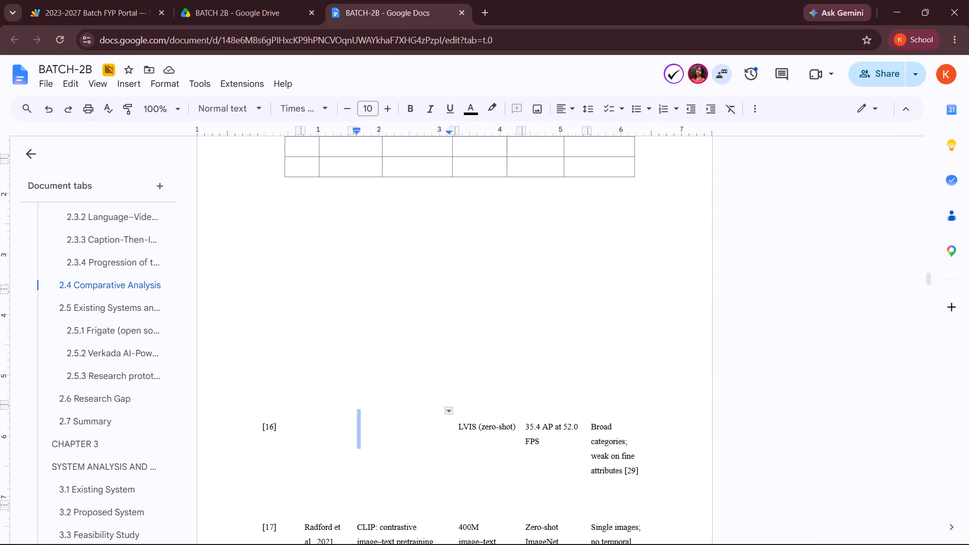
Replace the placeholder in row [3]'s Method / Technique cell with the plain-text "YOLO-World: open-vocabulary detection via text prompts".
scroll(407, 181, up, 2)
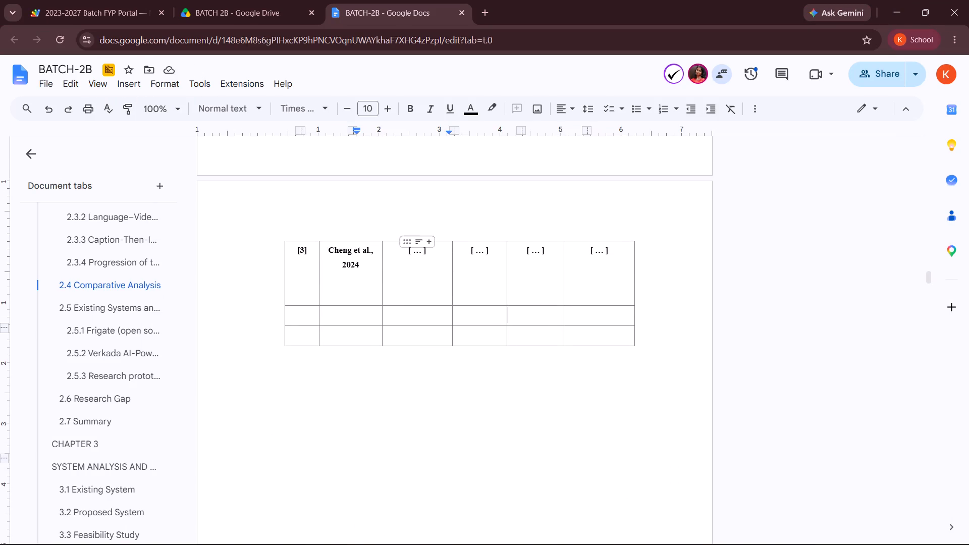
drag(444, 253, 386, 260)
key(BackSpace)
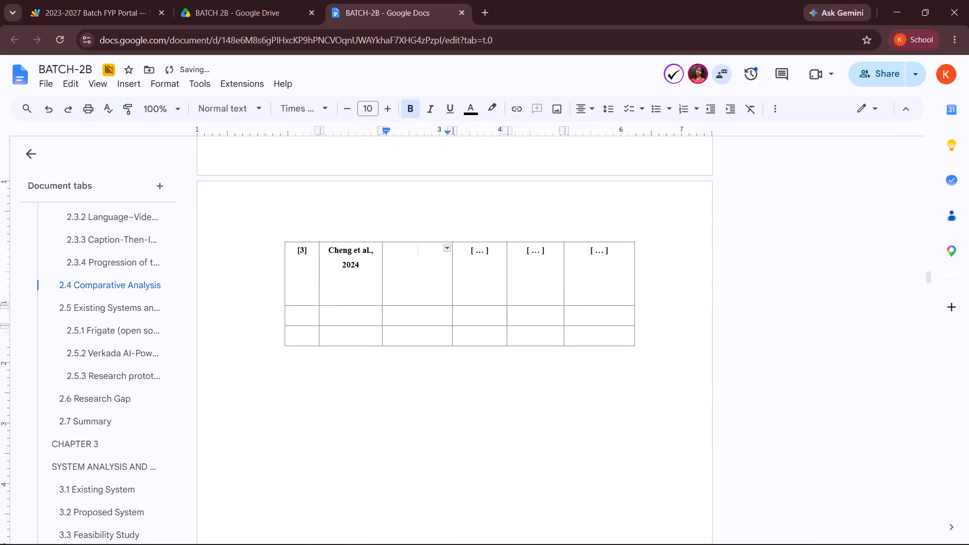
key(ctrl+v)
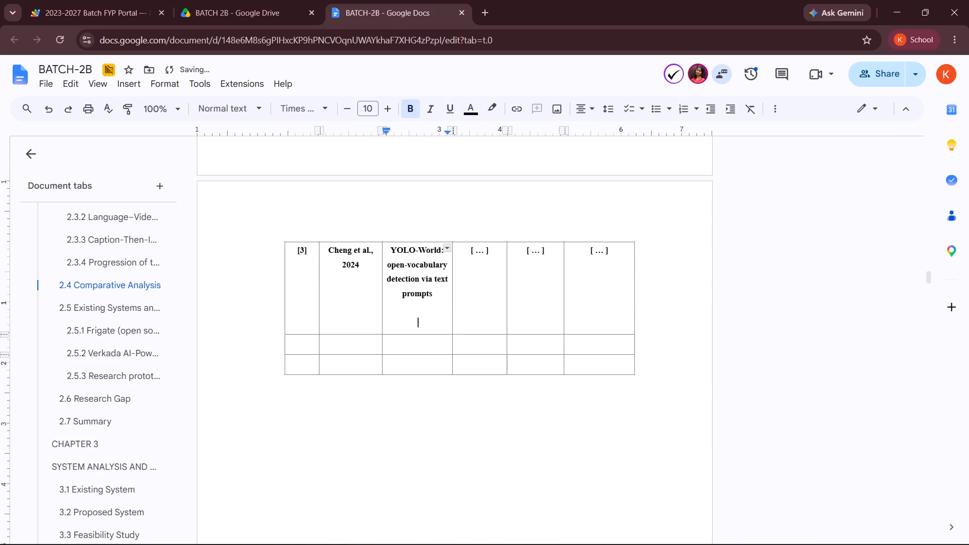
Delete the reference label "[16]" from its row in the old unbordered table.
scroll(490, 375, down, 4)
scroll(490, 375, up, 1)
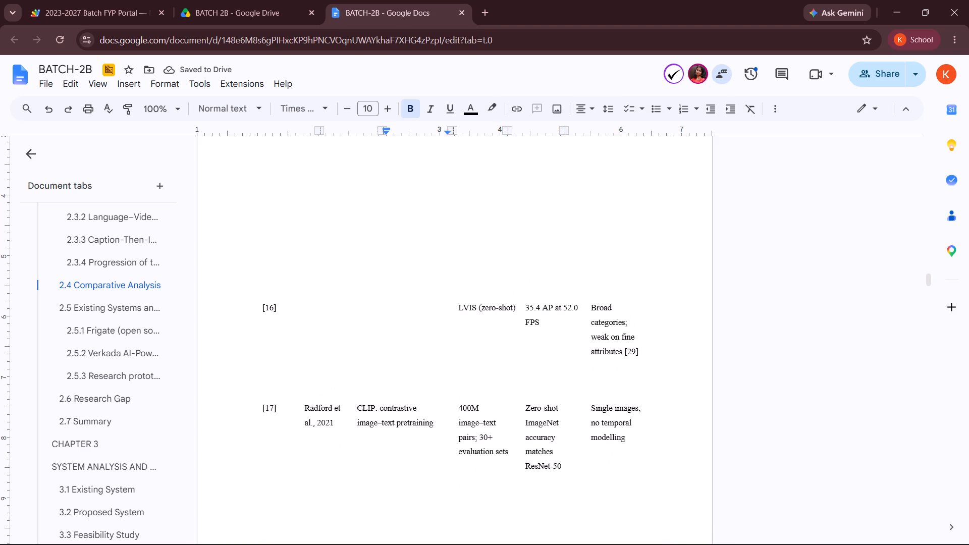
click(281, 307)
key(BackSpace)
key(BackSpace)
key(BackSpace)
key(BackSpace)
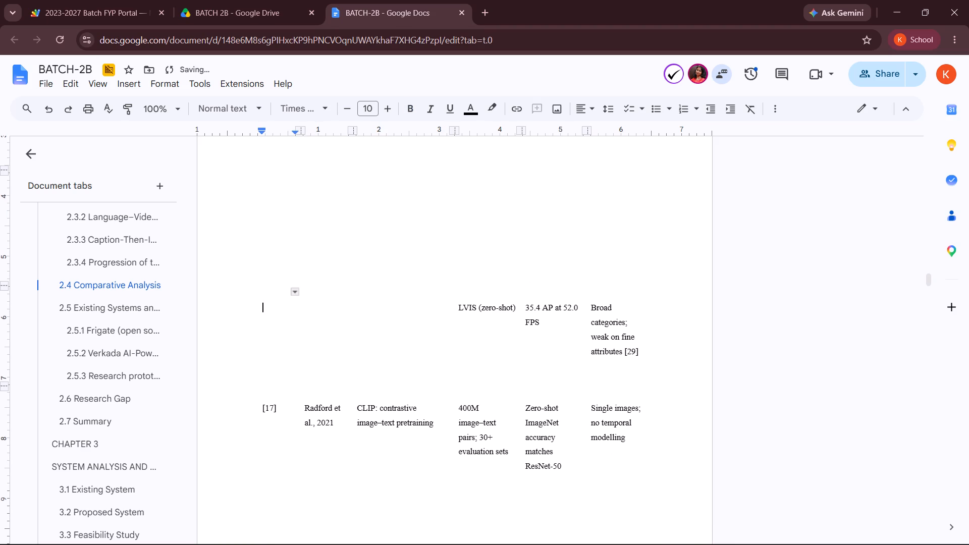
Cut "LVIS (zero-shot)" from the old table's row above [17] and convert it to plain text via Notepad.
drag(459, 304, 516, 307)
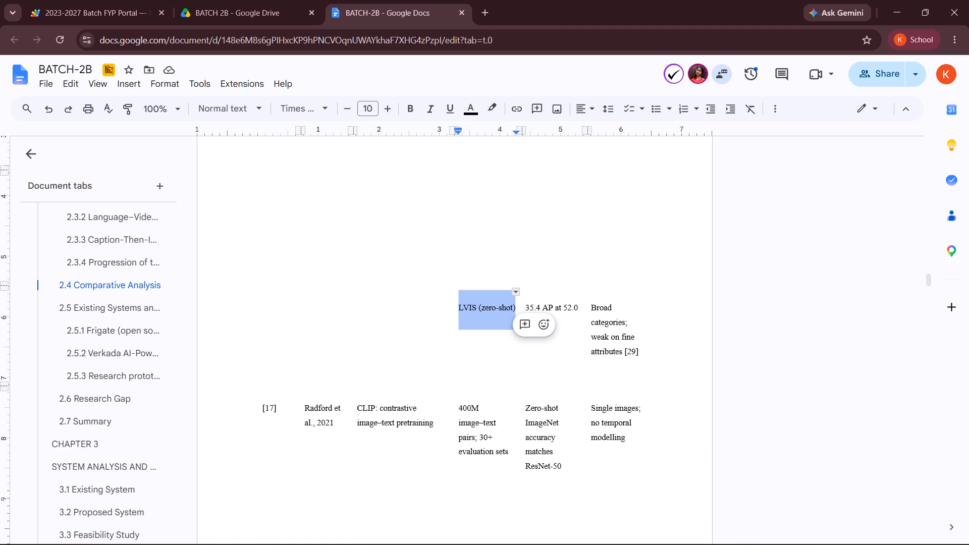
key(ctrl+x)
click(709, 535)
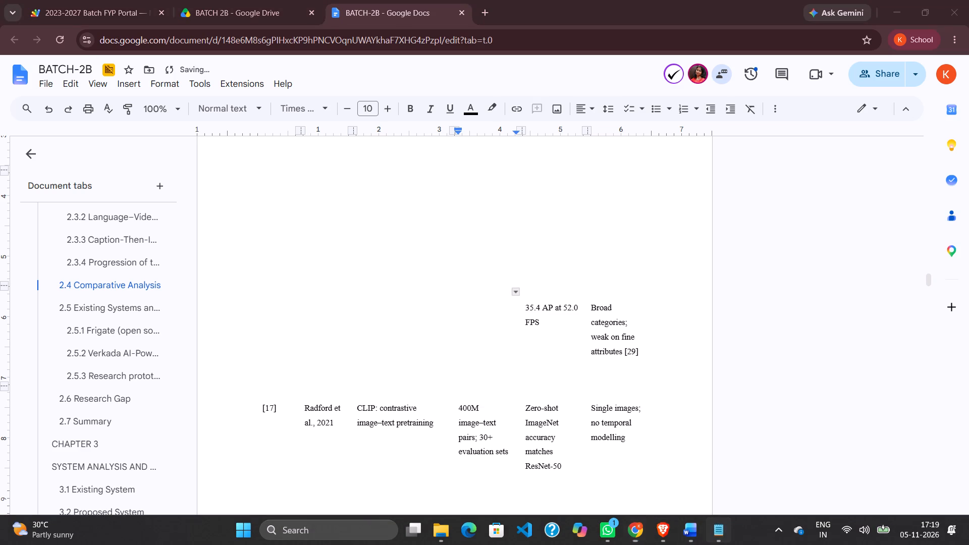
drag(709, 535, 76, 455)
key(ctrl+a)
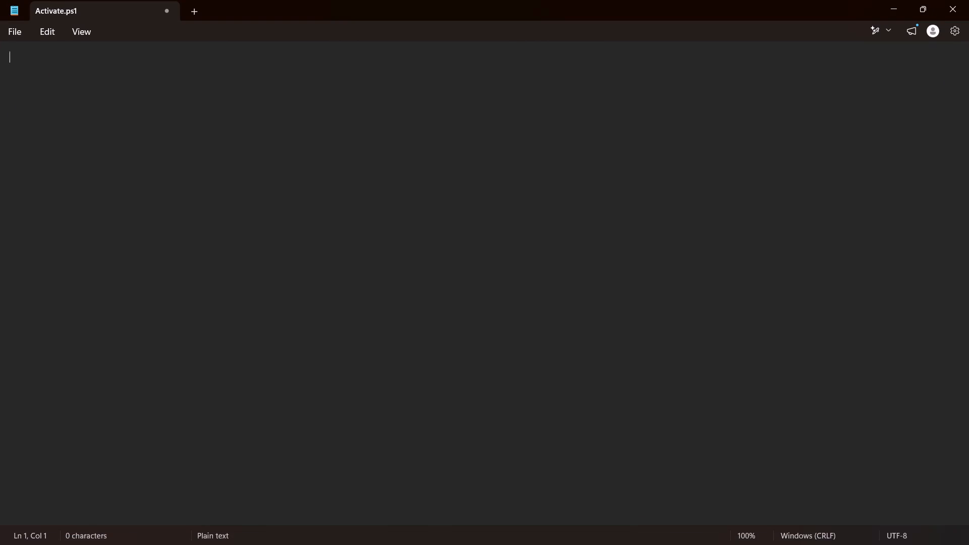
click(38, 64)
key(ctrl+v)
key(ctrl+a)
key(ctrl+x)
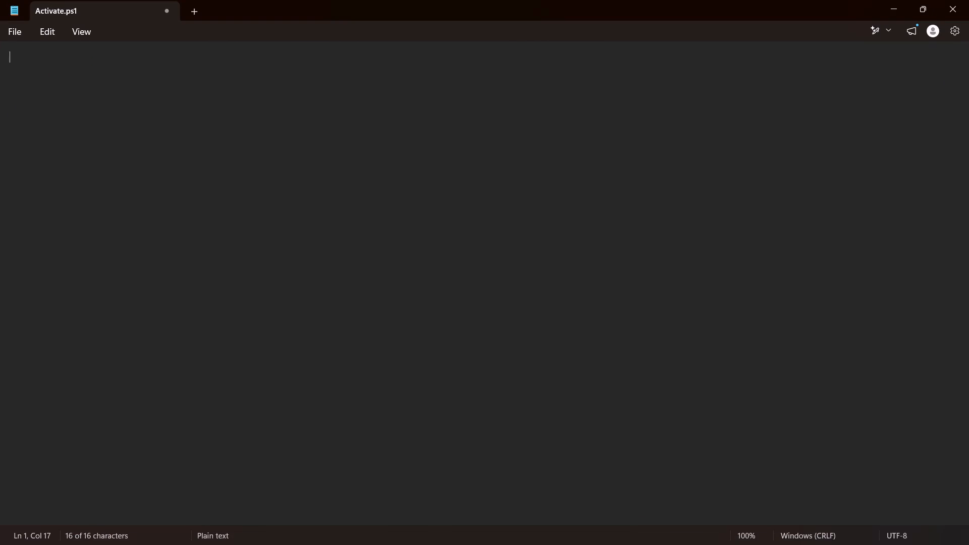
click(885, 0)
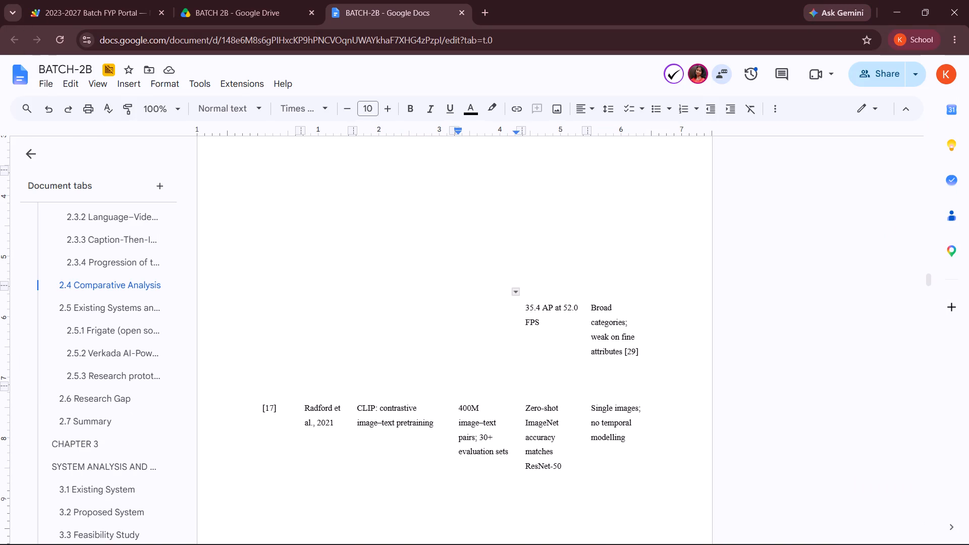
Replace the placeholder in row [3]'s Dataset cell of the bordered table with the plain-text "LVIS (zero-shot)".
scroll(495, 275, up, 3)
drag(499, 250, 484, 248)
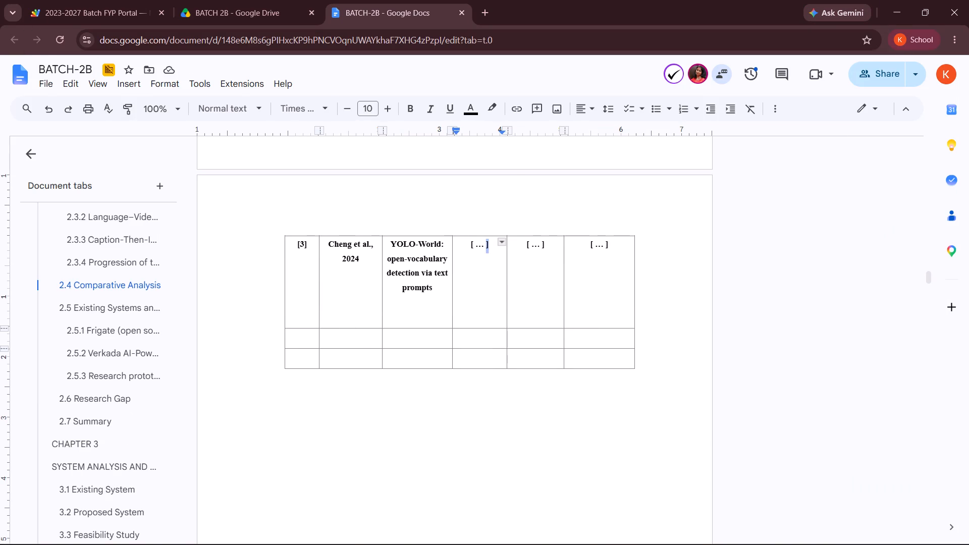
drag(484, 248, 469, 246)
key(BackSpace)
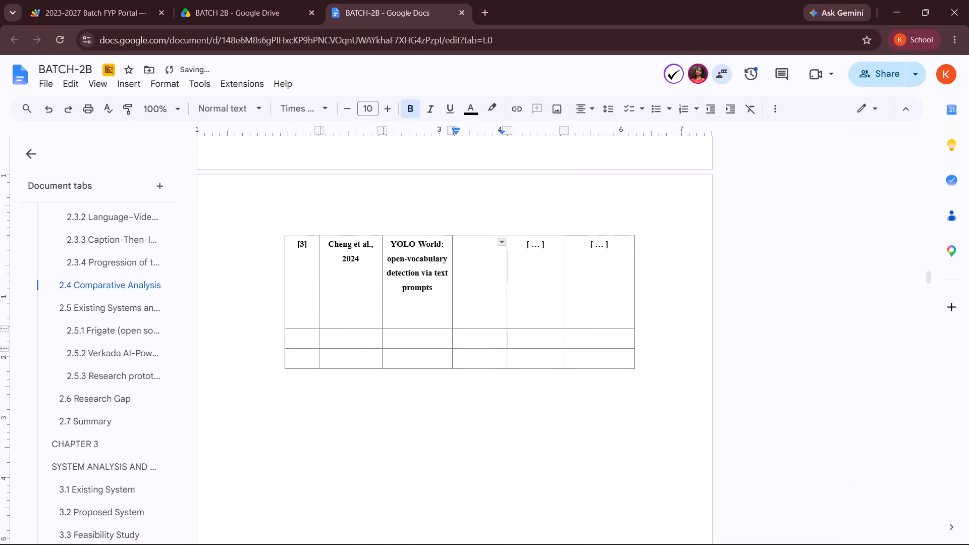
key(ctrl+v)
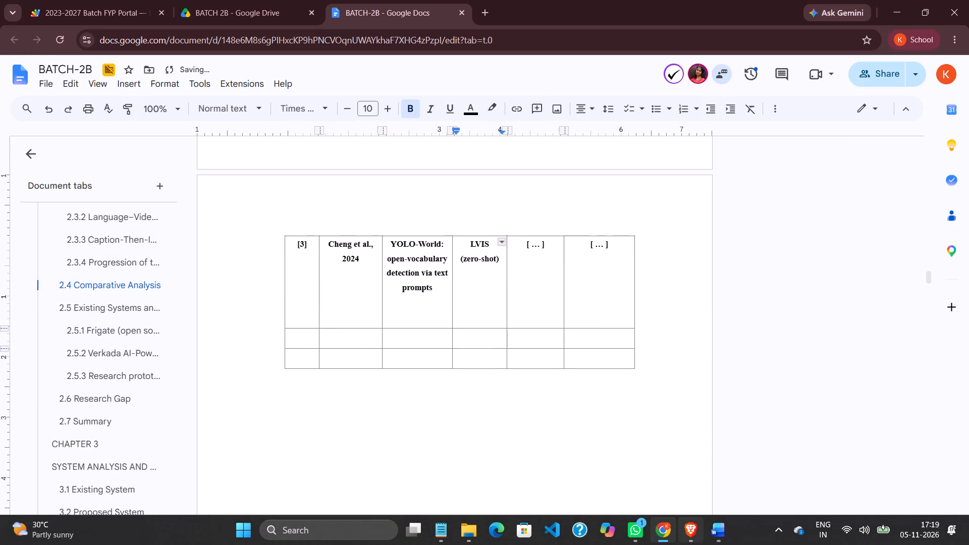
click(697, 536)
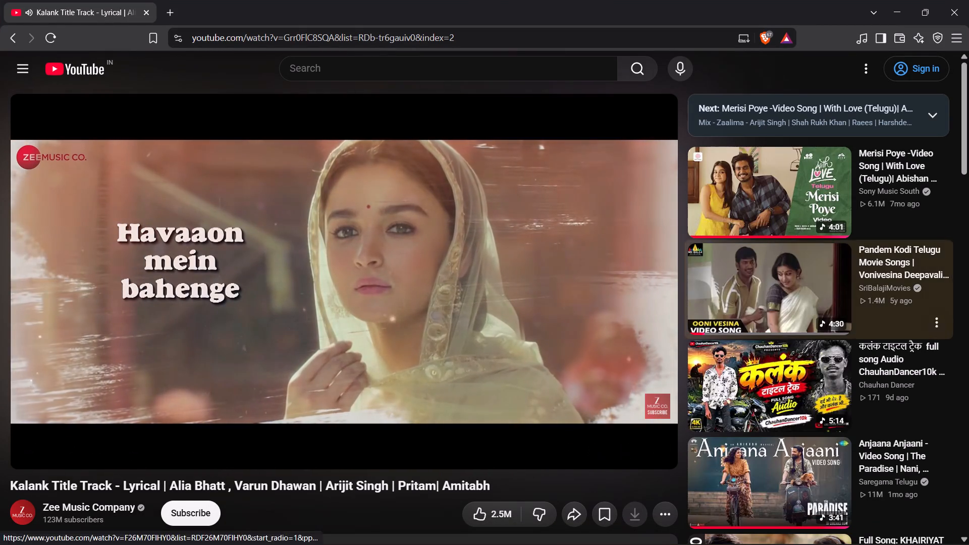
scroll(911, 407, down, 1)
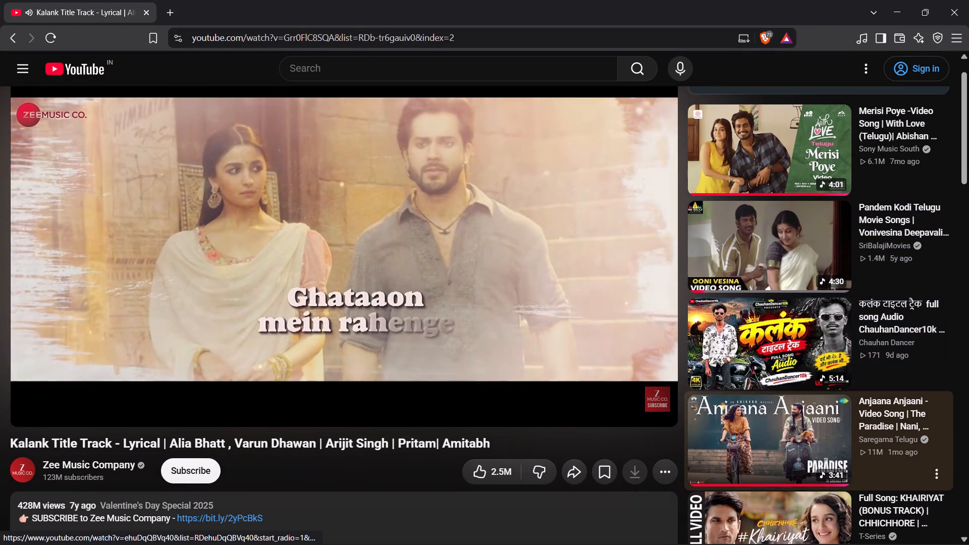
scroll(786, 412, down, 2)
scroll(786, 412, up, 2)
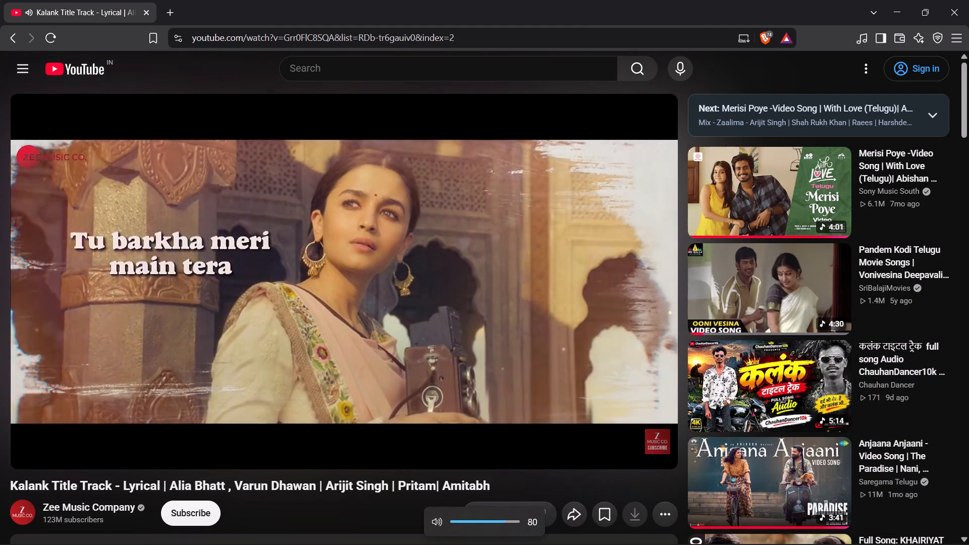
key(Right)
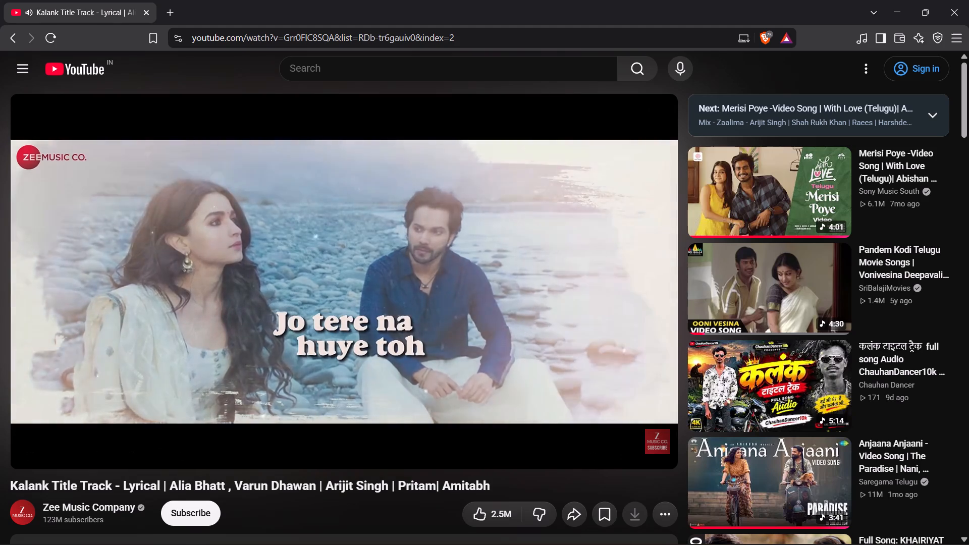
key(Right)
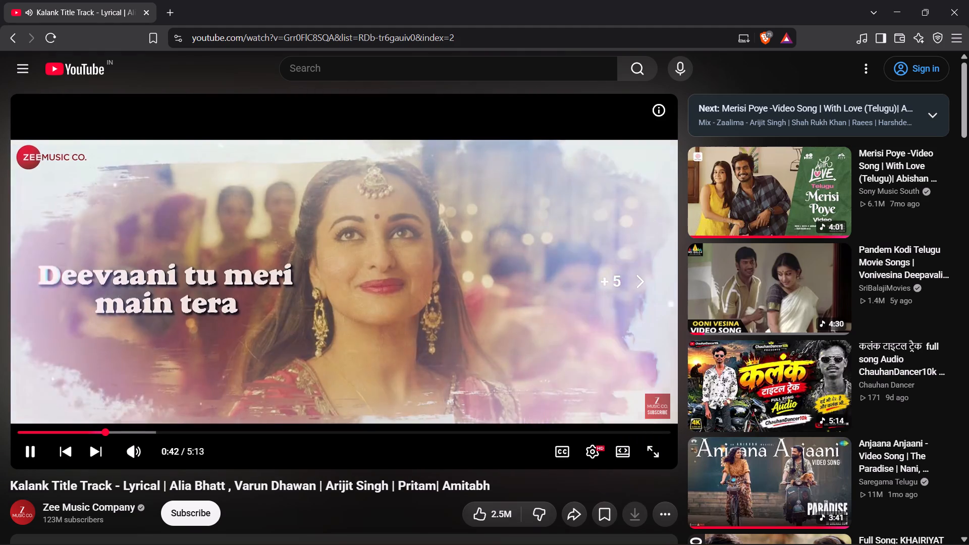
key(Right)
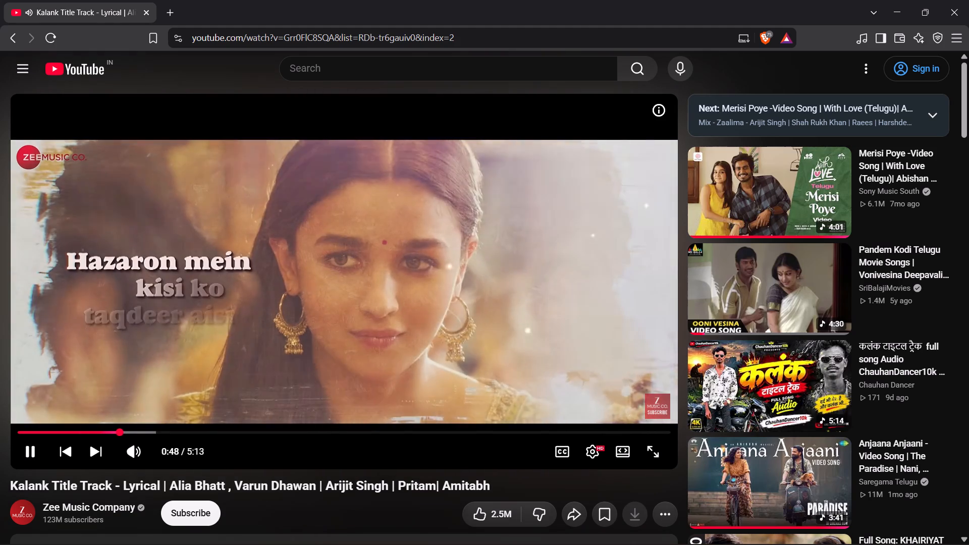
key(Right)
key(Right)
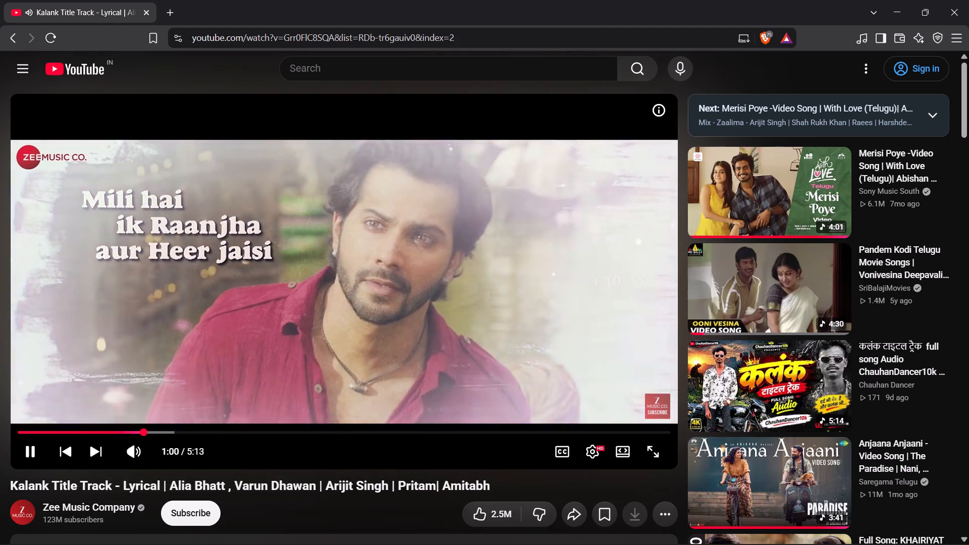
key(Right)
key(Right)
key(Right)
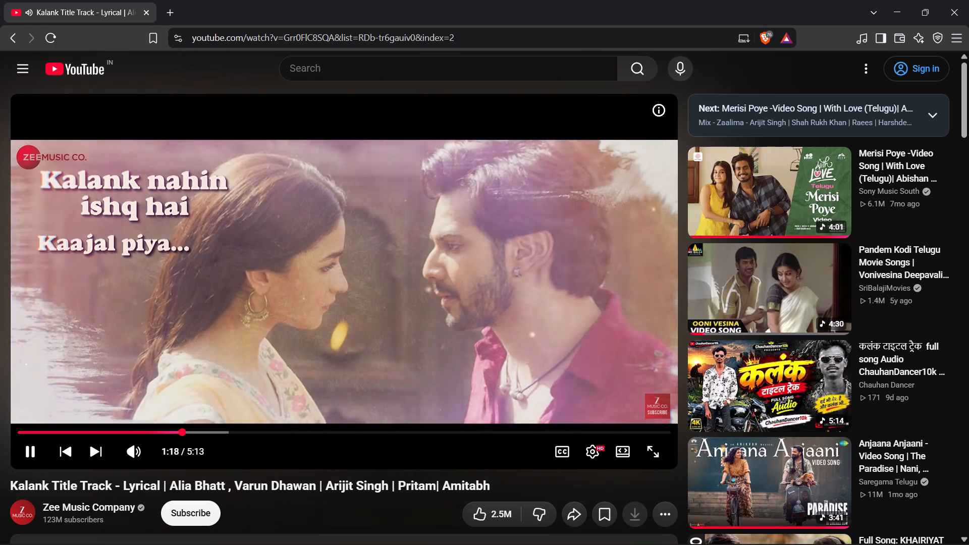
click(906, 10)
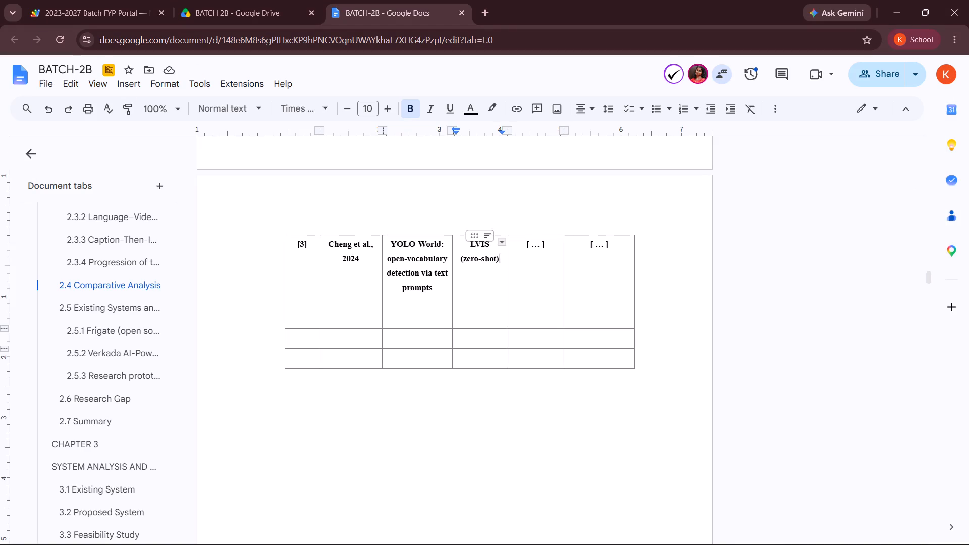
Cut "35.4 AP at 52.0 FPS" from the old table's row above [17] and convert it to plain text via Notepad.
scroll(527, 321, down, 4)
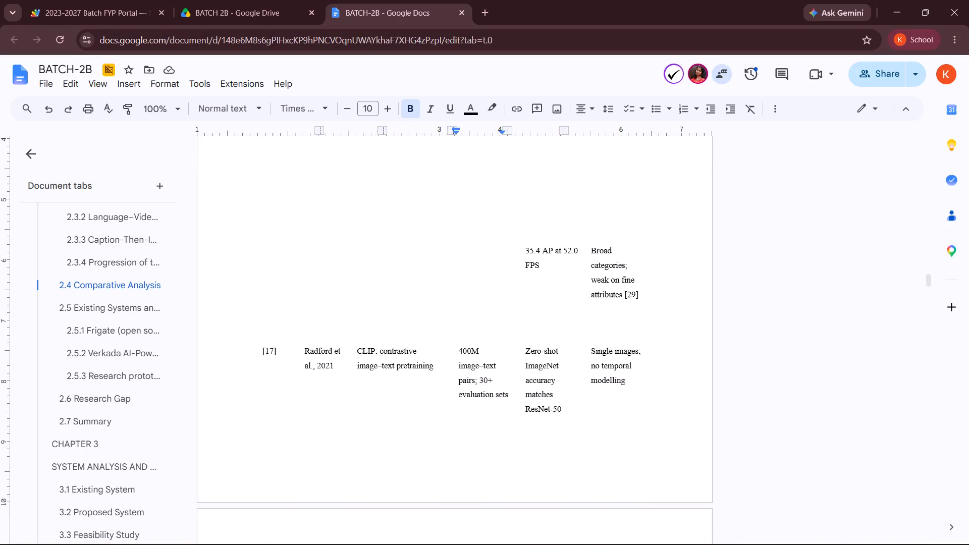
drag(525, 253, 547, 277)
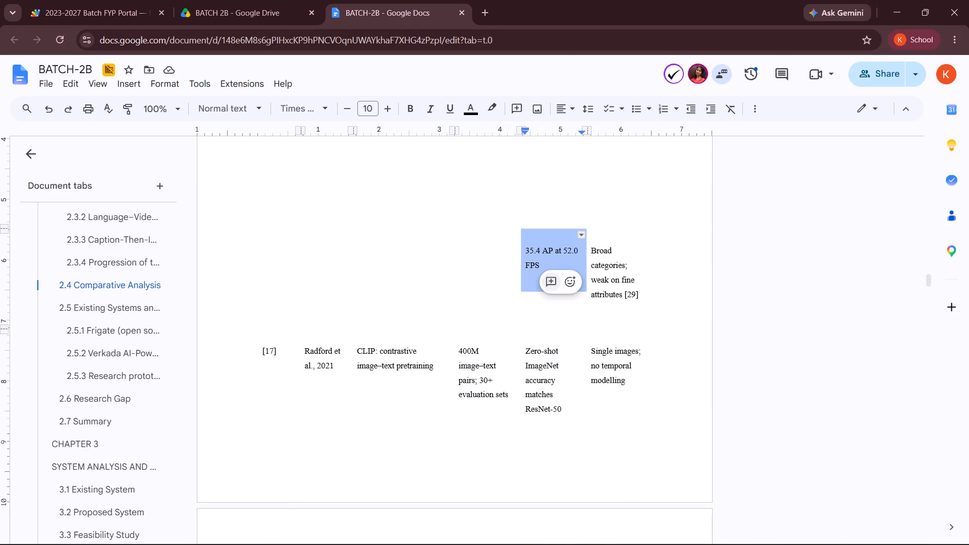
key(ctrl+x)
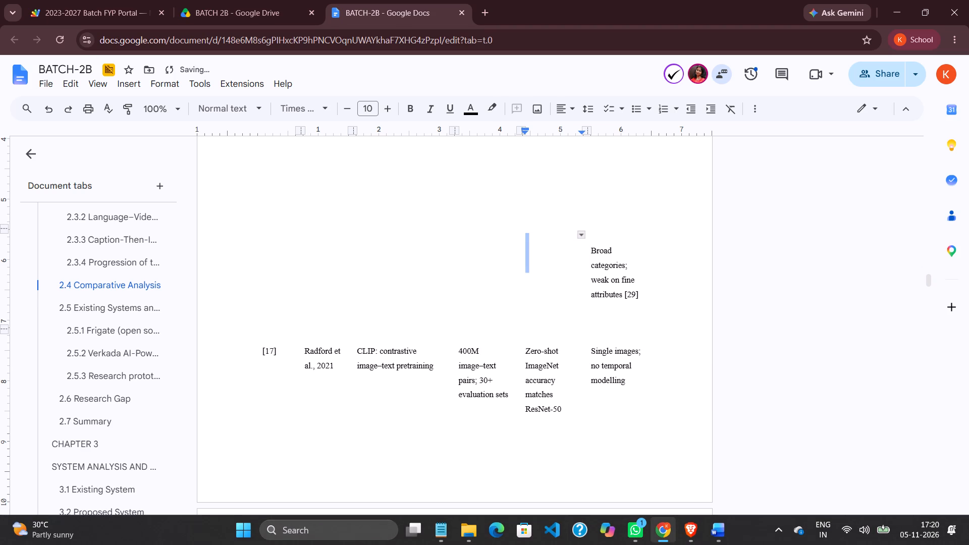
click(711, 535)
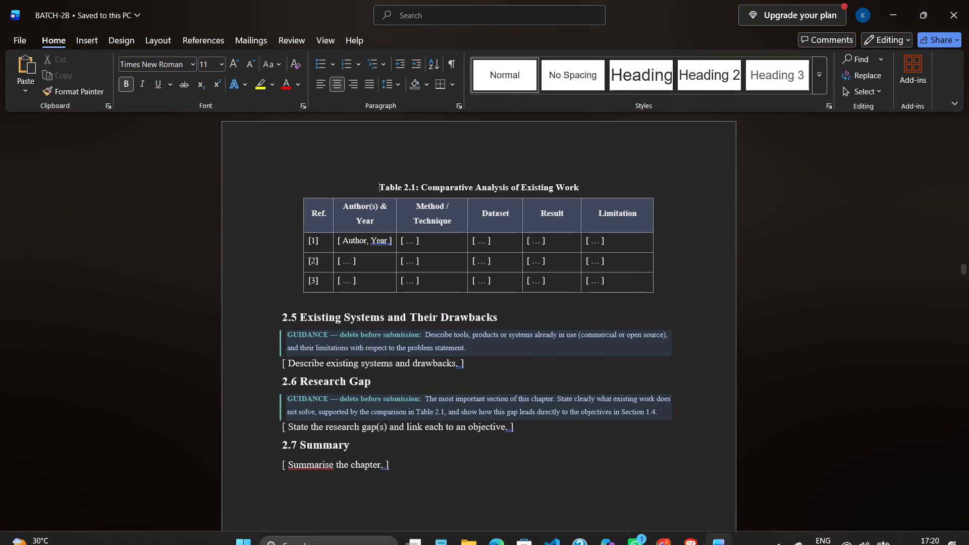
click(900, 0)
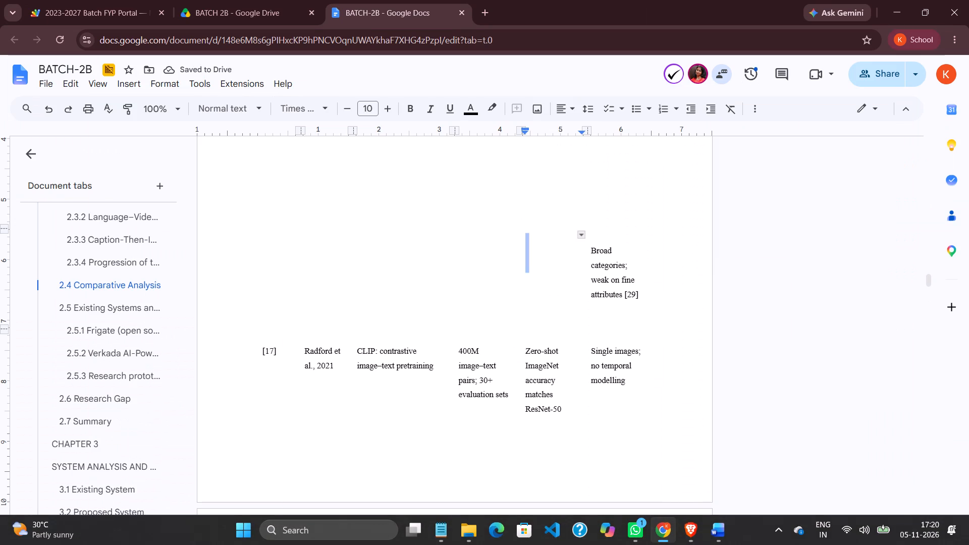
click(448, 529)
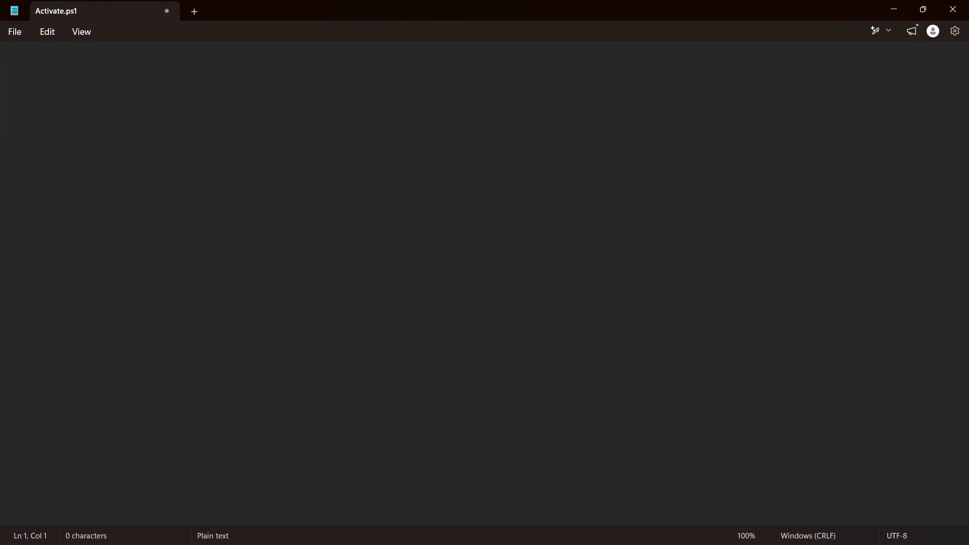
key(ctrl+v)
key(ctrl+a)
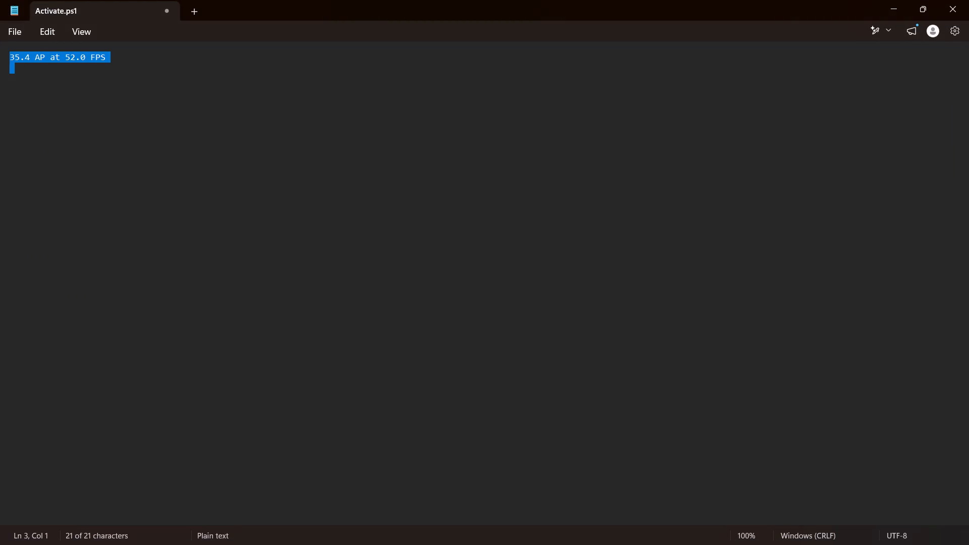
key(ctrl+x)
click(894, 0)
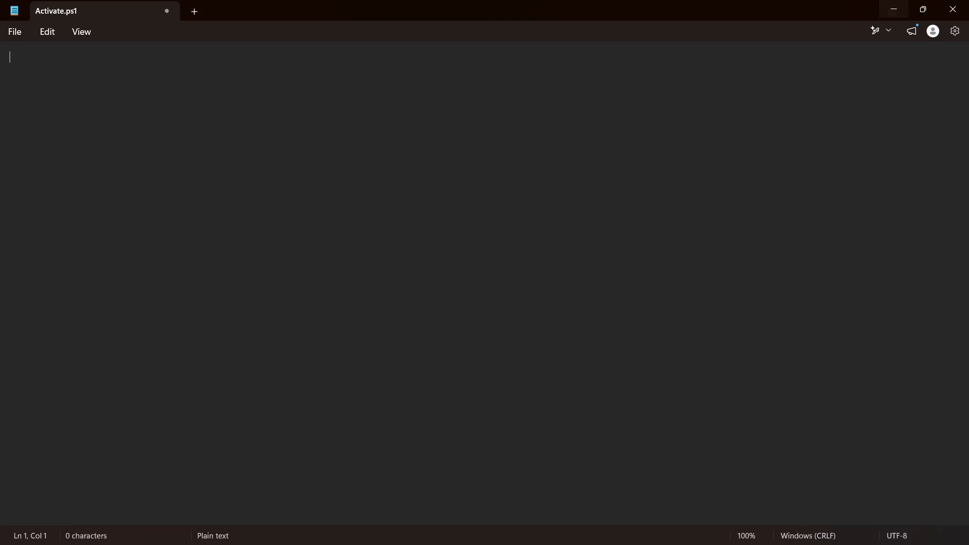
Replace the placeholder in row [3]'s Result cell of the bordered table with the plain-text "35.4 AP at 52.0 FPS".
scroll(609, 180, up, 4)
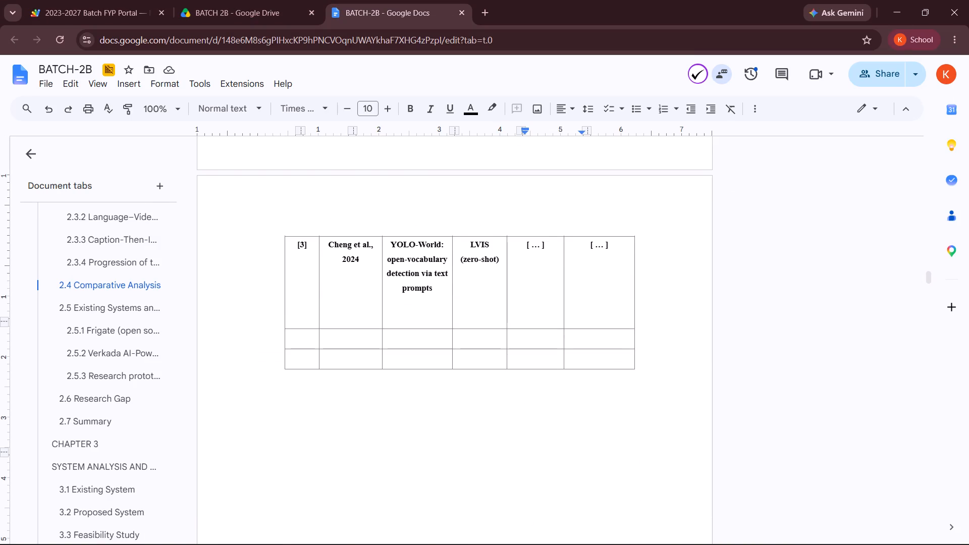
click(546, 250)
key(BackSpace)
key(BackSpace)
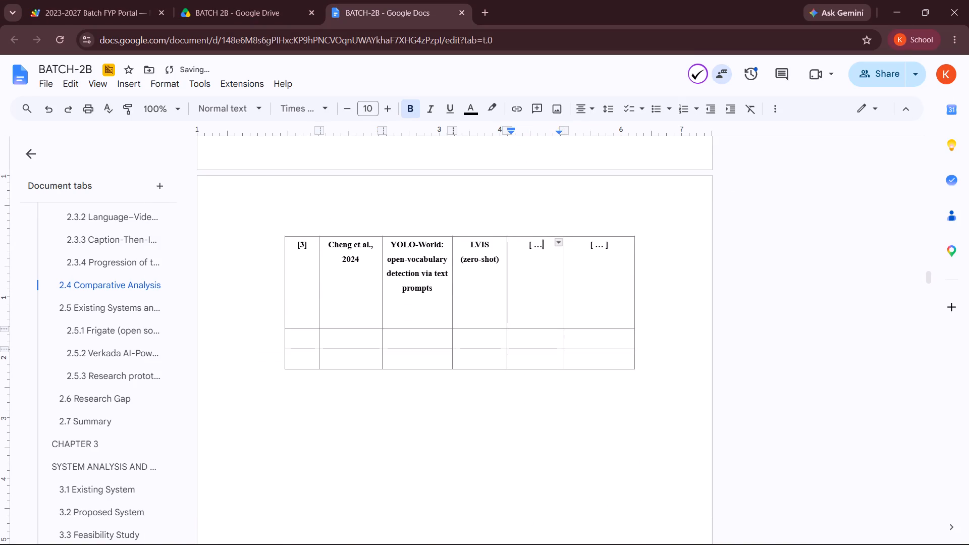
key(BackSpace)
key(BackSpace)
key(BackSpace)
key(ctrl+v)
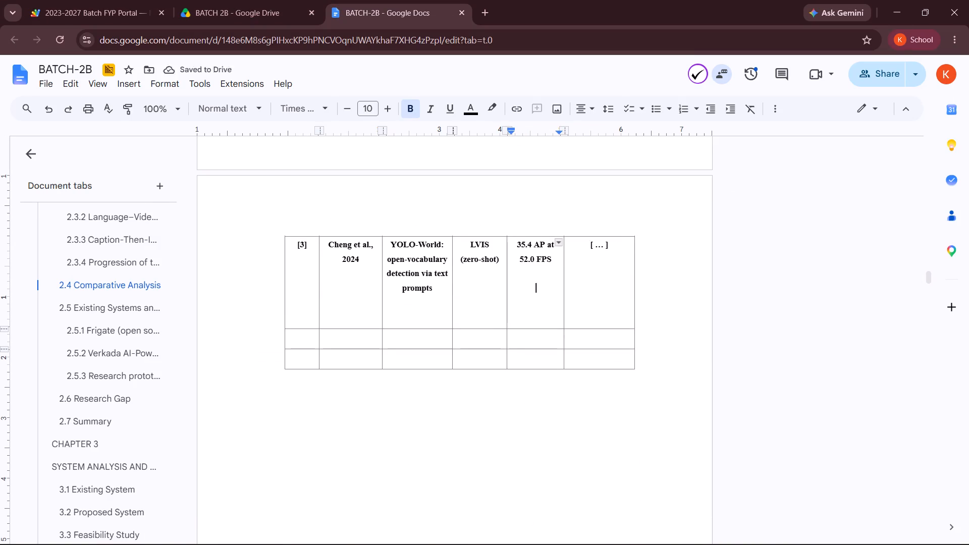
Cut "Broad categories; weak on fine attributes [29]" from the old table's row above [17] and convert it to plain text via Notepad.
scroll(564, 367, down, 4)
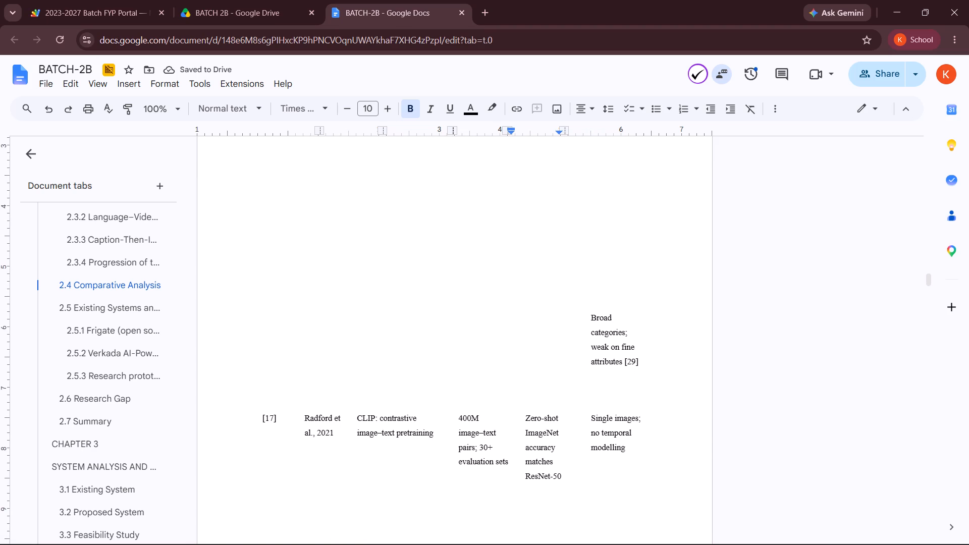
drag(591, 316, 638, 369)
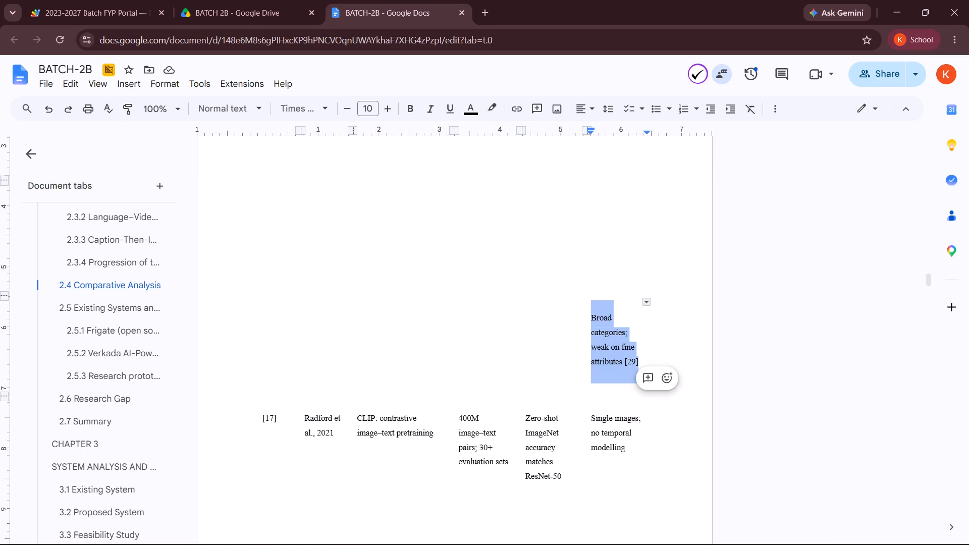
key(ctrl+x)
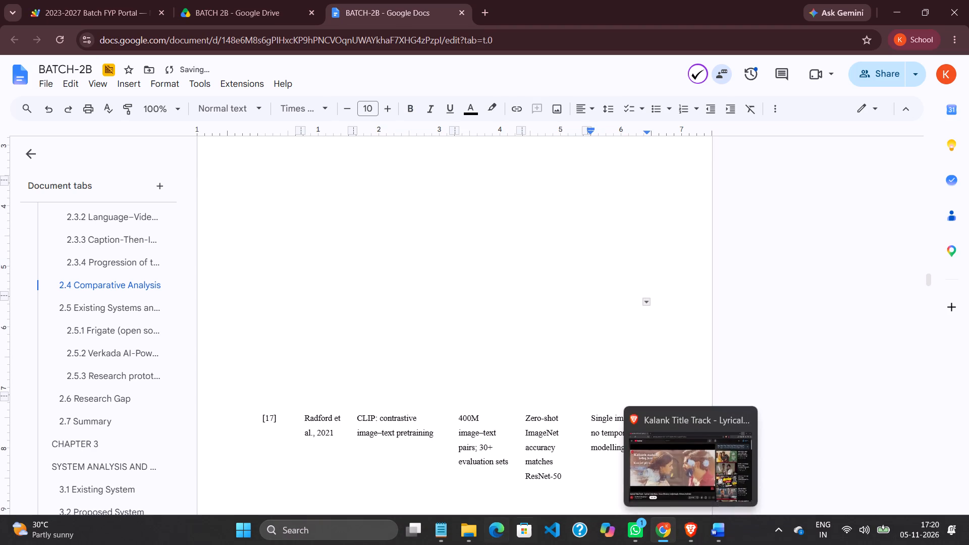
click(442, 540)
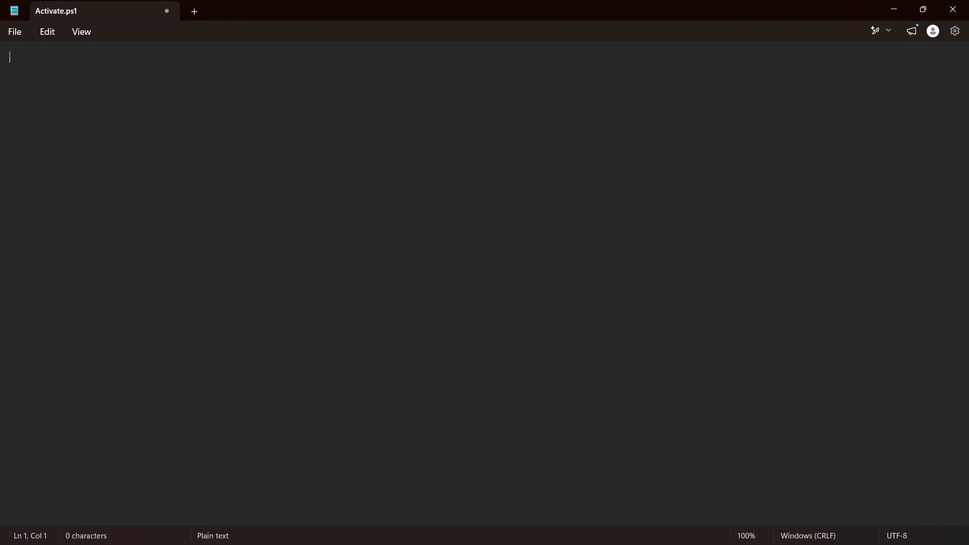
key(ctrl+v)
key(ctrl+a)
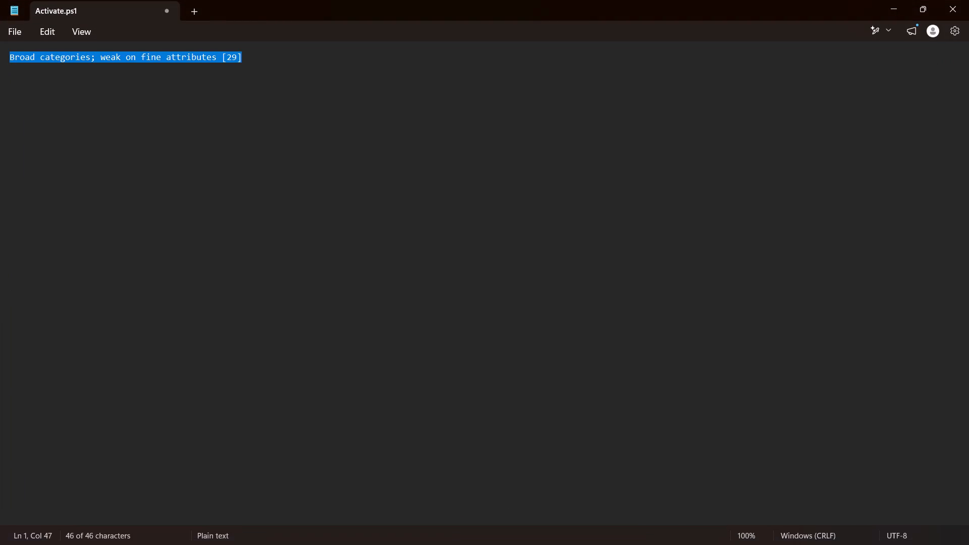
key(ctrl+x)
click(887, 0)
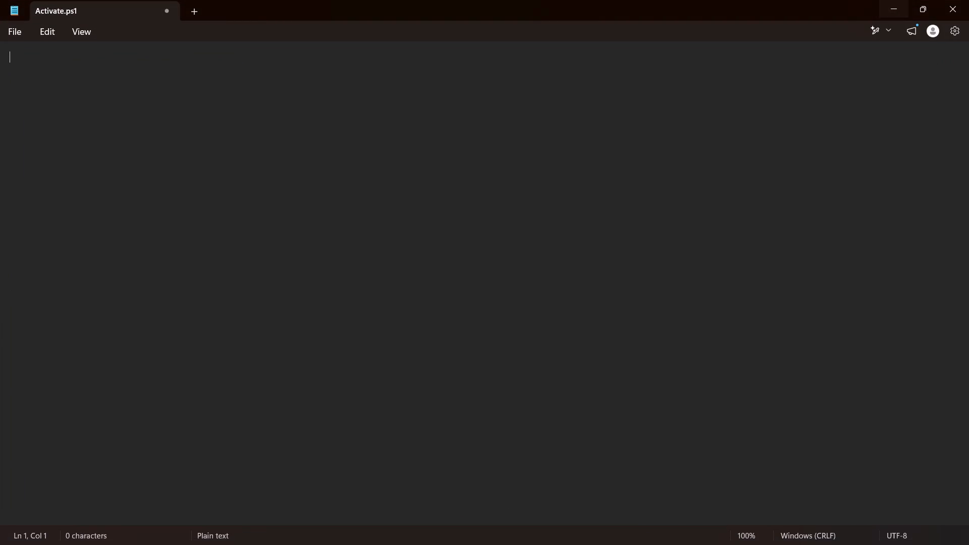
Replace the placeholder in row [3]'s last cell of the bordered table with the plain-text "Broad categories; weak on fine attributes [29]".
scroll(560, 273, up, 2)
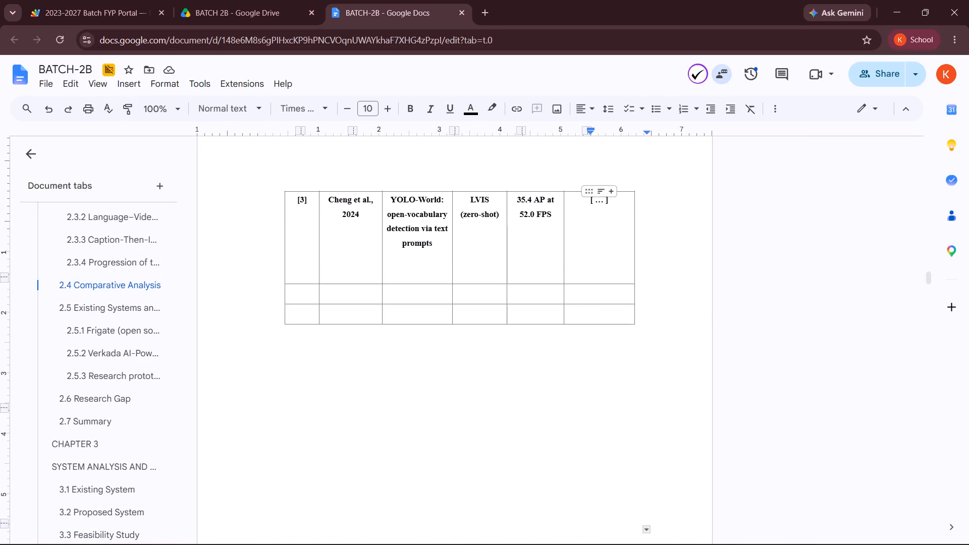
click(613, 206)
key(BackSpace)
key(BackSpace)
key(BackSpace)
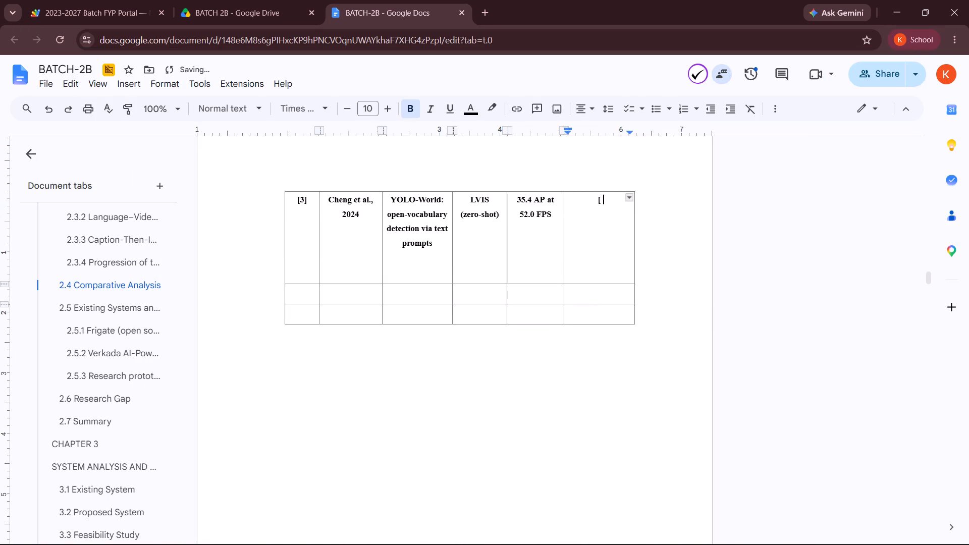
key(BackSpace)
key(BackSpace)
key(ctrl+v)
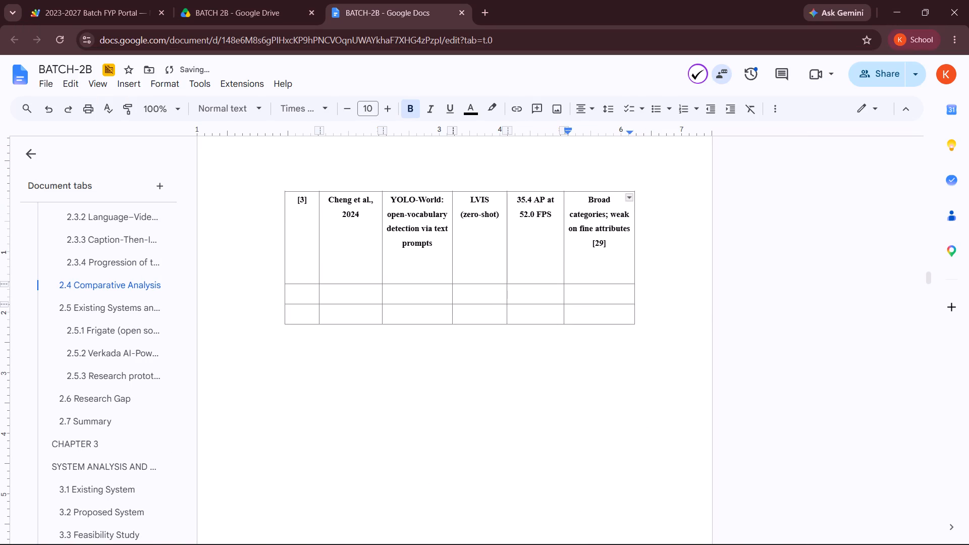
Delete the blank lines below "YOLO-World: open-vocabulary detection via text prompts" in row [3] of the bordered table.
click(418, 271)
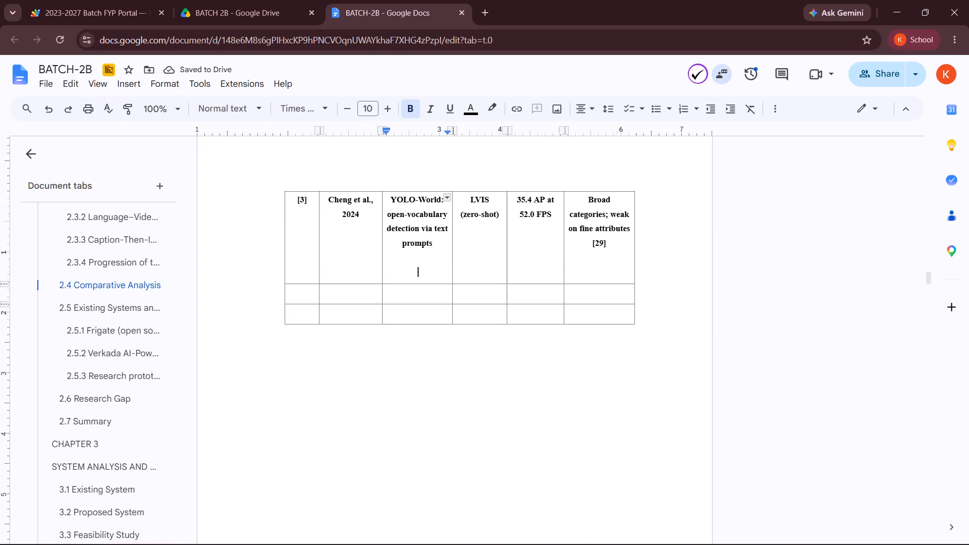
key(BackSpace)
key(BackSpace)
key(BackSpace)
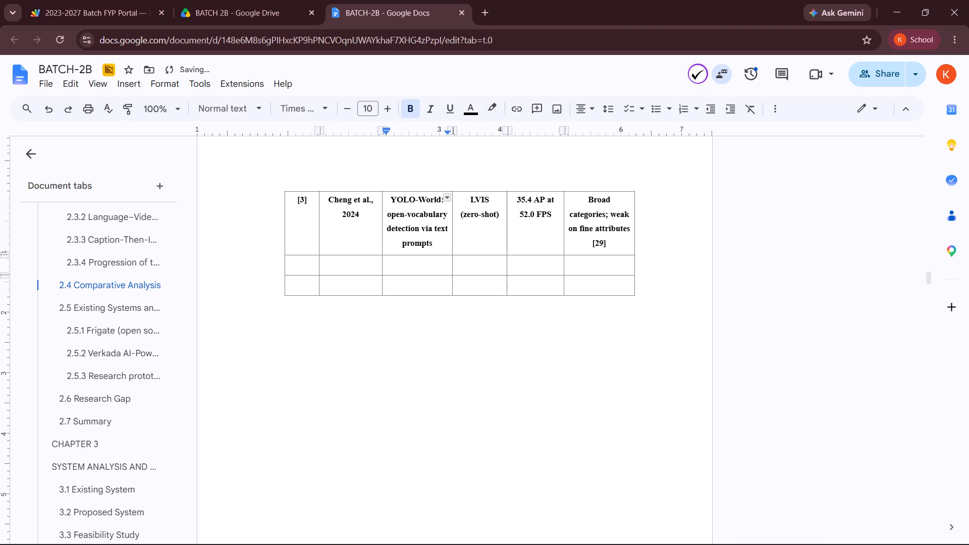
Remove the bold formatting from all cells of row [3] in the bordered table.
drag(297, 198, 557, 228)
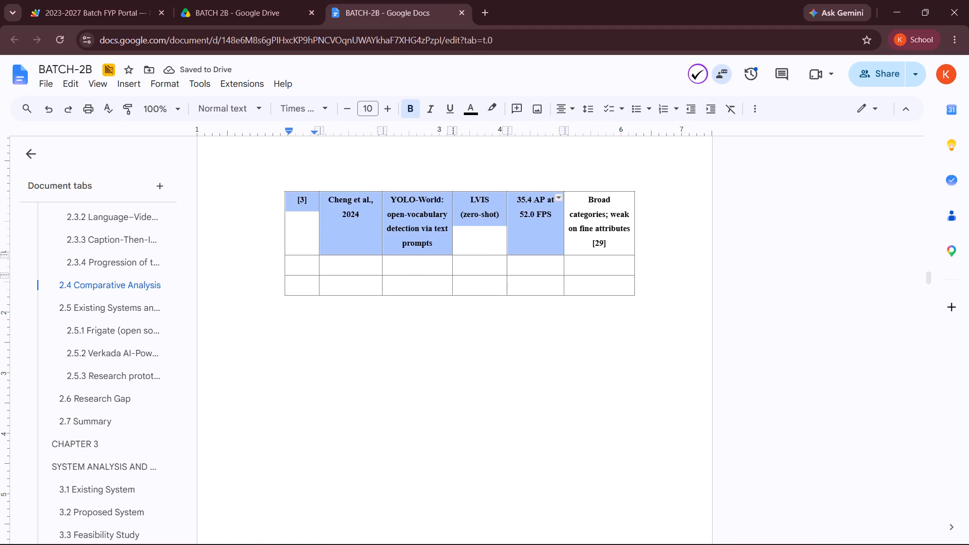
drag(557, 228, 594, 240)
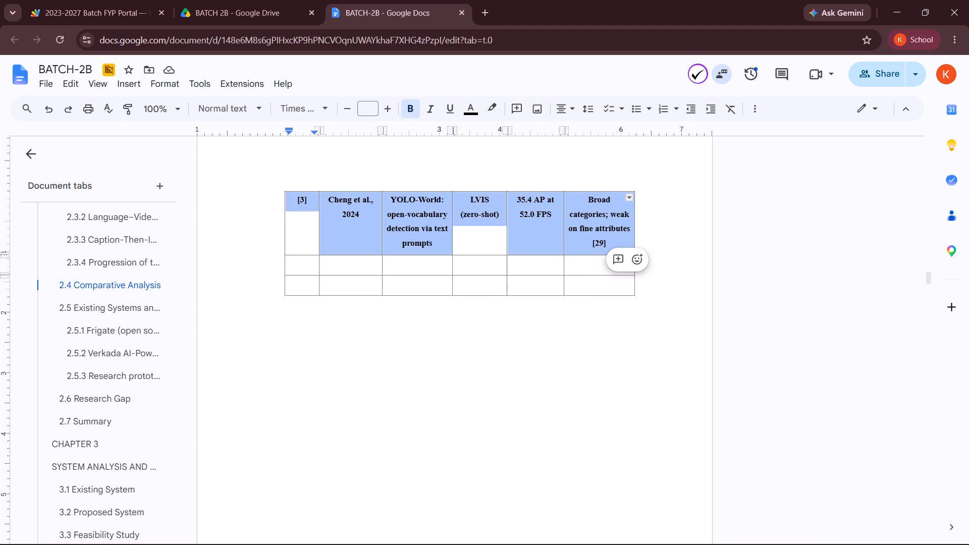
click(407, 113)
click(802, 286)
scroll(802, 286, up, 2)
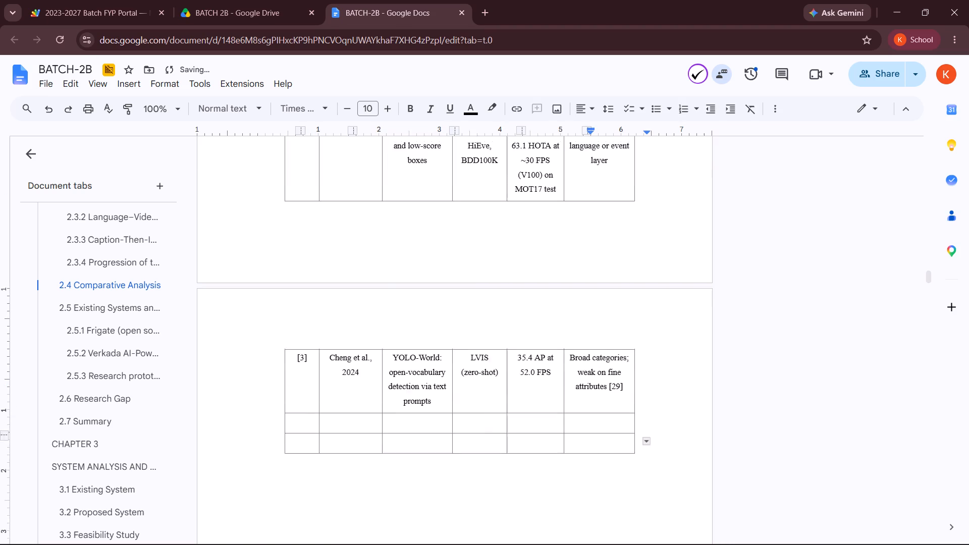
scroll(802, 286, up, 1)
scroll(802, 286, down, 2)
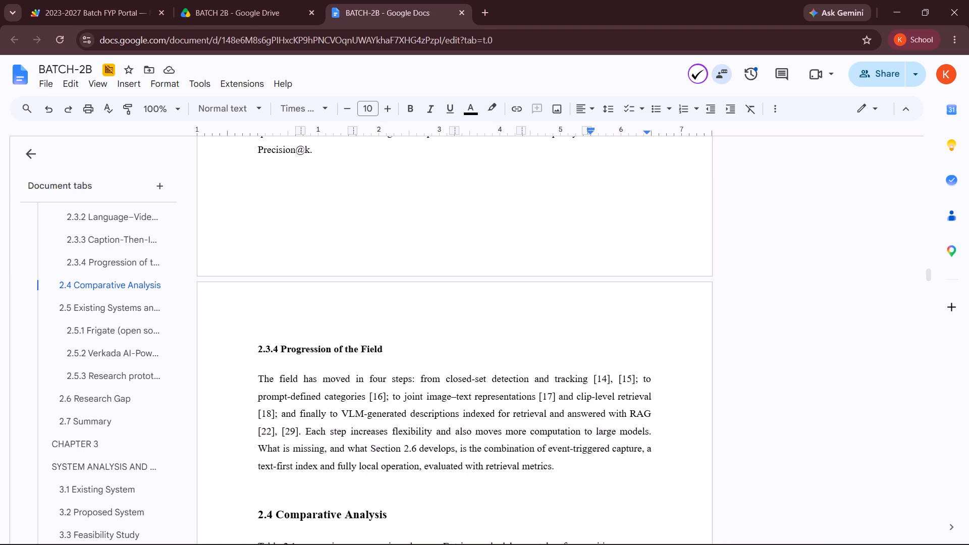
Switch to Brave, skip the Kalank Title Track video ahead to about 3:44, and return to the BATCH-2B document.
click(686, 532)
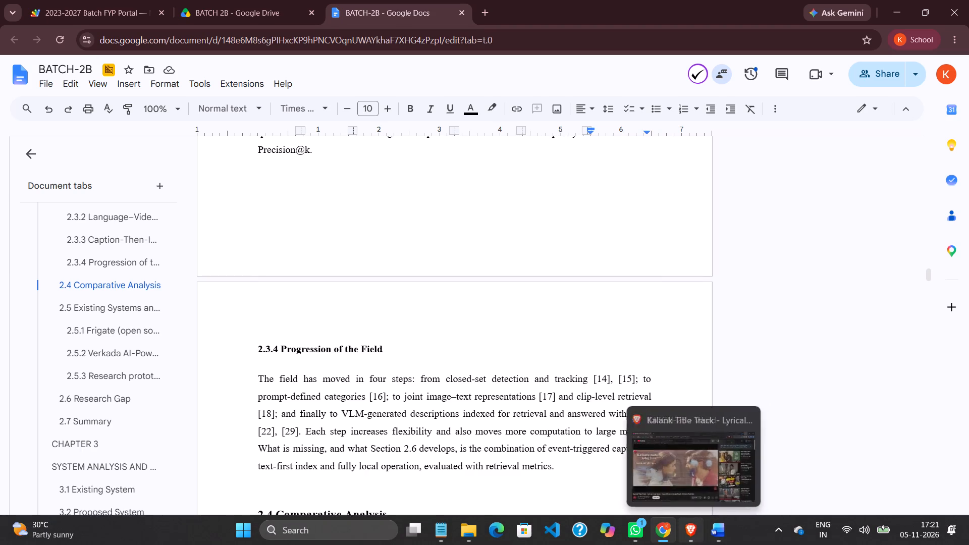
key(Right)
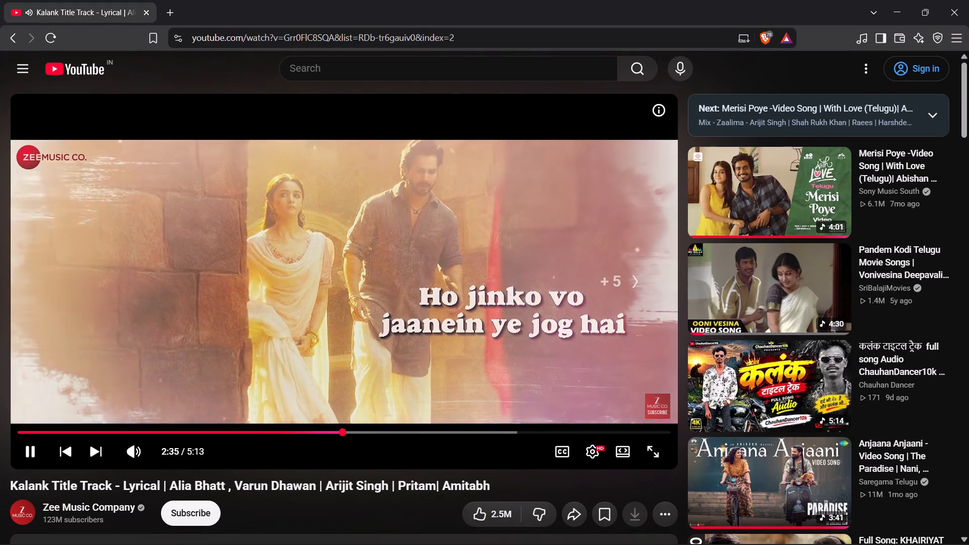
key(Right)
key(Right)
key(Right)
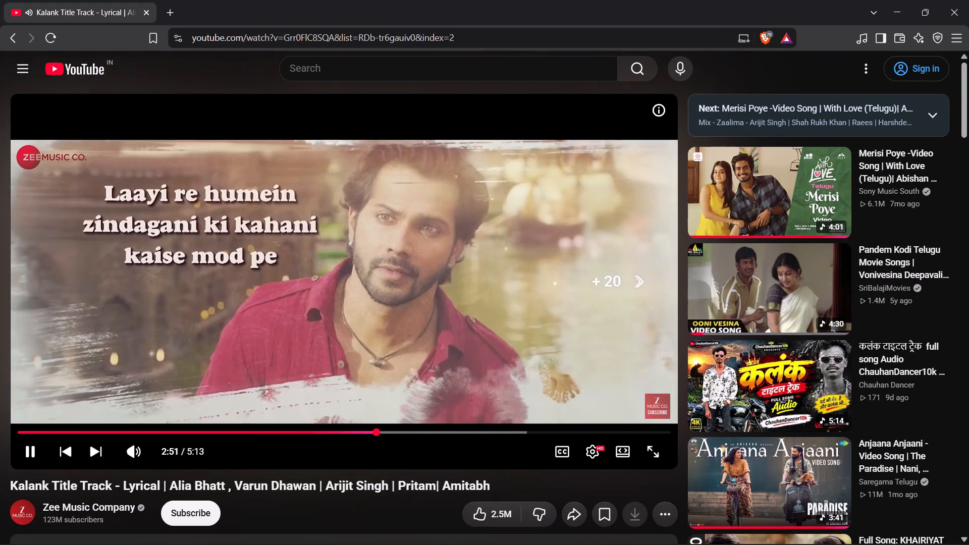
key(Right)
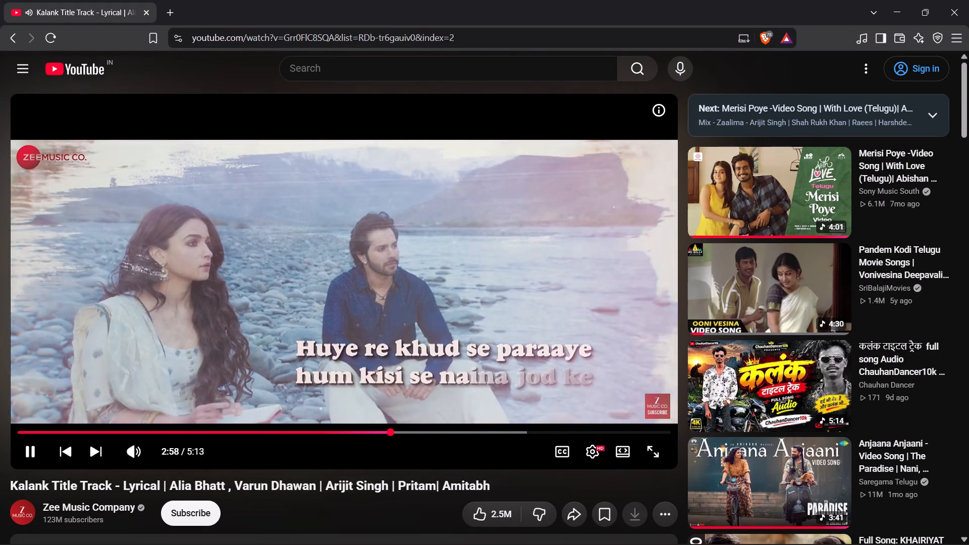
key(Right)
key(Right)
key(Right)
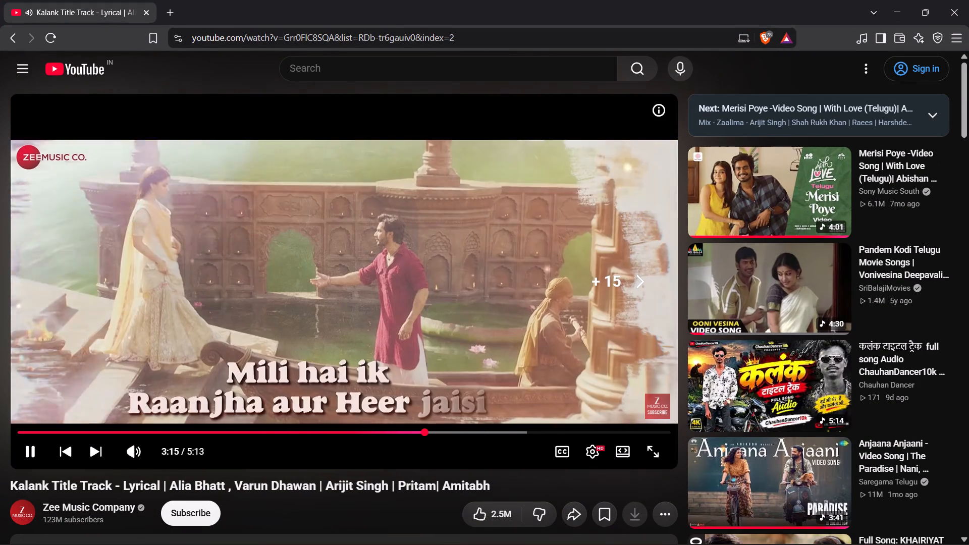
key(Right)
key(Right)
key(Right)
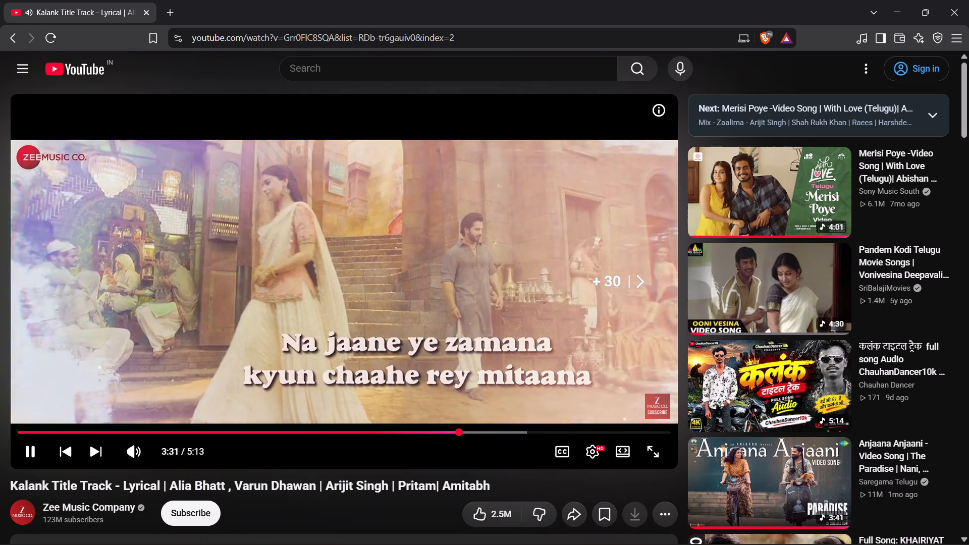
key(Right)
key(Right)
key(Right)
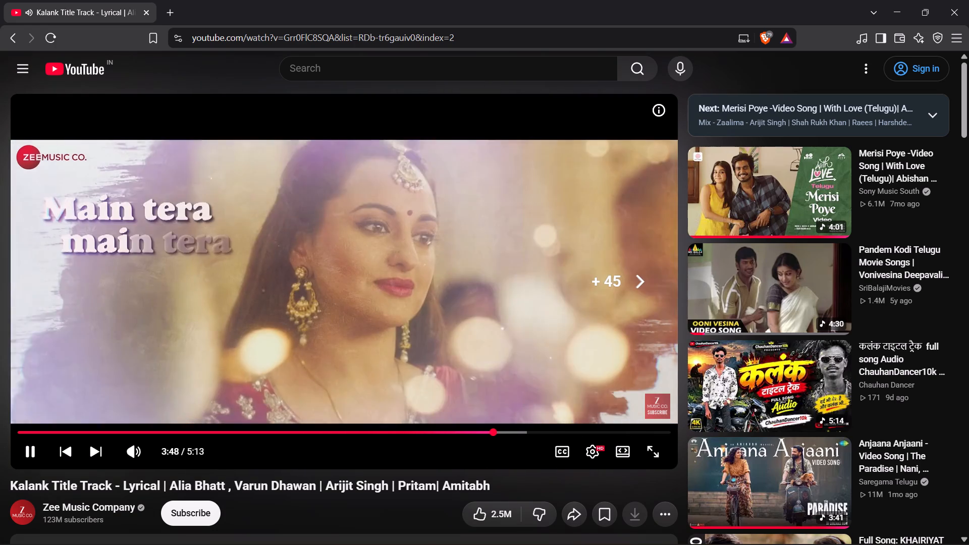
key(Left)
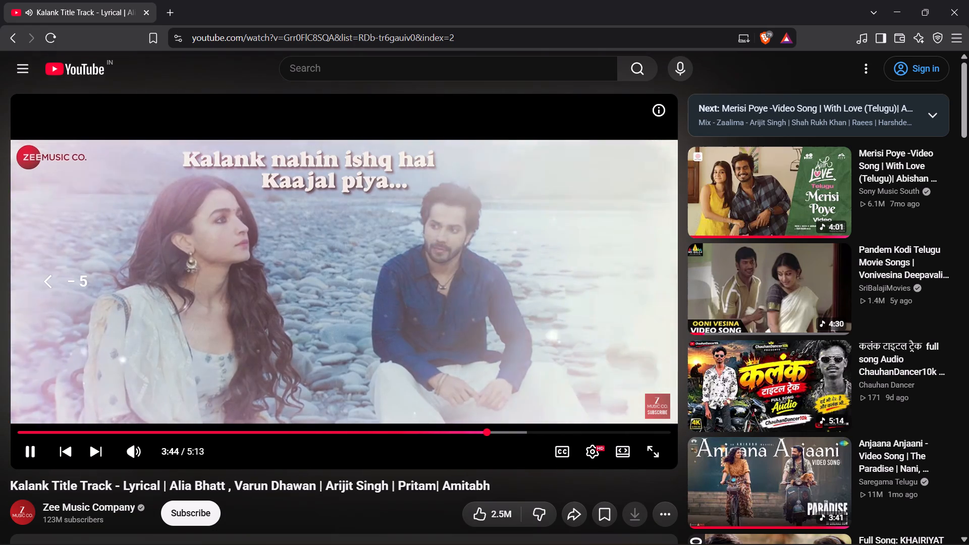
click(888, 3)
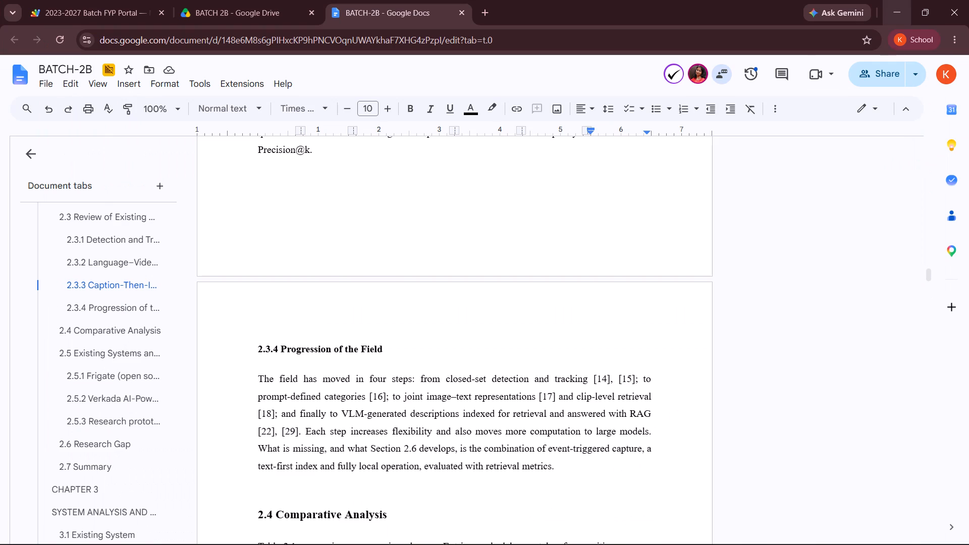
Review the filled rows of the bordered Table 2.1 and the old table's remaining entries from [17] through [30].
scroll(536, 350, up, 2)
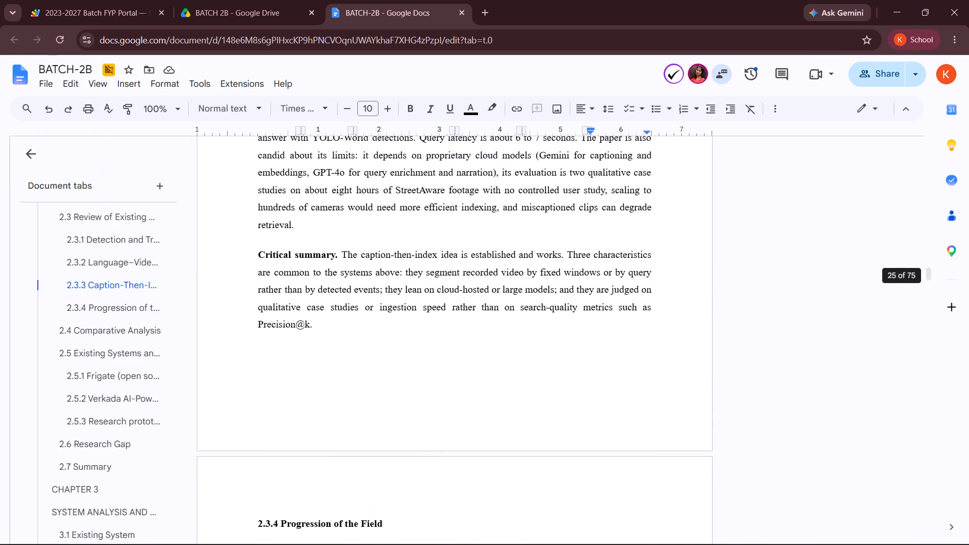
scroll(536, 350, down, 8)
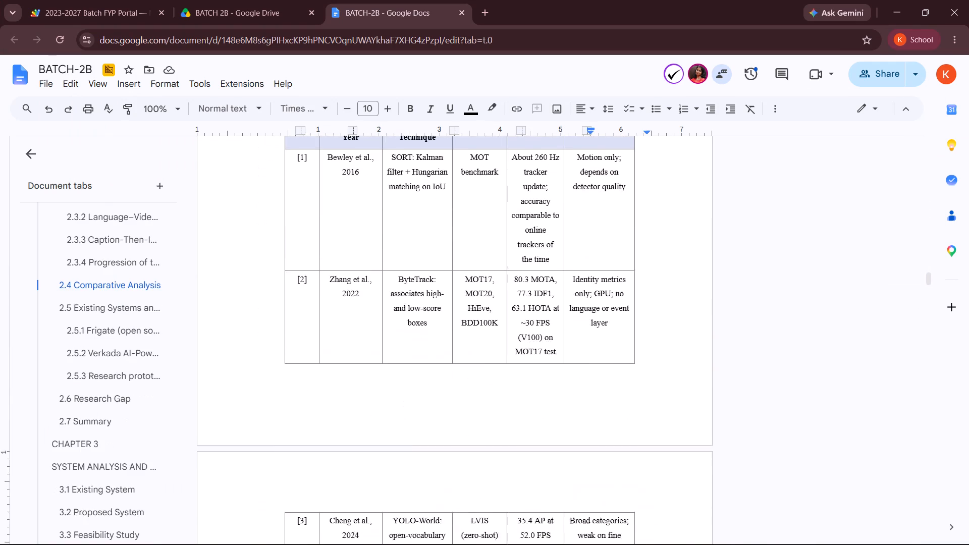
scroll(536, 350, down, 2)
scroll(439, 319, down, 2)
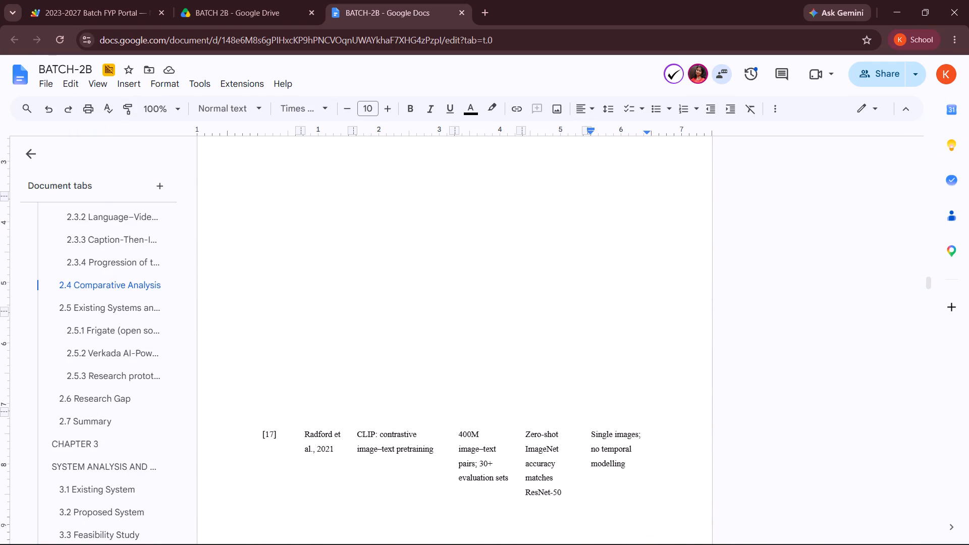
scroll(439, 319, down, 2)
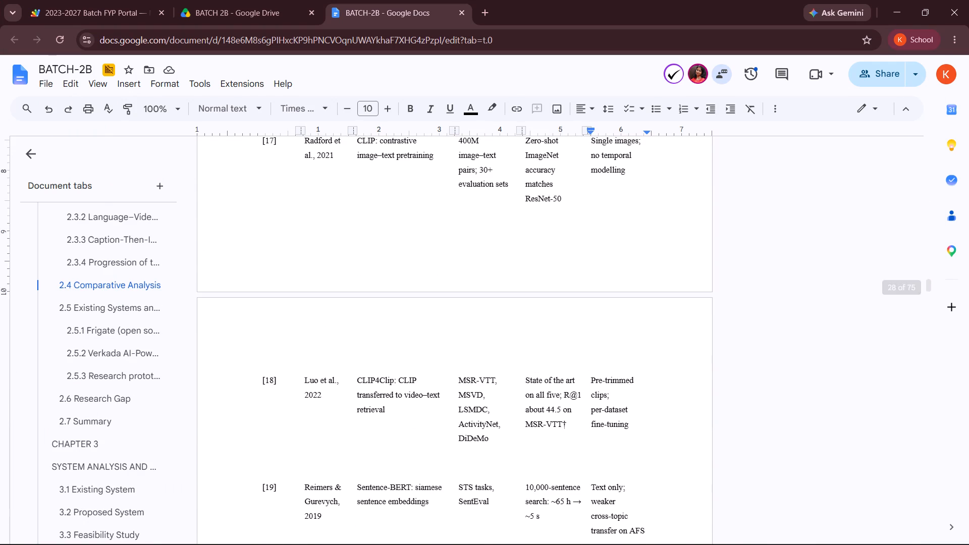
scroll(439, 319, down, 4)
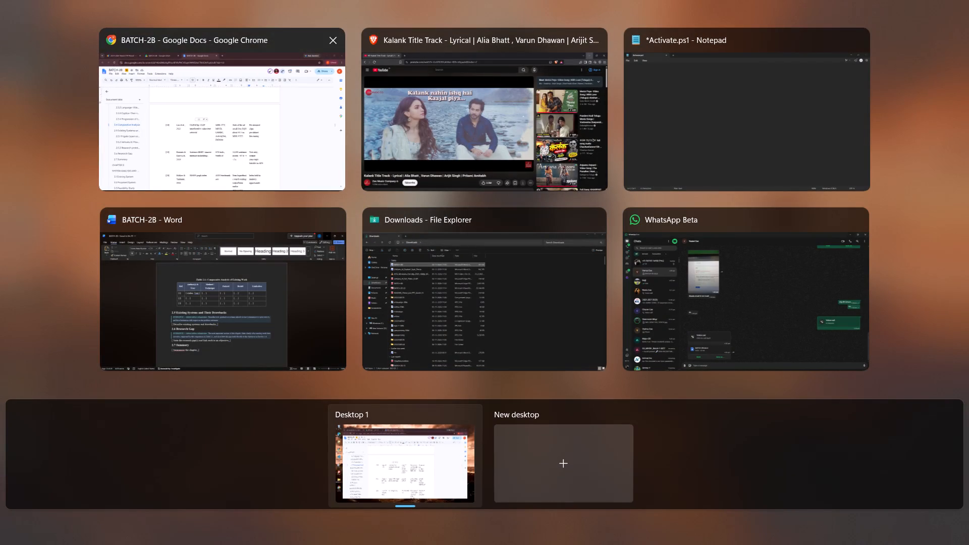
click(202, 87)
scroll(325, 282, down, 4)
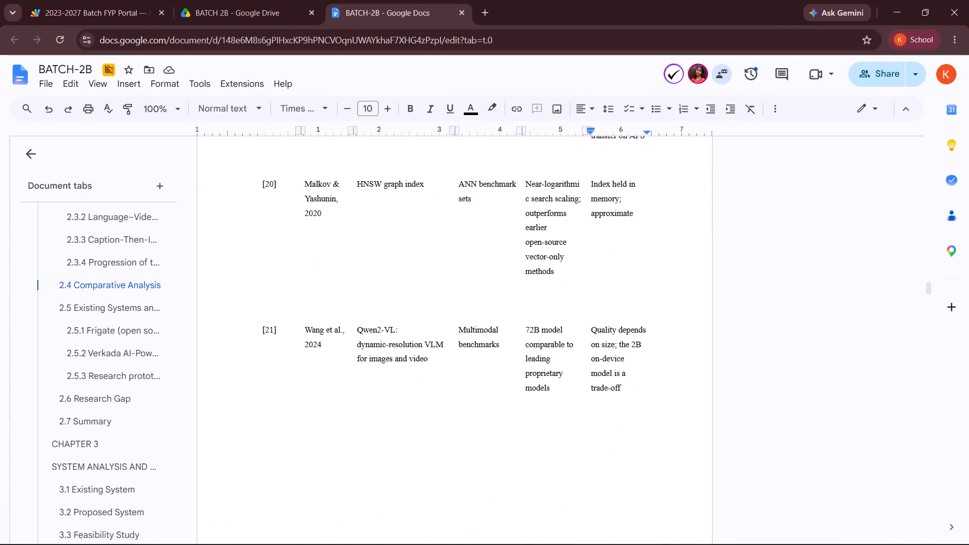
scroll(325, 282, down, 6)
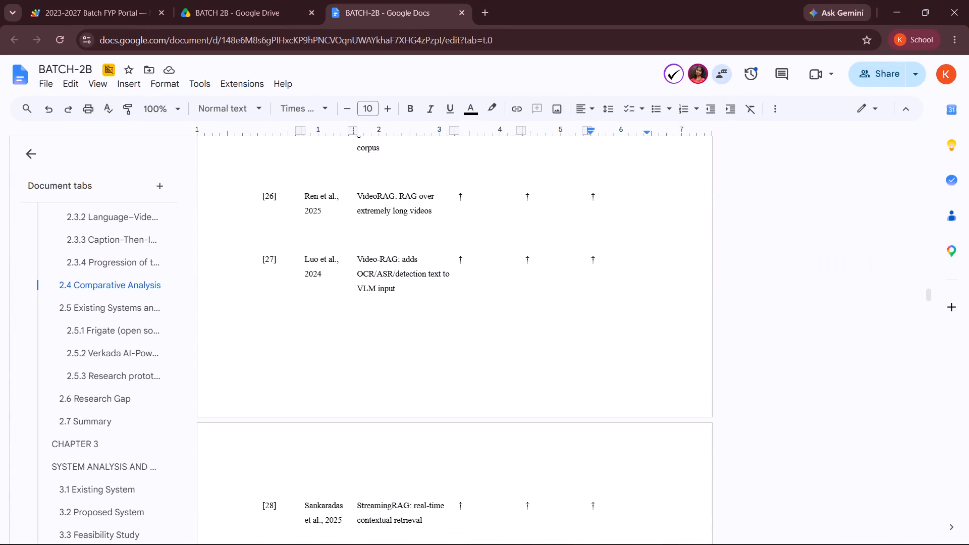
scroll(325, 282, down, 1)
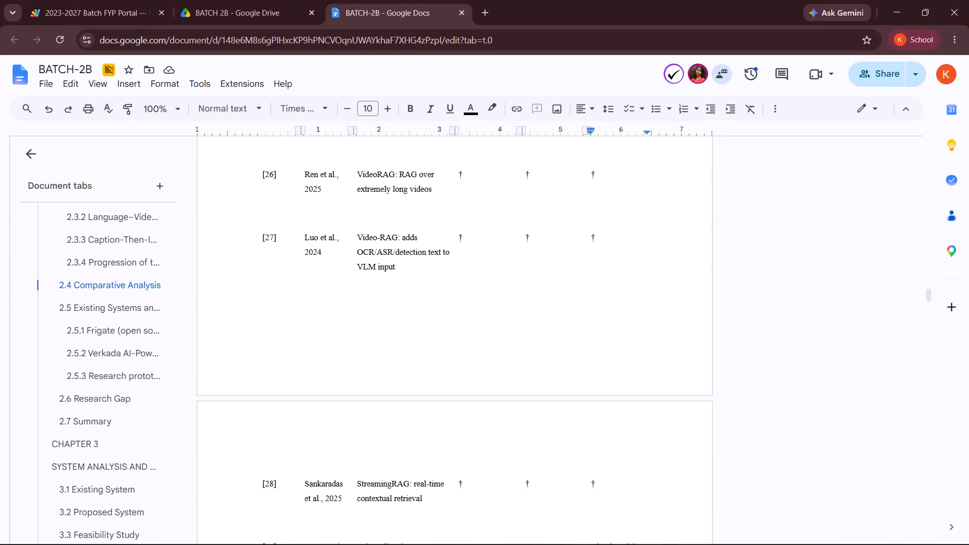
scroll(325, 282, down, 4)
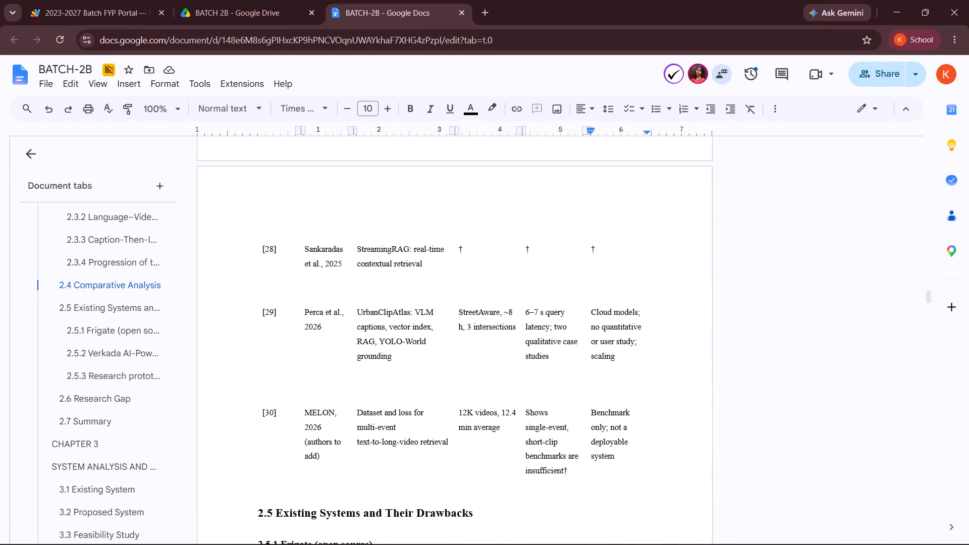
scroll(325, 282, down, 1)
scroll(325, 282, up, 7)
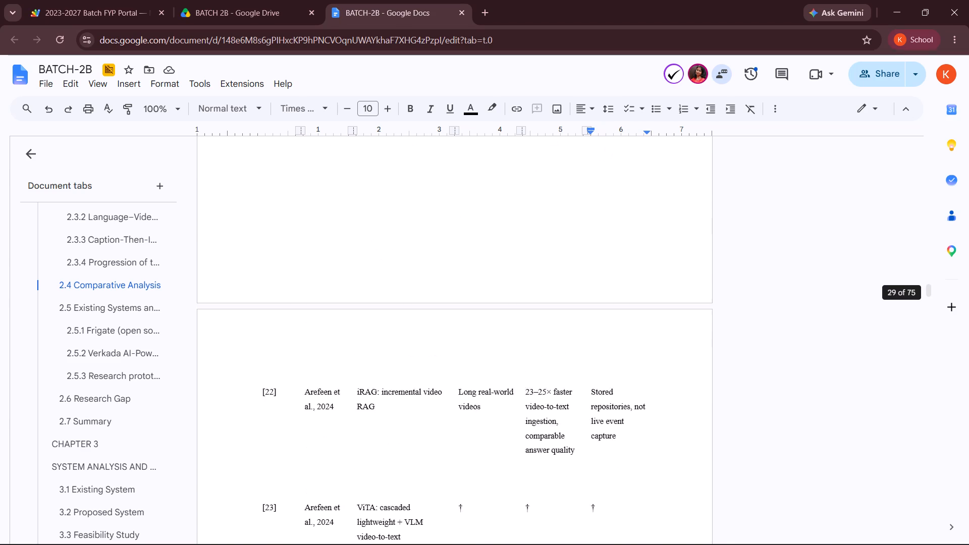
scroll(325, 282, up, 5)
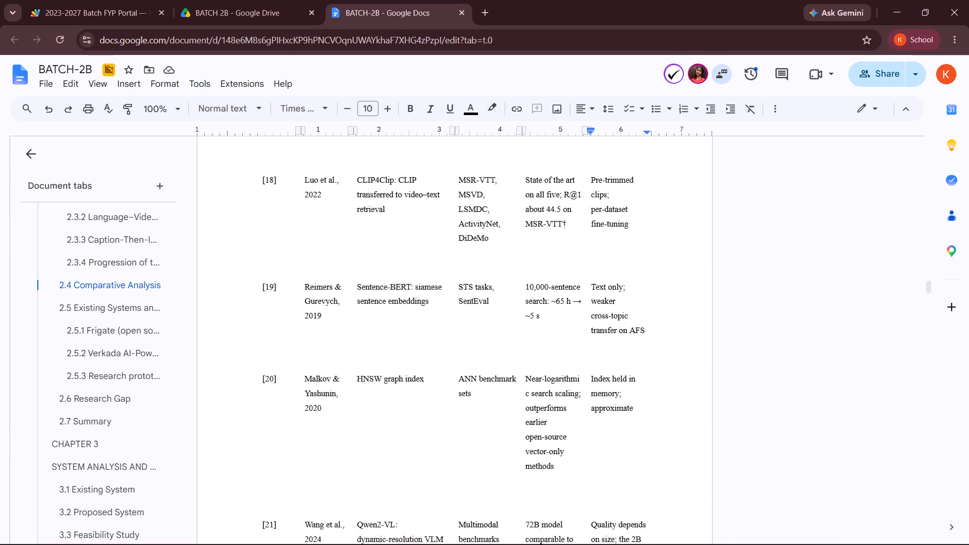
Enter the reference numbers [4] and [5] in the Ref. column of the two empty rows below row [3] in the bordered table.
scroll(325, 282, up, 3)
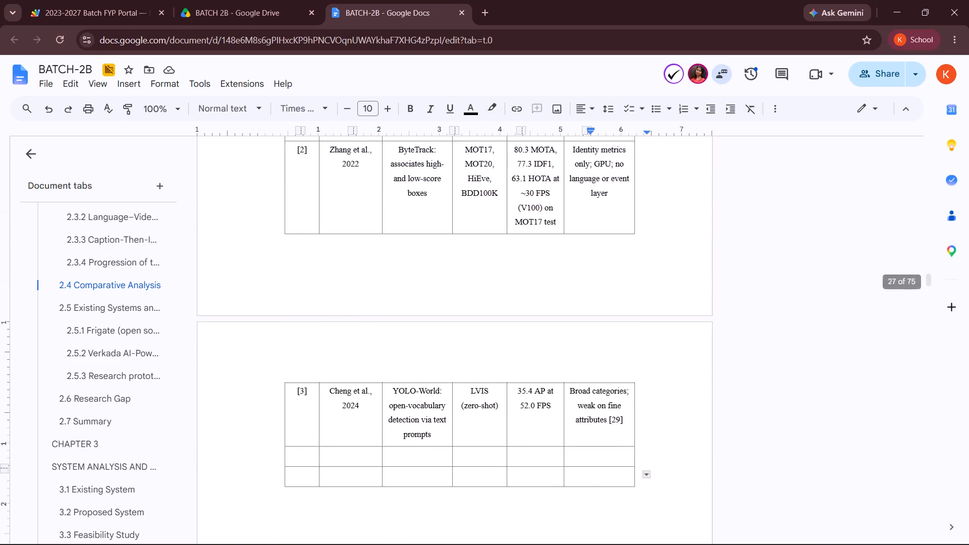
scroll(325, 282, up, 1)
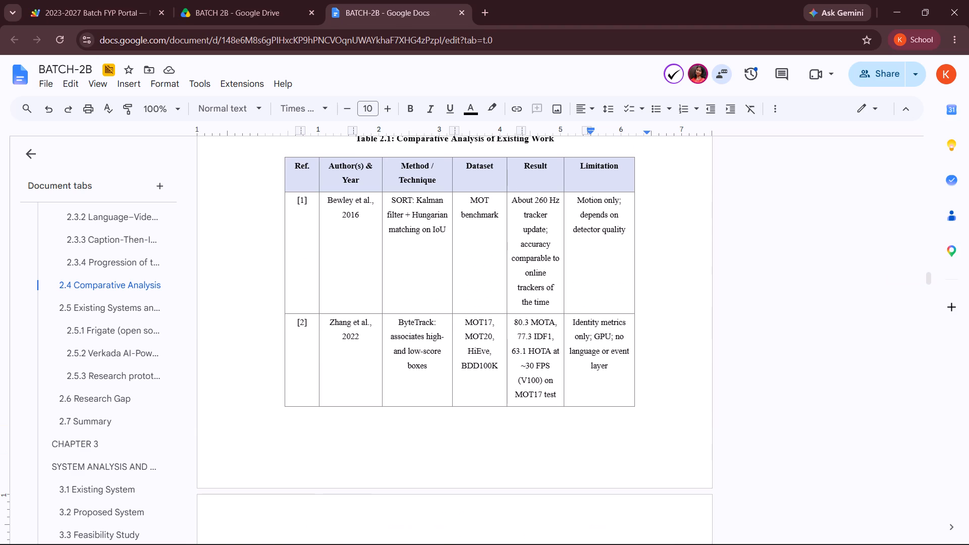
scroll(325, 282, down, 3)
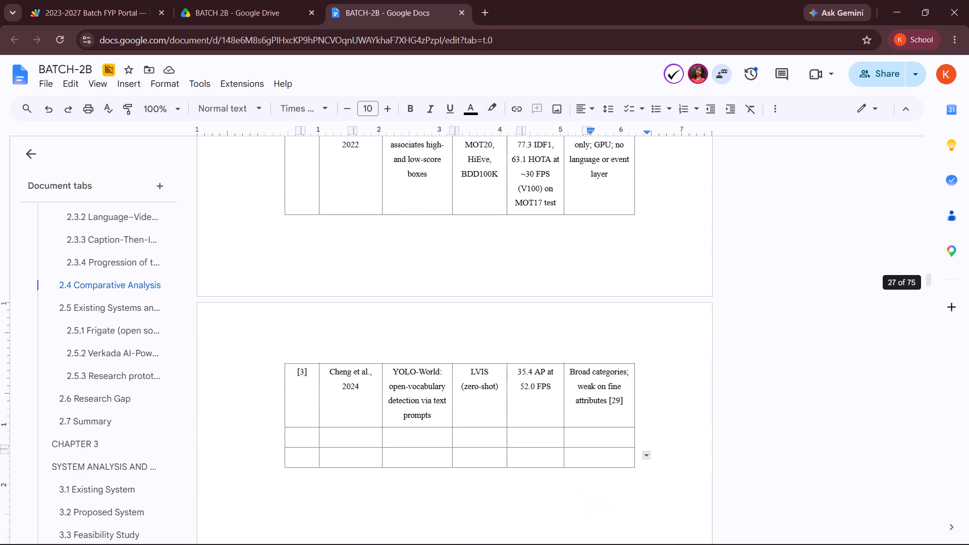
scroll(325, 282, down, 2)
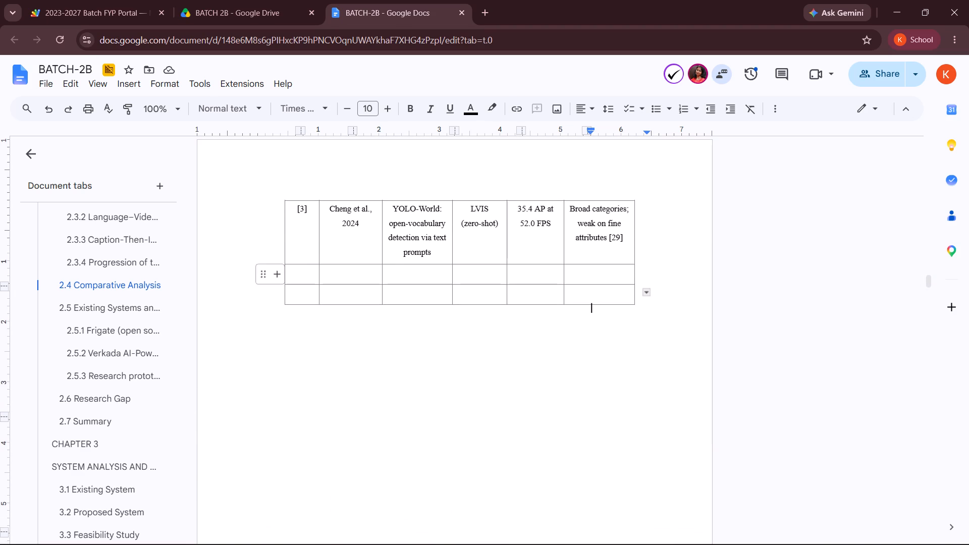
click(306, 280)
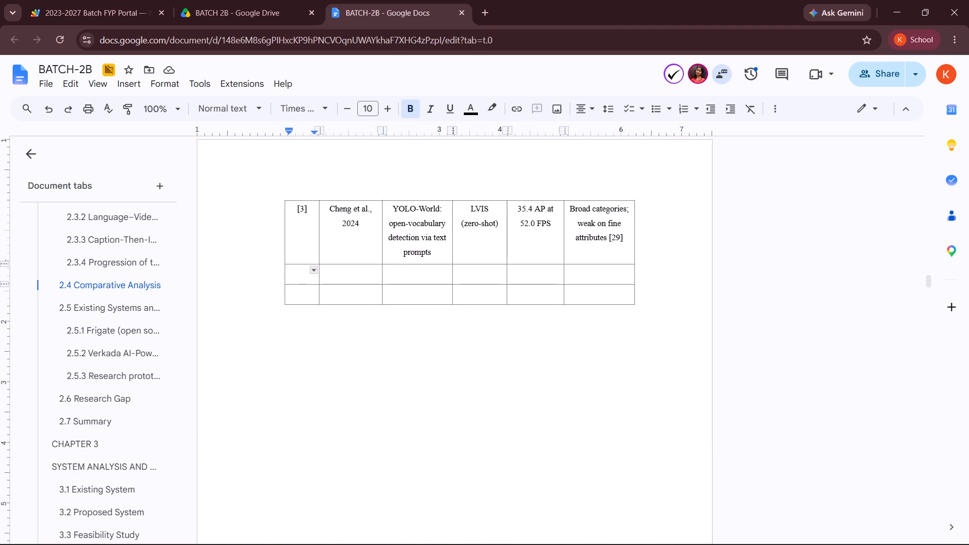
key(bracketleft)
key(4)
key(bracketright)
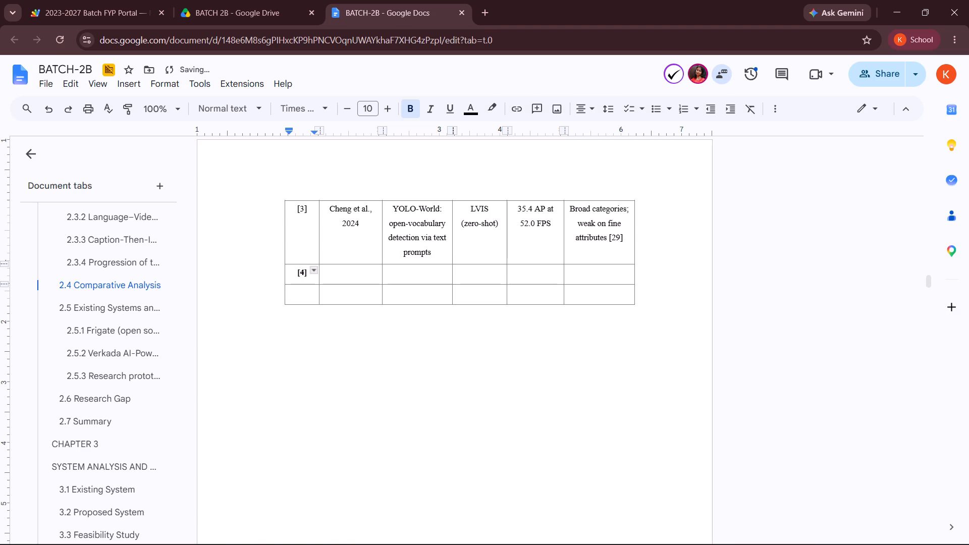
click(311, 290)
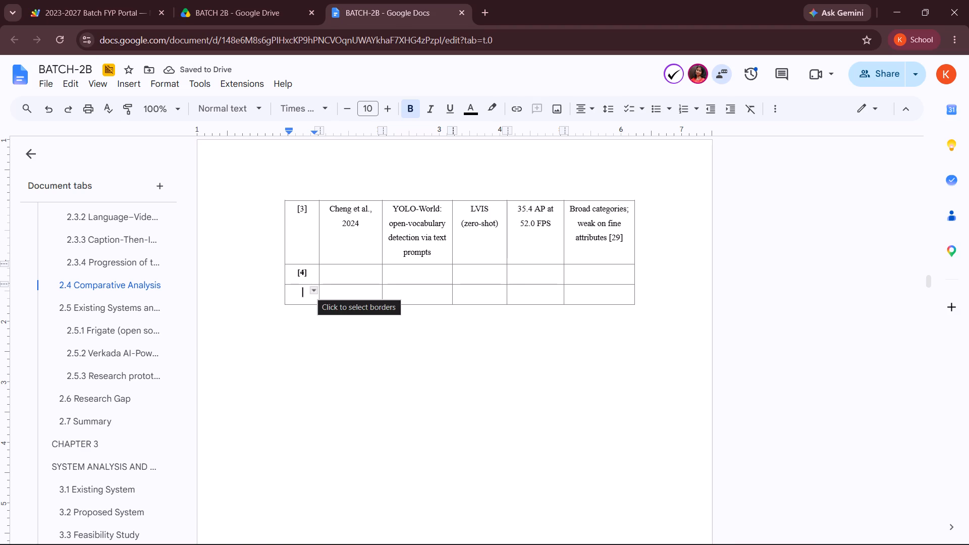
text([5])
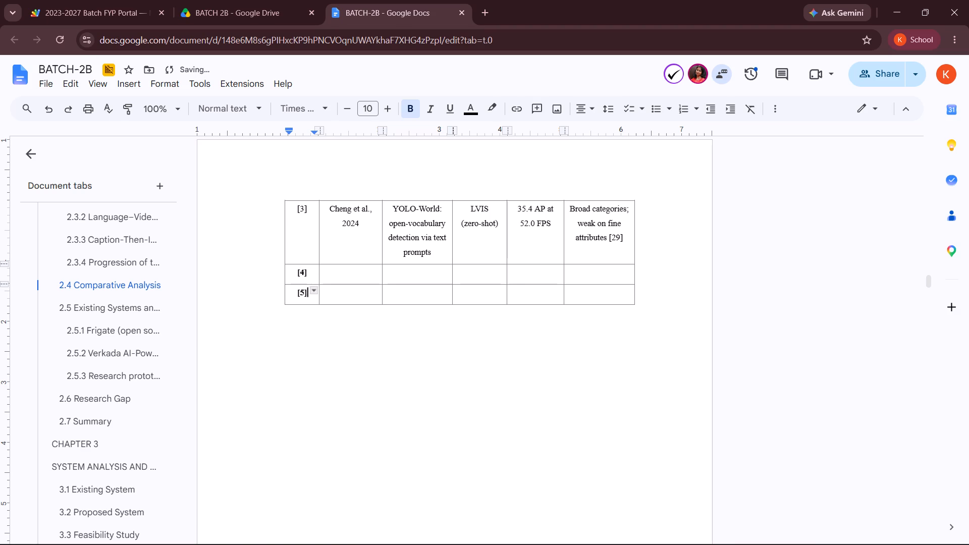
Switch to Brave, dismiss the media controls tip, and play the Vaama Vaama song from the recommended videos.
click(697, 531)
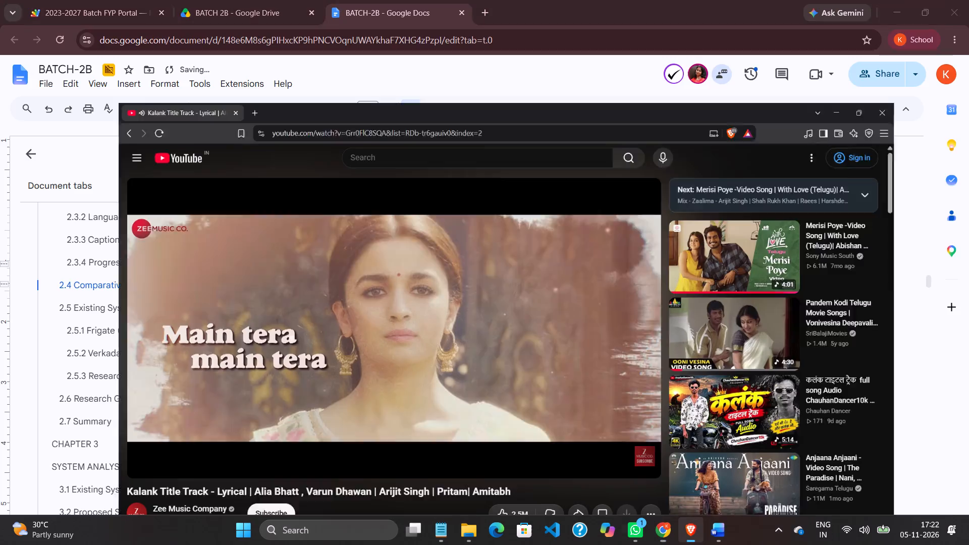
click(456, 294)
scroll(711, 348, down, 1)
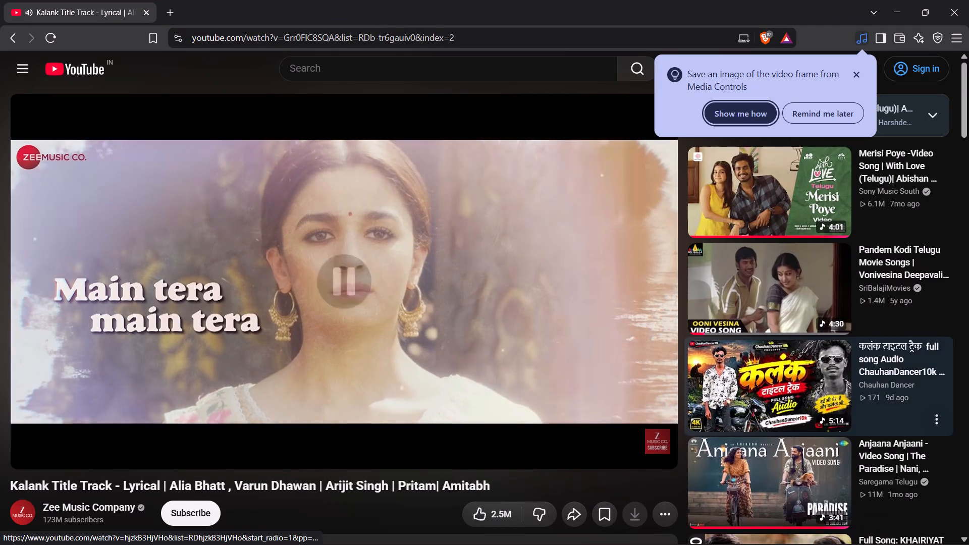
scroll(711, 348, down, 1)
click(857, 71)
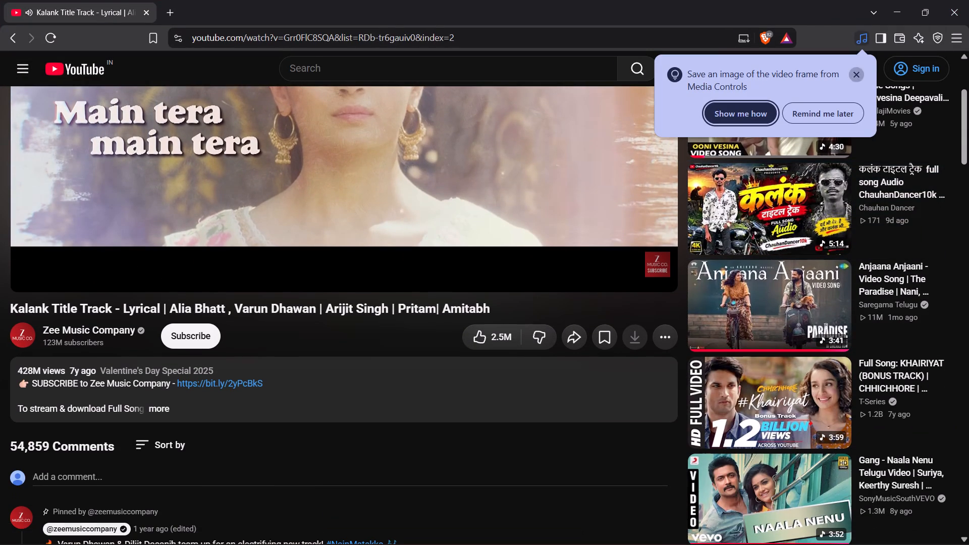
scroll(774, 375, down, 3)
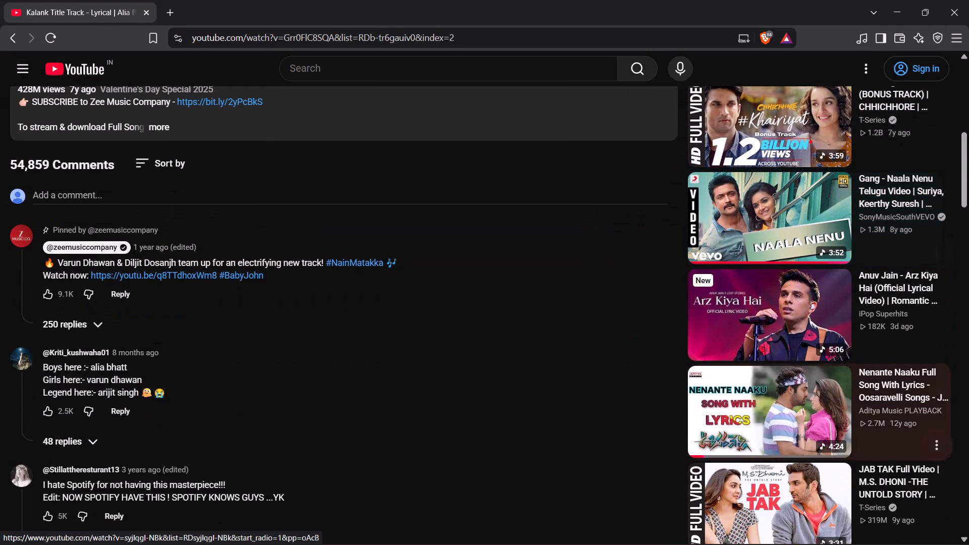
scroll(749, 365, down, 3)
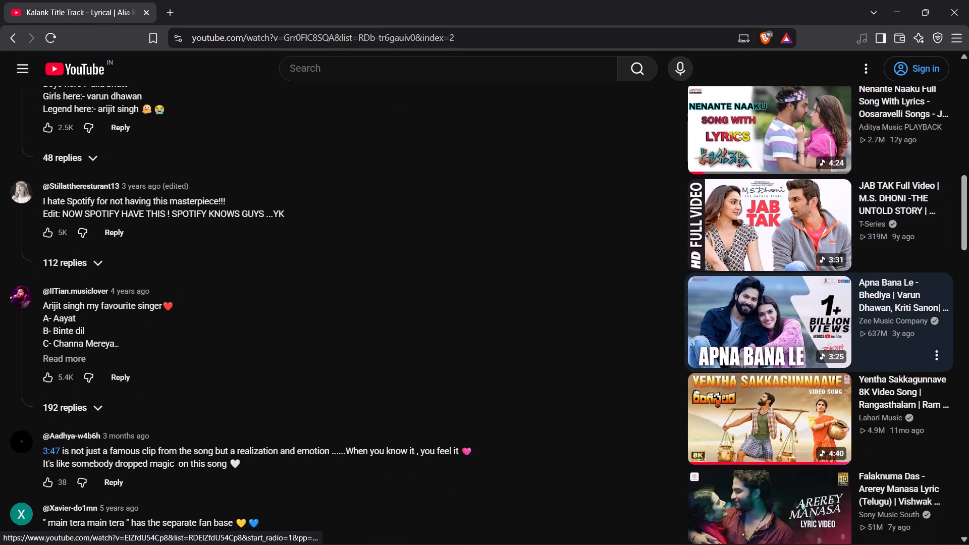
scroll(749, 365, down, 4)
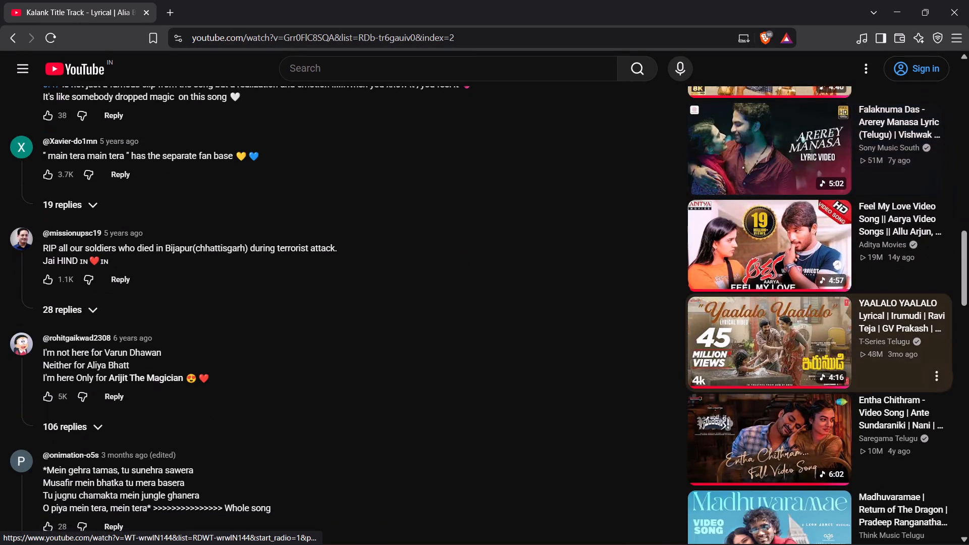
scroll(749, 365, down, 2)
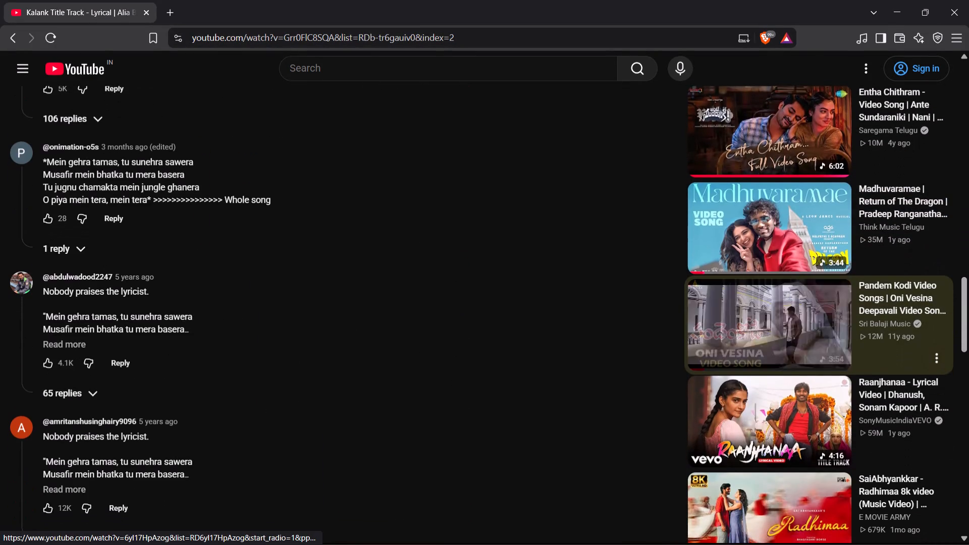
scroll(749, 365, down, 3)
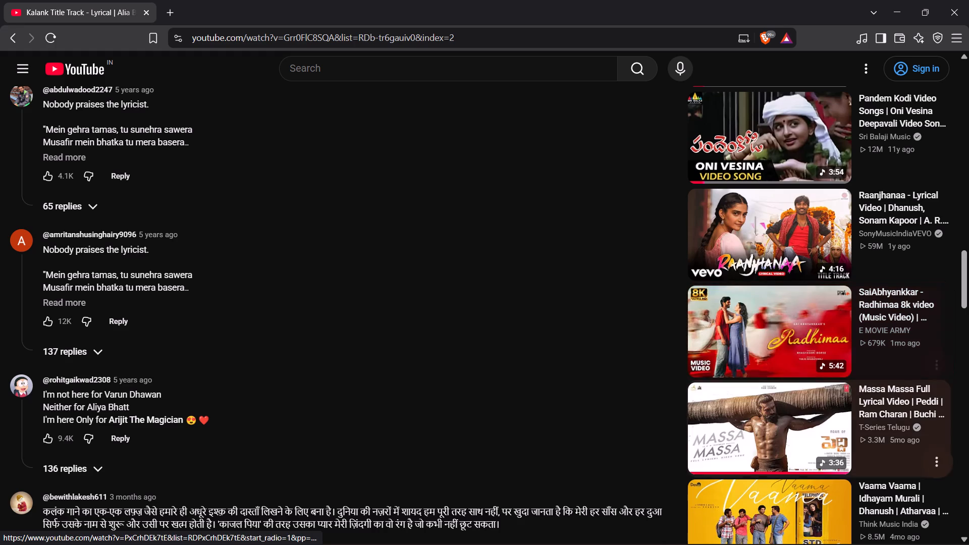
click(769, 506)
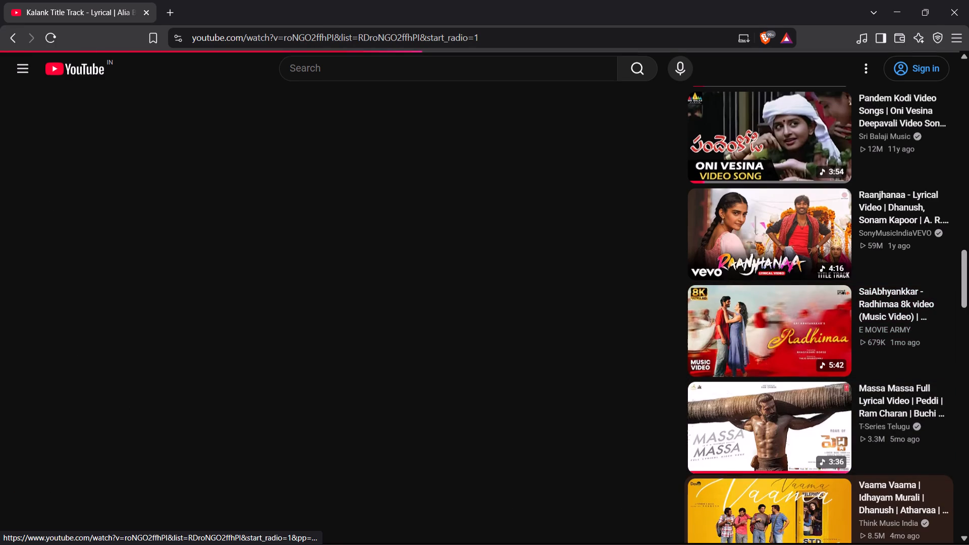
click(471, 276)
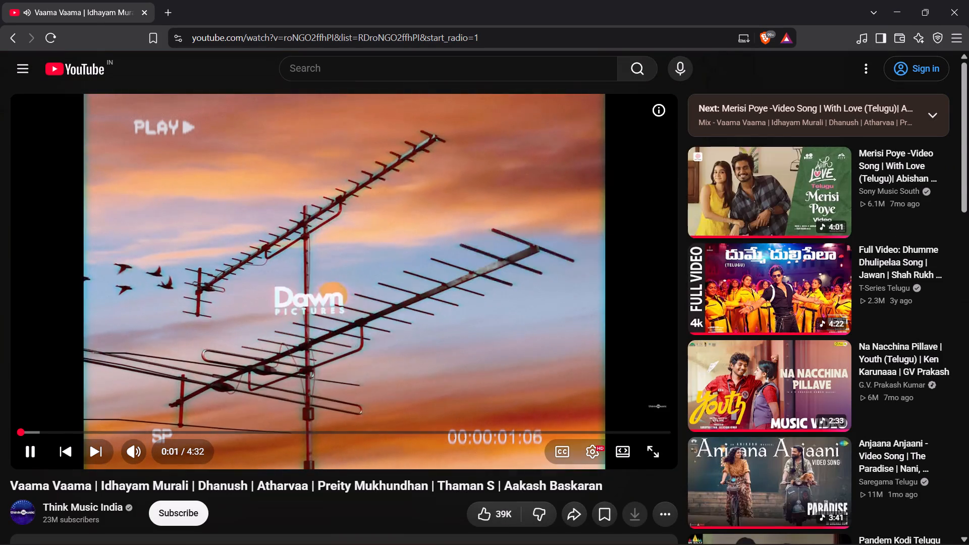
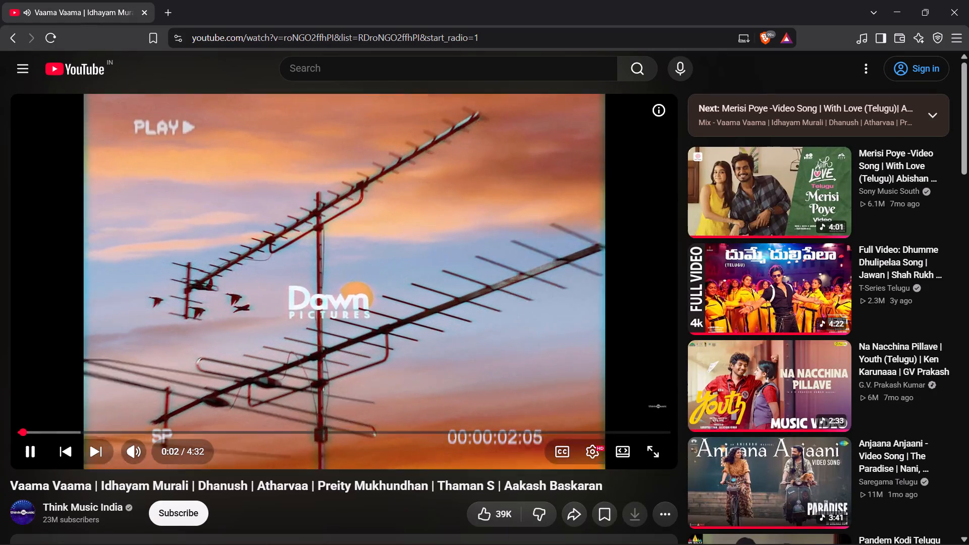
Back in the BATCH-2B document, copy "Radford et al., 2021" from old row [17] through Notepad into the bordered table's row [4], second column.
click(889, 0)
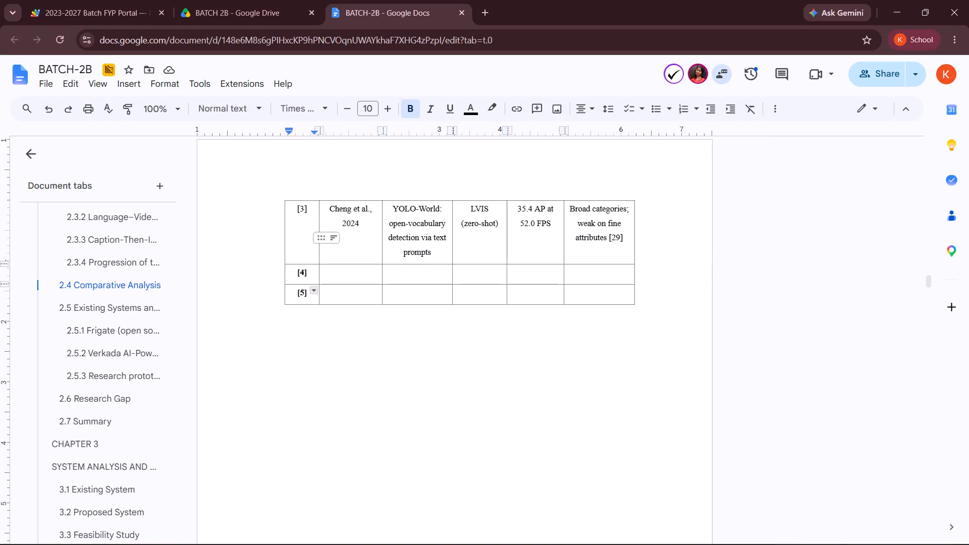
scroll(373, 385, down, 4)
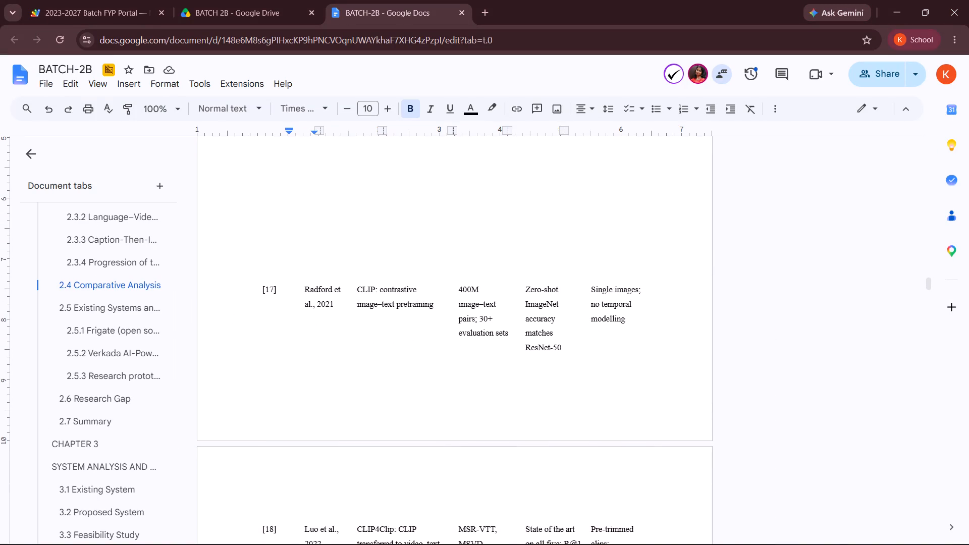
drag(306, 286, 335, 305)
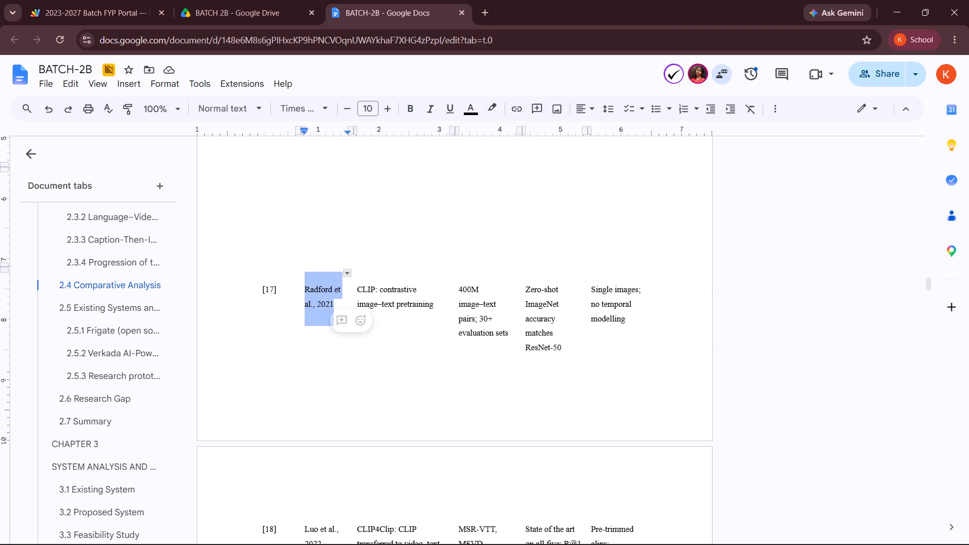
key(ctrl+c)
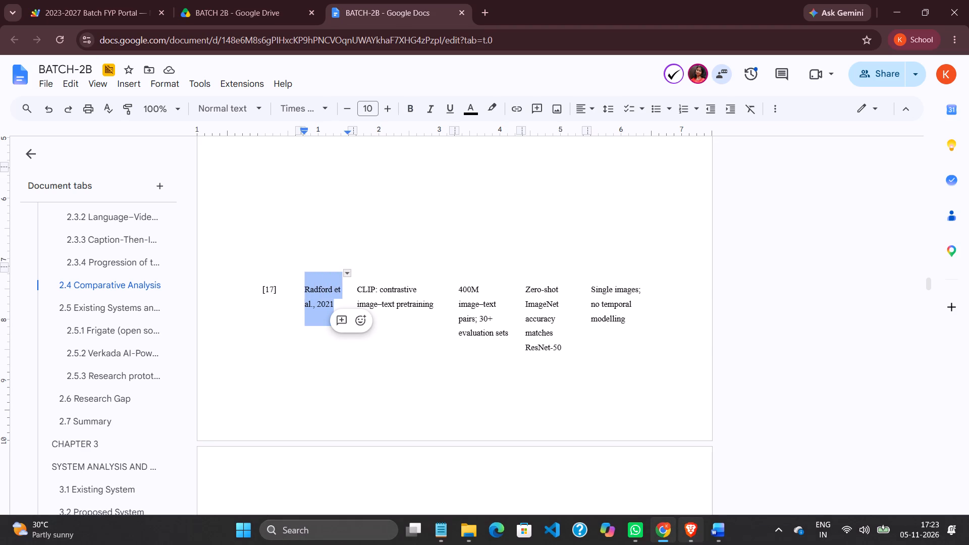
drag(440, 542, 751, 536)
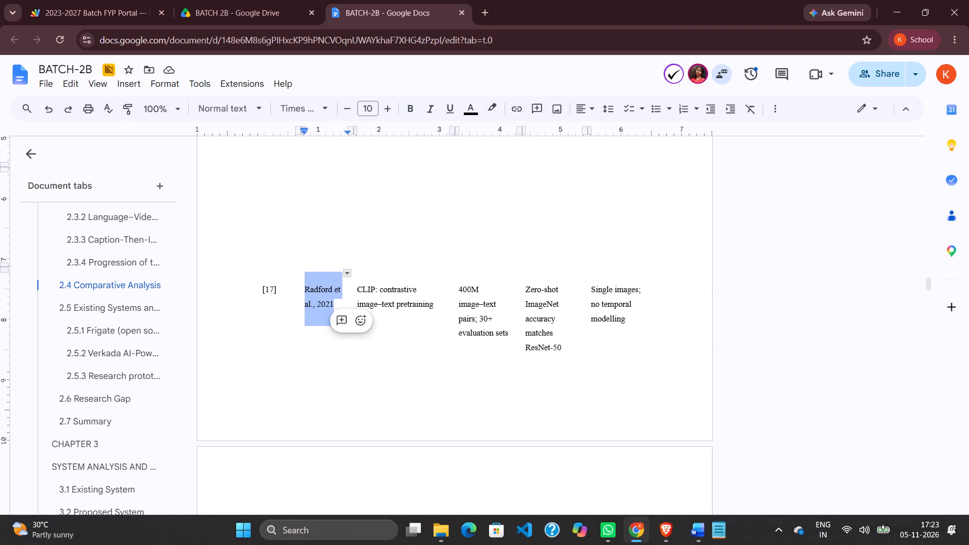
drag(751, 536, 745, 536)
click(724, 533)
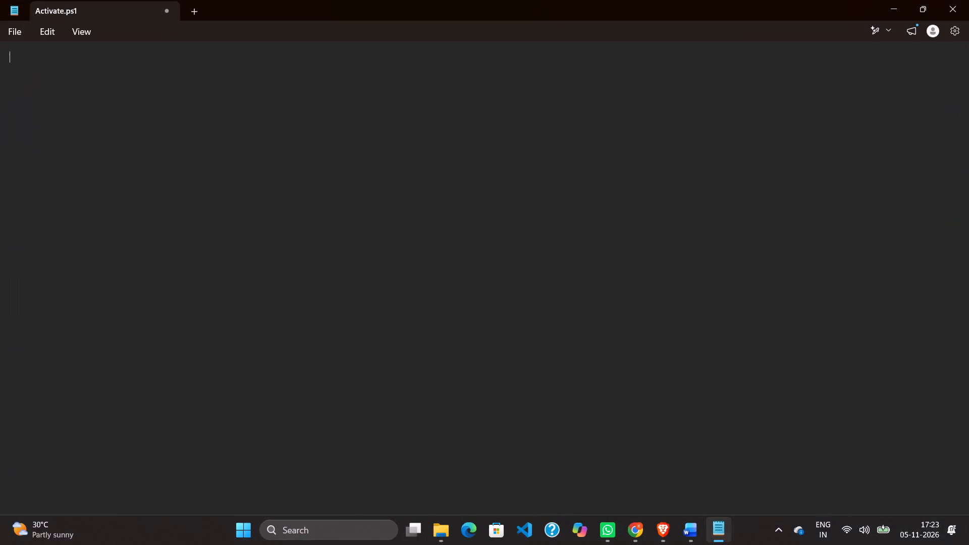
key(ctrl+v)
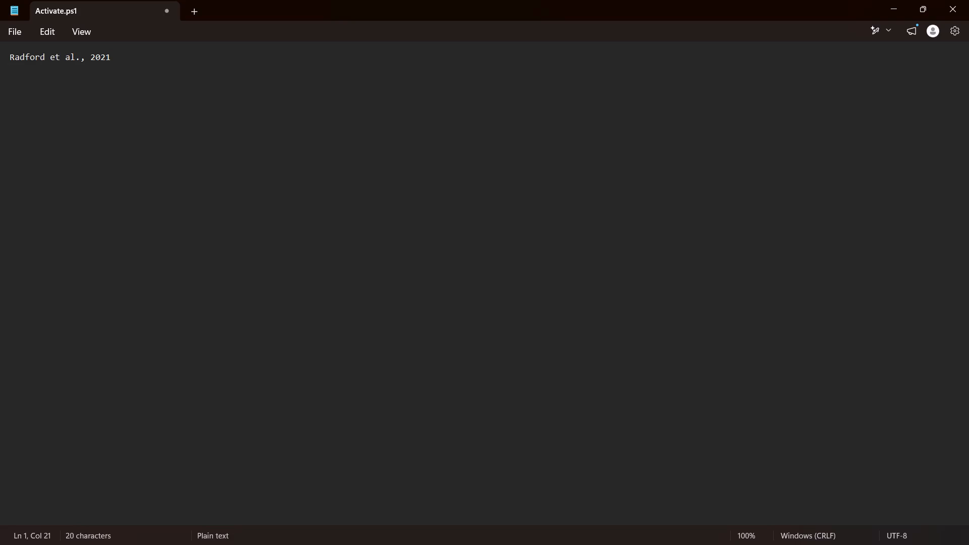
key(ctrl+a)
key(ctrl+x)
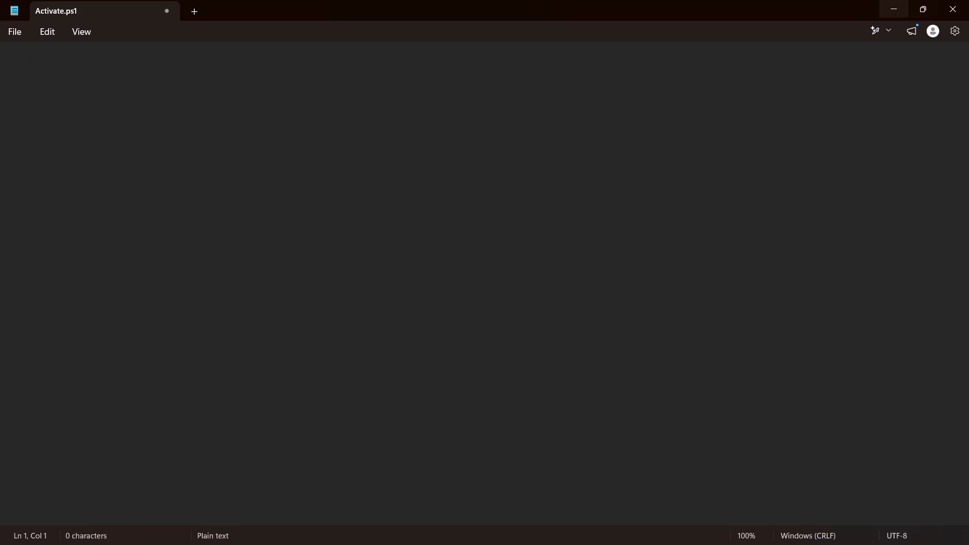
click(906, 0)
scroll(361, 262, up, 1)
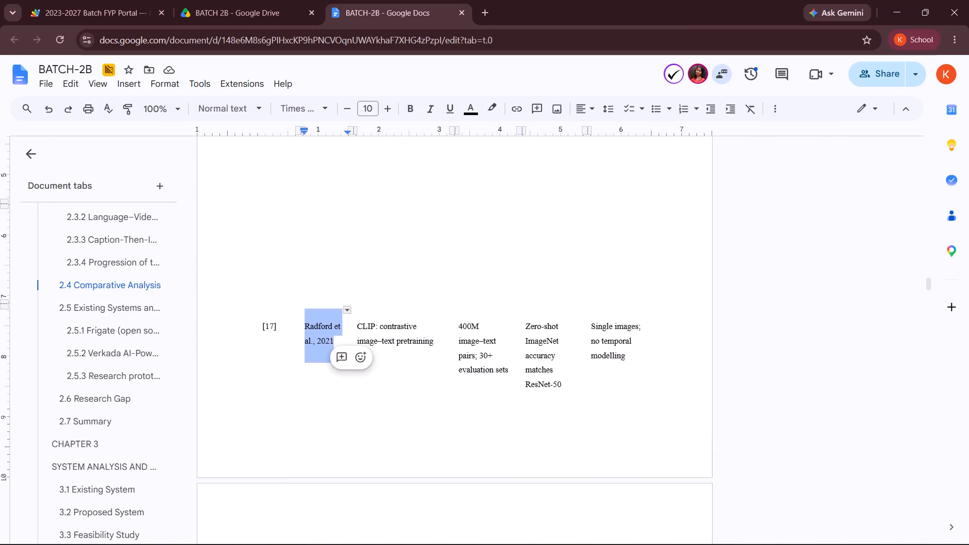
scroll(361, 262, up, 1)
click(341, 226)
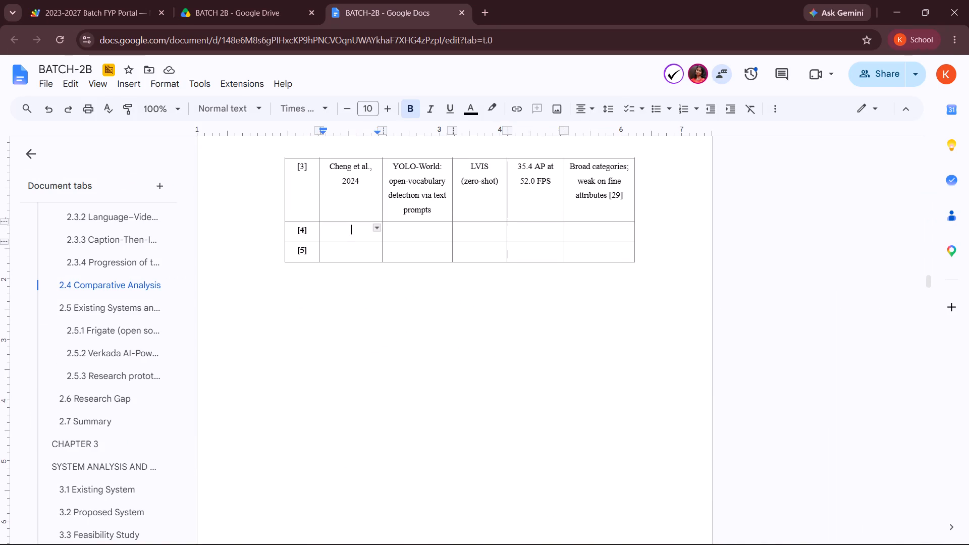
key(ctrl+v)
Cut the reference number [17] and the author entry "Radford et al., 2021" out of the old unbordered table.
scroll(334, 356, down, 3)
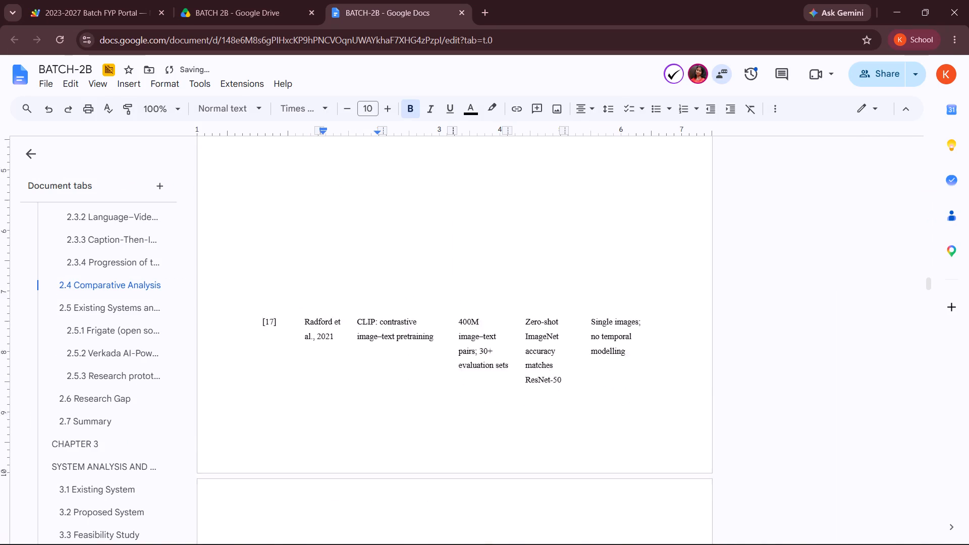
drag(263, 291, 295, 297)
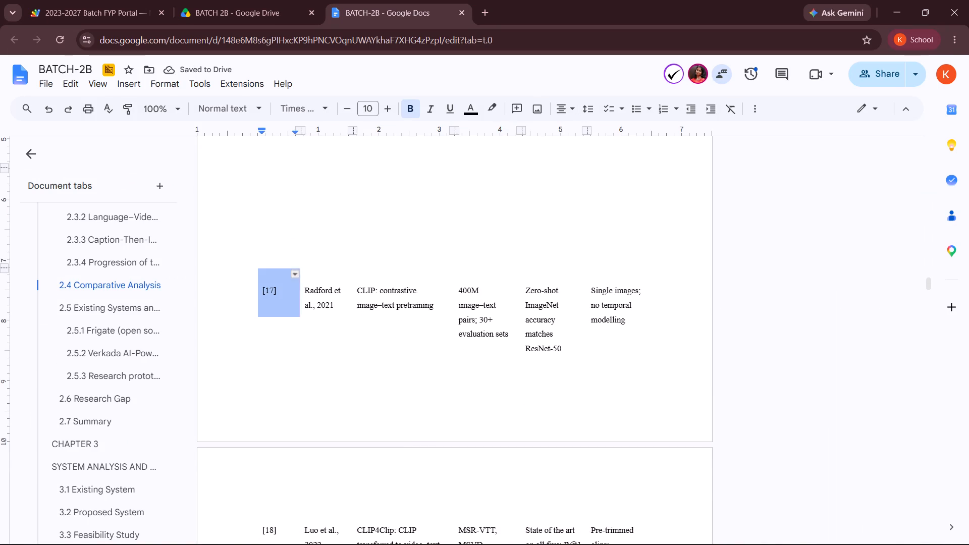
drag(295, 297, 326, 304)
key(ctrl+x)
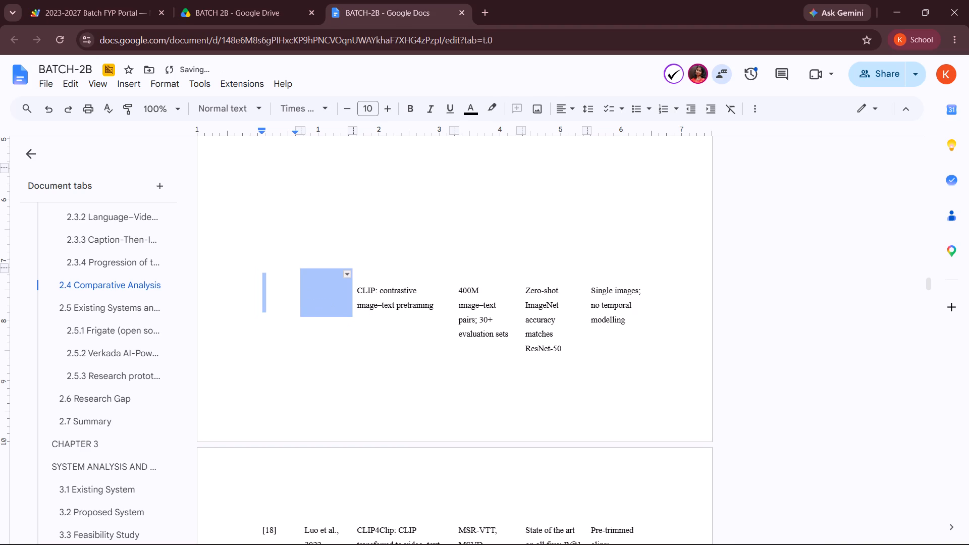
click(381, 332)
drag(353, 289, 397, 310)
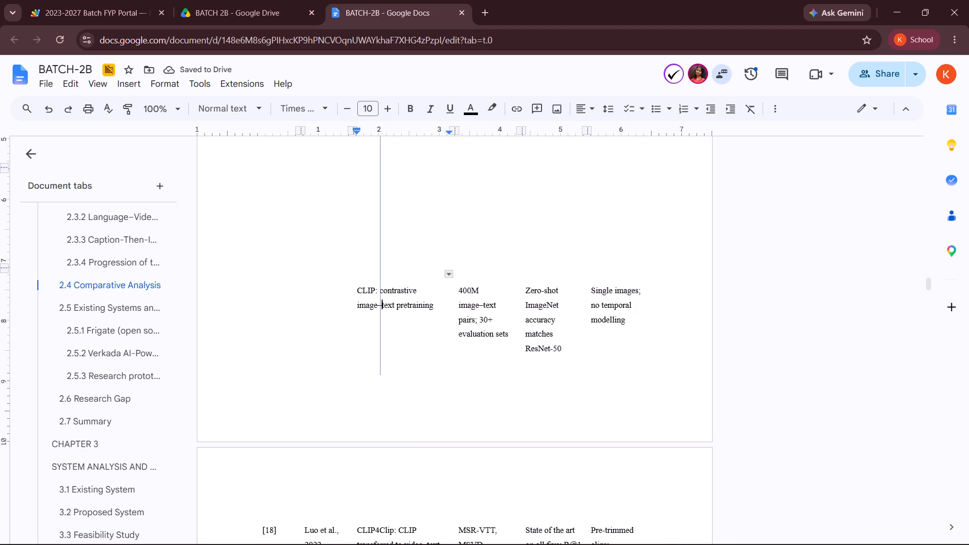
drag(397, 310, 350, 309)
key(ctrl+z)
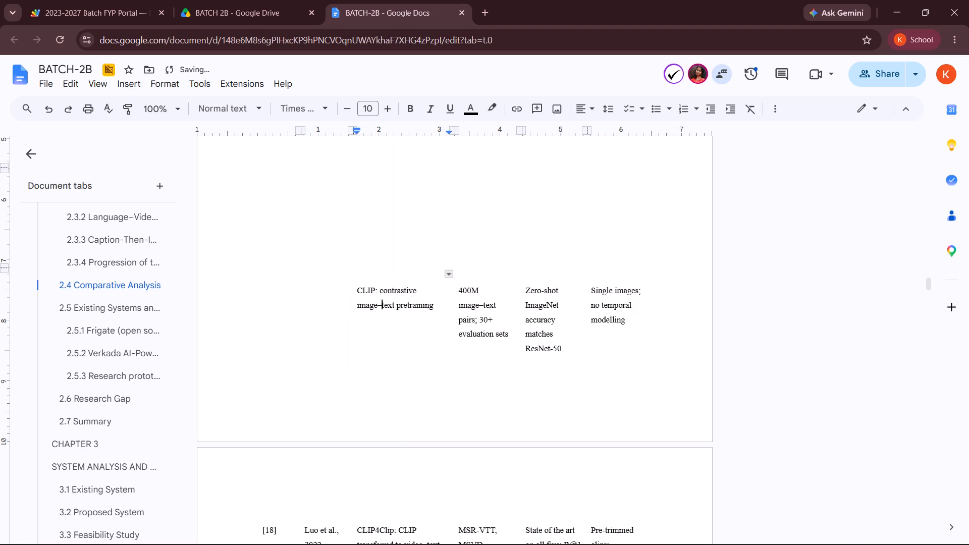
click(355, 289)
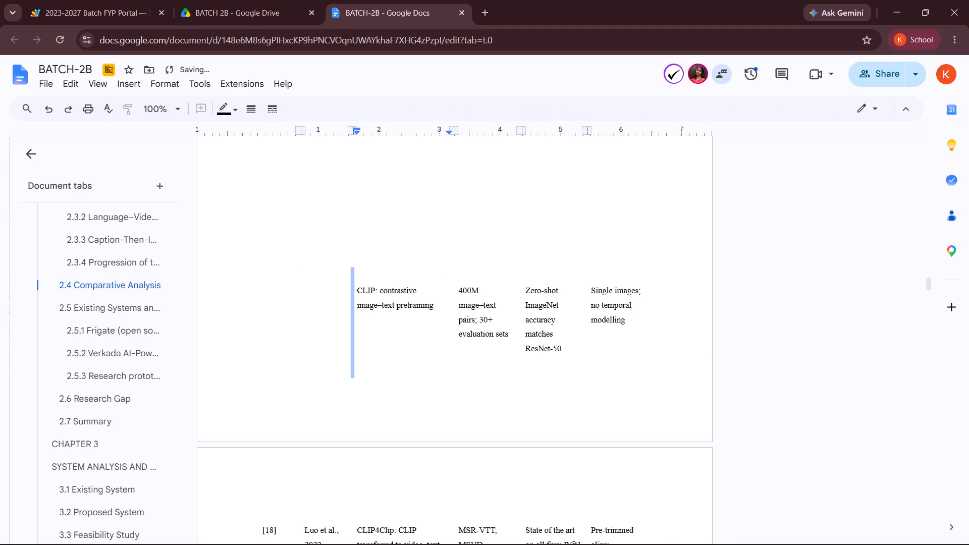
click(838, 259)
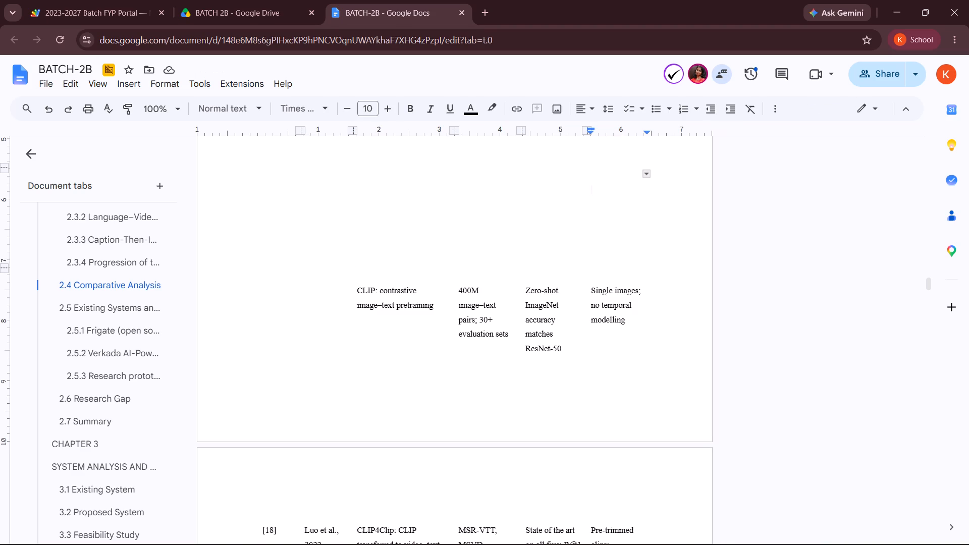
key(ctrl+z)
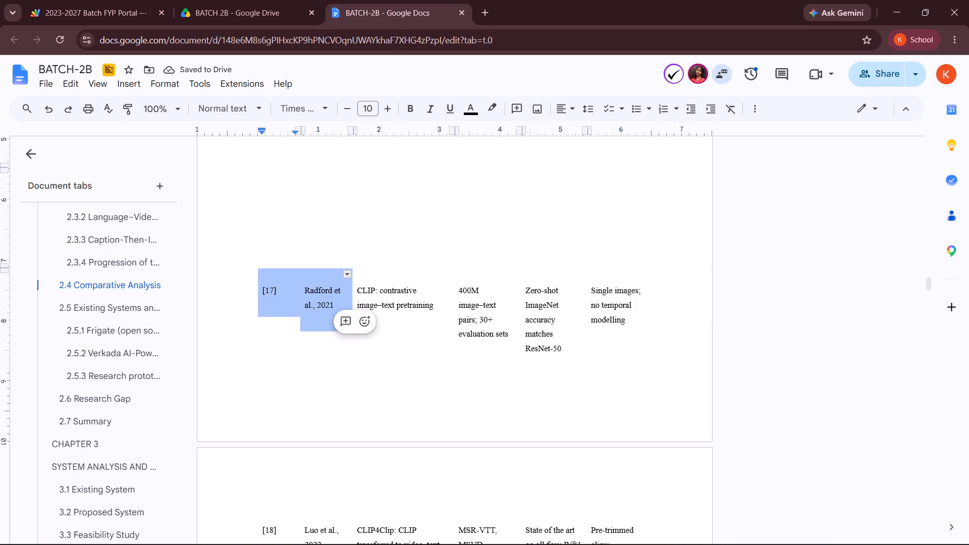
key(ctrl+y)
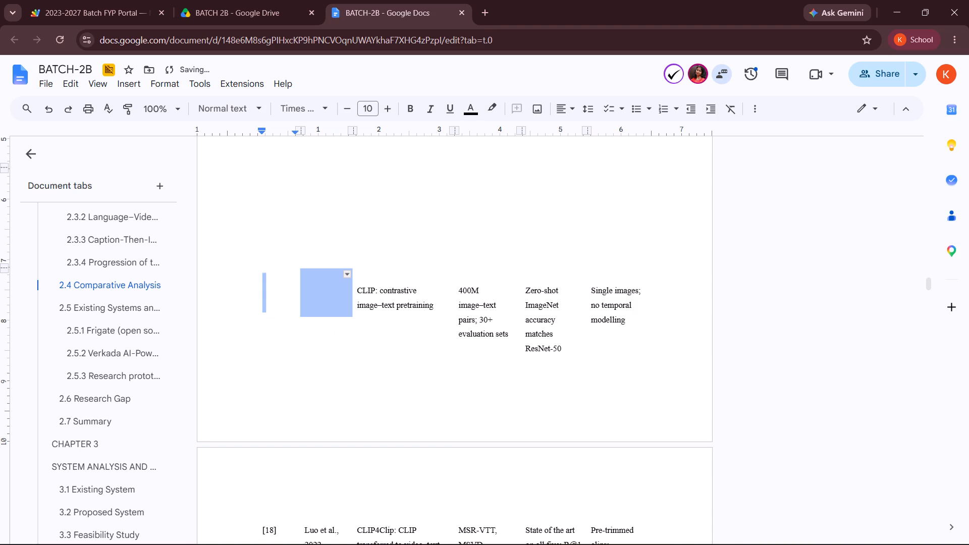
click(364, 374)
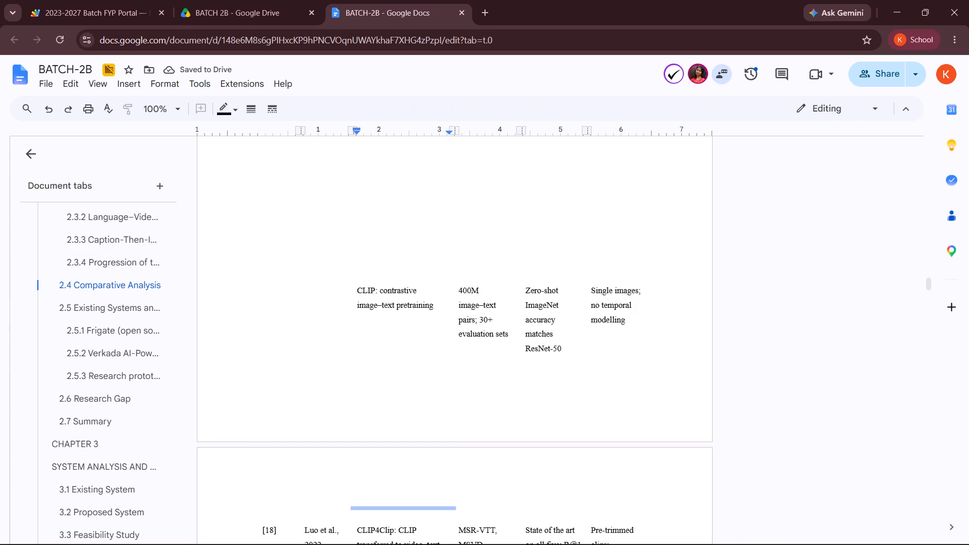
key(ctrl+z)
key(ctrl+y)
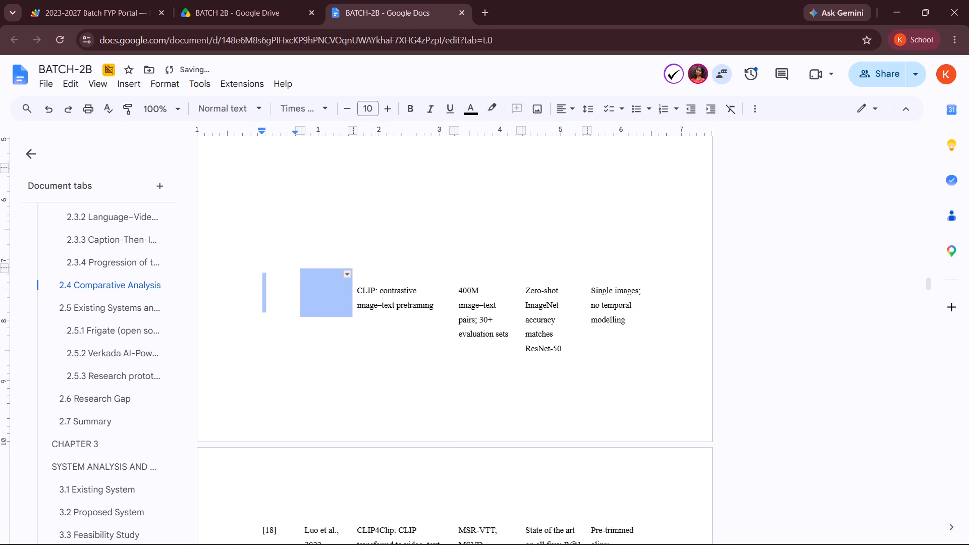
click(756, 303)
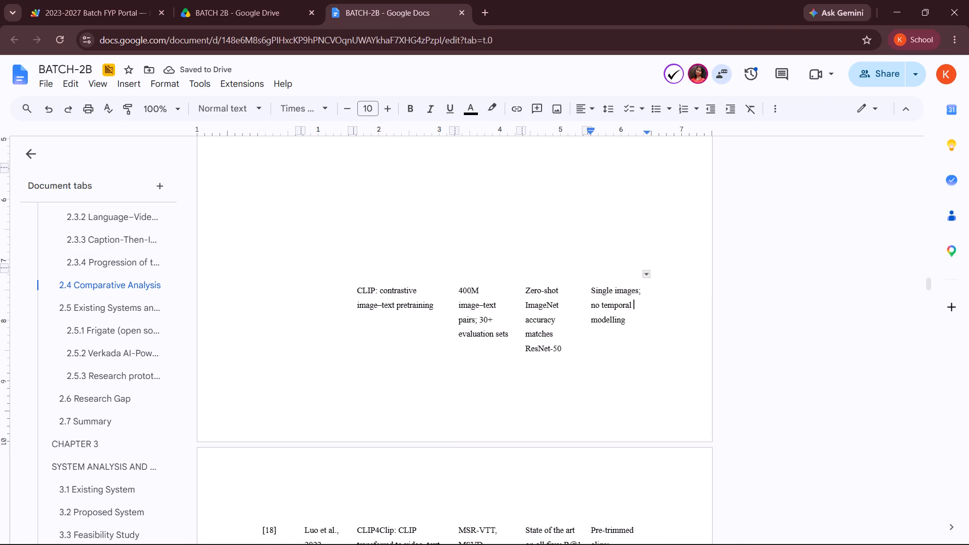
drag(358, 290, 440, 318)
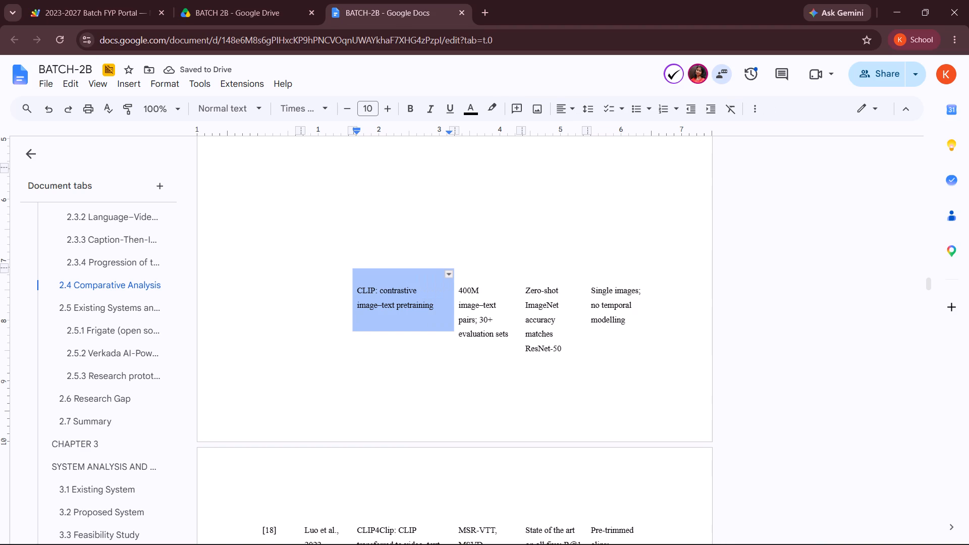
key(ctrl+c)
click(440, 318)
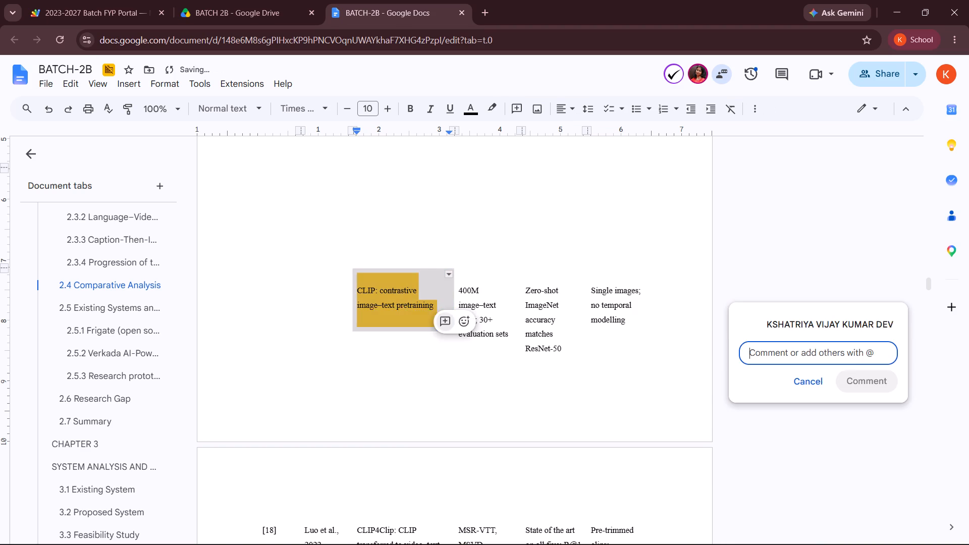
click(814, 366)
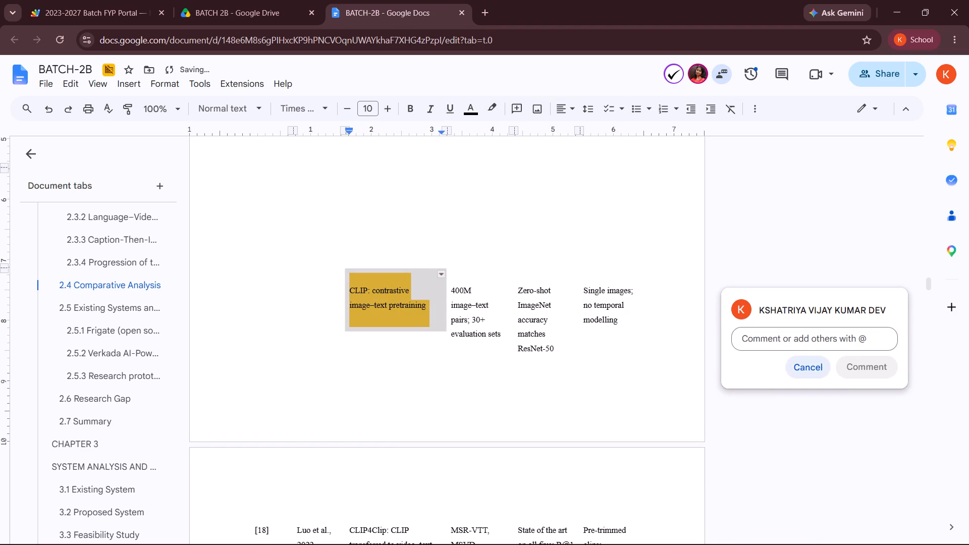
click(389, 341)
Move "CLIP: contrastive image–text pretraining" from the old table through Notepad into the bordered table's row [4], third column, removing the trailing blank lines.
drag(357, 285, 438, 317)
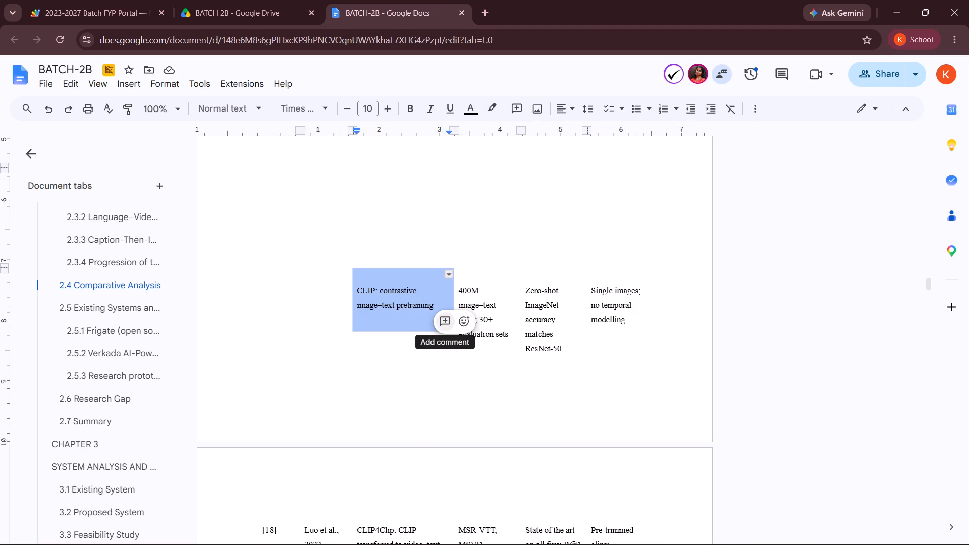
key(ctrl+x)
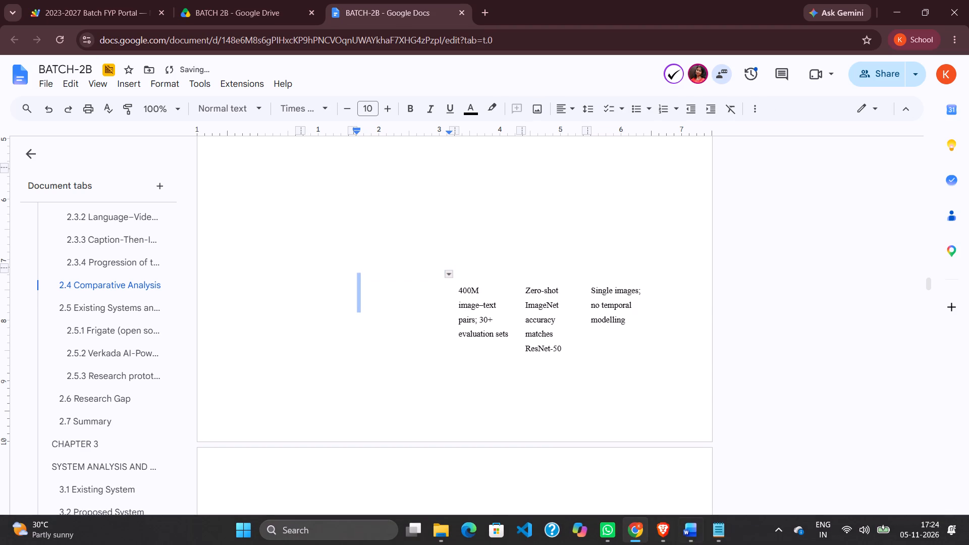
click(713, 528)
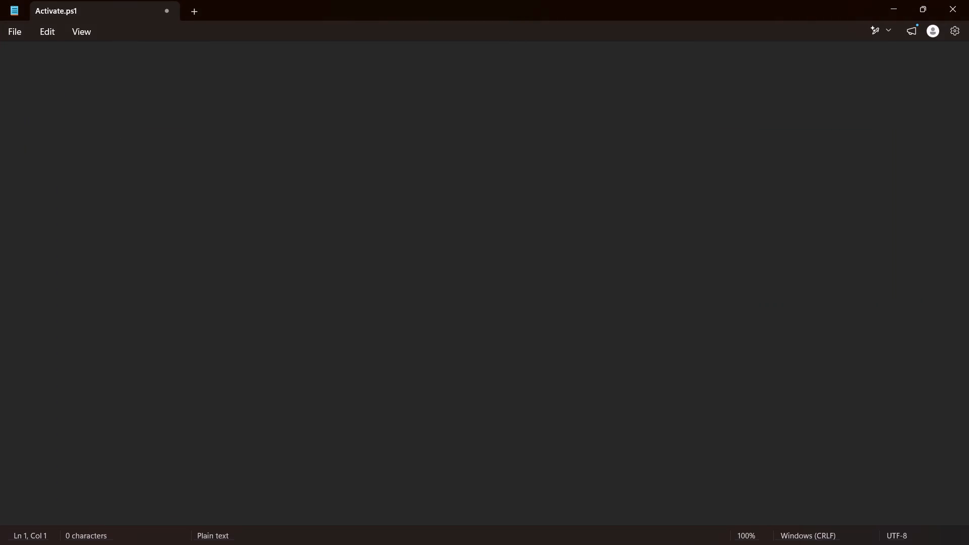
key(ctrl+v)
key(ctrl+a)
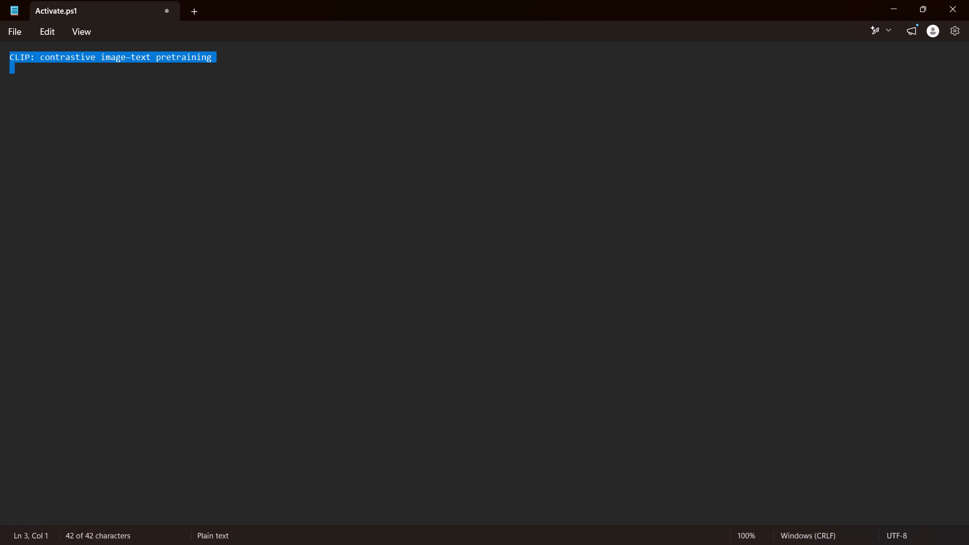
key(ctrl+x)
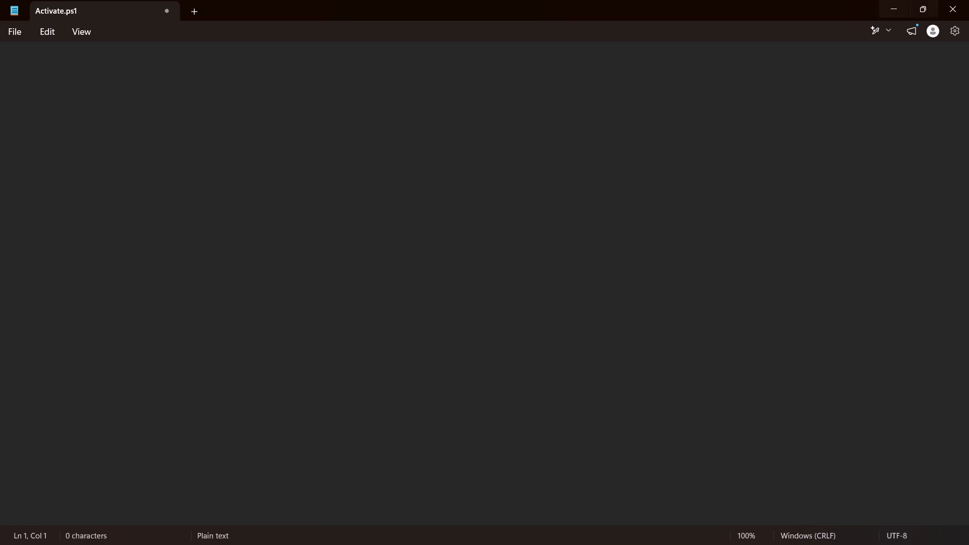
click(895, 0)
scroll(436, 268, up, 7)
scroll(436, 268, down, 1)
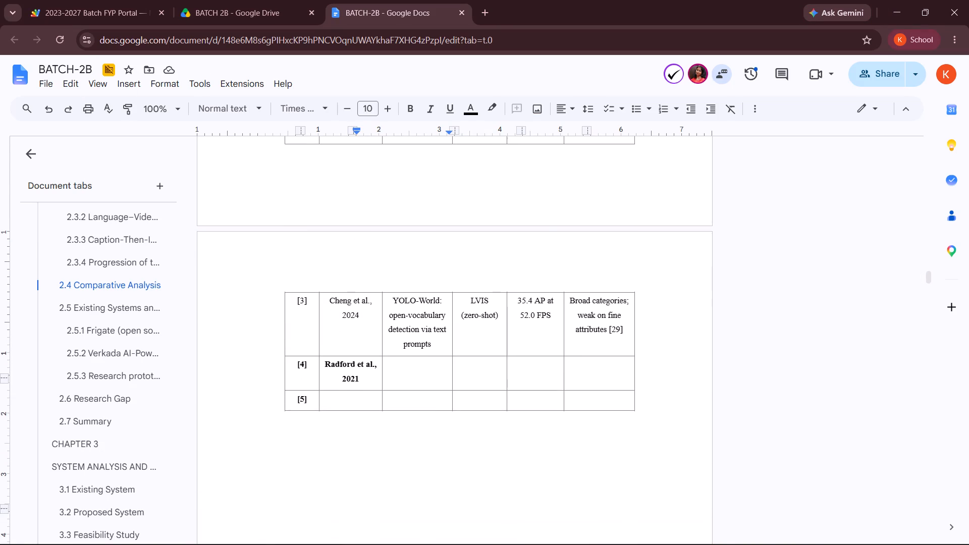
click(403, 372)
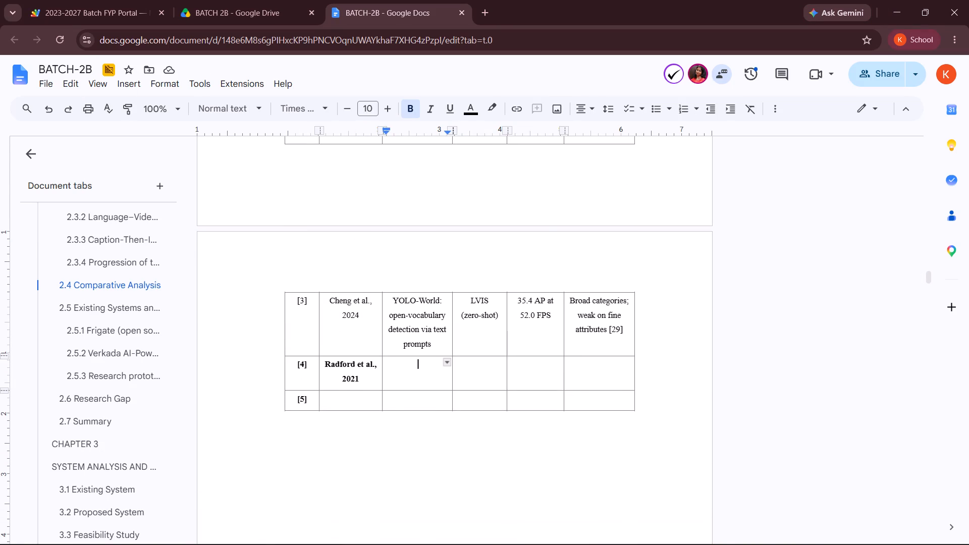
key(ctrl+v)
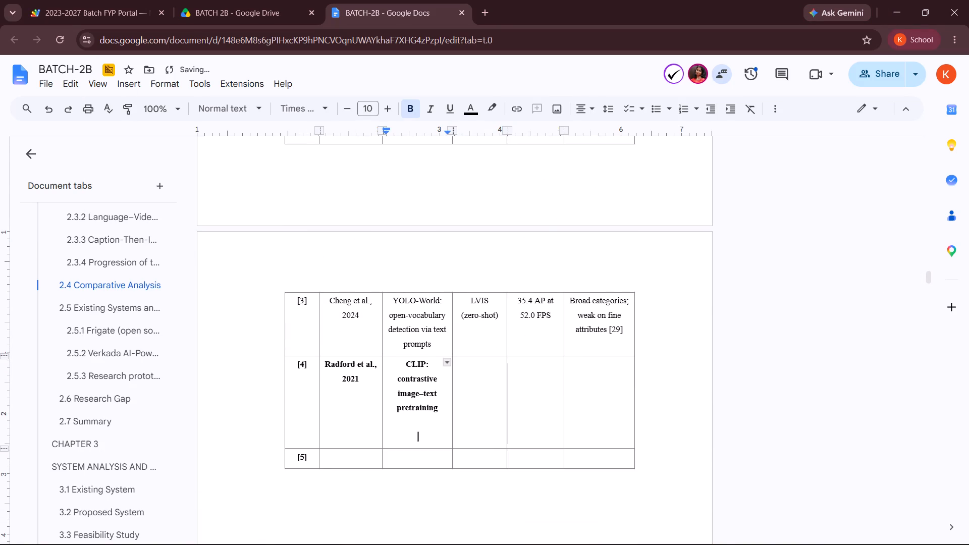
key(BackSpace)
key(BackSpace)
key(BackSpace)
Move "400M image–text pairs; 30+ evaluation sets" from the old table through Notepad into the bordered table's row [4], fourth column.
scroll(432, 424, down, 3)
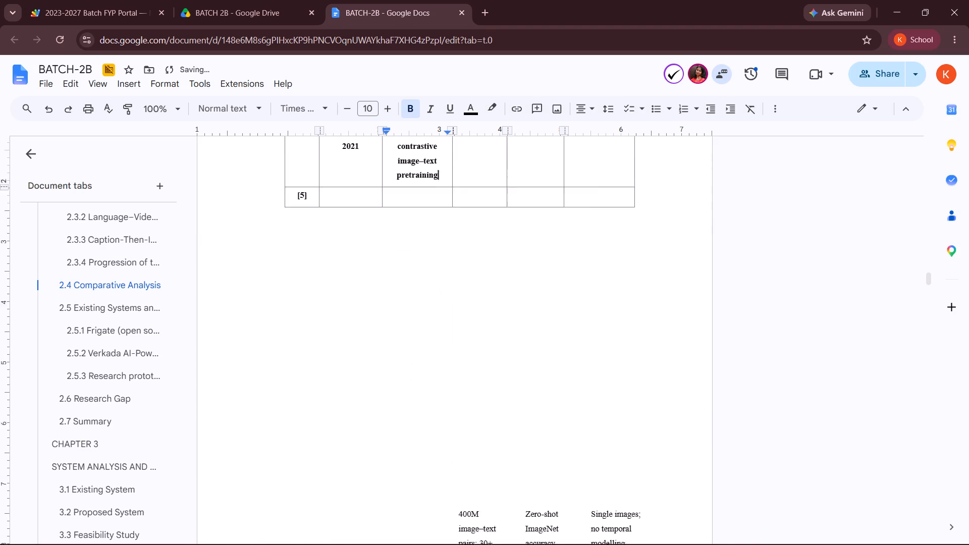
scroll(432, 424, down, 1)
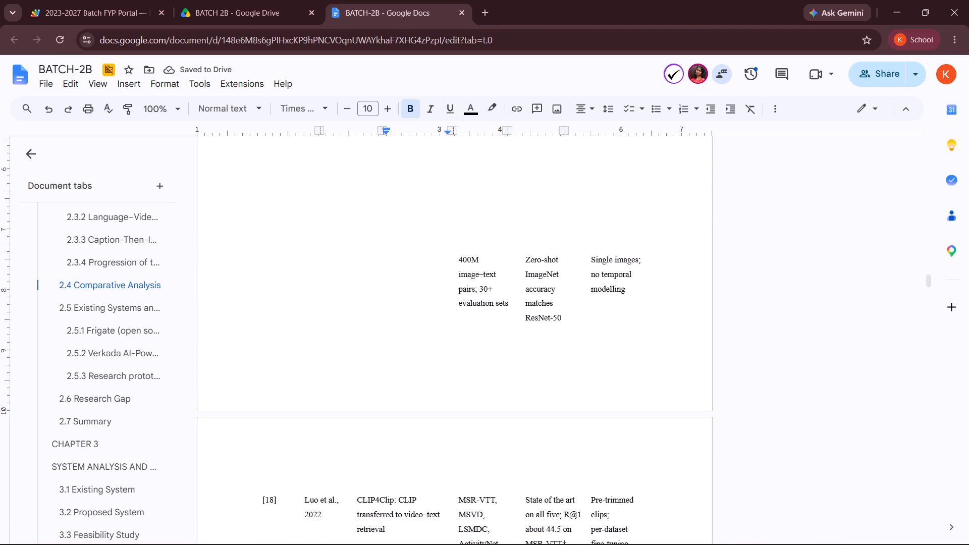
drag(458, 257, 508, 308)
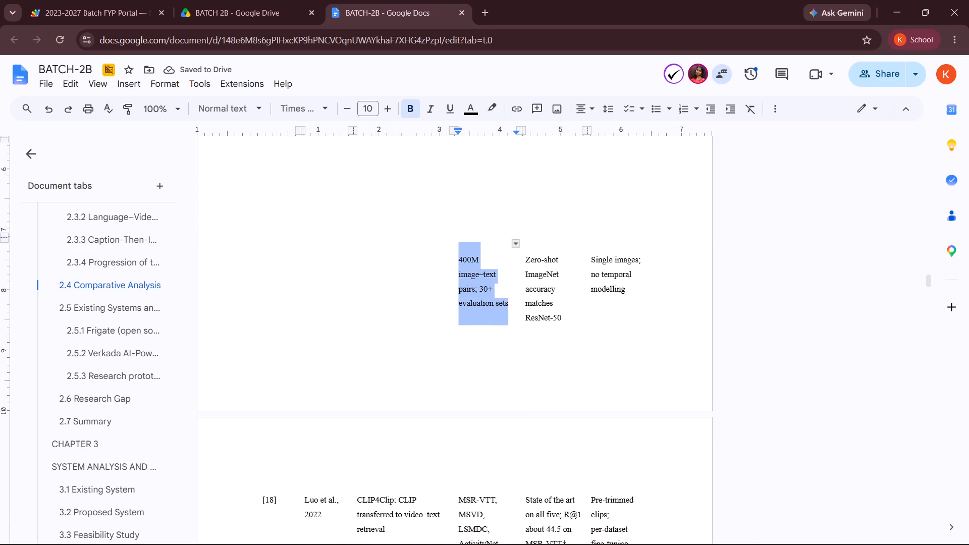
drag(508, 308, 510, 310)
scroll(510, 310, down, 1)
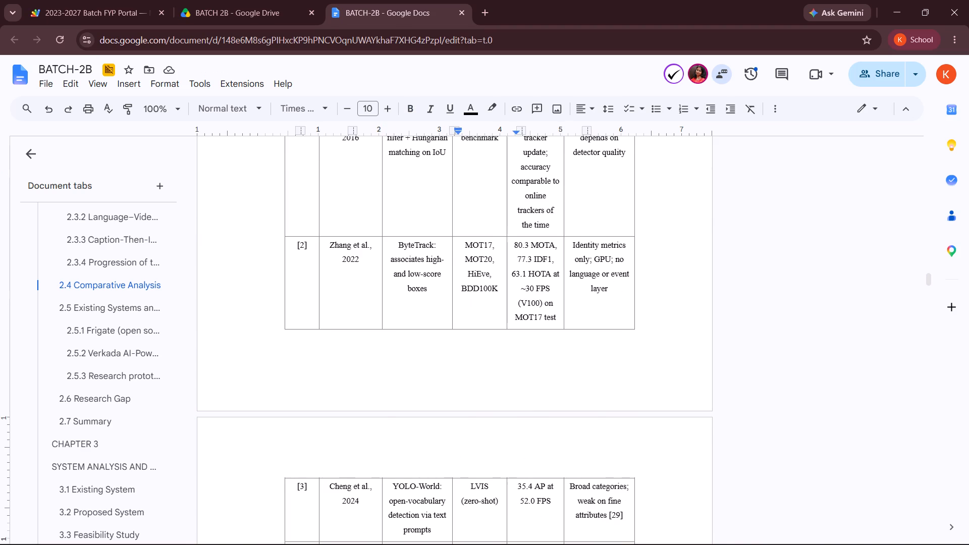
scroll(510, 310, down, 4)
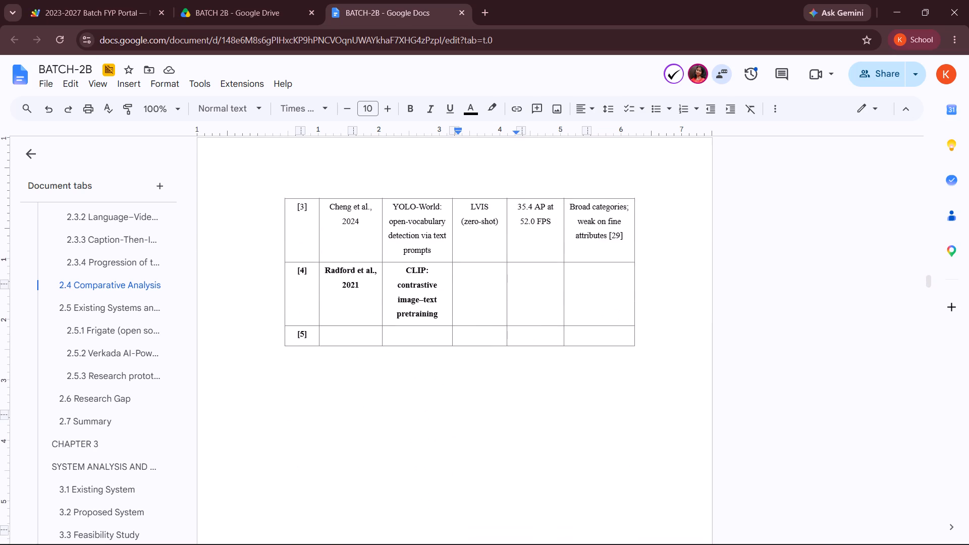
scroll(484, 326, down, 2)
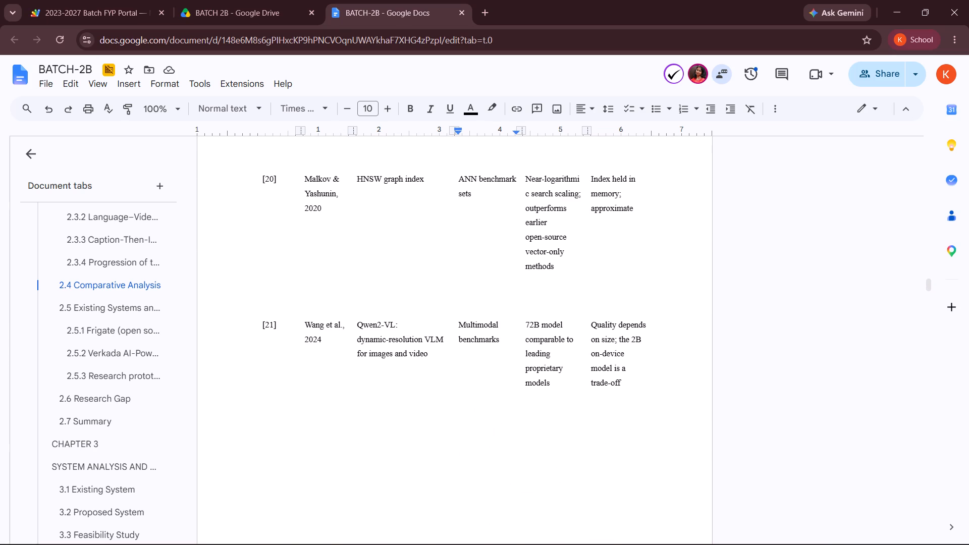
key(ctrl+x)
scroll(487, 408, up, 1)
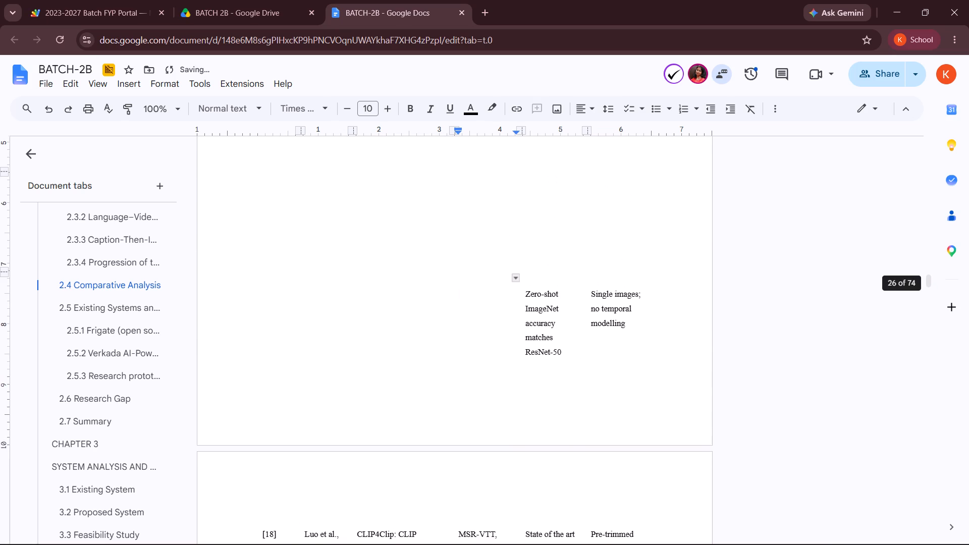
click(711, 528)
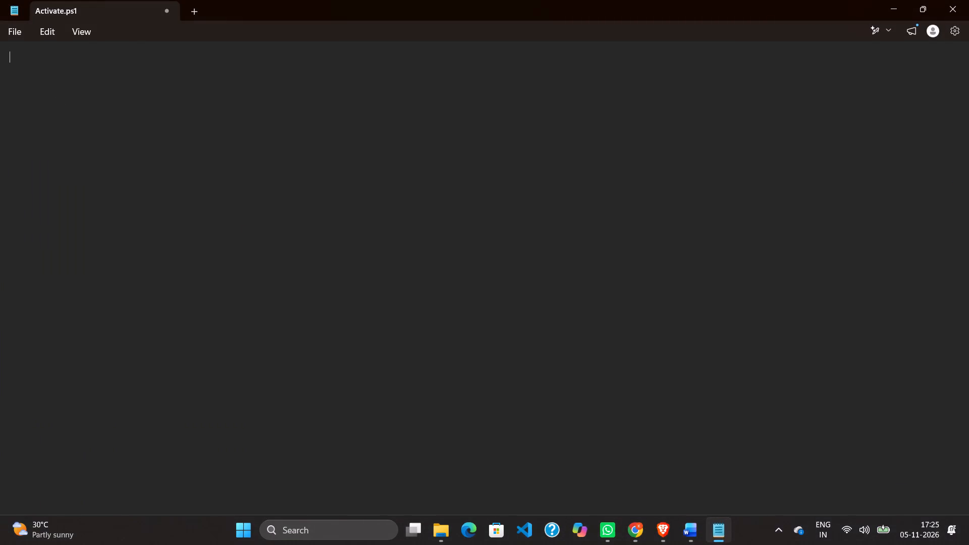
key(ctrl+v)
key(ctrl+a)
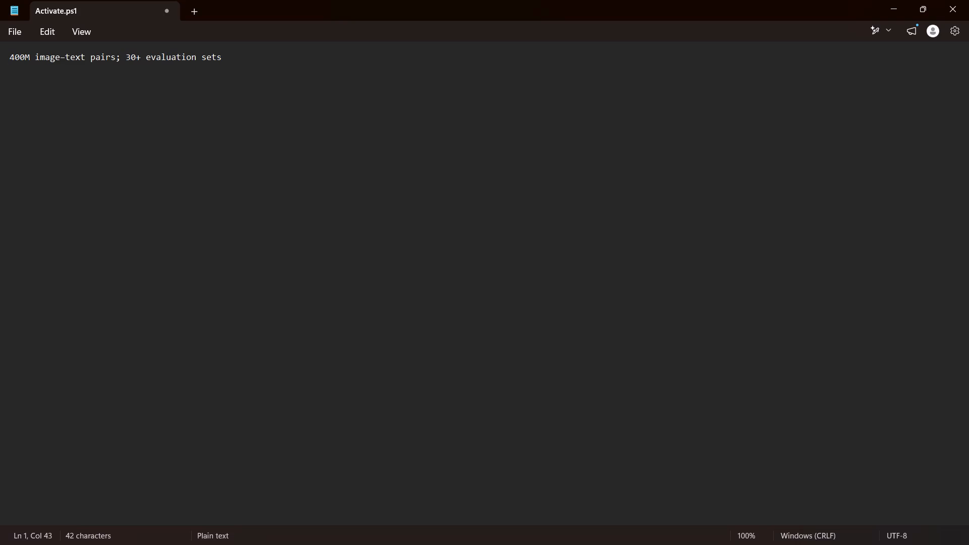
key(ctrl+x)
click(896, 0)
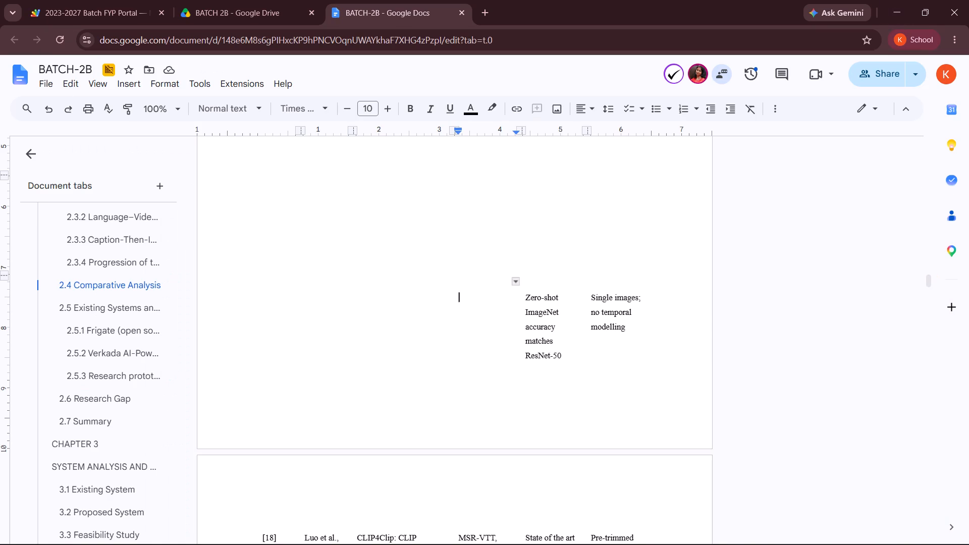
scroll(634, 159, up, 3)
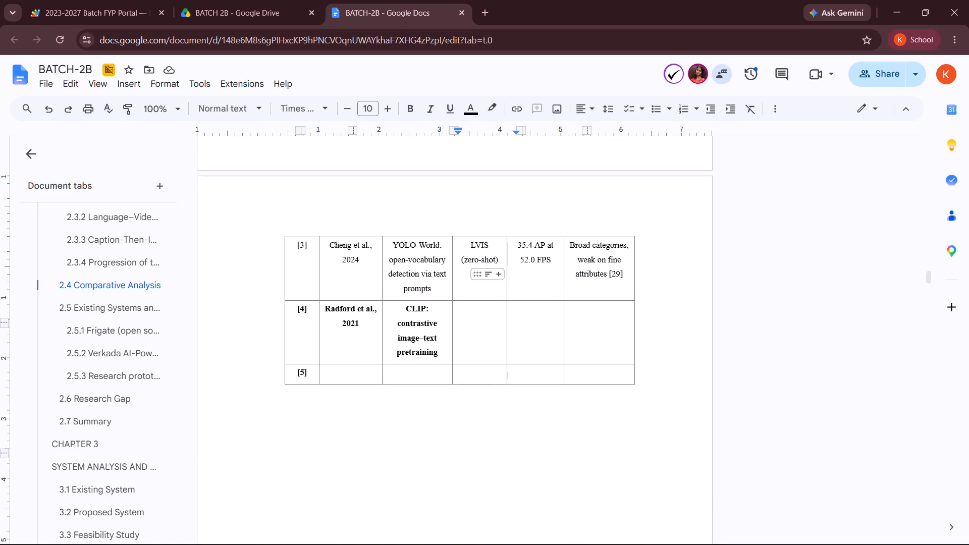
click(477, 310)
key(ctrl+v)
Move "Zero-shot ImageNet accuracy matches ResNet-50" from the old table through Notepad into the bordered table's row [4], fifth column.
scroll(523, 455, down, 3)
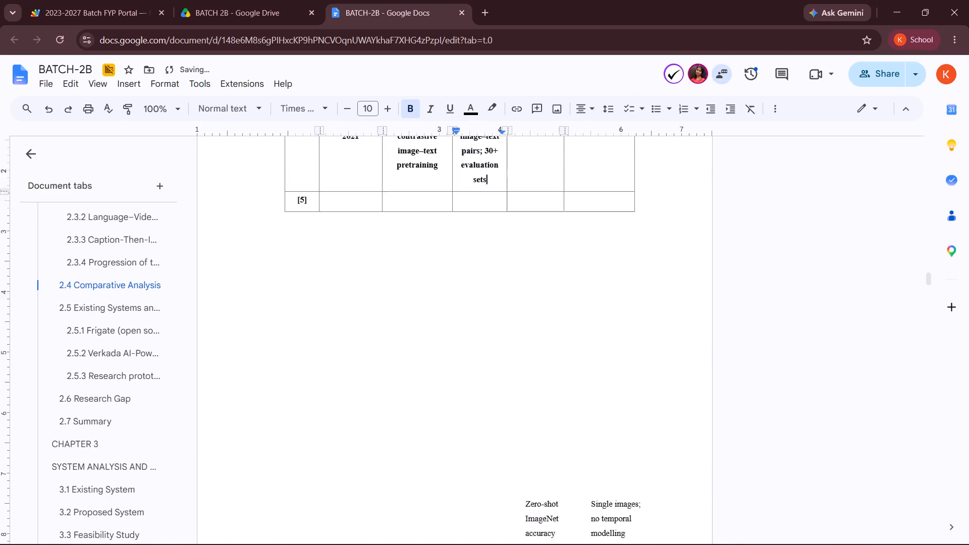
drag(524, 363, 550, 406)
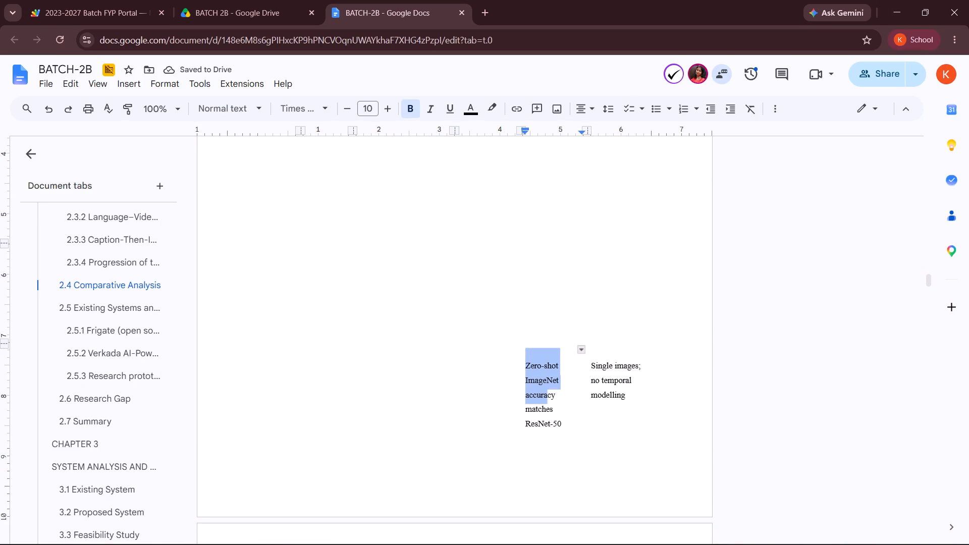
drag(550, 406, 563, 429)
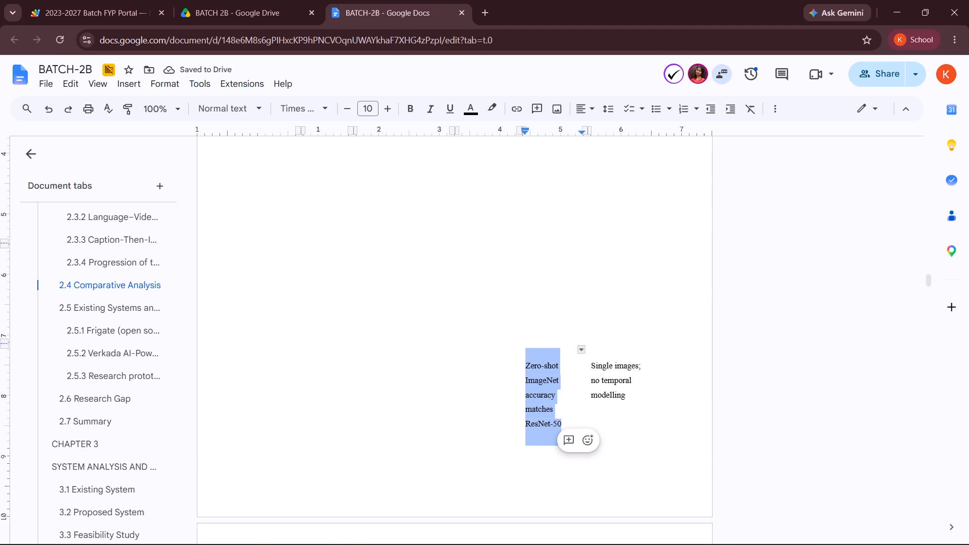
key(ctrl+x)
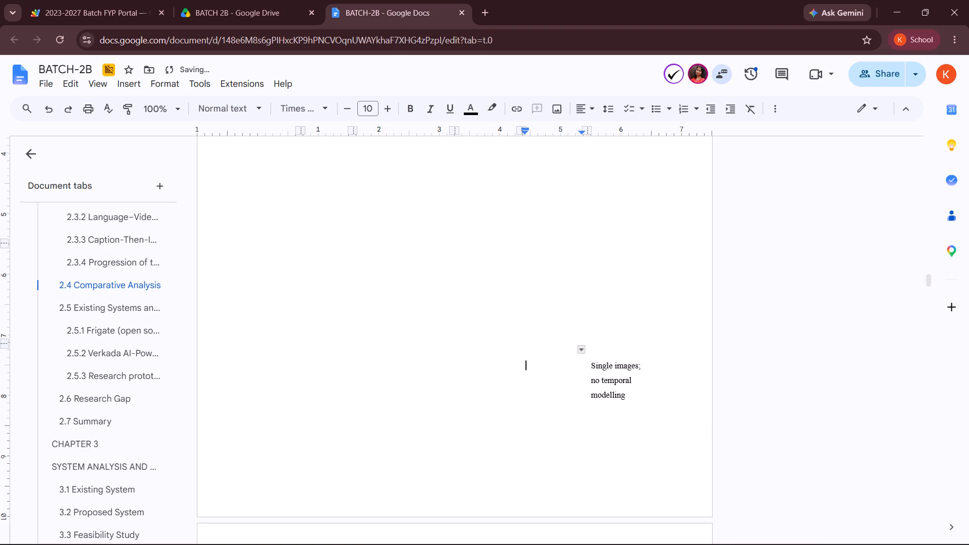
click(712, 532)
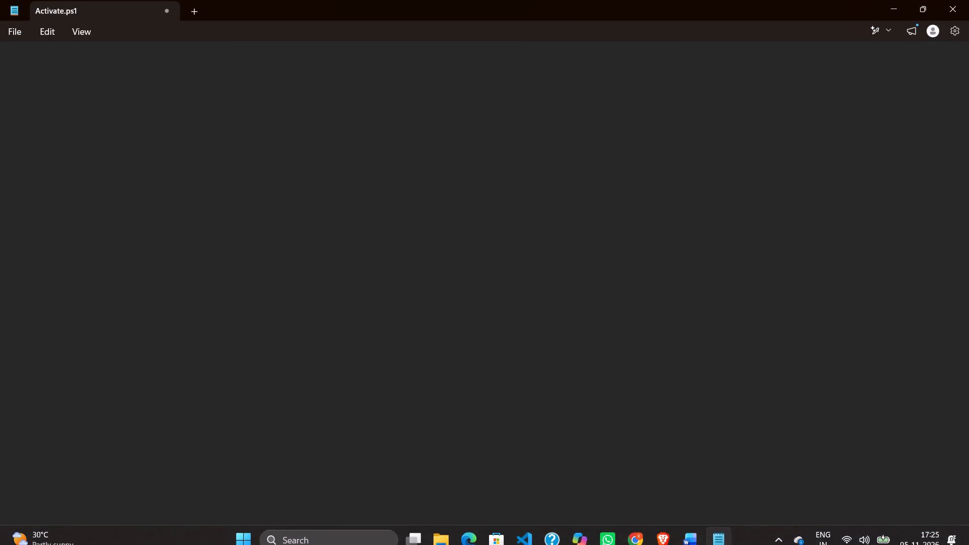
key(ctrl+v)
key(ctrl+a)
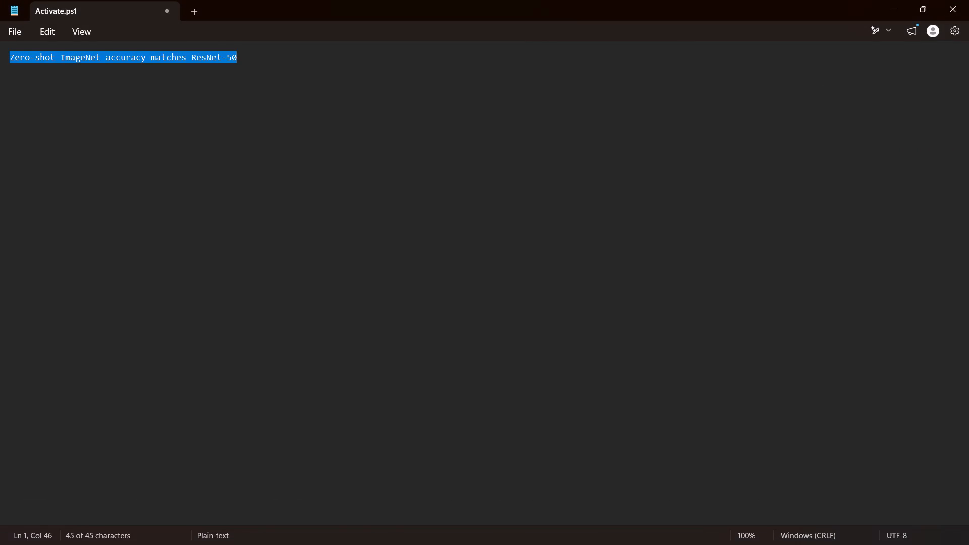
key(ctrl+x)
click(891, 0)
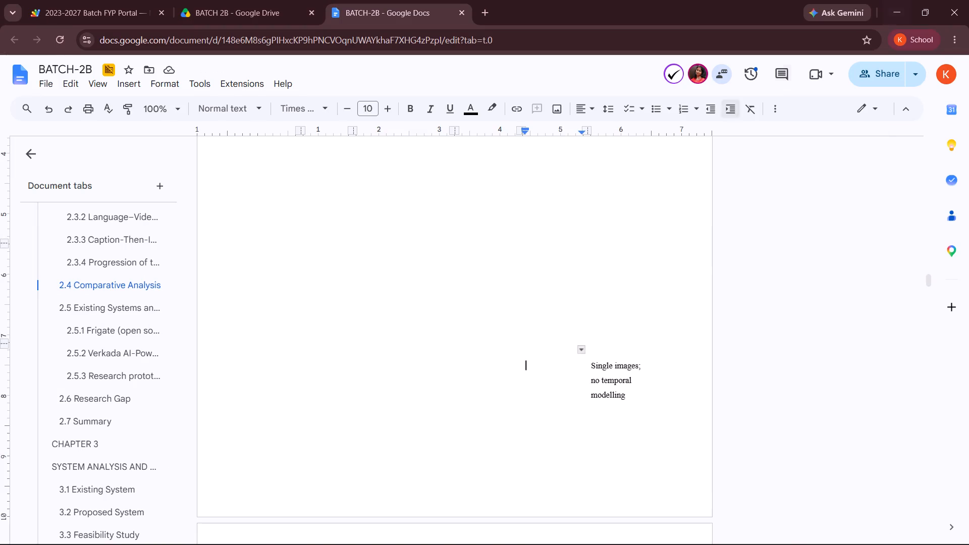
scroll(597, 196, up, 3)
click(532, 205)
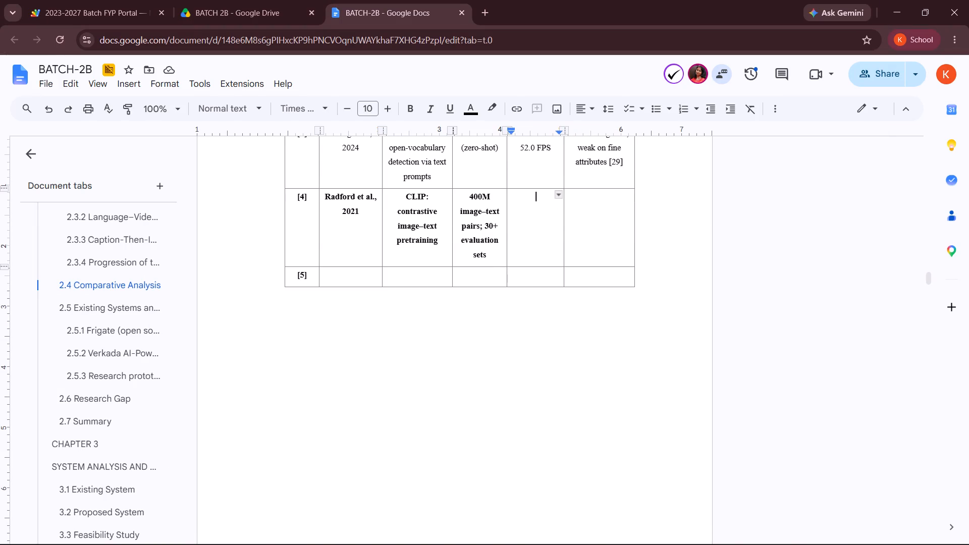
key(ctrl+v)
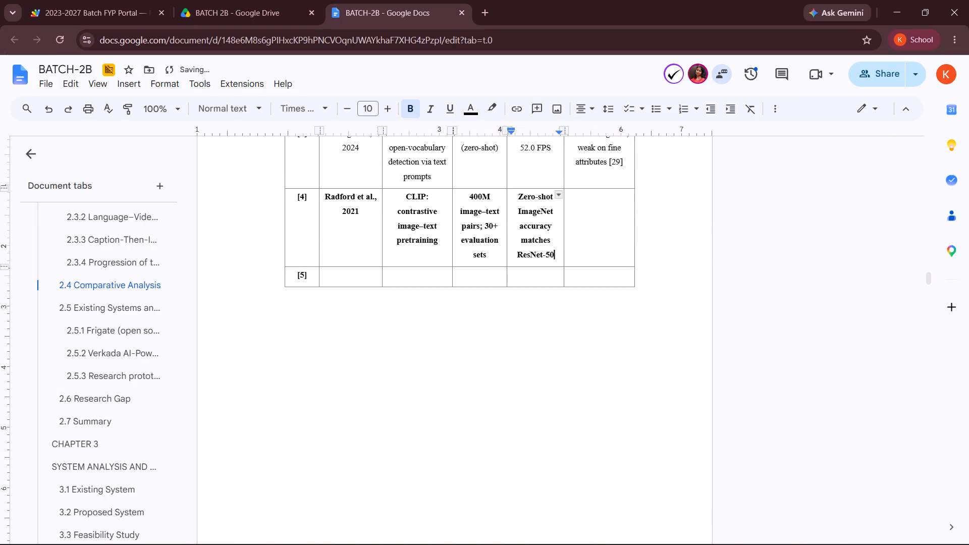
Move "Single images; no temporal modelling" from the old table through Notepad into the bordered table's row [4], last column.
scroll(551, 359, down, 3)
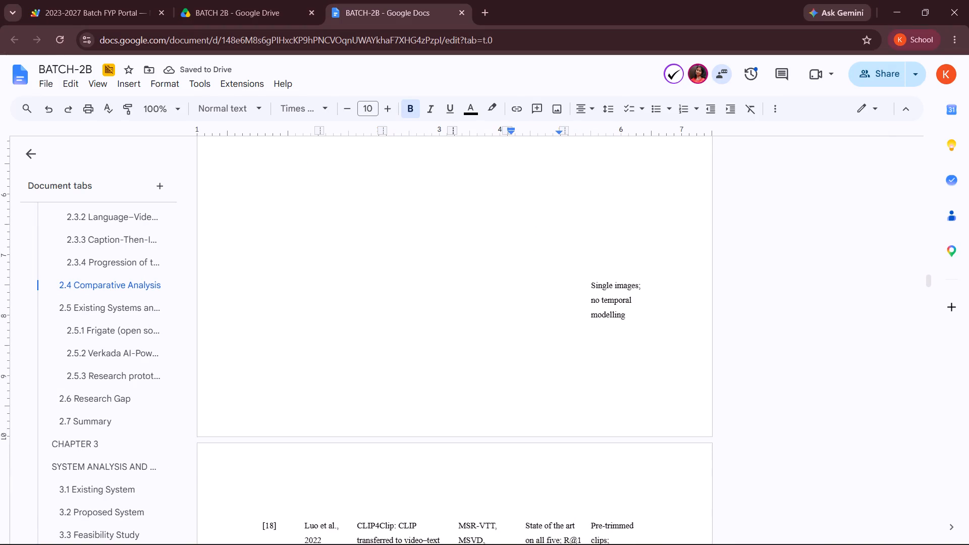
drag(591, 258, 635, 304)
key(ctrl+c)
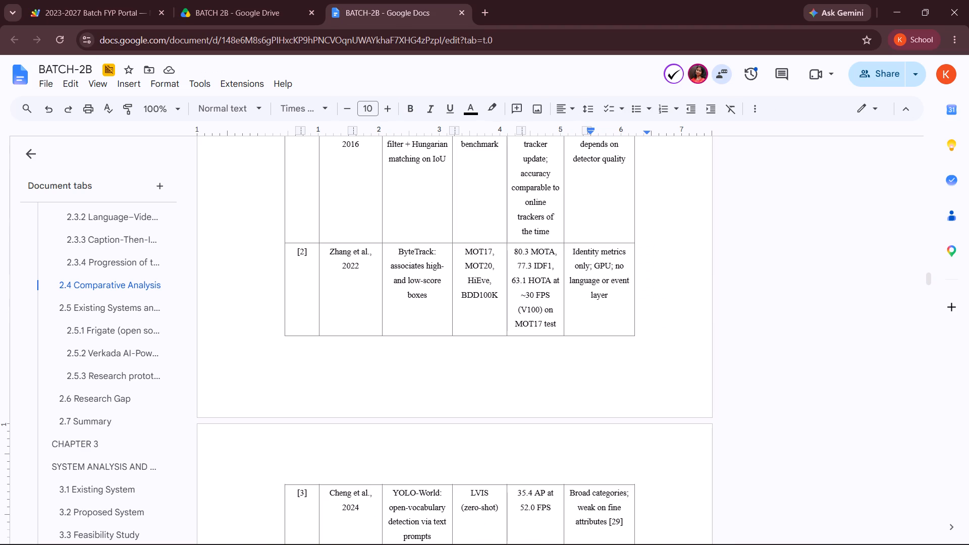
scroll(635, 304, down, 6)
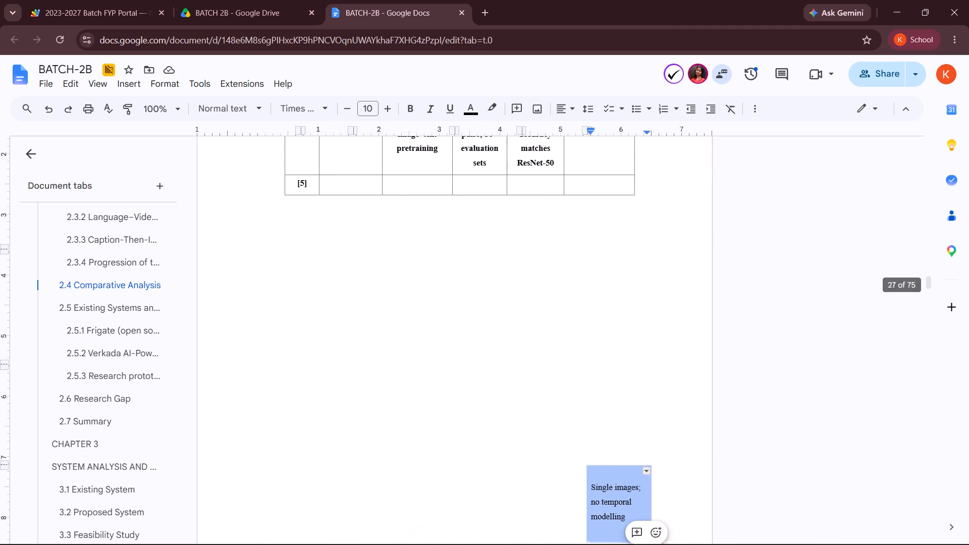
scroll(446, 488, down, 3)
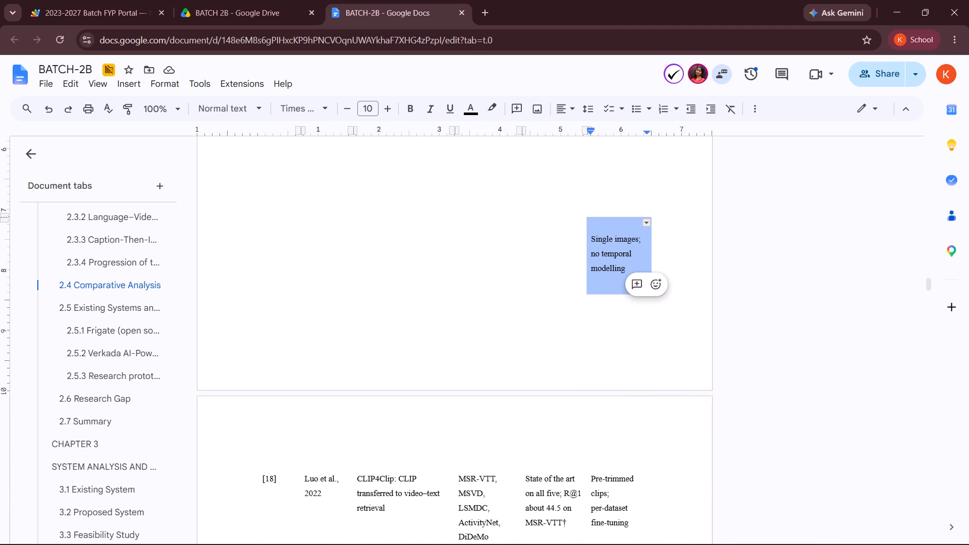
key(ctrl+x)
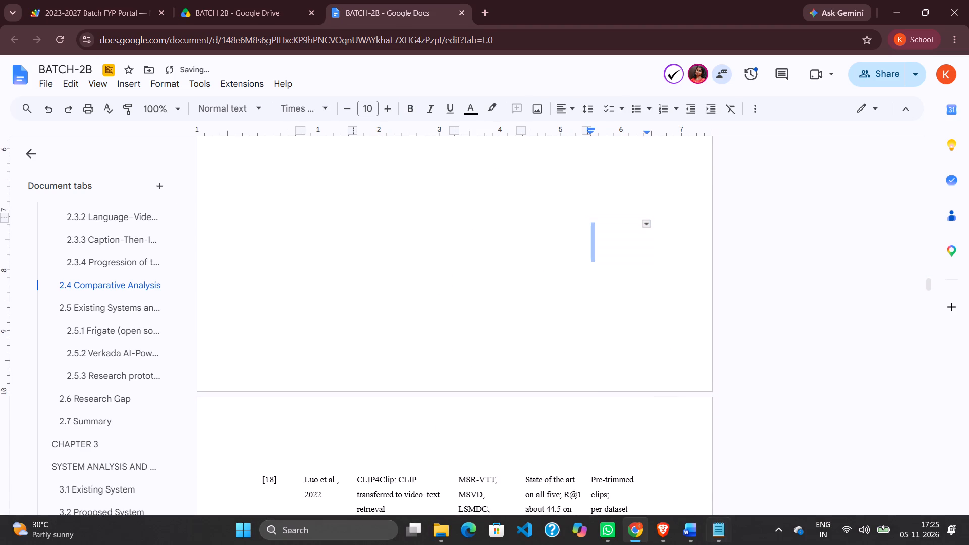
click(712, 532)
key(ctrl+v)
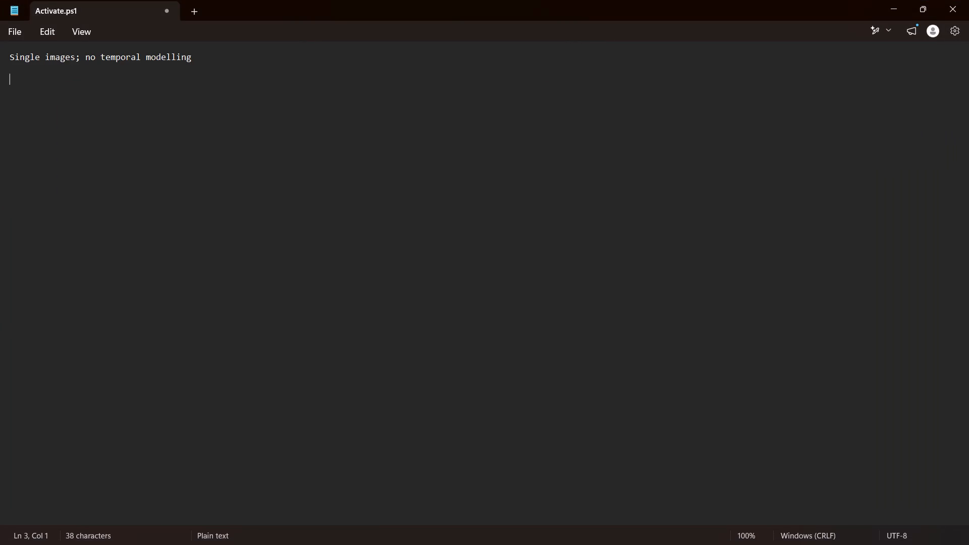
key(ctrl+a)
key(ctrl+x)
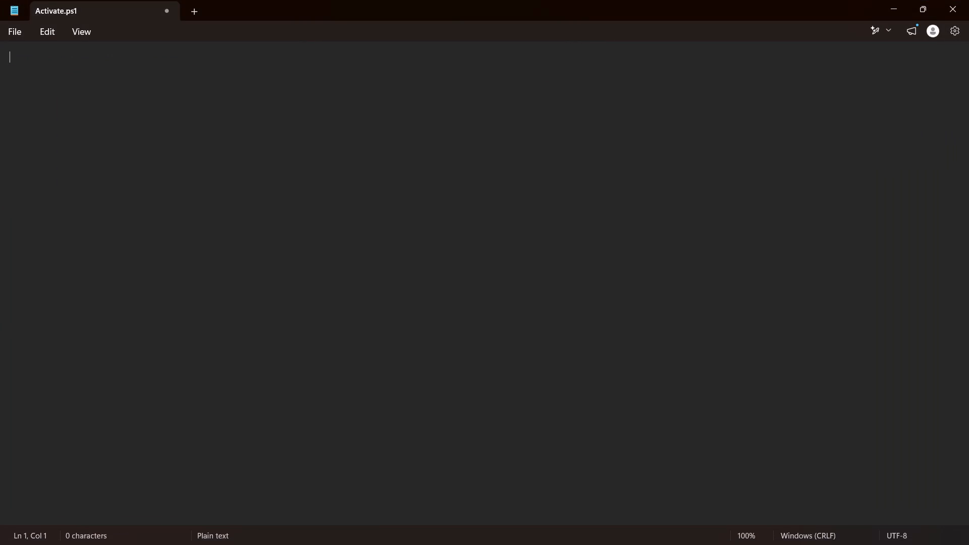
click(890, 0)
scroll(673, 175, up, 1)
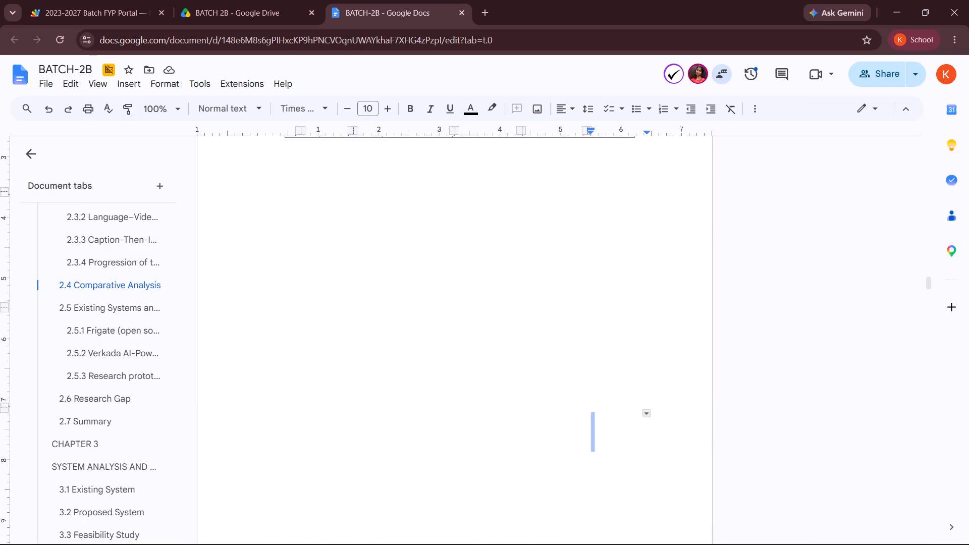
scroll(673, 175, up, 2)
click(573, 209)
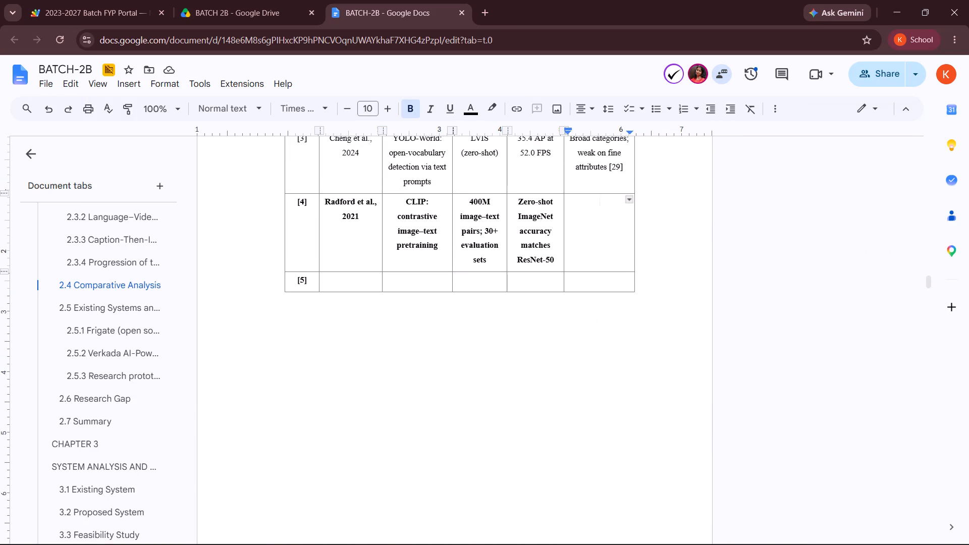
key(ctrl+v)
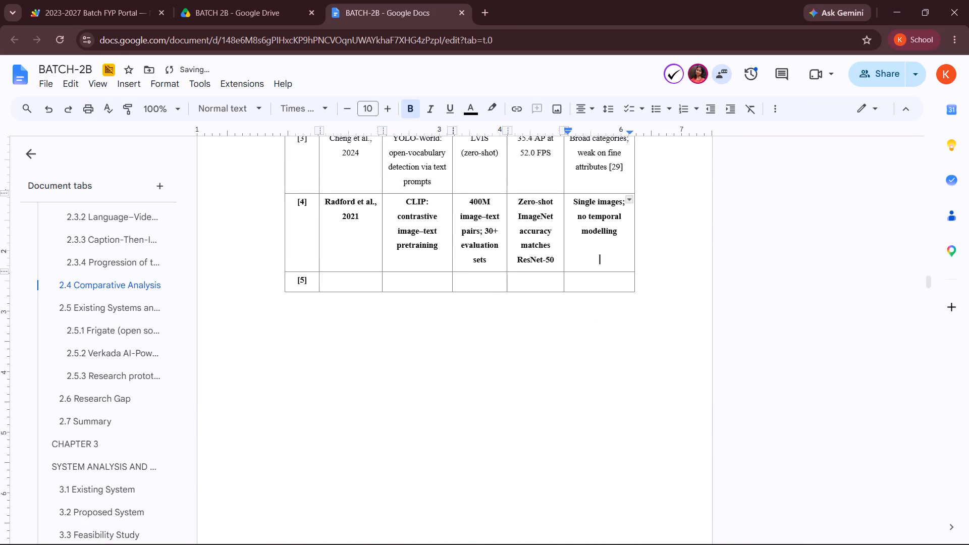
Remove the bold formatting from all the cells of row [4] in the bordered table.
scroll(303, 312, up, 1)
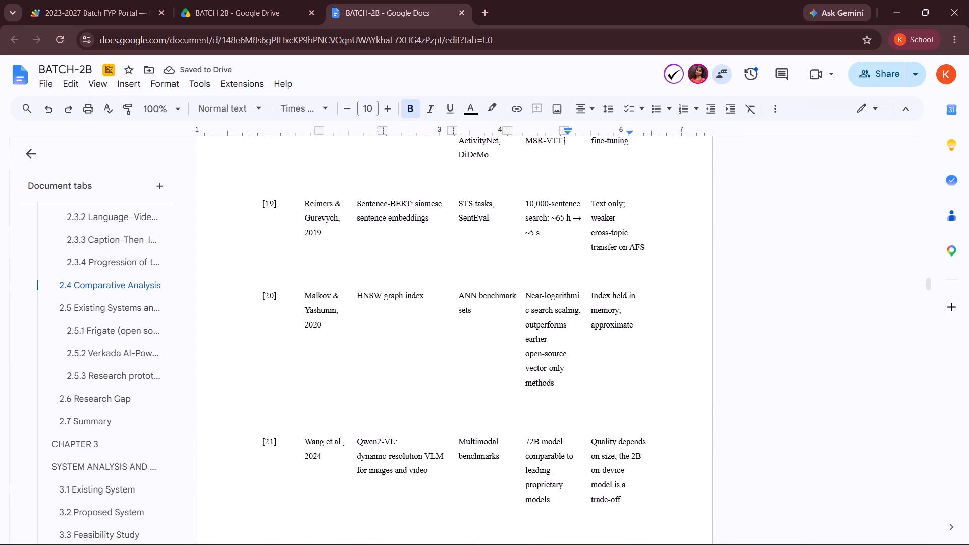
scroll(303, 312, up, 2)
scroll(303, 312, down, 1)
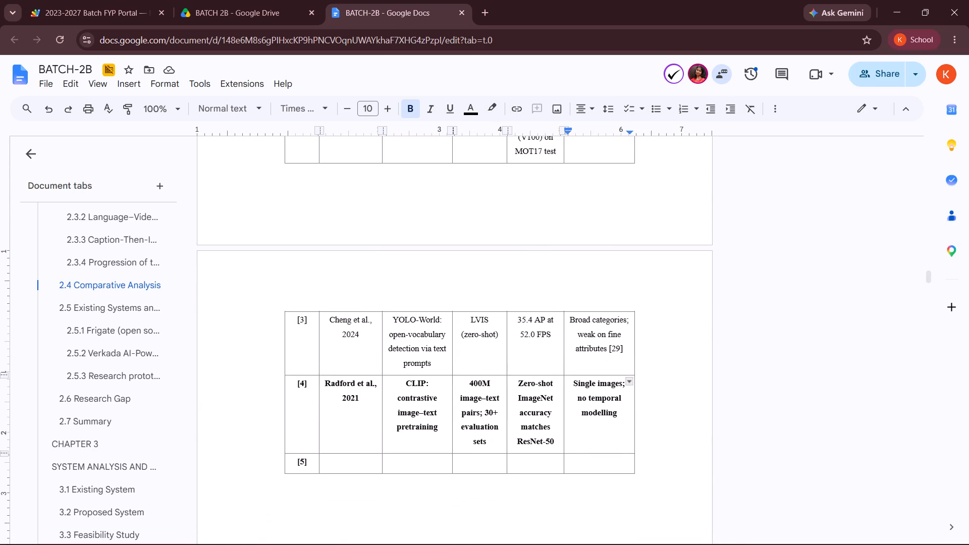
drag(297, 384, 458, 427)
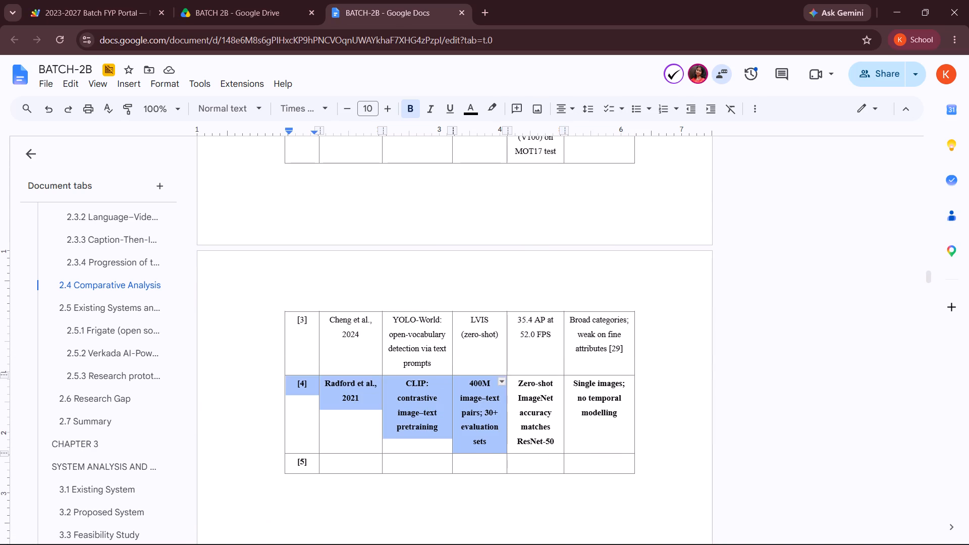
drag(458, 427, 577, 431)
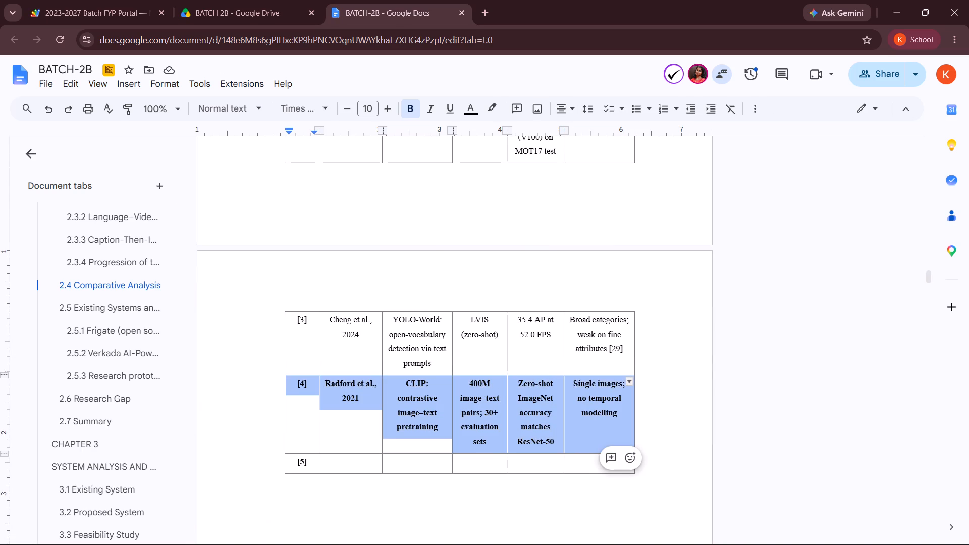
click(412, 115)
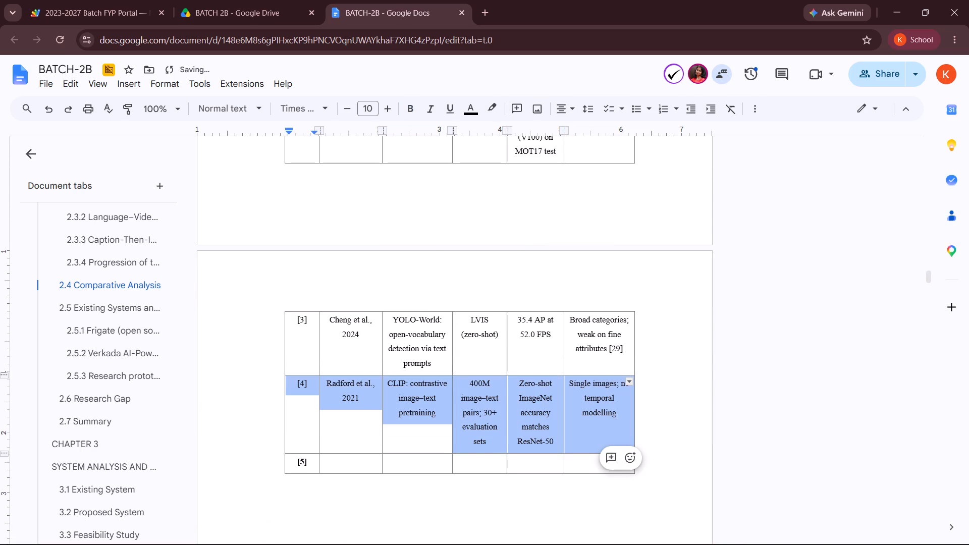
Insert an empty row below row [5] of the bordered table.
click(776, 347)
scroll(776, 347, down, 3)
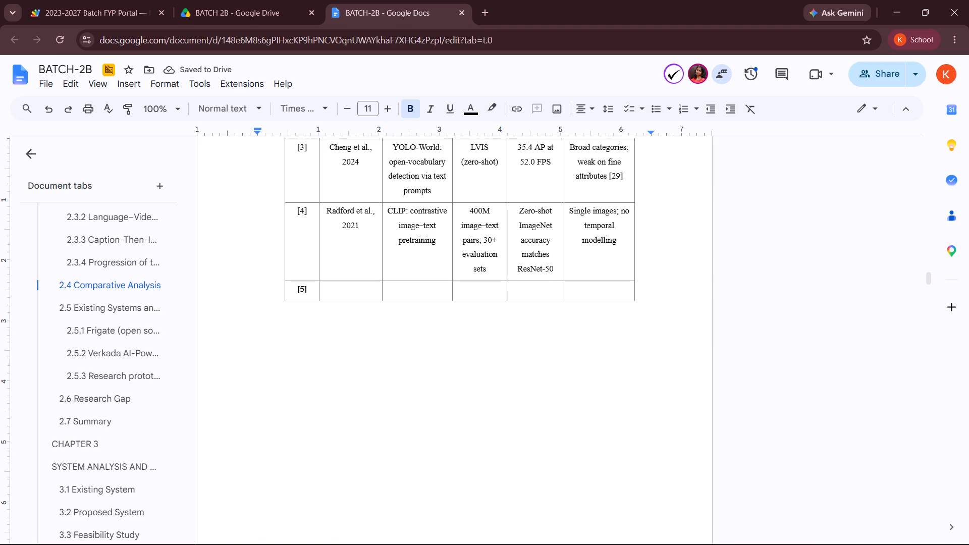
click(278, 292)
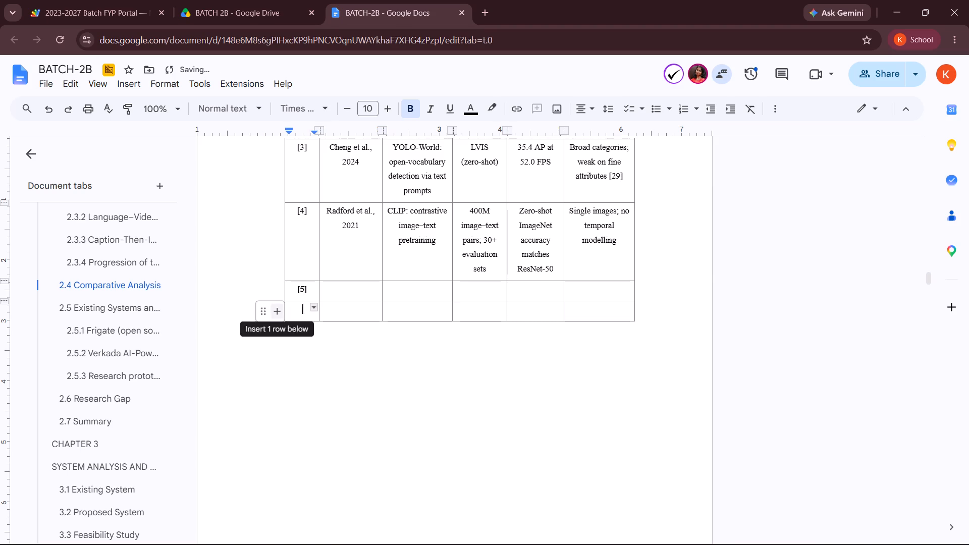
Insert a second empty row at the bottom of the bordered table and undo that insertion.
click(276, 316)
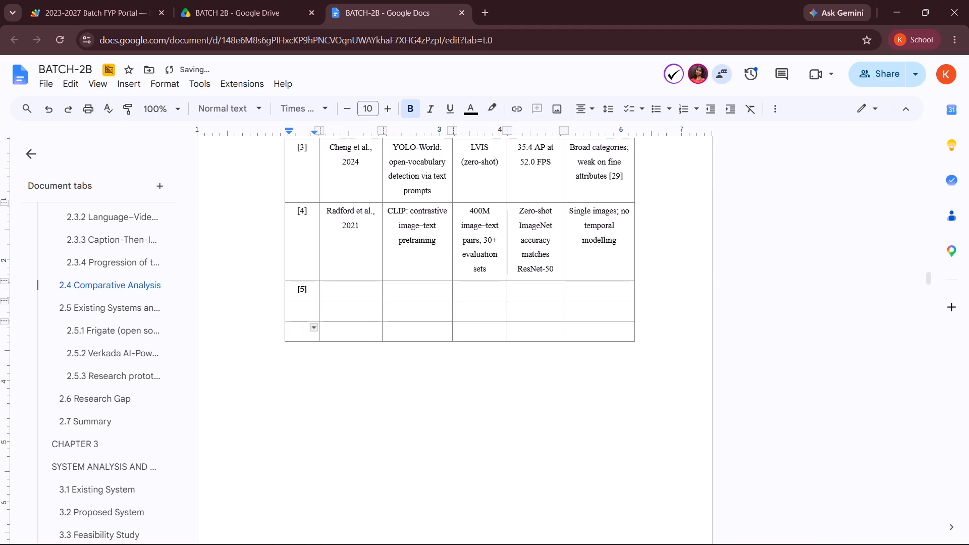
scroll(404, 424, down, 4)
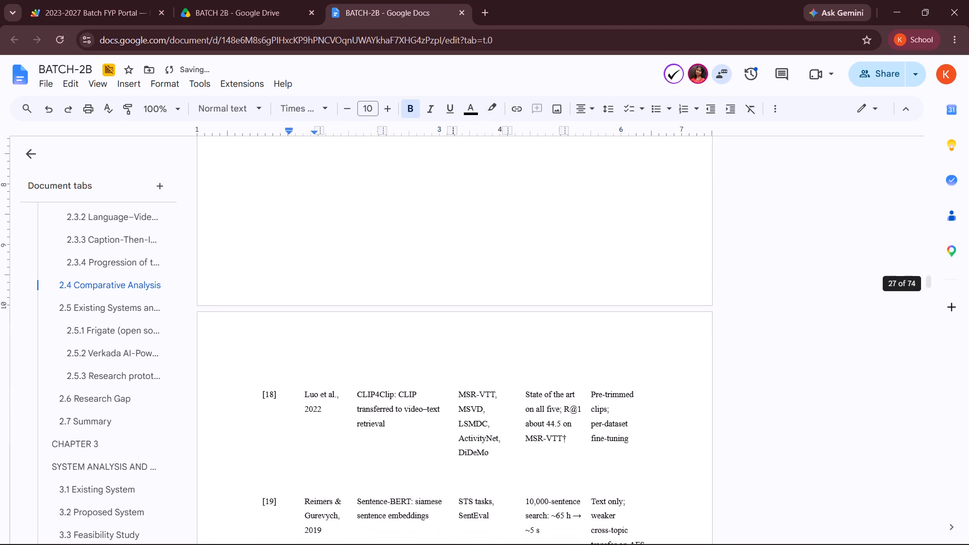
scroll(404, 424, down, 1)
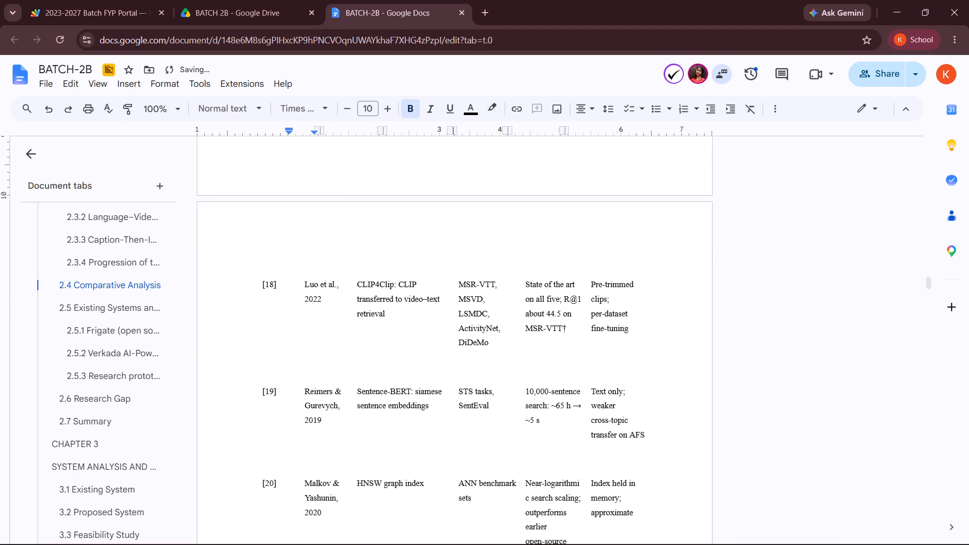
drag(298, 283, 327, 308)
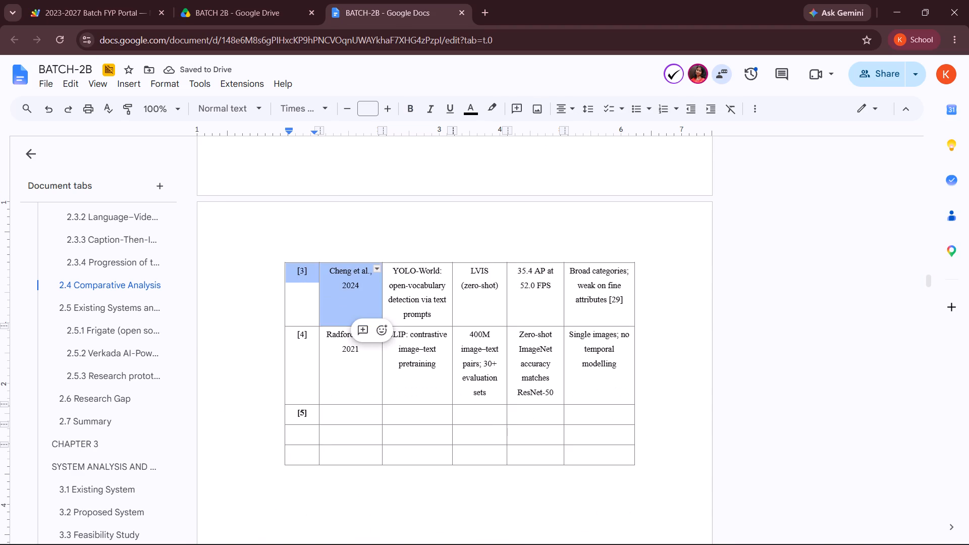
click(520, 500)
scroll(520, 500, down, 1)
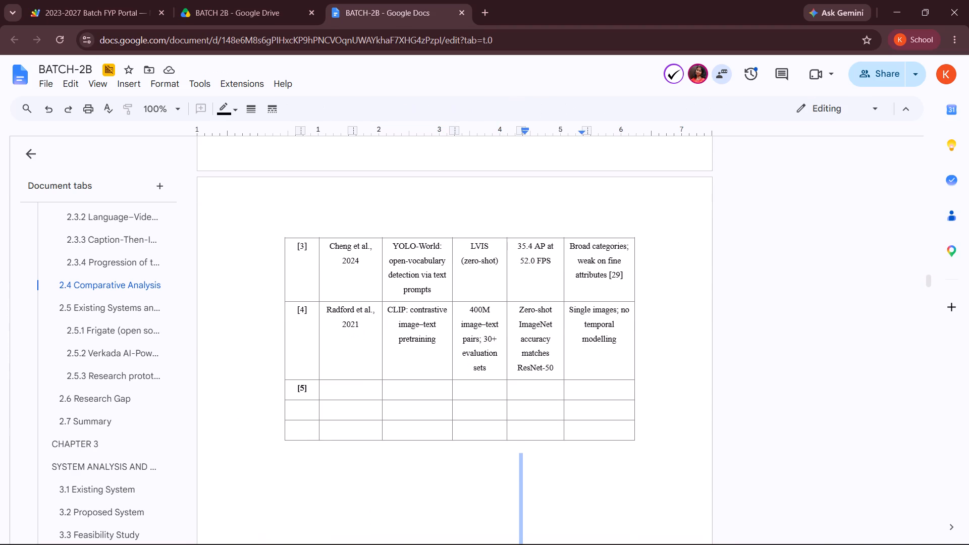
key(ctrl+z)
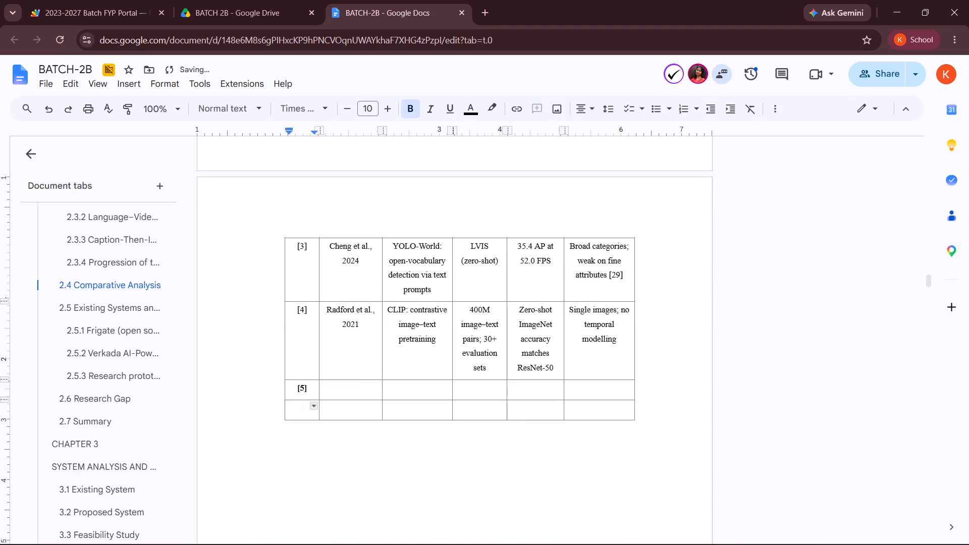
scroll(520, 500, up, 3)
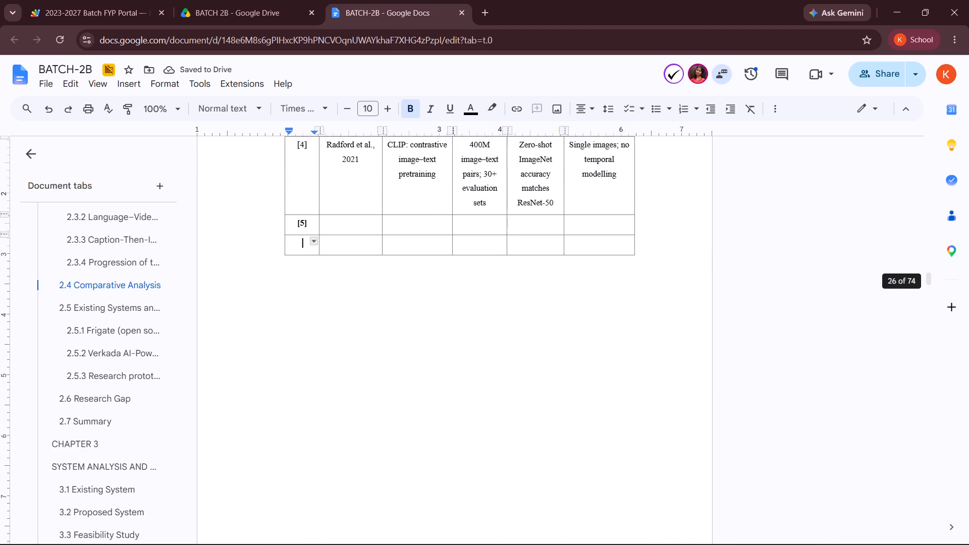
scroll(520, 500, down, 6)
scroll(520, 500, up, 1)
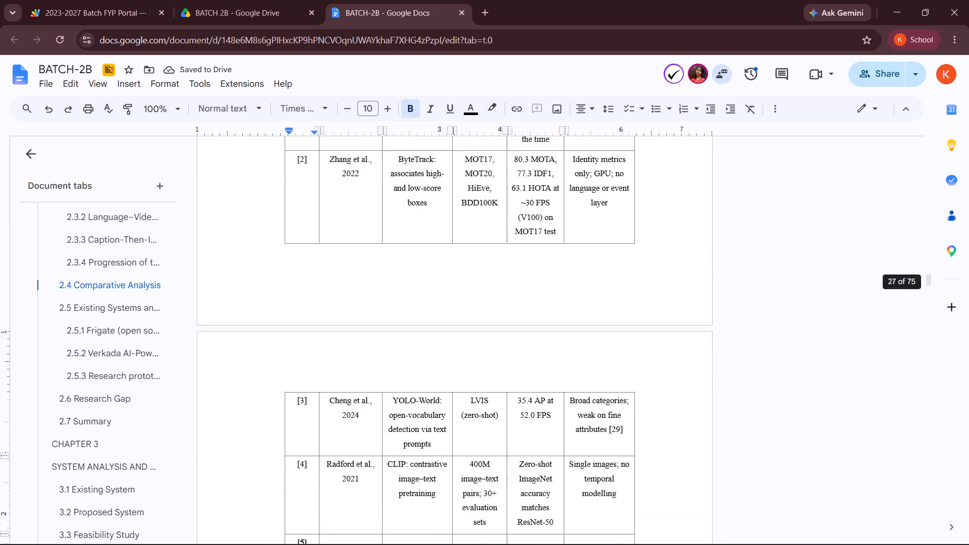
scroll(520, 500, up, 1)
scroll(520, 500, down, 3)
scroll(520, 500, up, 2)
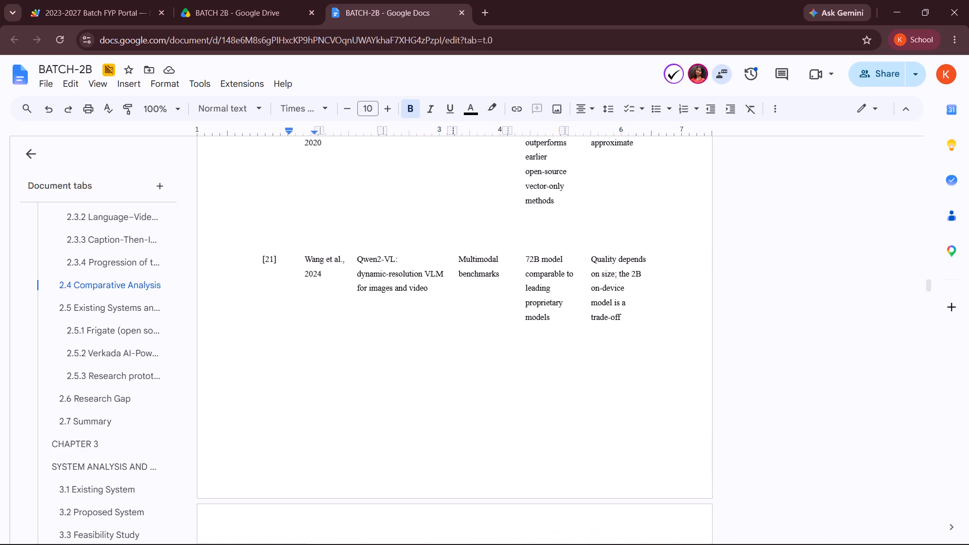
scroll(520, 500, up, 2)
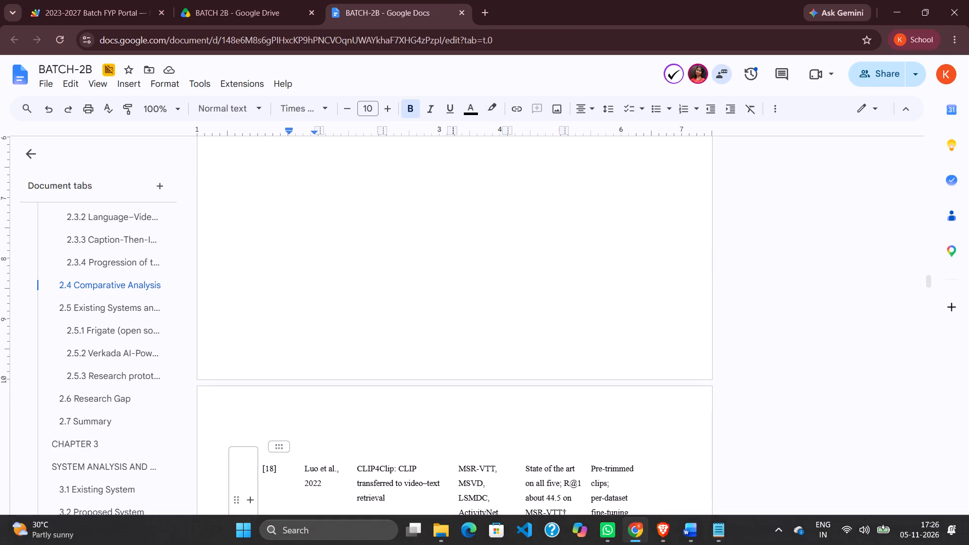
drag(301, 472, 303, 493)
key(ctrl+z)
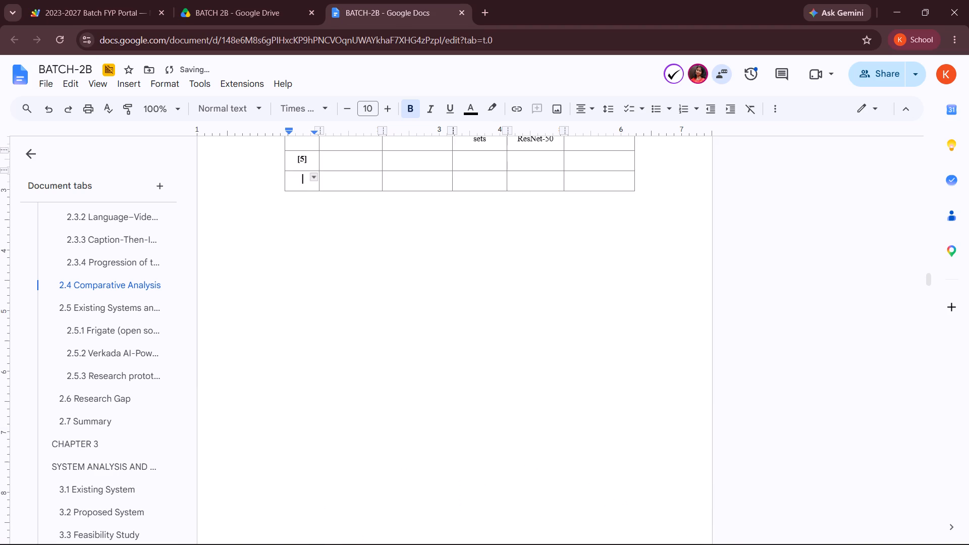
Move "Luo et al., 2022" from the old table's row [18] through Notepad into the bordered table's row [5], second column.
scroll(303, 493, down, 4)
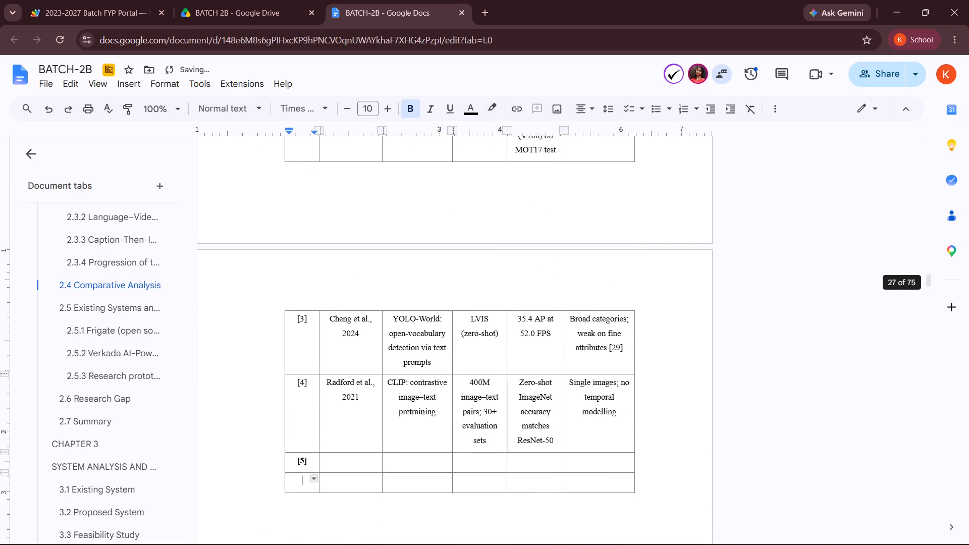
scroll(303, 493, up, 4)
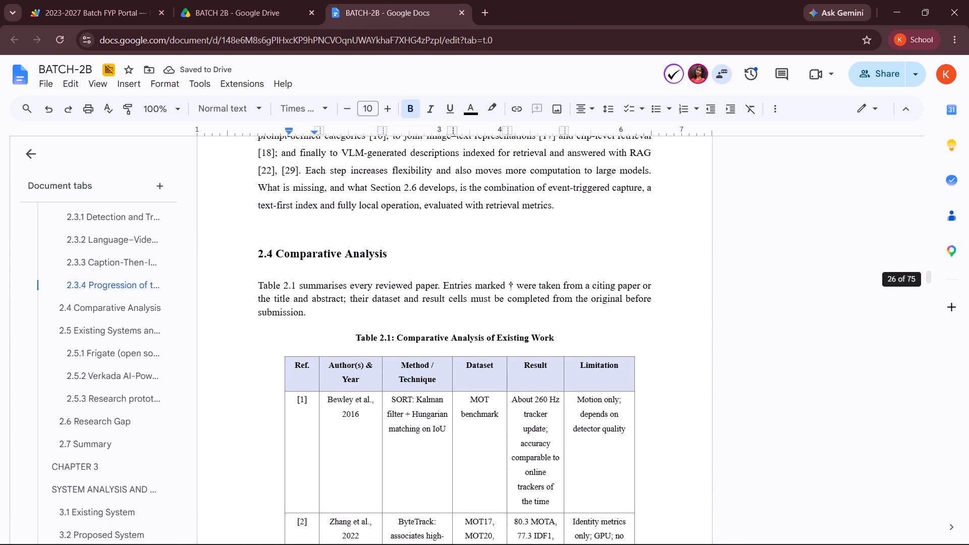
scroll(303, 493, down, 5)
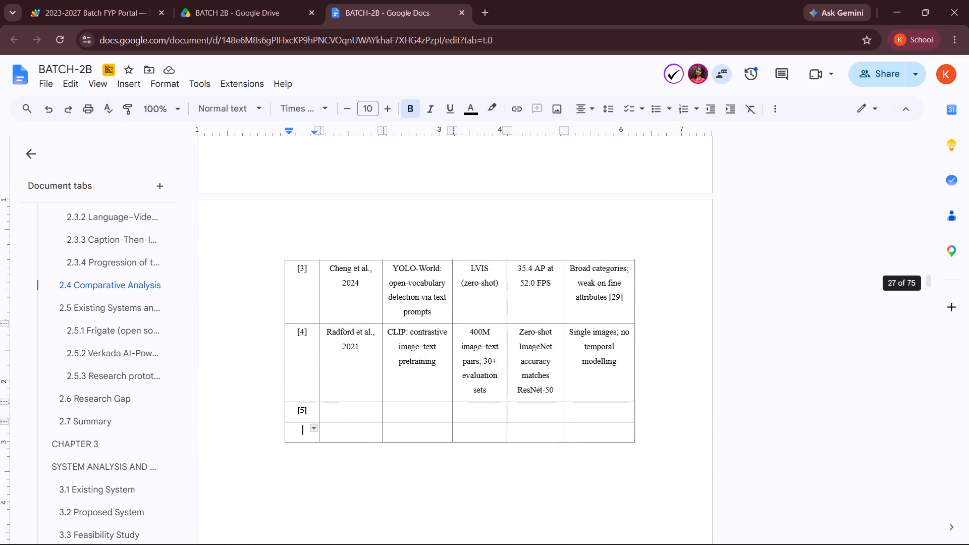
scroll(351, 411, down, 5)
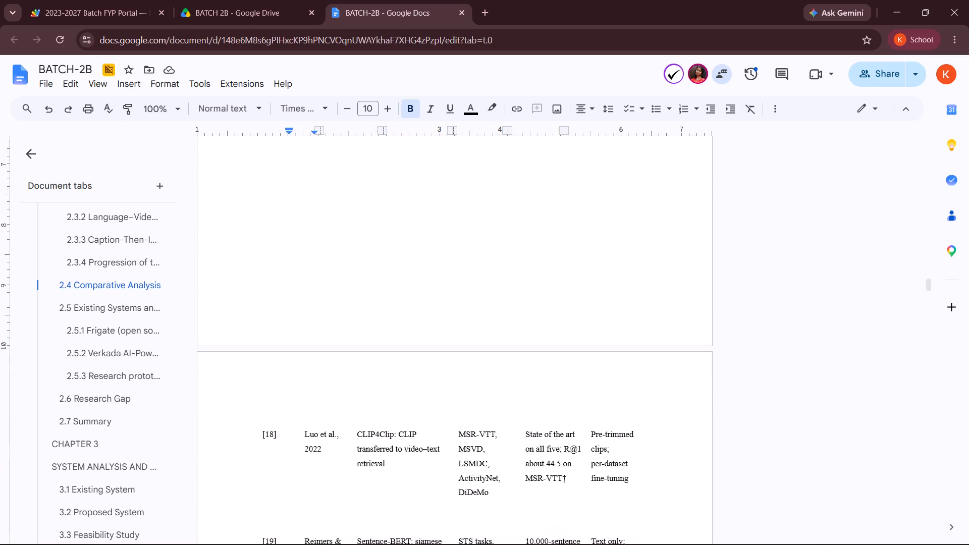
drag(303, 426, 304, 427)
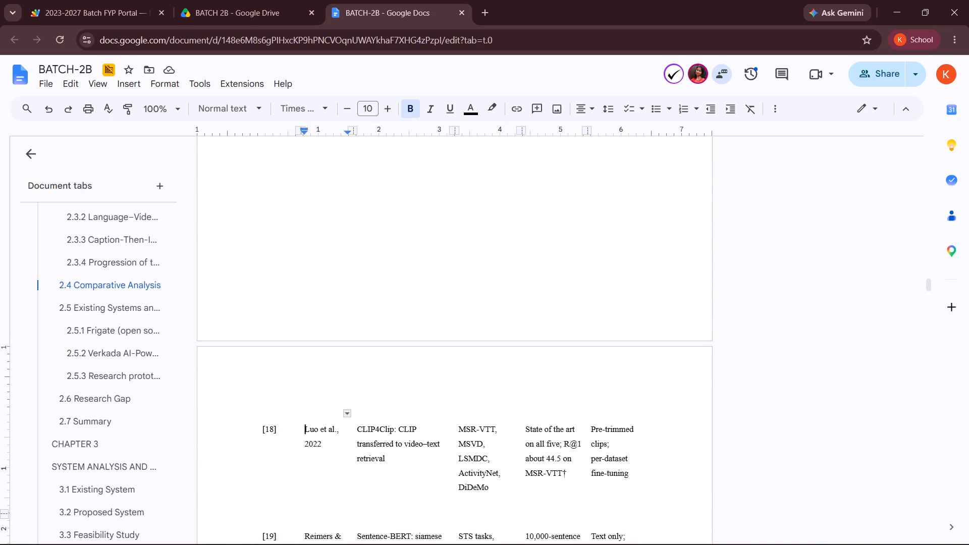
drag(304, 427, 332, 448)
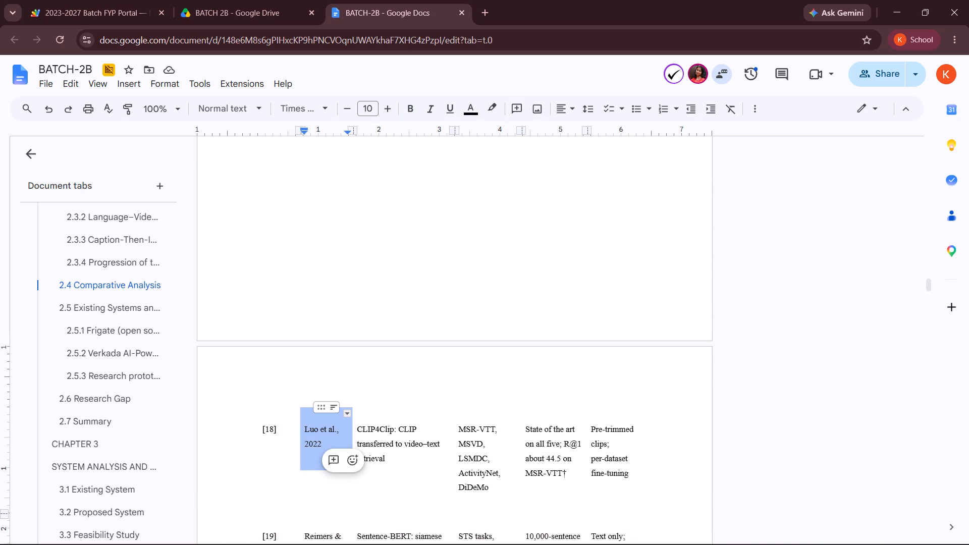
key(ctrl+x)
click(720, 521)
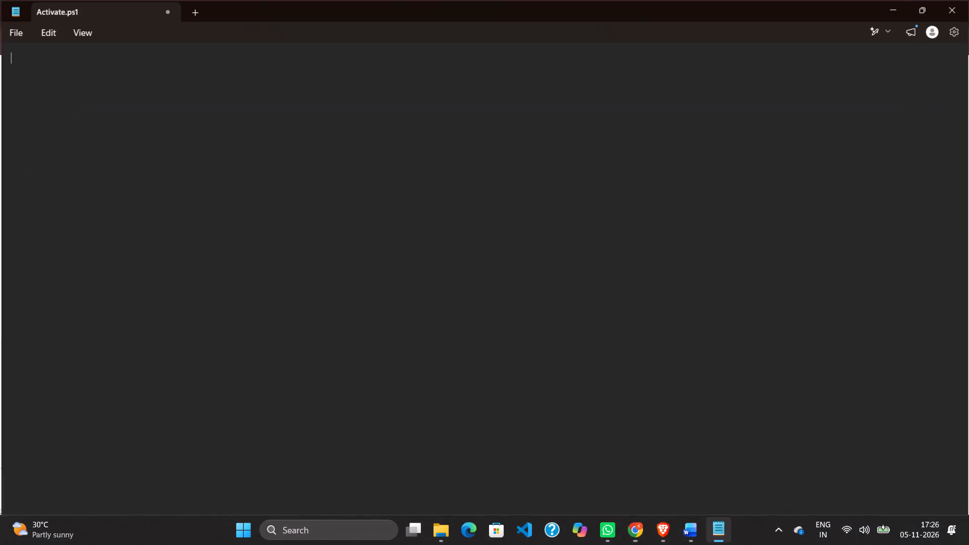
key(ctrl+v)
key(ctrl+a)
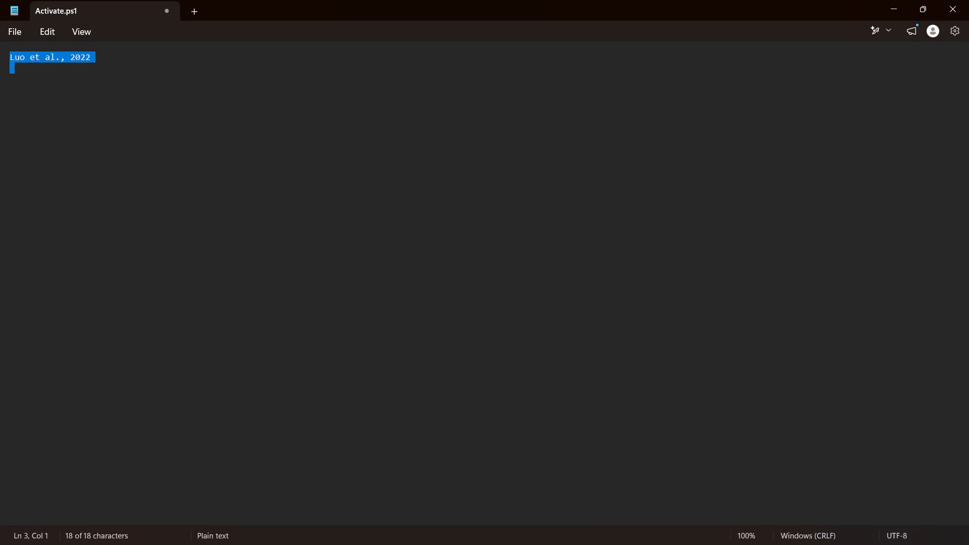
key(ctrl+x)
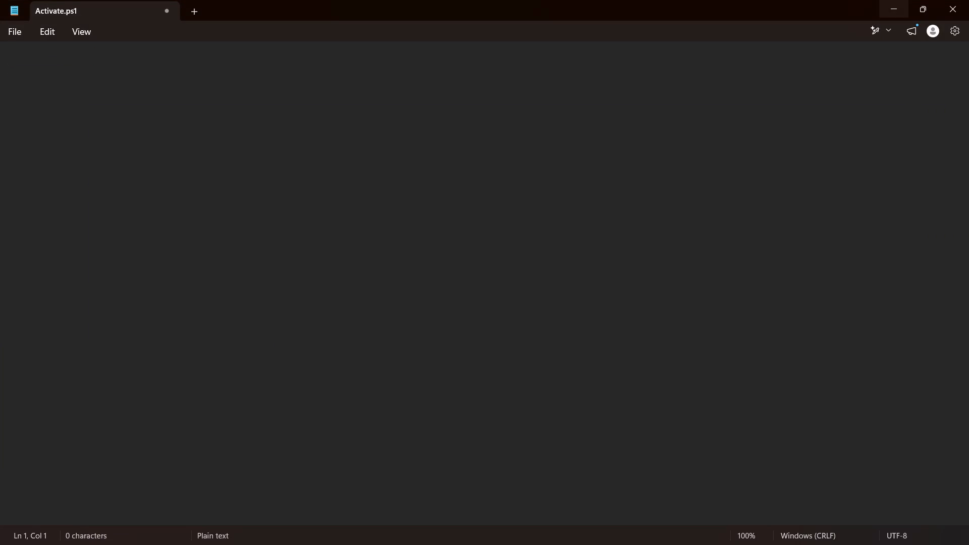
click(883, 0)
scroll(458, 137, up, 2)
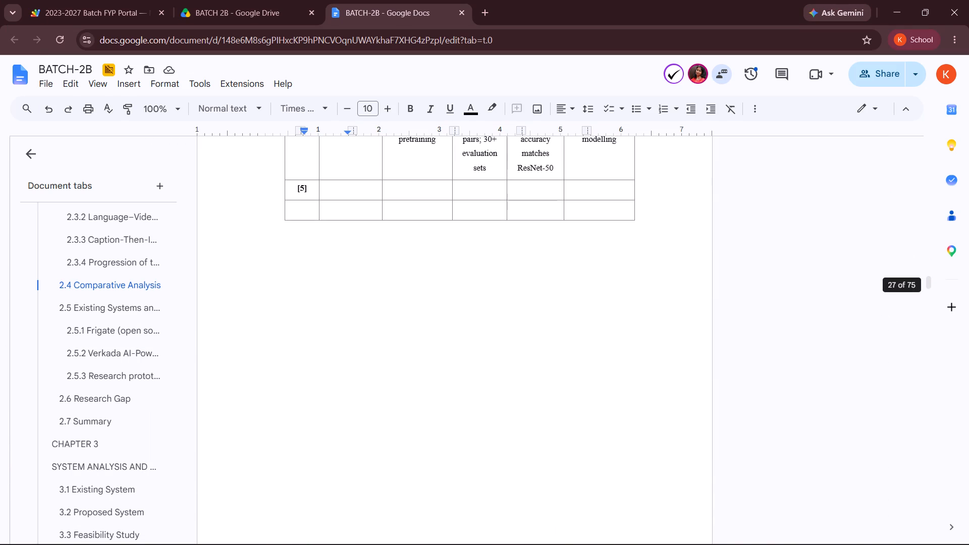
click(356, 190)
key(ctrl+v)
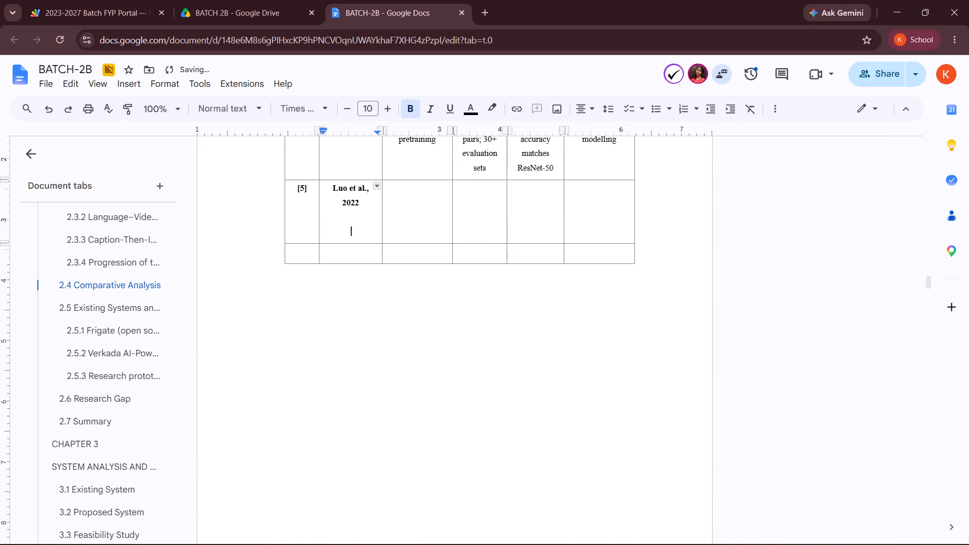
Move "CLIP4Clip: CLIP transferred to video–text retrieval" from the old table through Notepad into the bordered table's row [5], third column.
scroll(496, 421, down, 4)
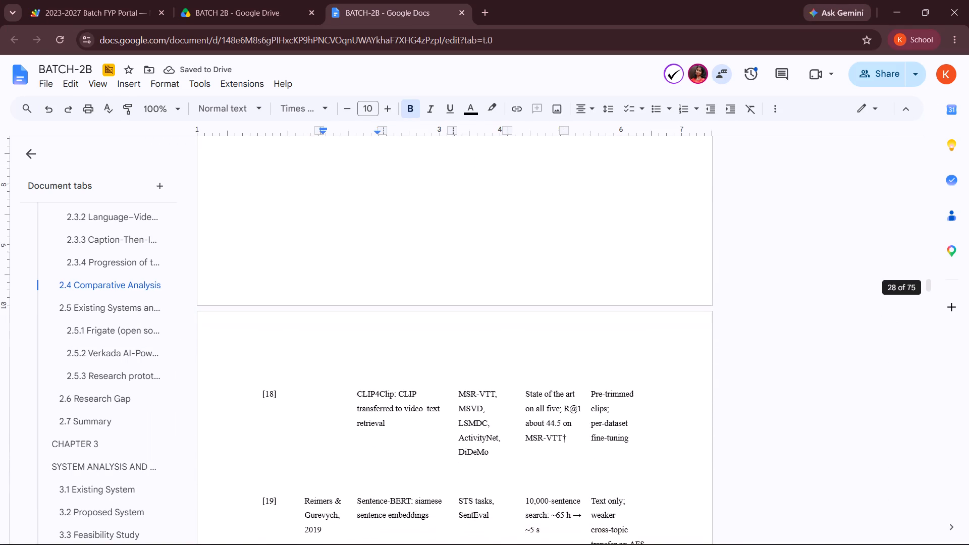
scroll(496, 421, down, 1)
drag(357, 392, 401, 423)
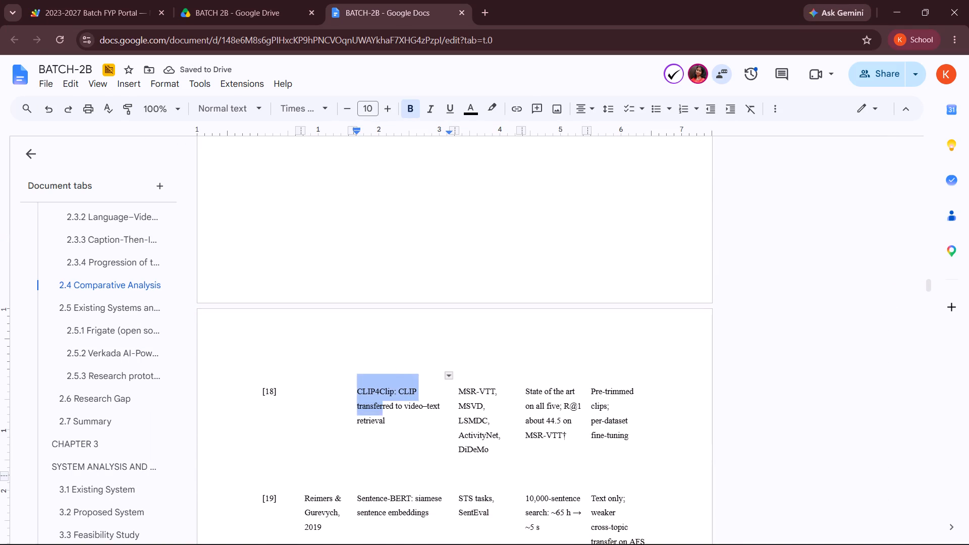
drag(401, 423, 405, 426)
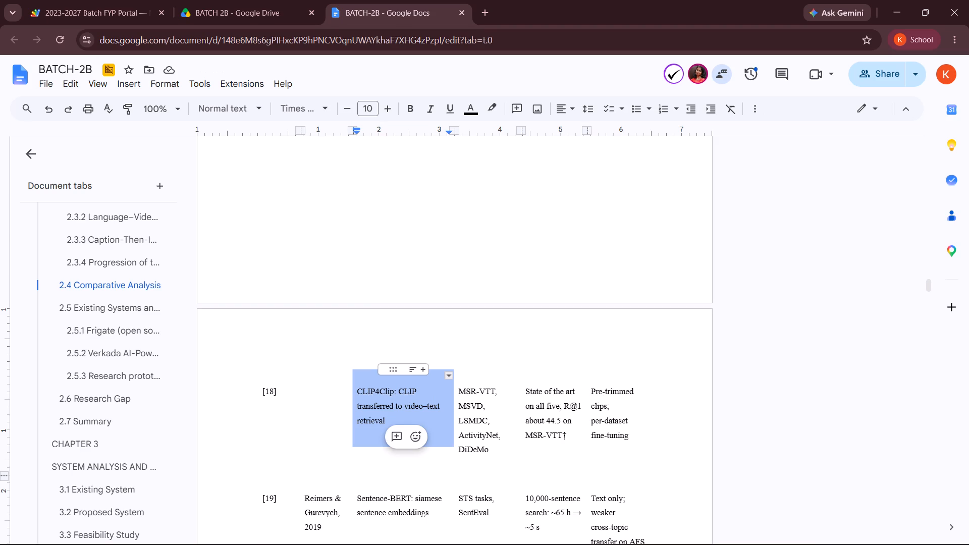
key(ctrl+x)
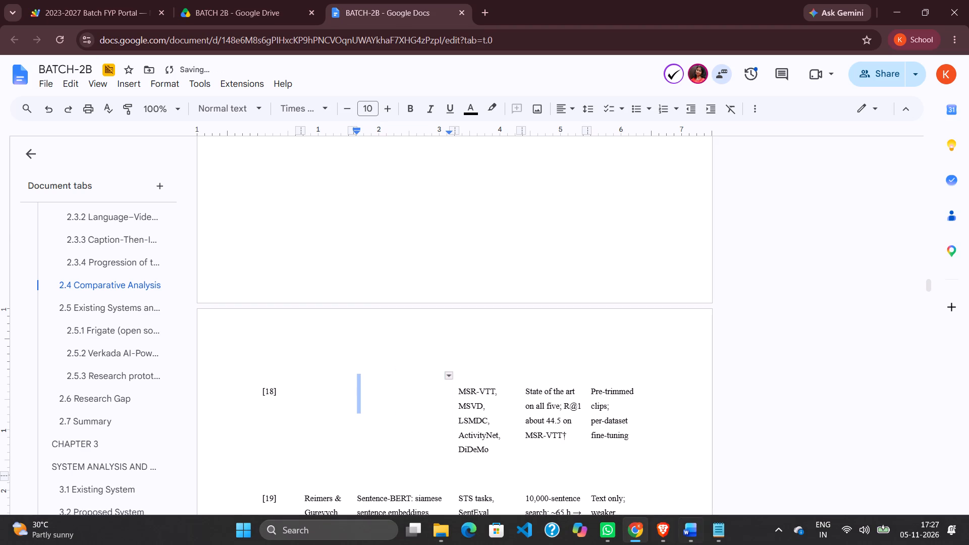
click(724, 517)
key(ctrl+v)
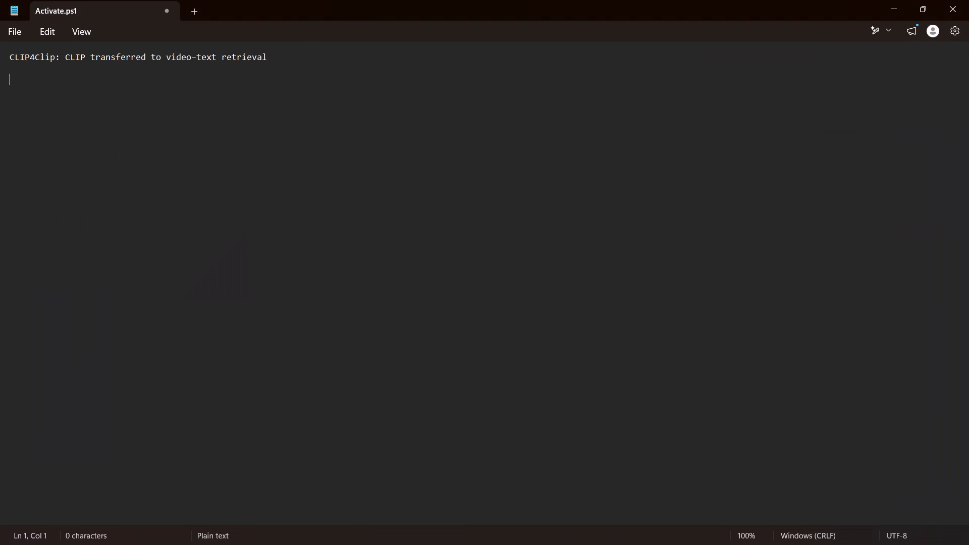
key(ctrl+a)
key(ctrl+x)
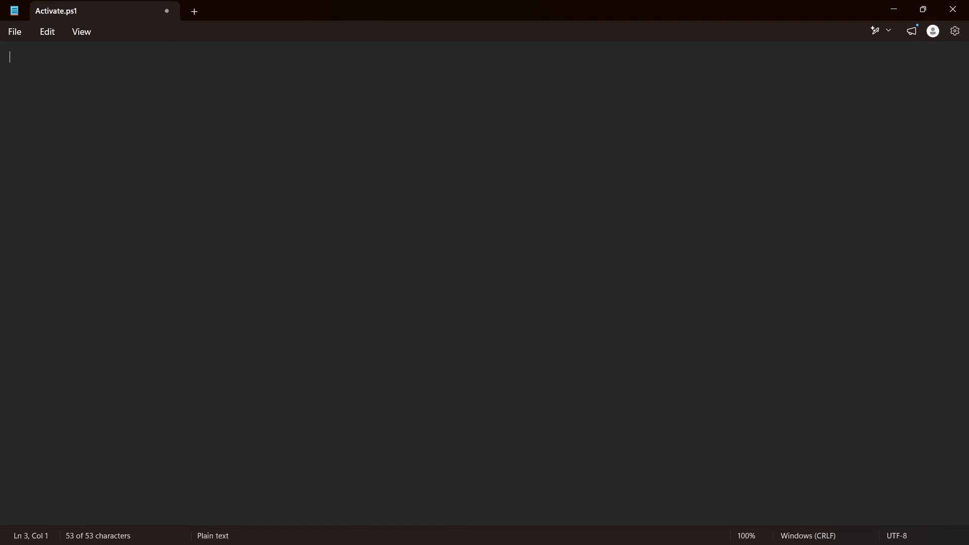
click(899, 0)
scroll(525, 217, up, 2)
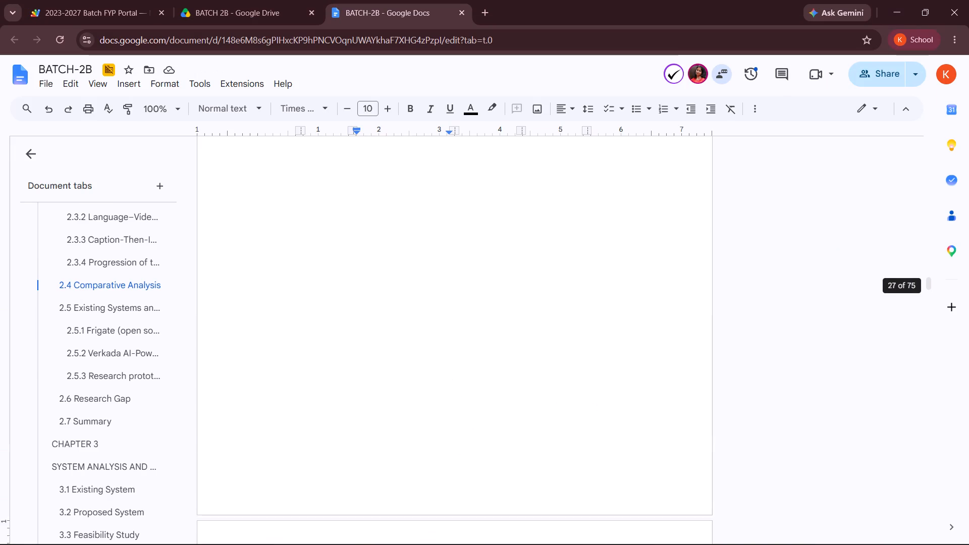
scroll(525, 217, up, 1)
click(404, 229)
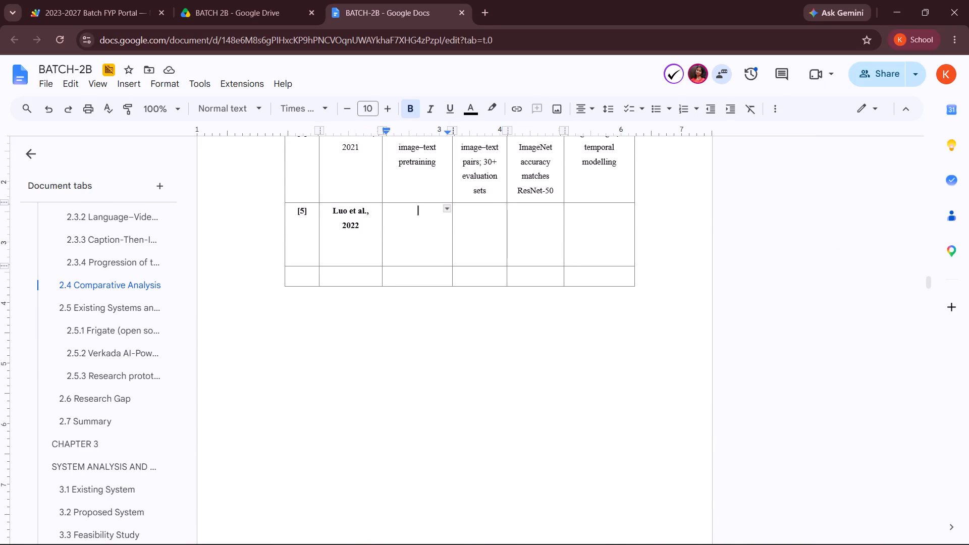
key(ctrl+v)
Move "MSR-VTT, MSVD, LSMDC, ActivityNet, DiDeMo" from the old table's row [18] through Notepad into the bordered table's row [5], fourth column.
scroll(494, 354, down, 1)
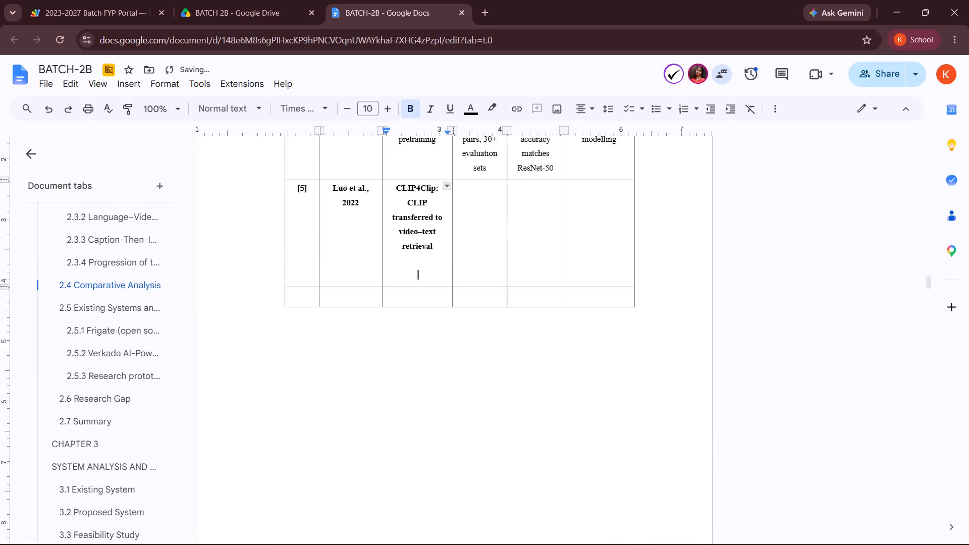
scroll(494, 354, down, 5)
scroll(494, 354, up, 1)
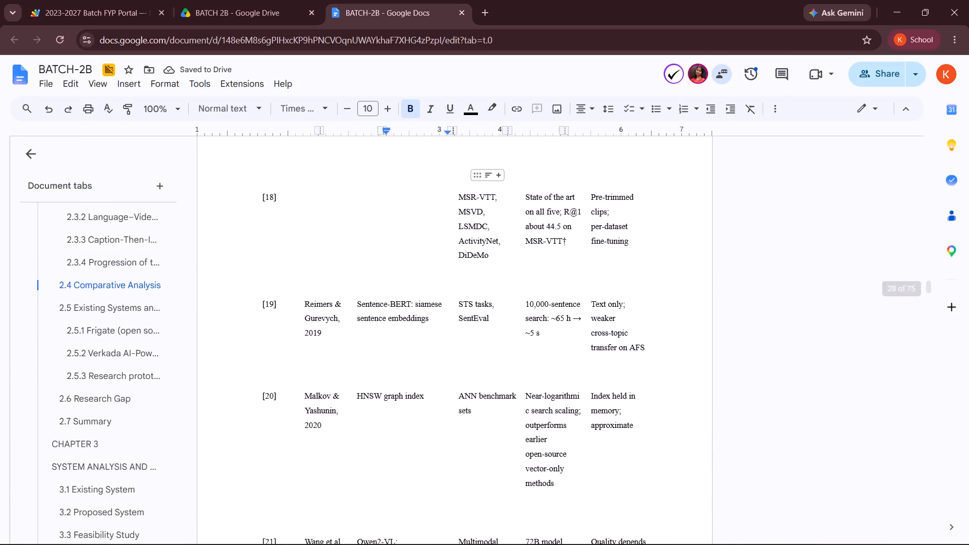
drag(456, 196, 455, 208)
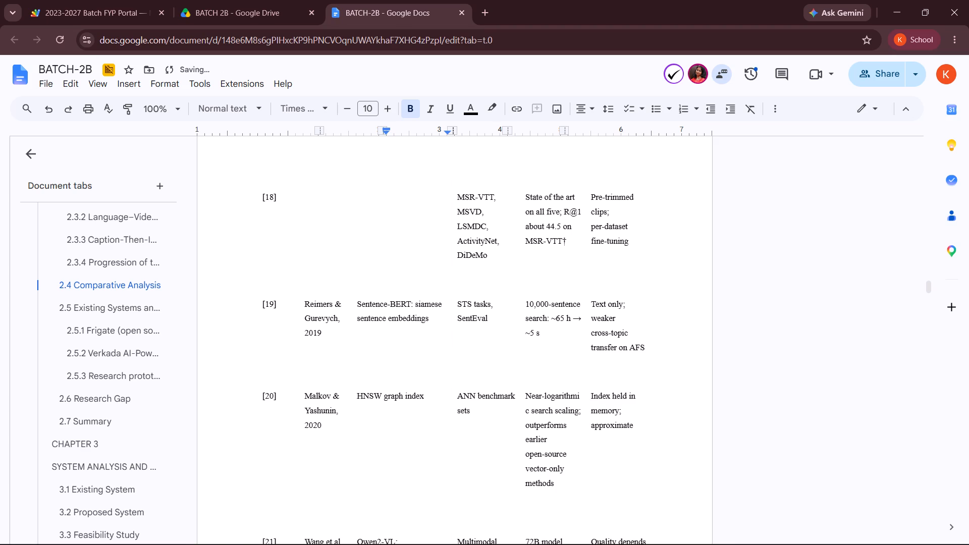
key(ctrl+z)
scroll(455, 208, down, 4)
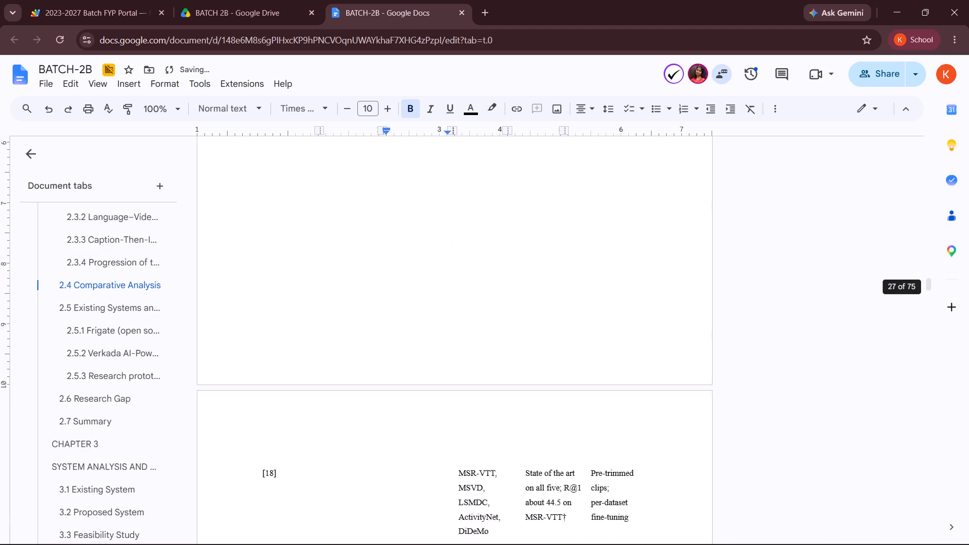
scroll(455, 208, down, 1)
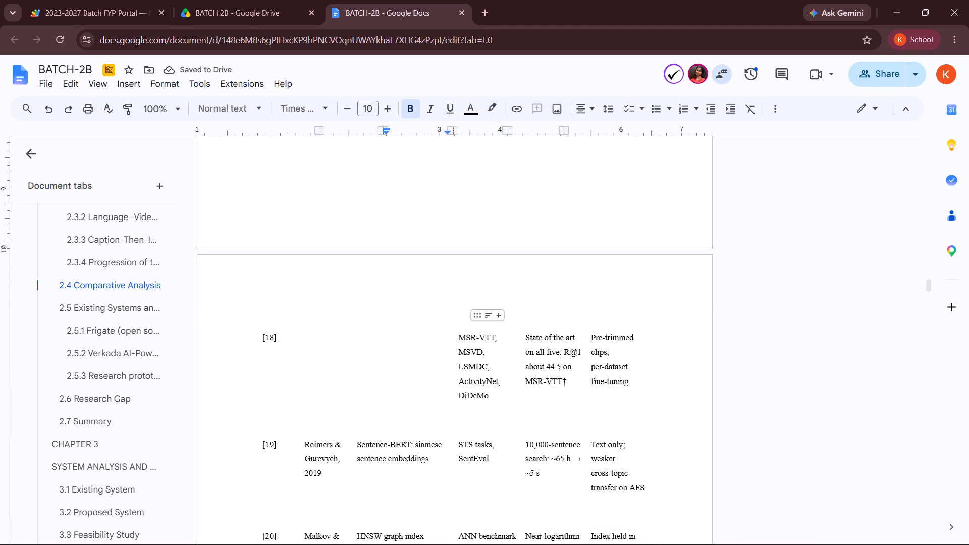
drag(459, 341, 498, 395)
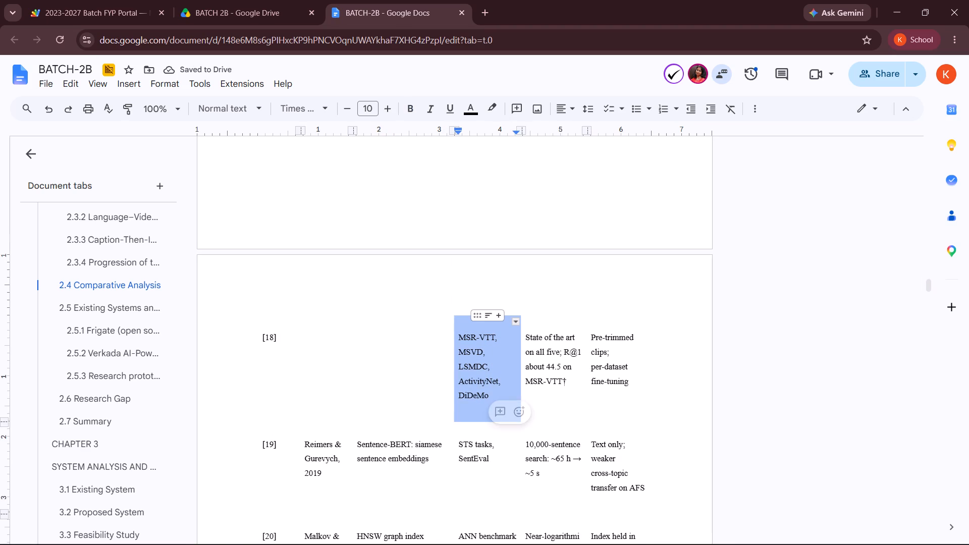
key(ctrl+x)
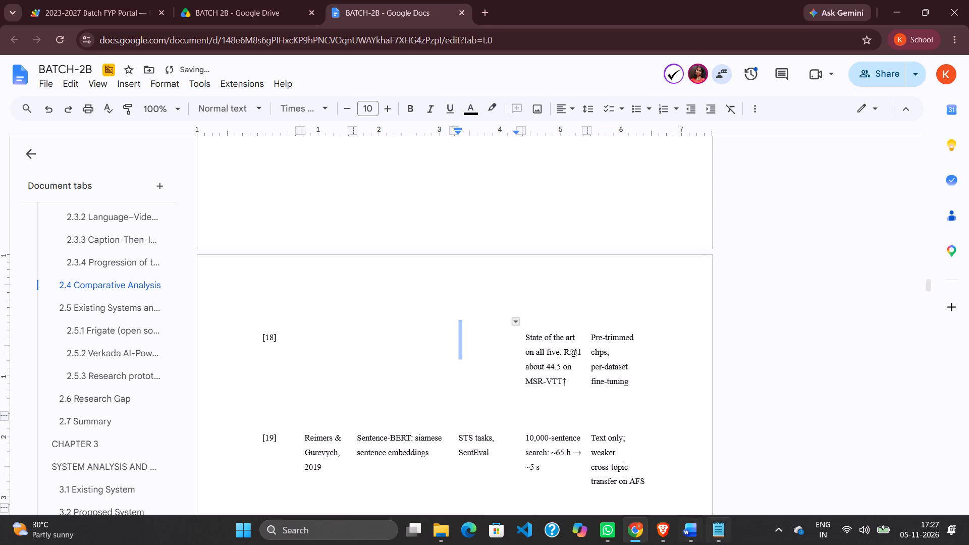
click(706, 535)
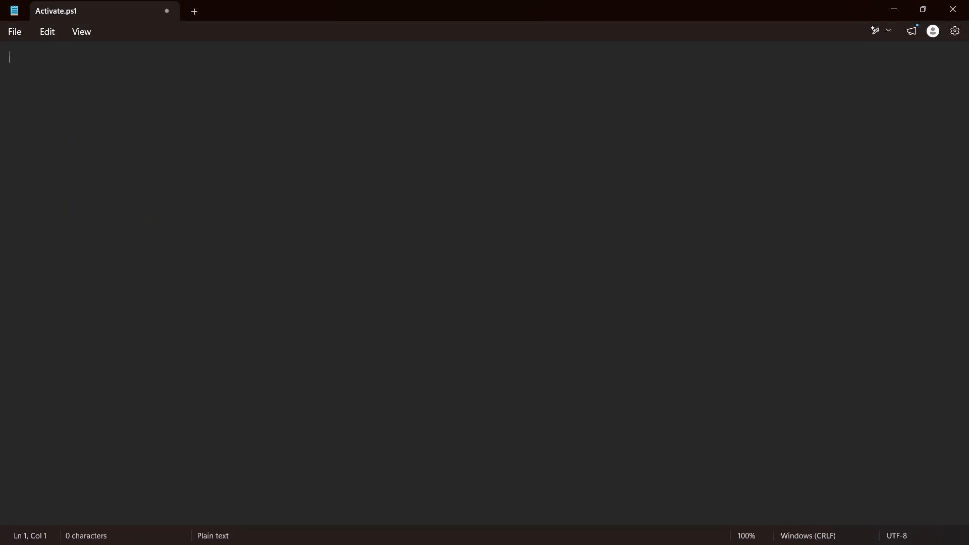
key(ctrl+v)
key(ctrl+a)
key(ctrl+x)
click(902, 0)
scroll(534, 248, up, 2)
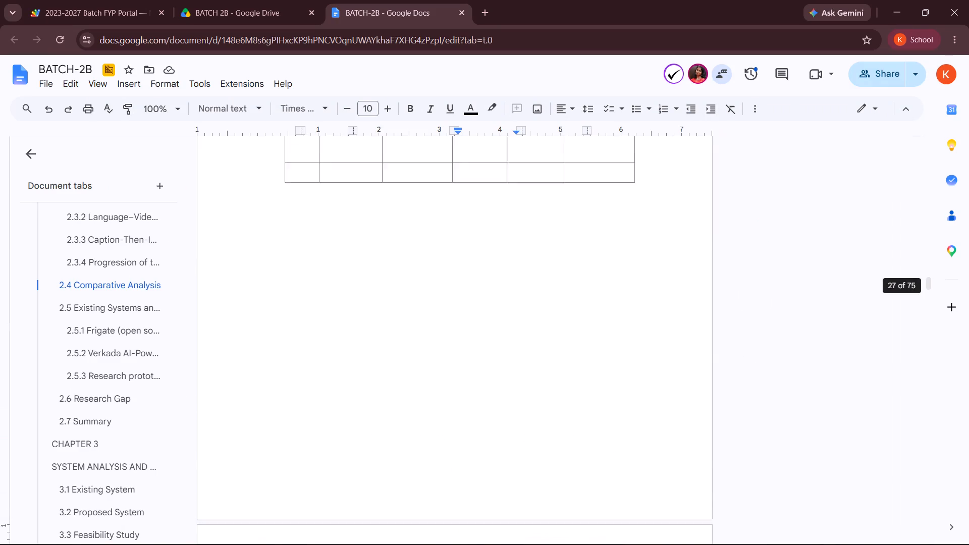
scroll(534, 248, up, 1)
click(480, 171)
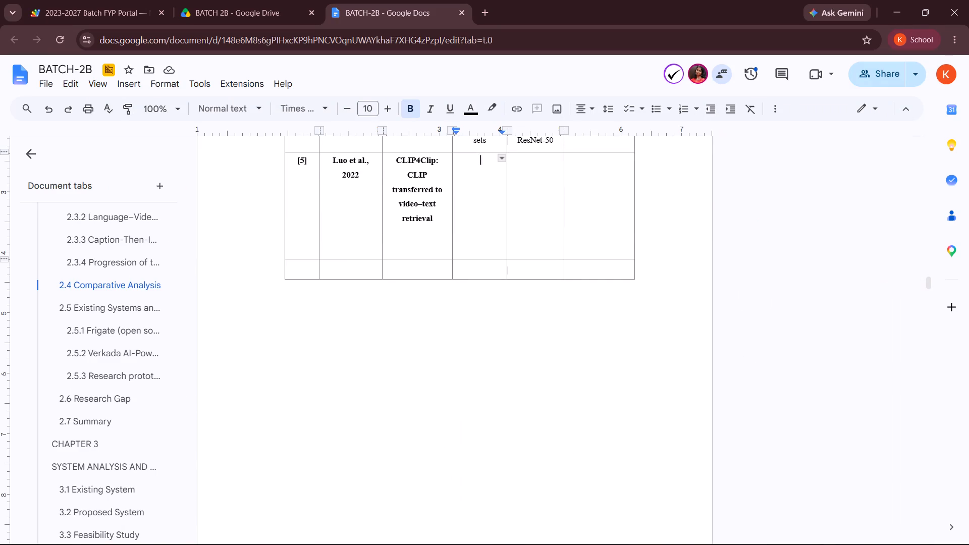
key(ctrl+v)
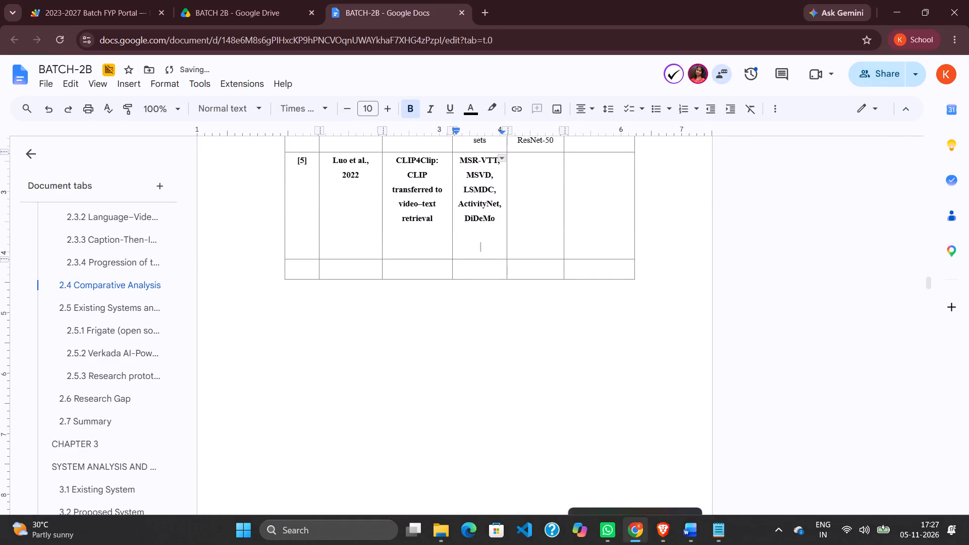
Switch to YouTube in Brave, start the suggested video "Veezha Veera Lyrical (Tamil)", and return to the report.
click(653, 533)
click(505, 261)
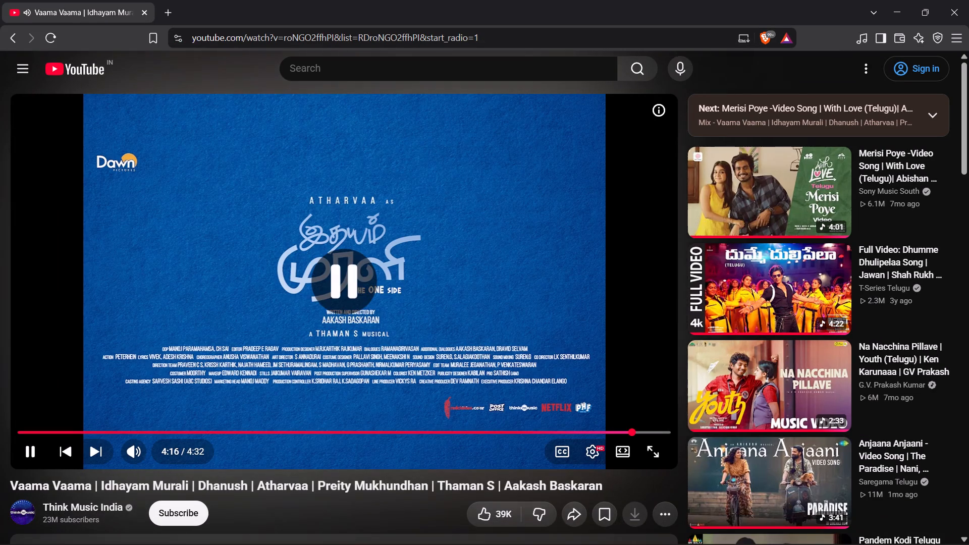
scroll(800, 353, down, 2)
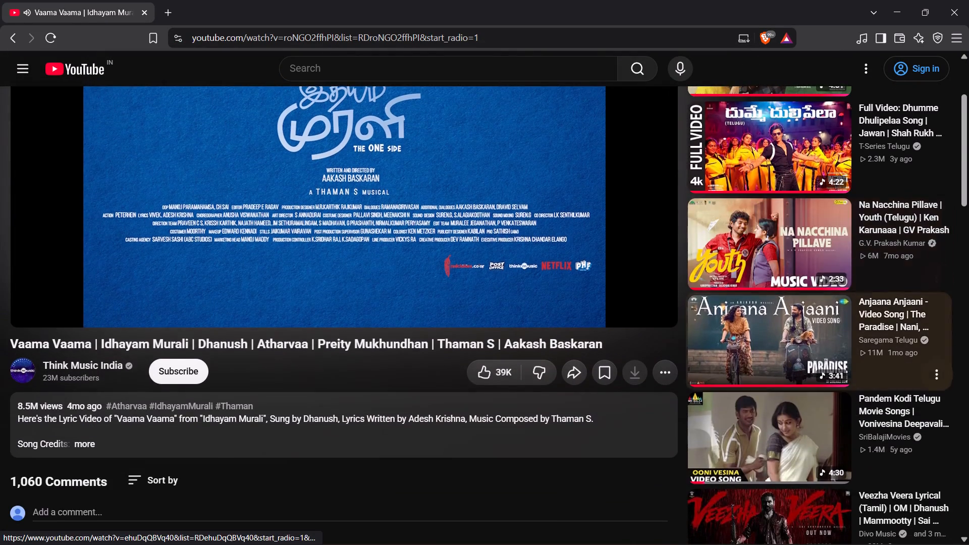
scroll(800, 353, down, 2)
scroll(800, 353, up, 4)
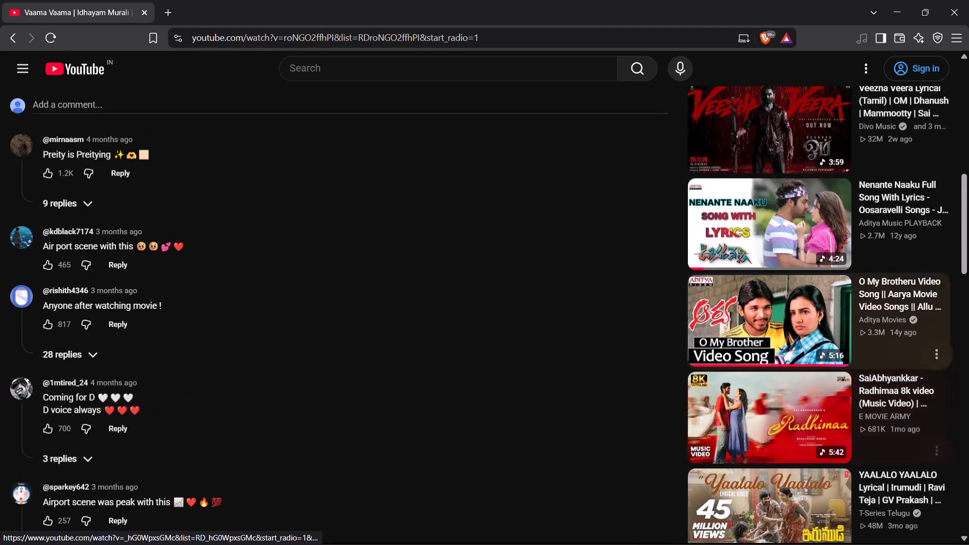
scroll(800, 353, up, 2)
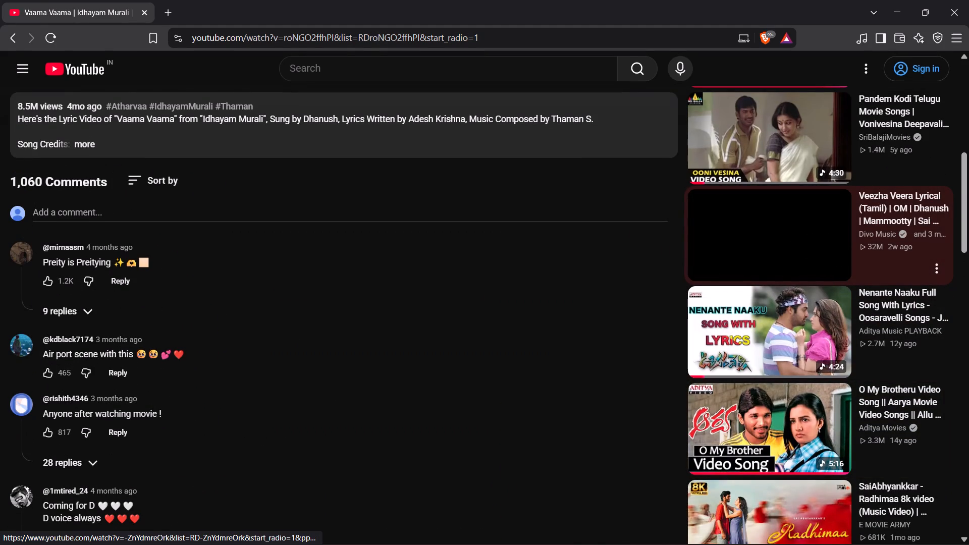
click(784, 230)
click(895, 6)
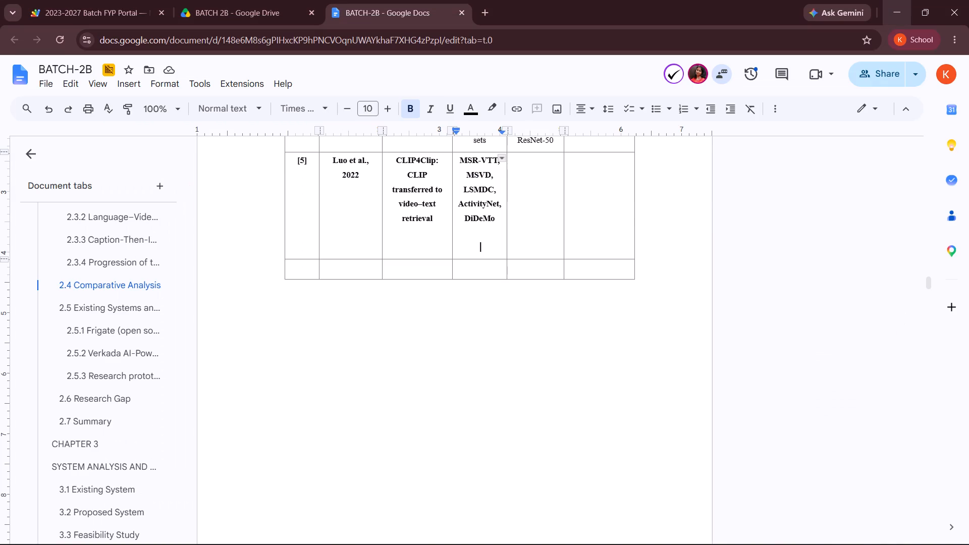
Move "State of the art on all five; R@1 about 44.5 on MSR-VTT†" from row [18] through Notepad into the bordered table's row [5], fifth column.
scroll(591, 255, down, 4)
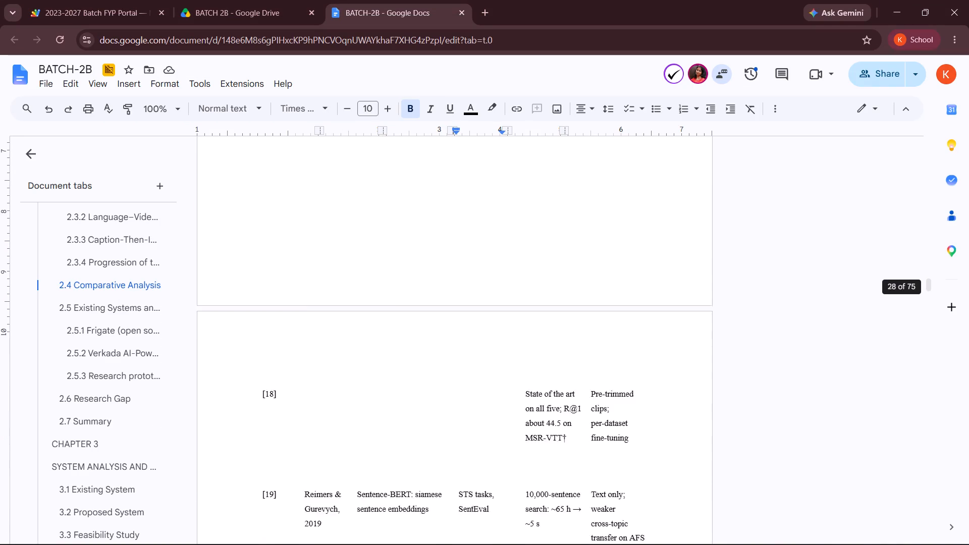
scroll(591, 255, down, 1)
drag(526, 208, 532, 232)
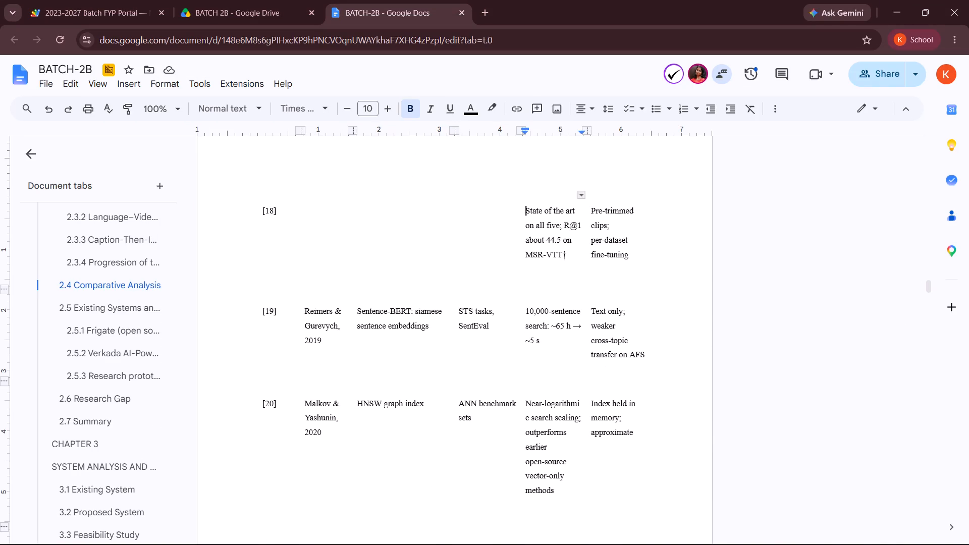
drag(532, 232, 572, 262)
key(ctrl+x)
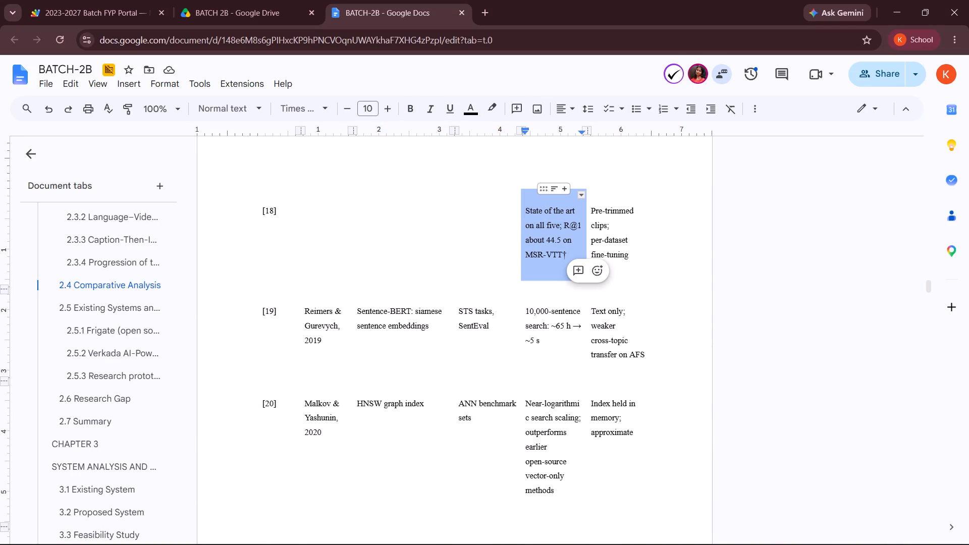
click(703, 533)
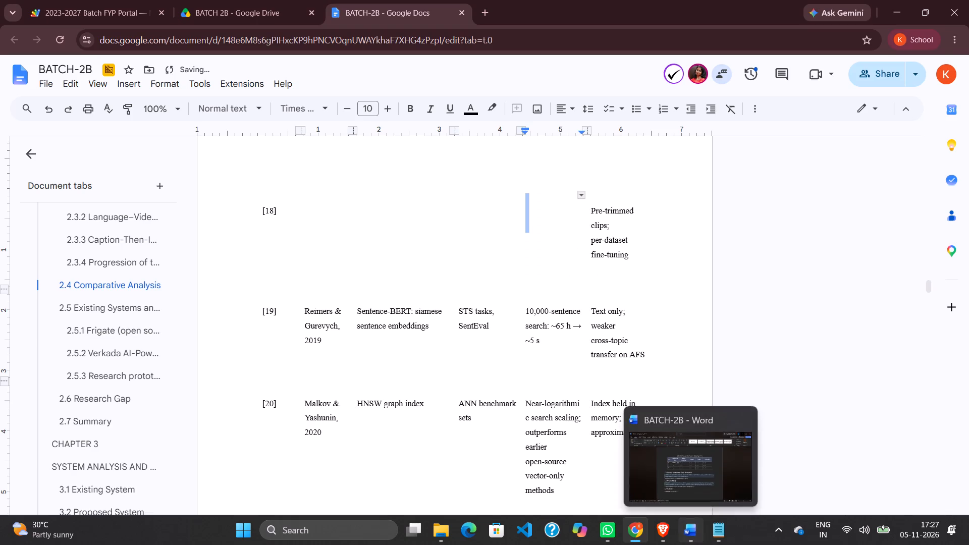
click(716, 533)
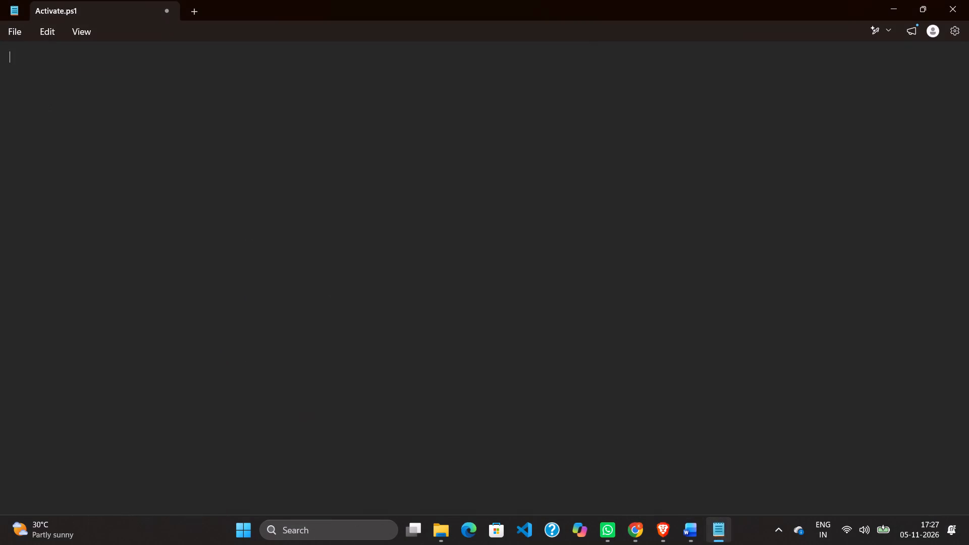
key(ctrl+v)
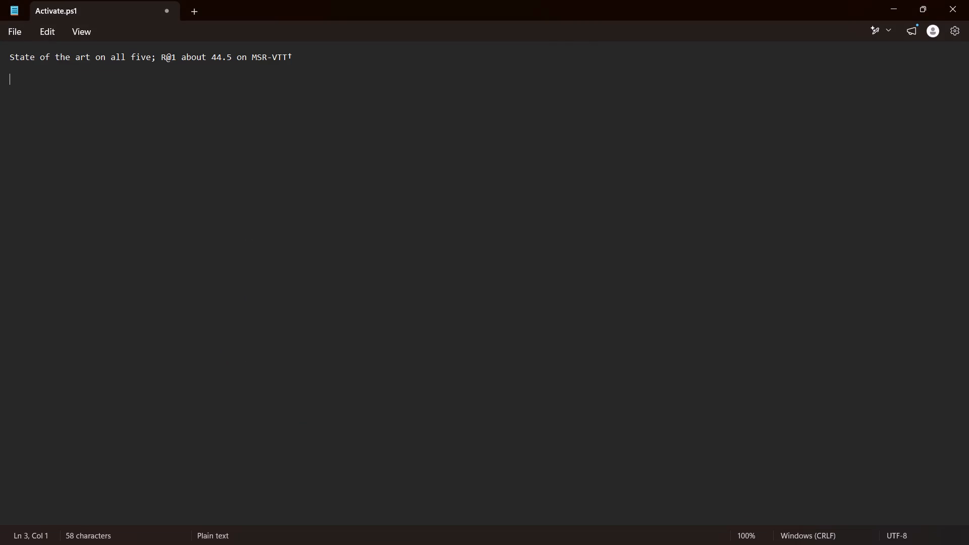
key(ctrl+a)
key(ctrl+x)
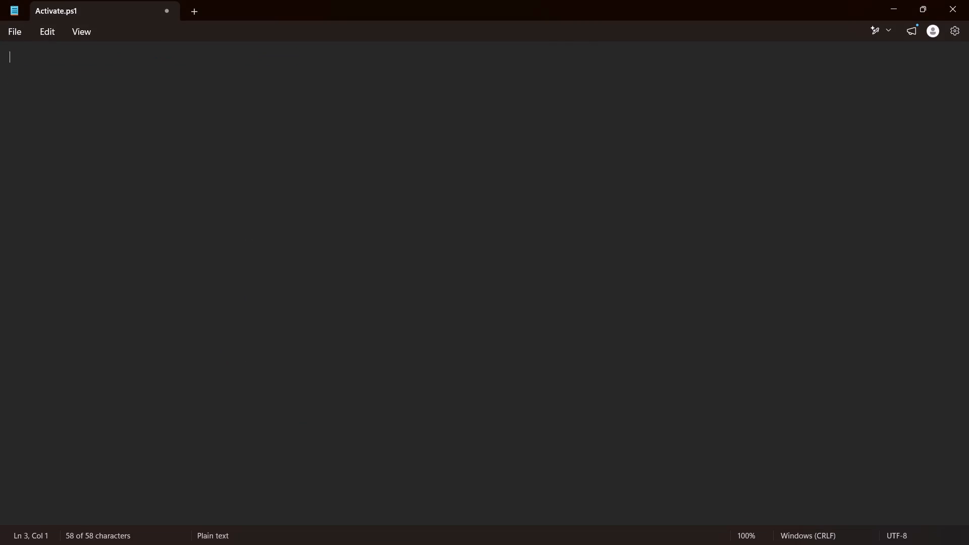
click(905, 0)
scroll(545, 217, up, 1)
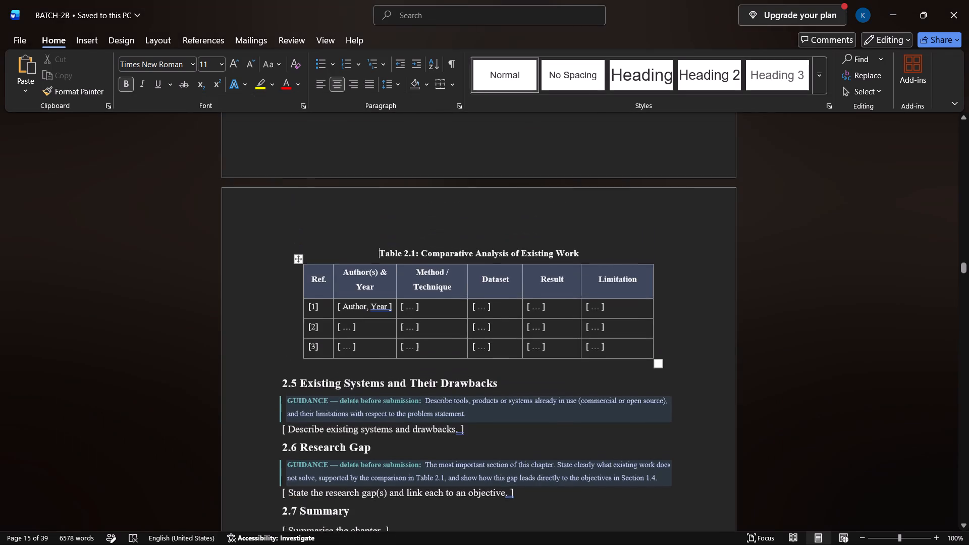
scroll(545, 217, up, 1)
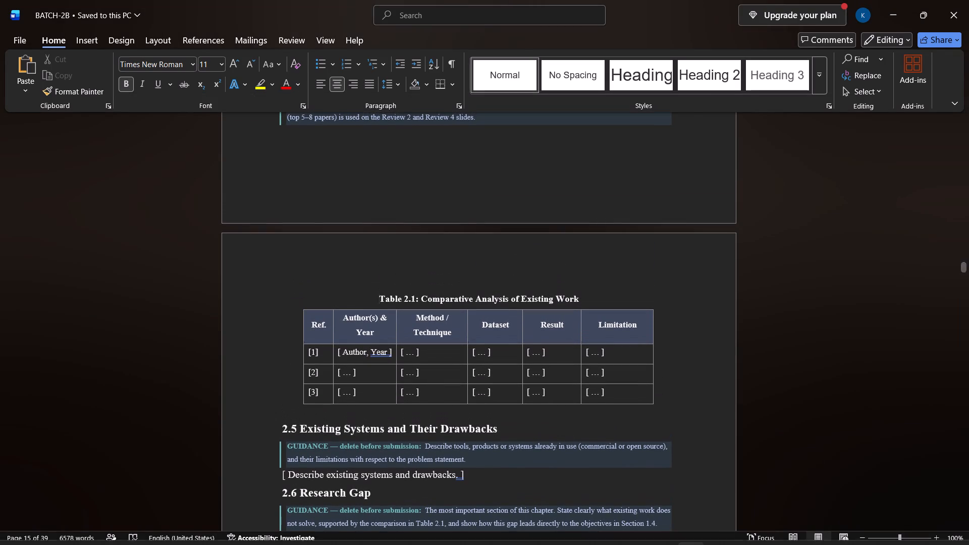
click(892, 0)
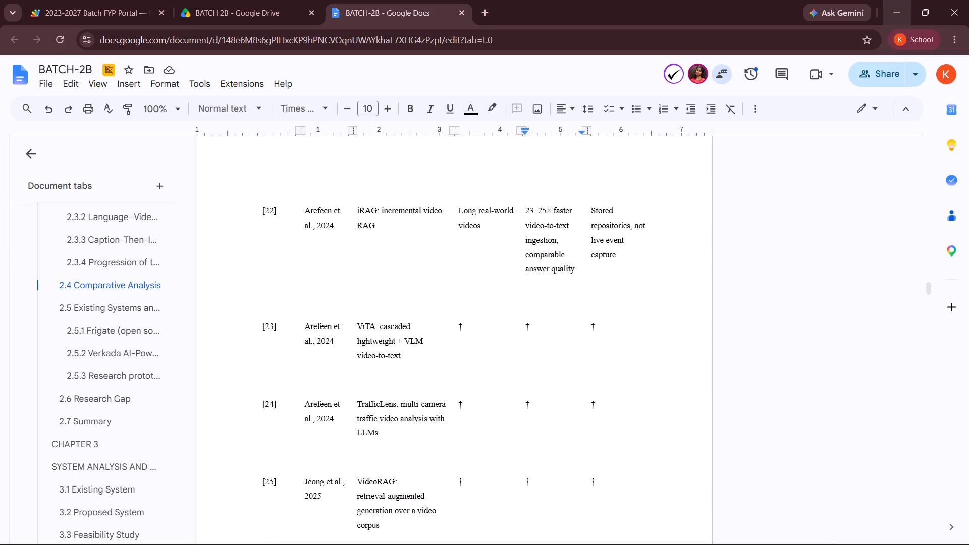
scroll(460, 303, up, 5)
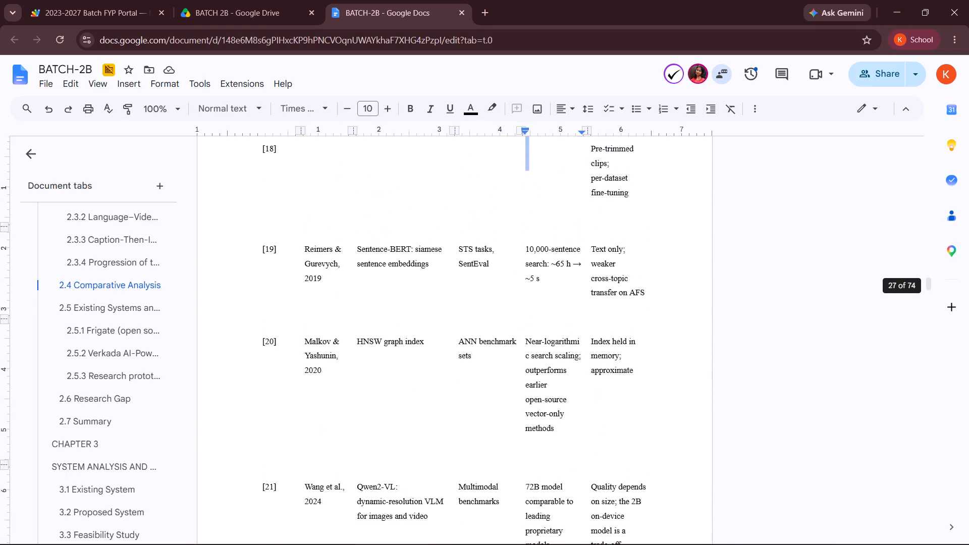
scroll(460, 303, down, 2)
scroll(460, 303, up, 6)
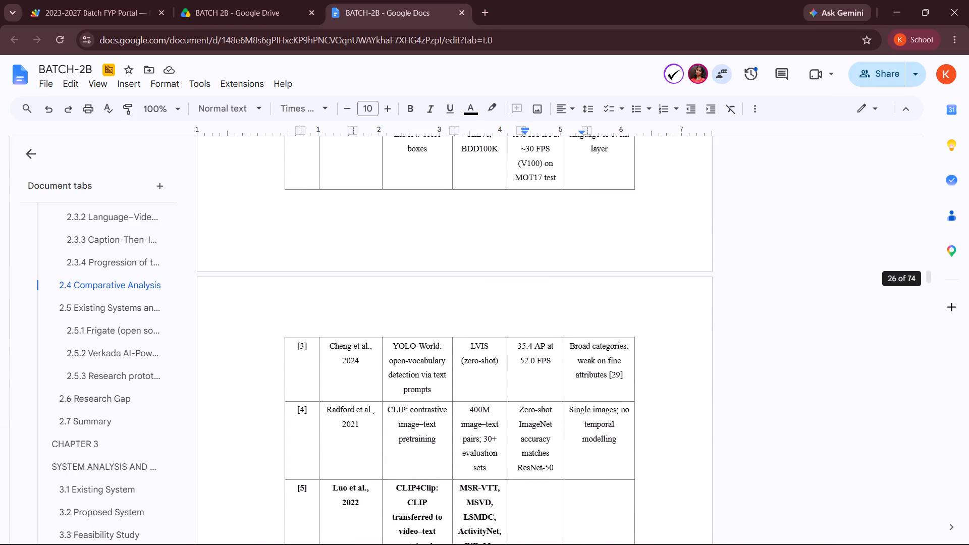
scroll(499, 424, down, 2)
click(521, 407)
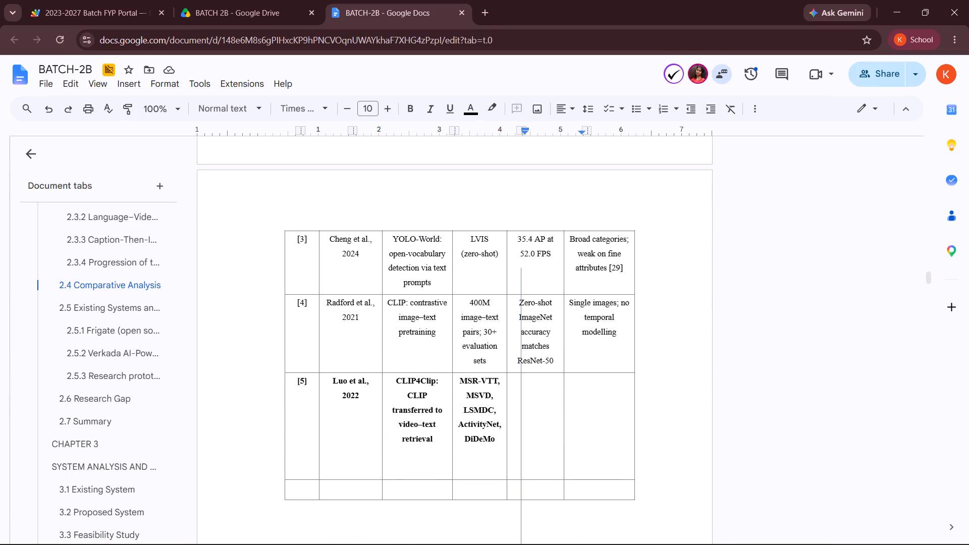
click(539, 387)
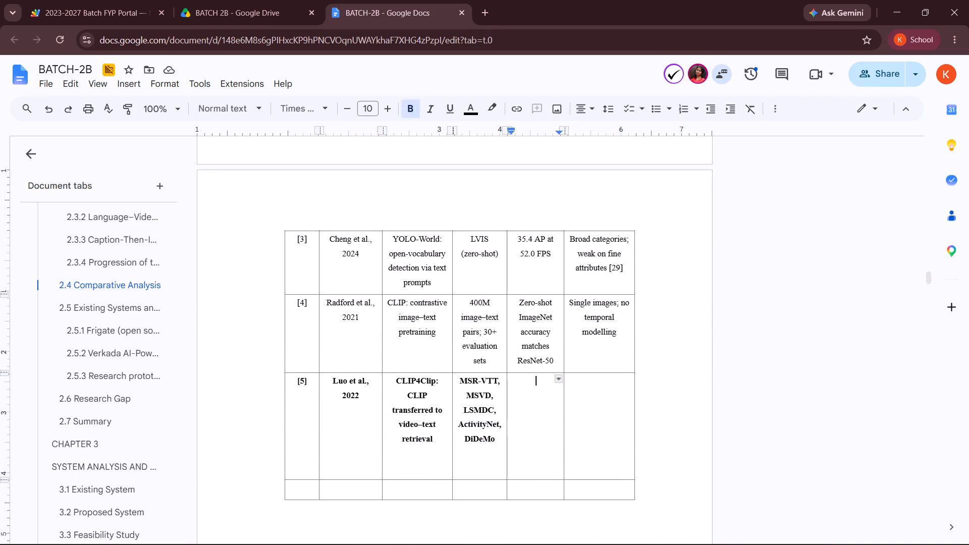
key(ctrl+v)
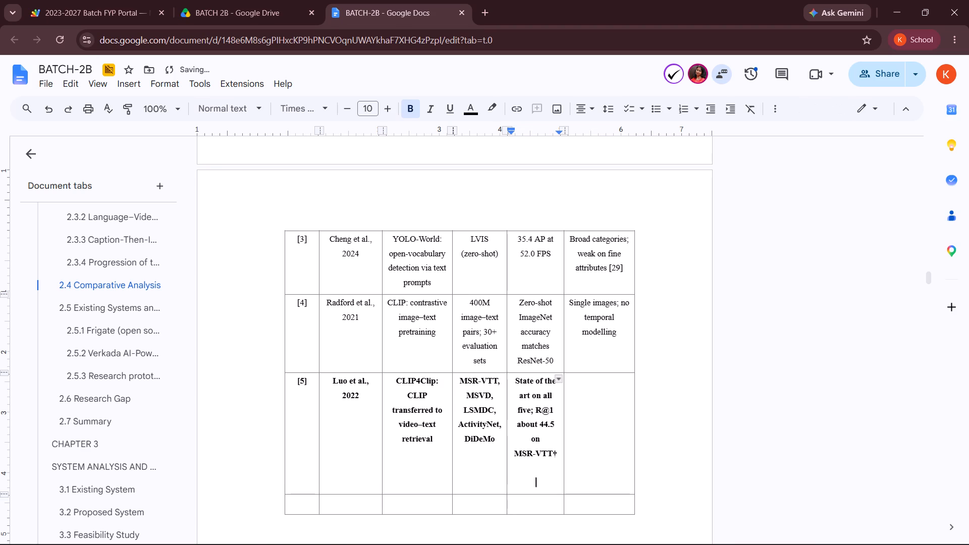
Remove the trailing blank lines after "MSR-VTT†" in the fifth column of row [5].
key(BackSpace)
key(BackSpace)
key(BackSpace)
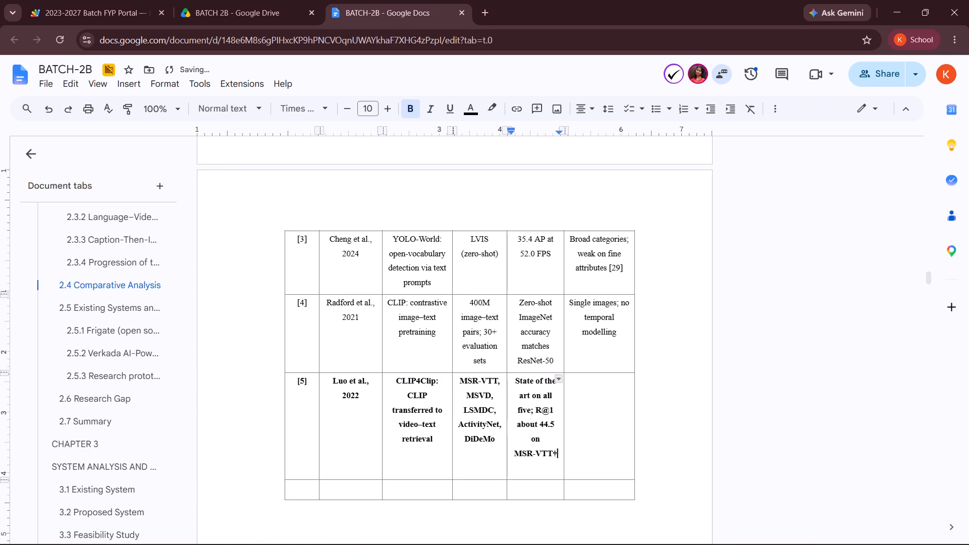
Review the old unbordered table's remaining entries from row [18] onward and compare them with the bordered table's row [5].
scroll(550, 489, down, 4)
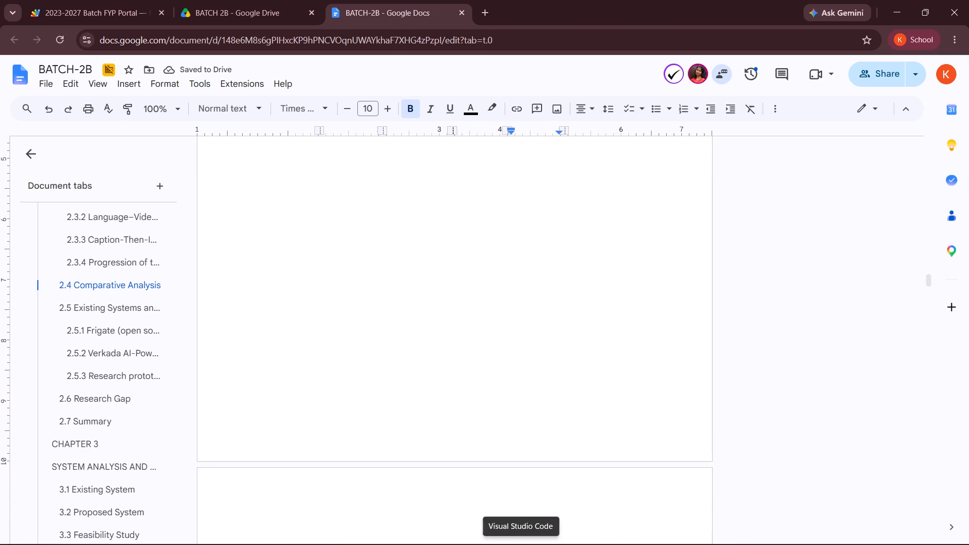
scroll(550, 489, down, 2)
scroll(550, 489, up, 3)
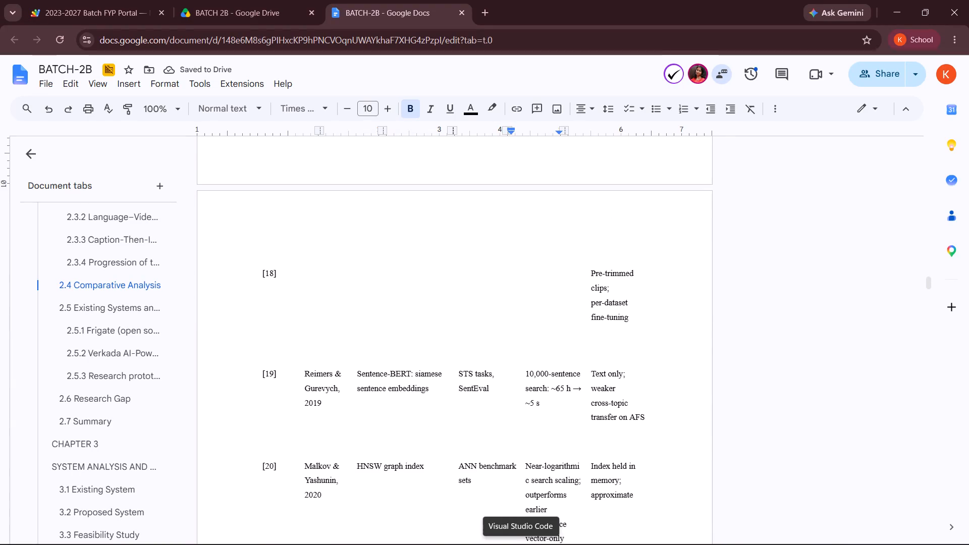
scroll(550, 489, down, 2)
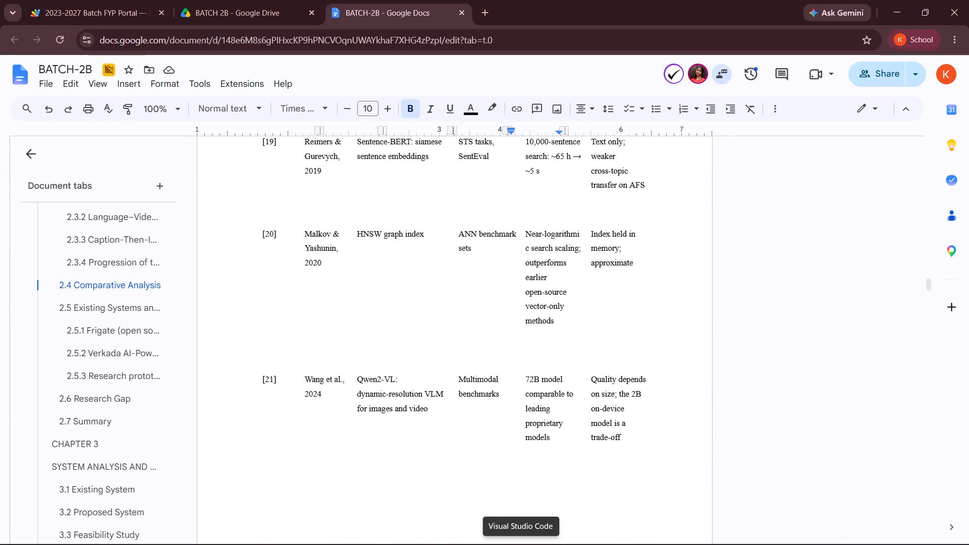
scroll(550, 489, down, 3)
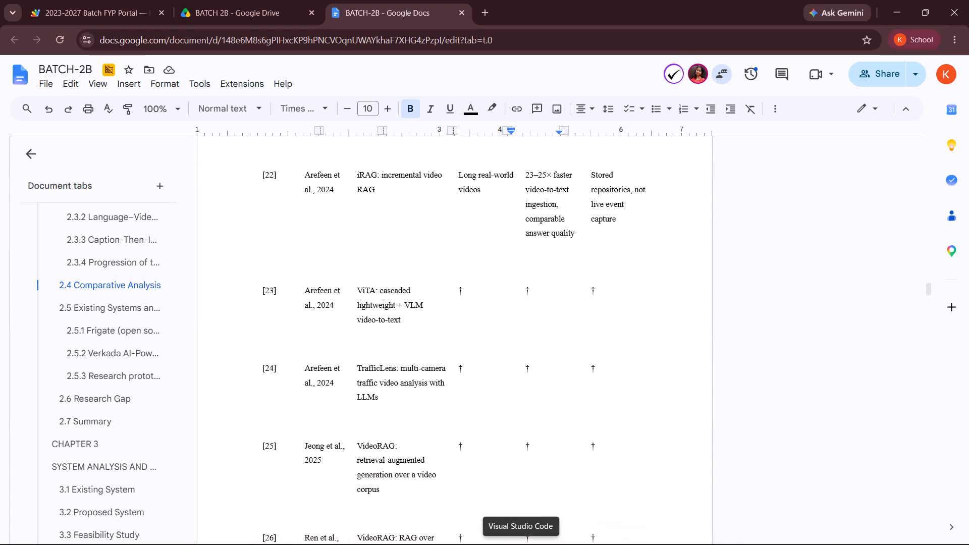
scroll(550, 489, down, 1)
scroll(550, 489, up, 6)
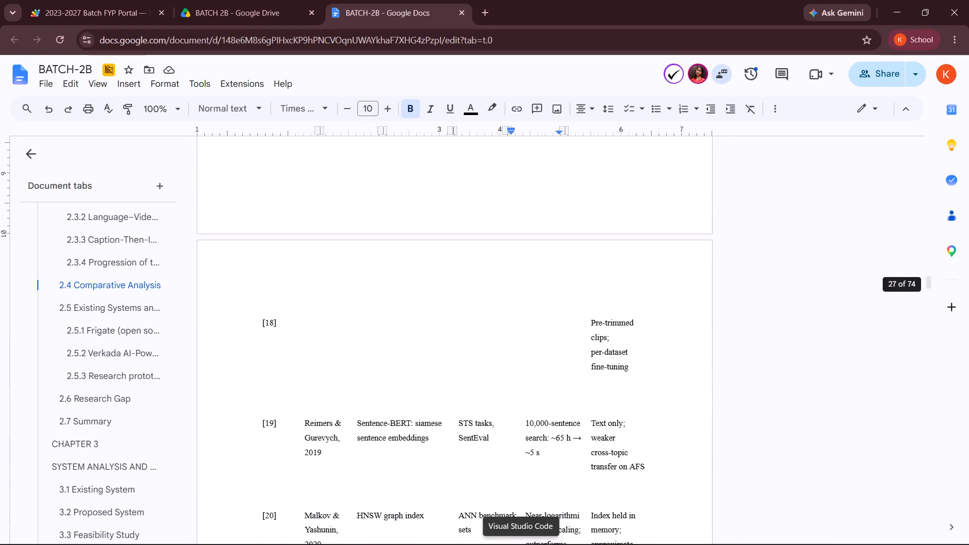
scroll(550, 489, up, 1)
scroll(550, 489, down, 1)
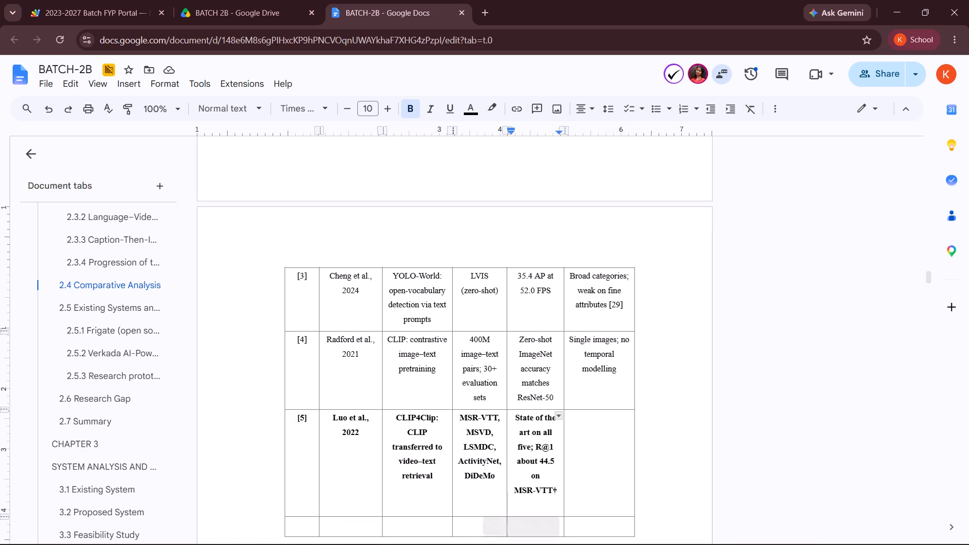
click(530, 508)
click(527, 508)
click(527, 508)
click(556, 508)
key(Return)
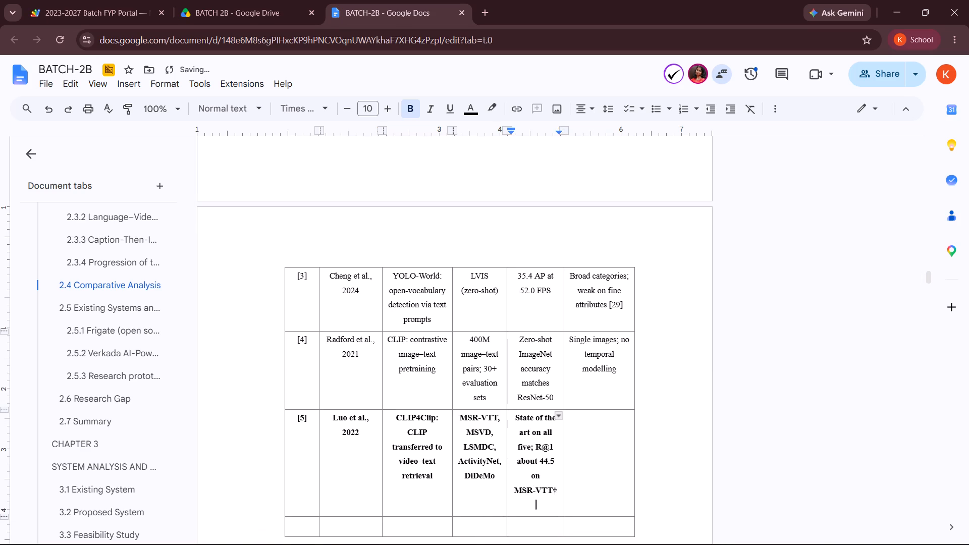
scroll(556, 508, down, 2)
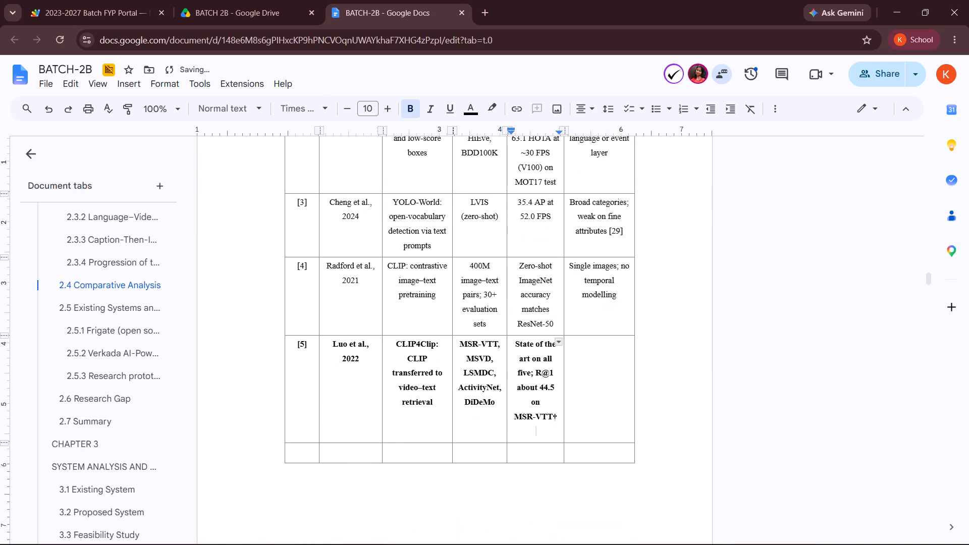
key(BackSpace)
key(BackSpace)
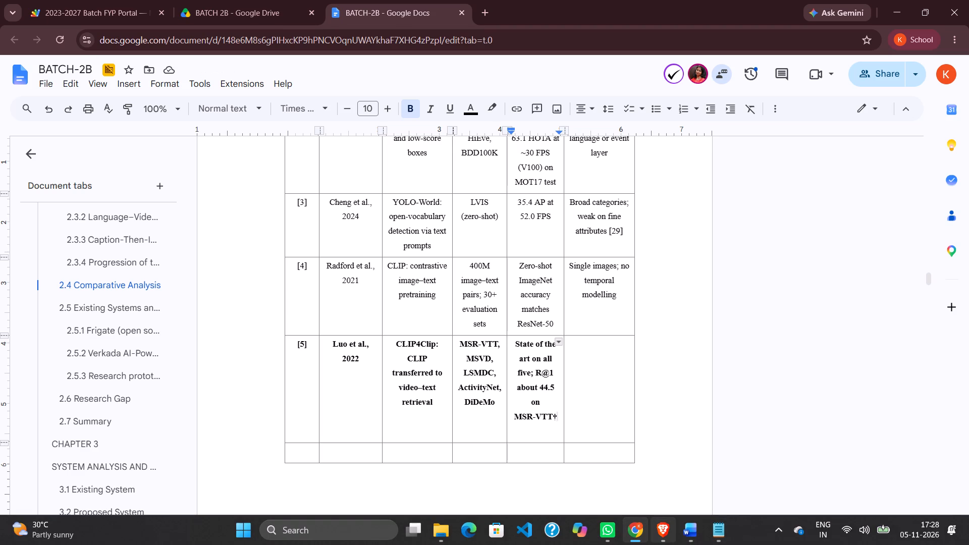
Switch to YouTube in Brave, toggle playback of "Veezha Veera Lyrical (Tamil)", and return to the report.
click(653, 539)
click(407, 251)
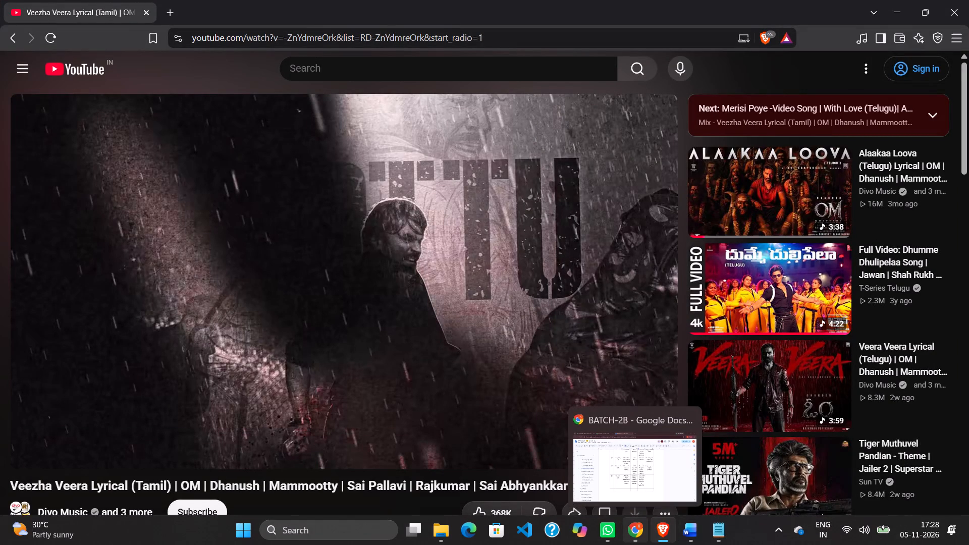
click(645, 539)
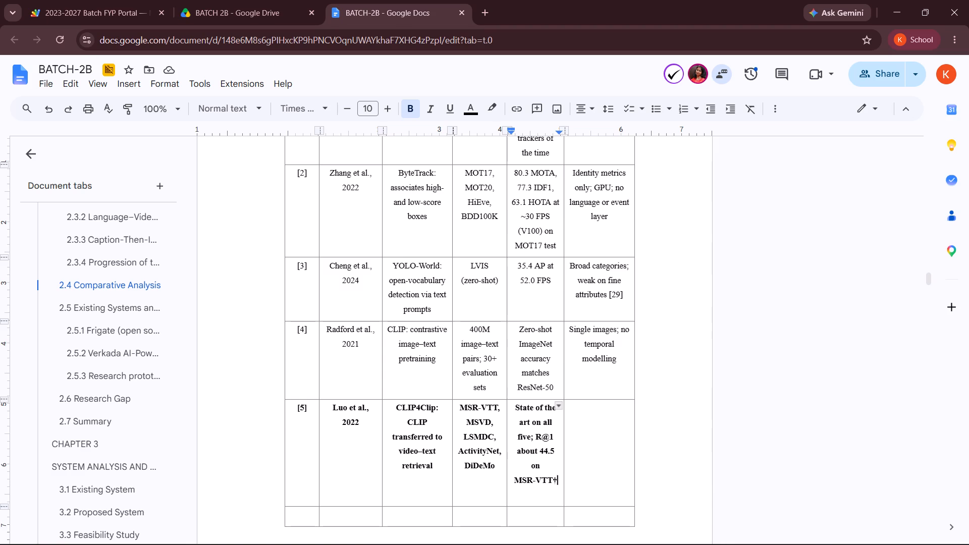
Look through the old unbordered table's remaining rows, down to row [27].
scroll(363, 381, down, 6)
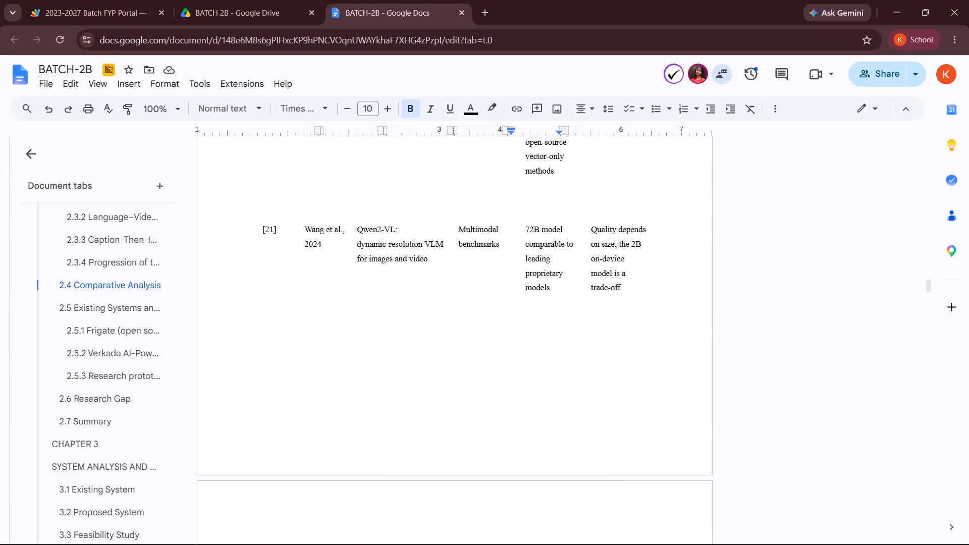
scroll(363, 381, down, 3)
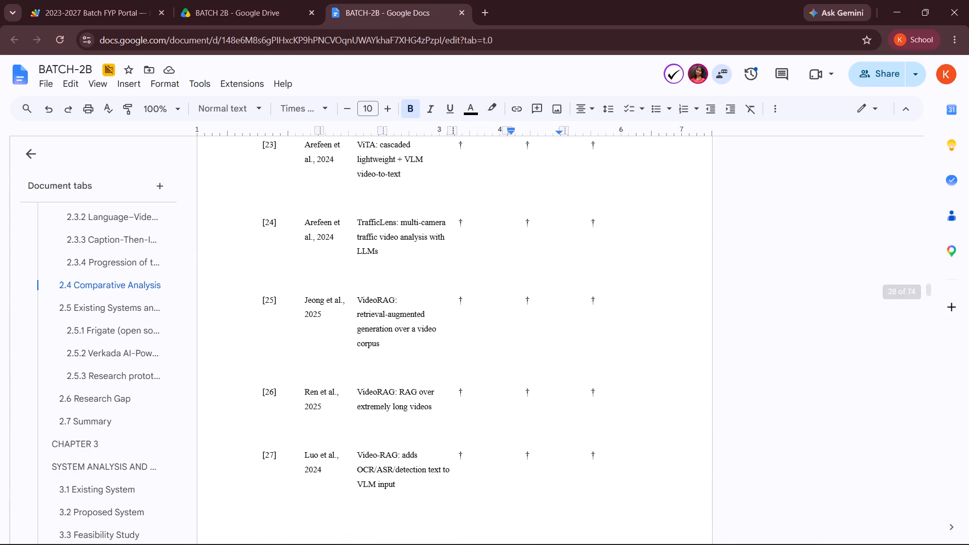
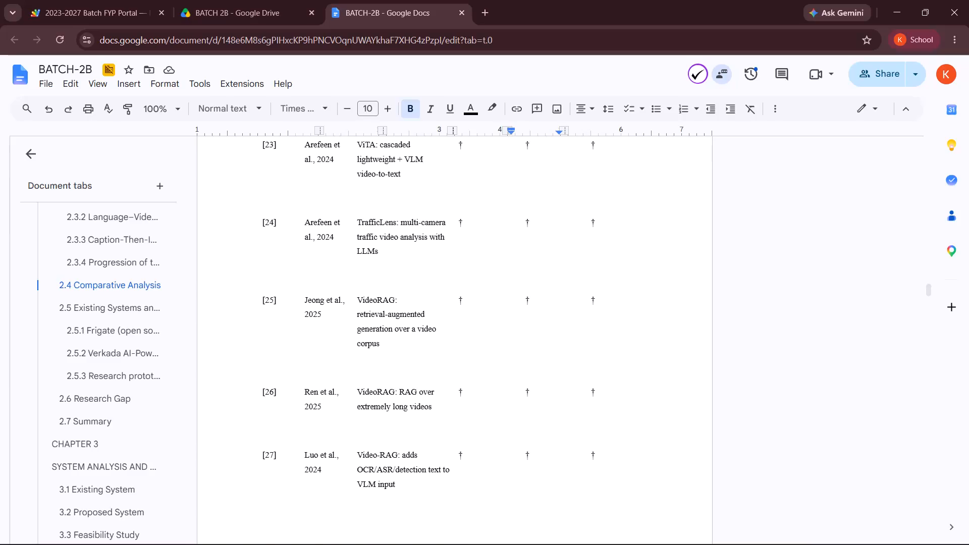
Look back over the old unbordered table's entries from row [27] up to row [20].
scroll(324, 371, up, 4)
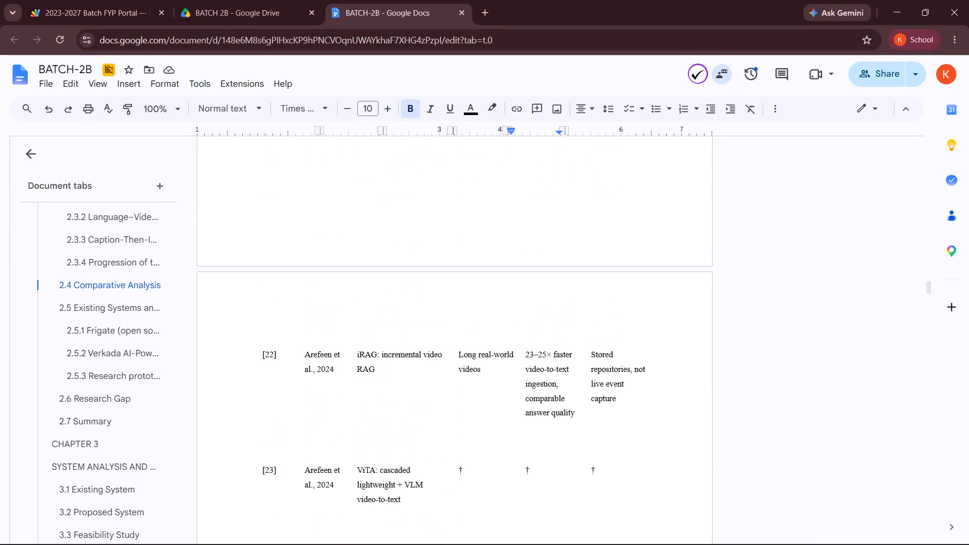
scroll(324, 371, down, 1)
scroll(324, 371, up, 3)
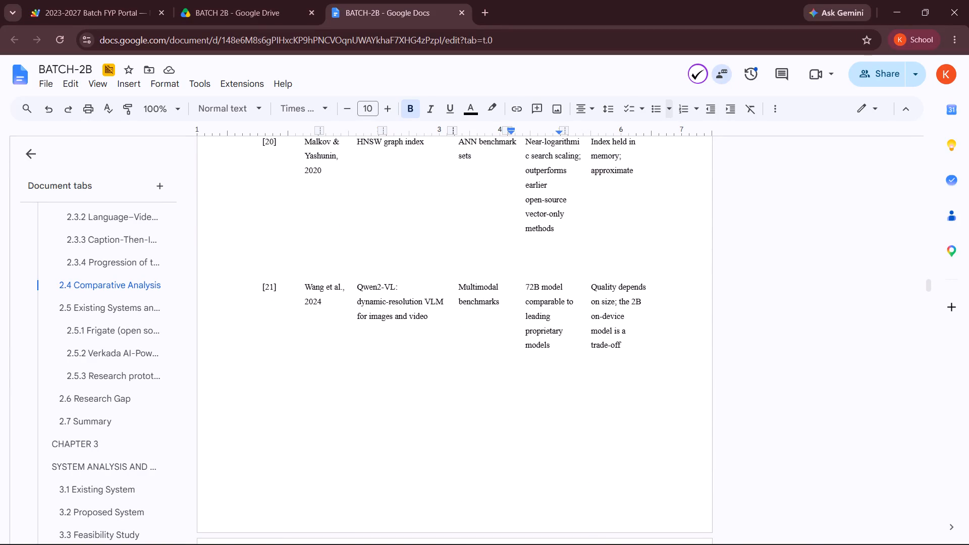
scroll(573, 262, down, 2)
scroll(139, 451, down, 3)
Browse the document outline through to Appendix F, visit section F.3, and find 2.4 Comparative Analysis in the outline.
scroll(139, 451, down, 8)
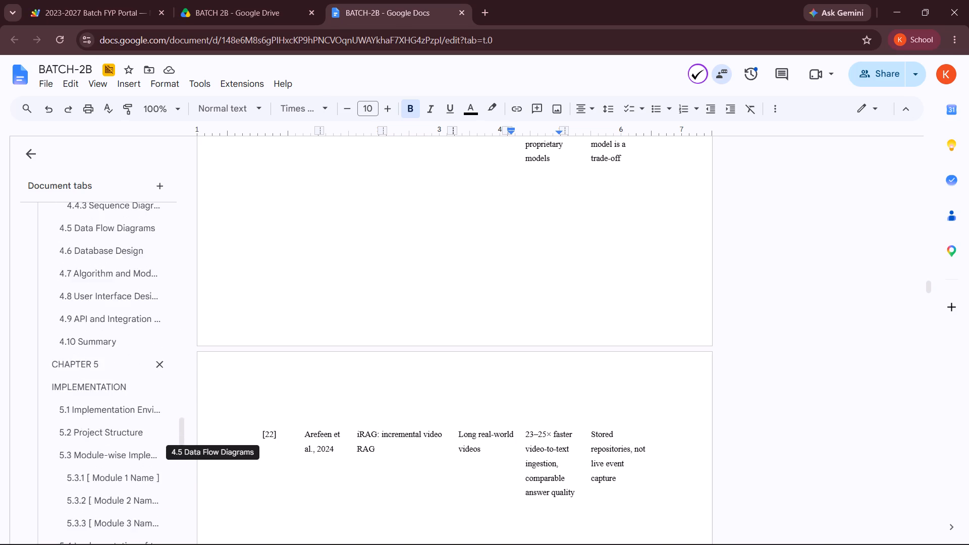
scroll(139, 451, down, 4)
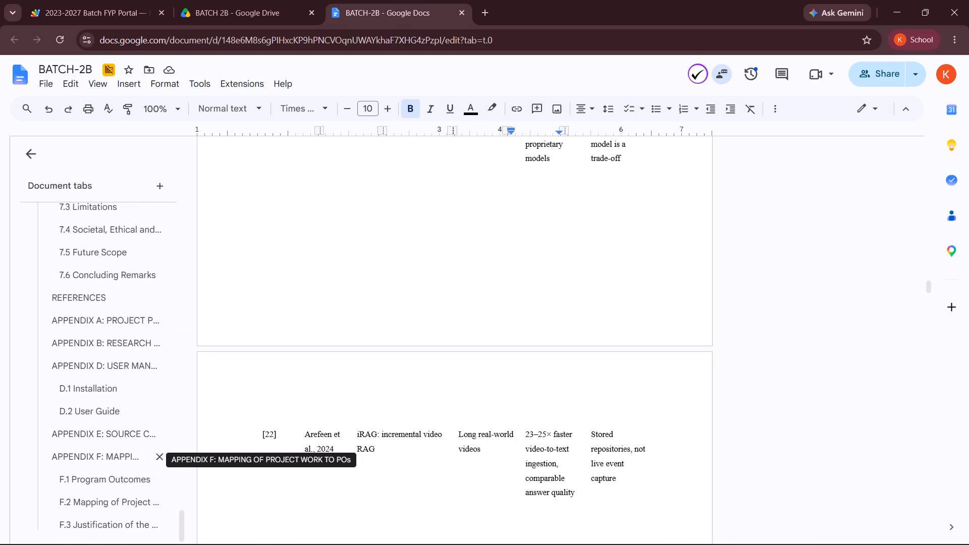
scroll(139, 451, down, 1)
scroll(77, 507, down, 2)
click(93, 531)
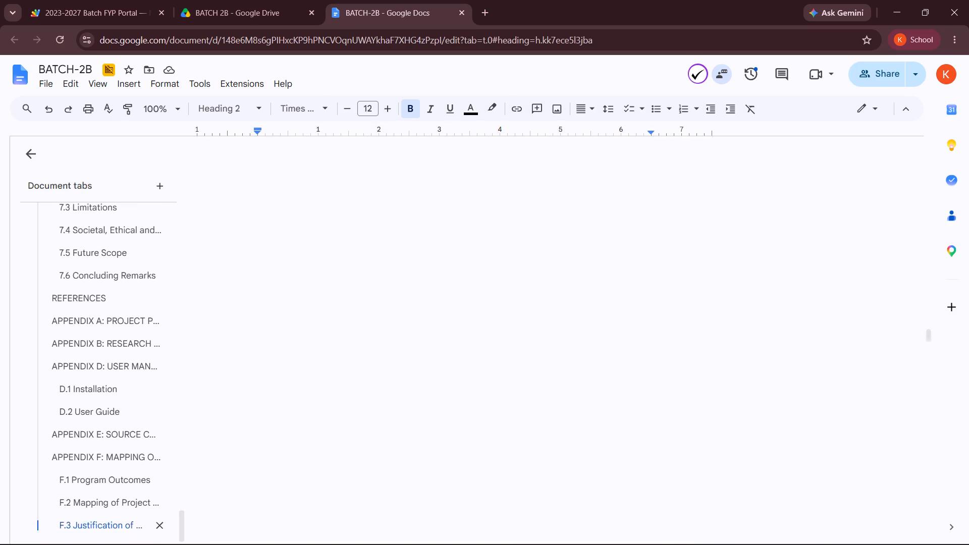
scroll(729, 308, up, 5)
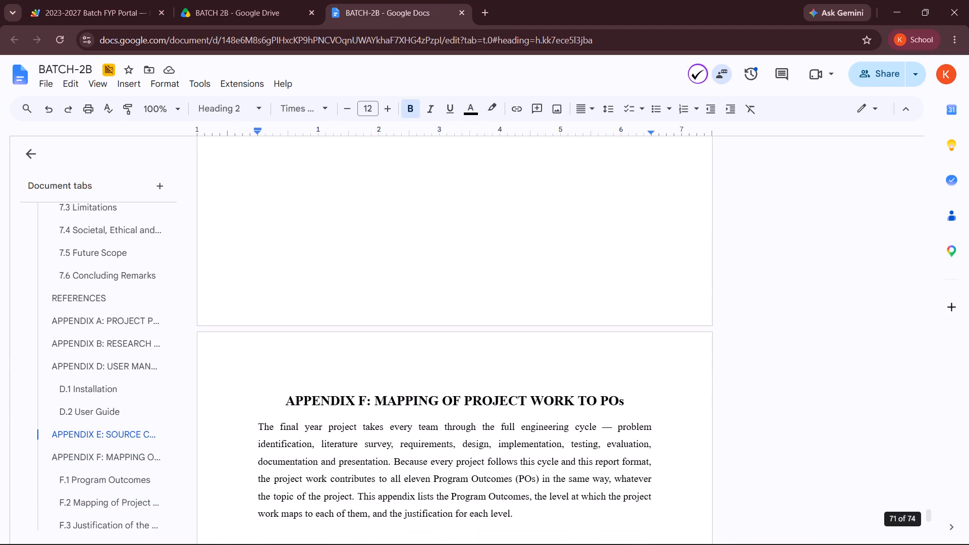
scroll(112, 393, up, 8)
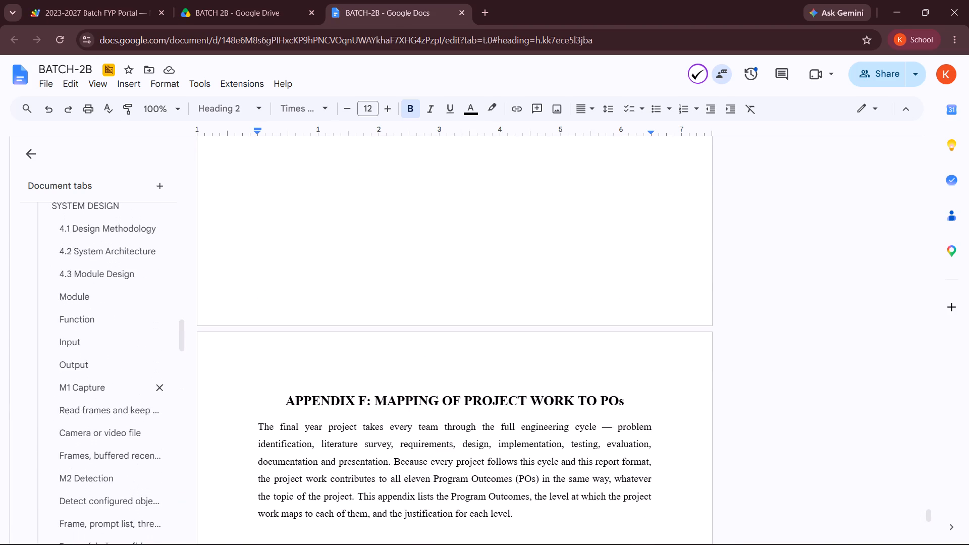
scroll(112, 393, up, 5)
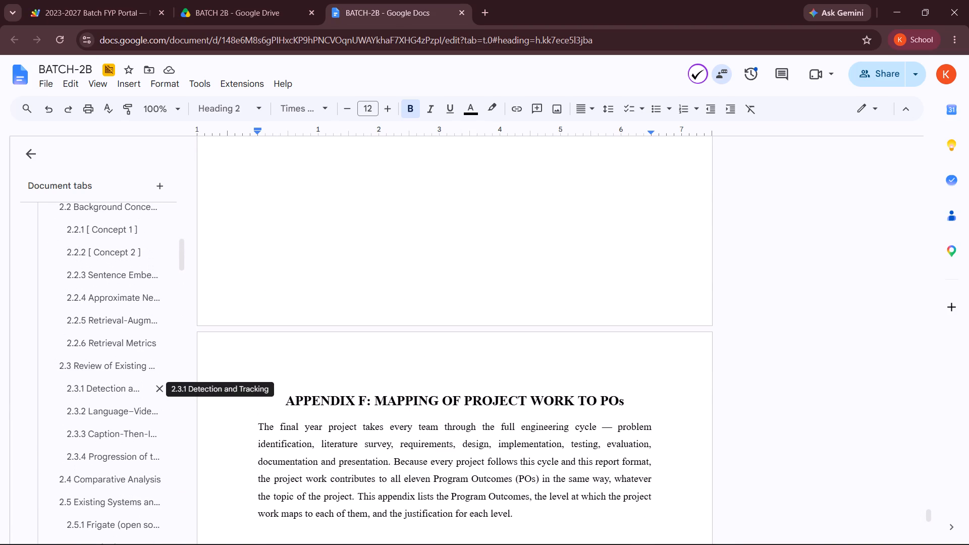
scroll(112, 393, up, 1)
scroll(112, 393, down, 1)
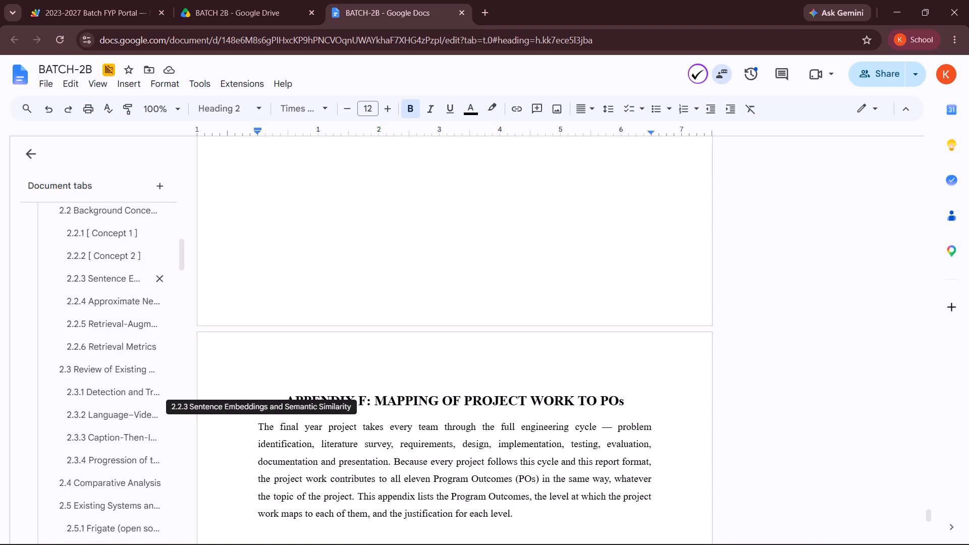
scroll(112, 393, down, 2)
Go to section 2.4 Comparative Analysis and review Table 2.1's bordered rows down to row [5].
click(101, 412)
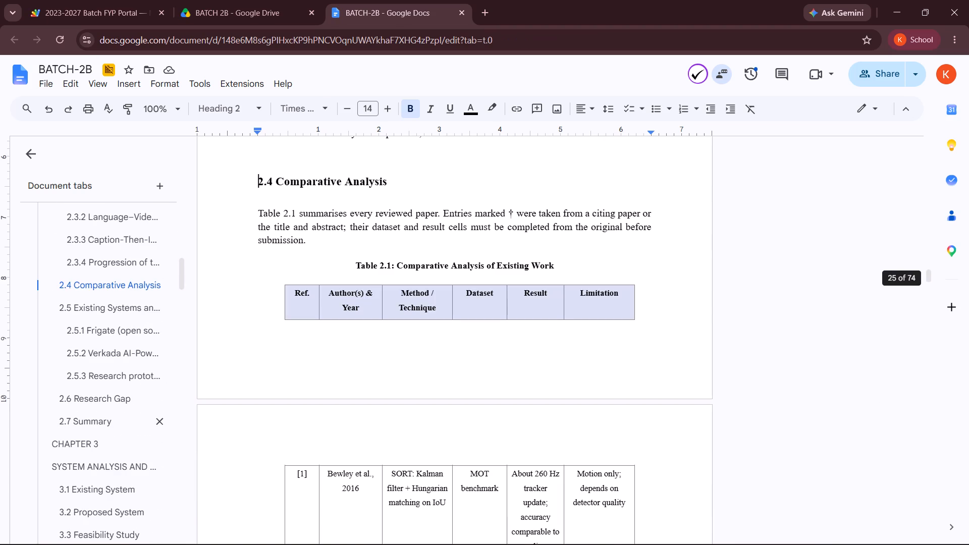
scroll(345, 393, down, 2)
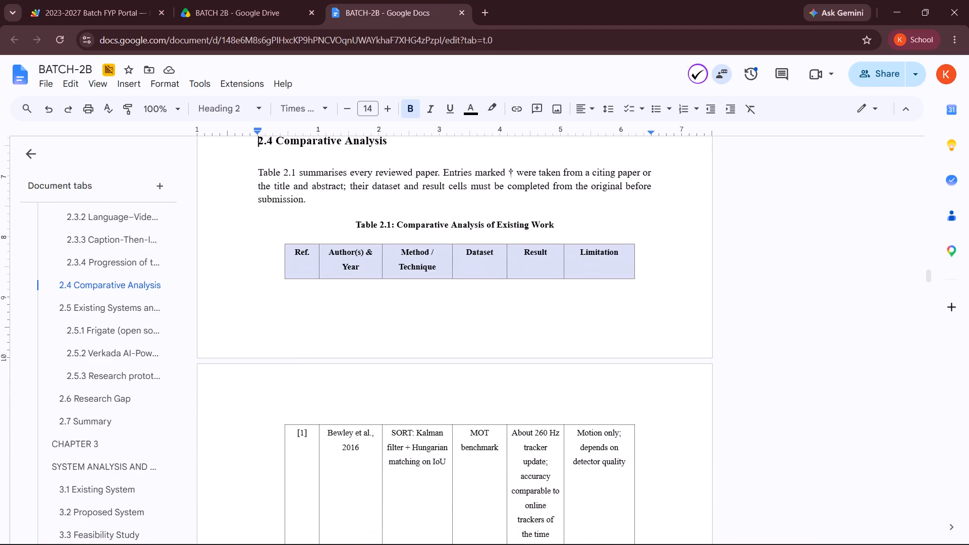
scroll(345, 393, down, 3)
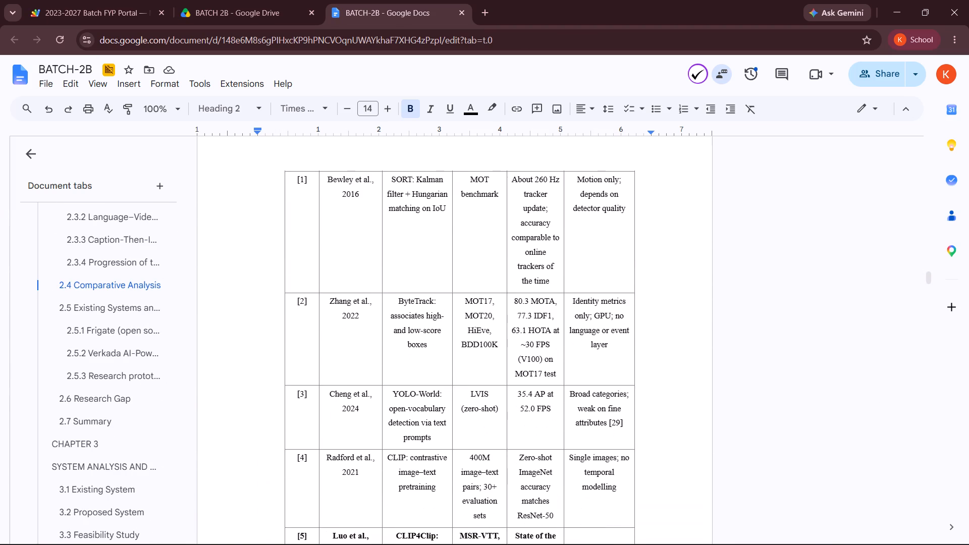
scroll(345, 393, down, 3)
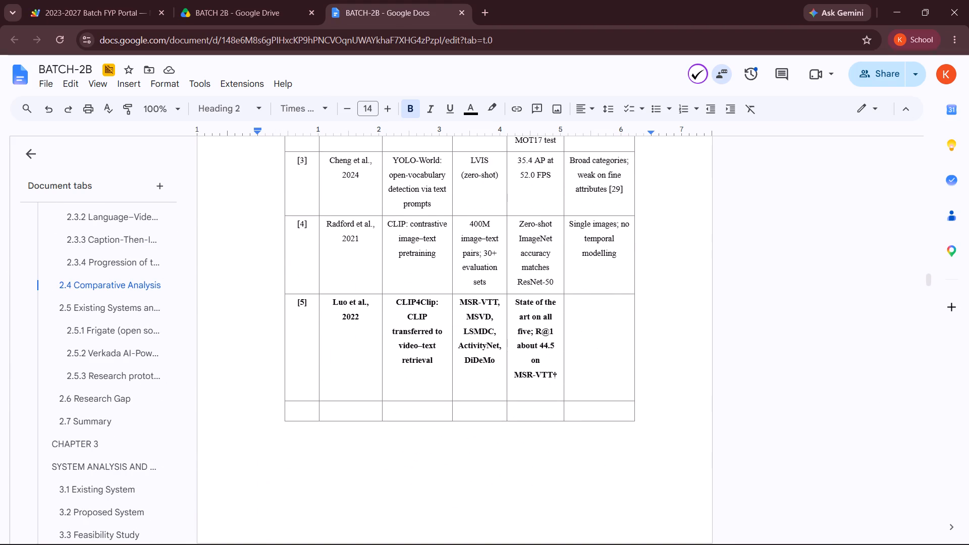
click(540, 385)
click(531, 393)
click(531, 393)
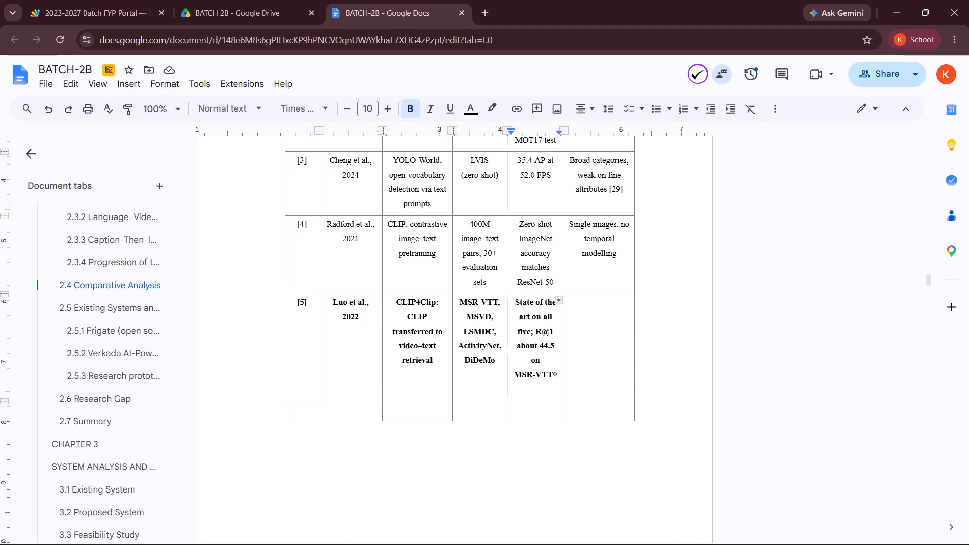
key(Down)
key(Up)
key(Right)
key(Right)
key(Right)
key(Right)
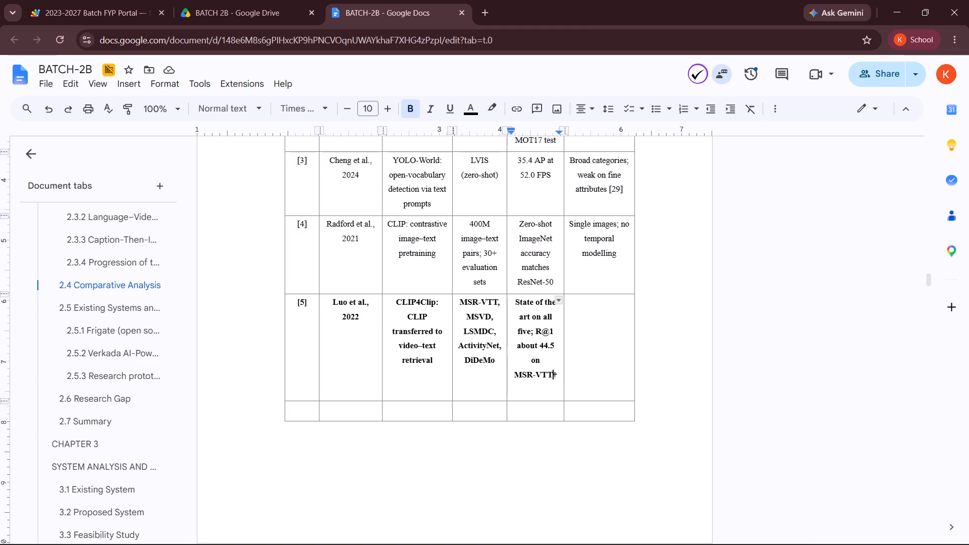
Cut "Pre-trimmed clips; per-dataset fine-tuning" from the last column of row [18] in the old unbordered table.
click(607, 348)
scroll(607, 348, down, 2)
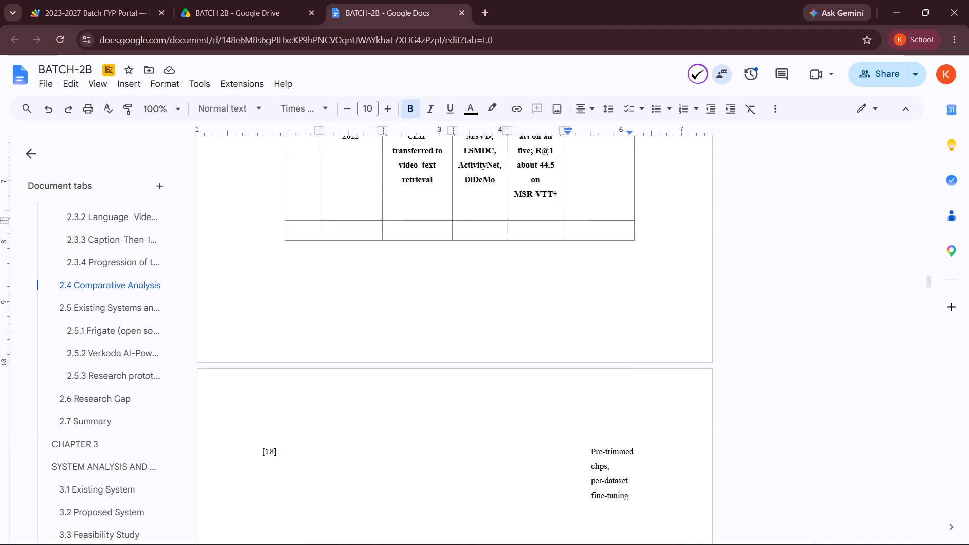
scroll(607, 348, down, 2)
drag(590, 318, 618, 348)
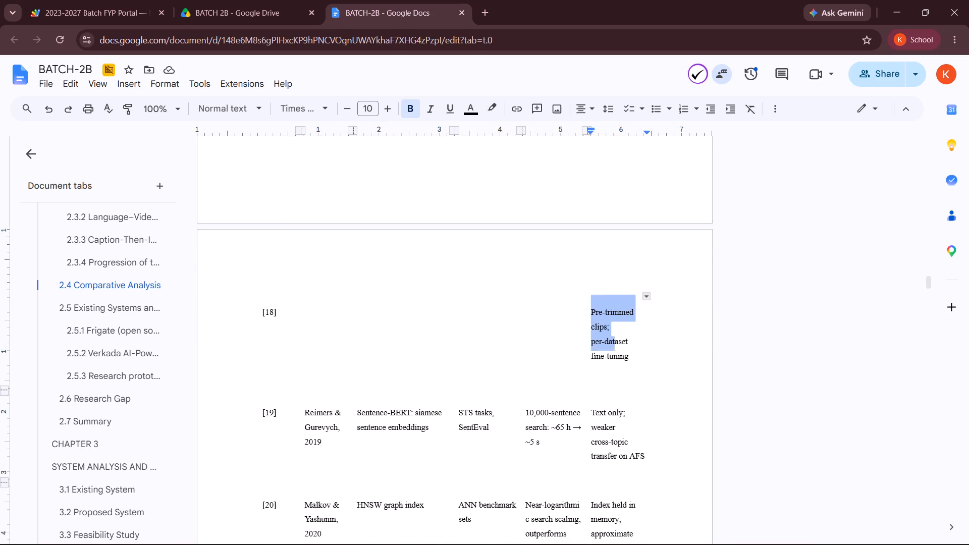
drag(618, 348, 639, 365)
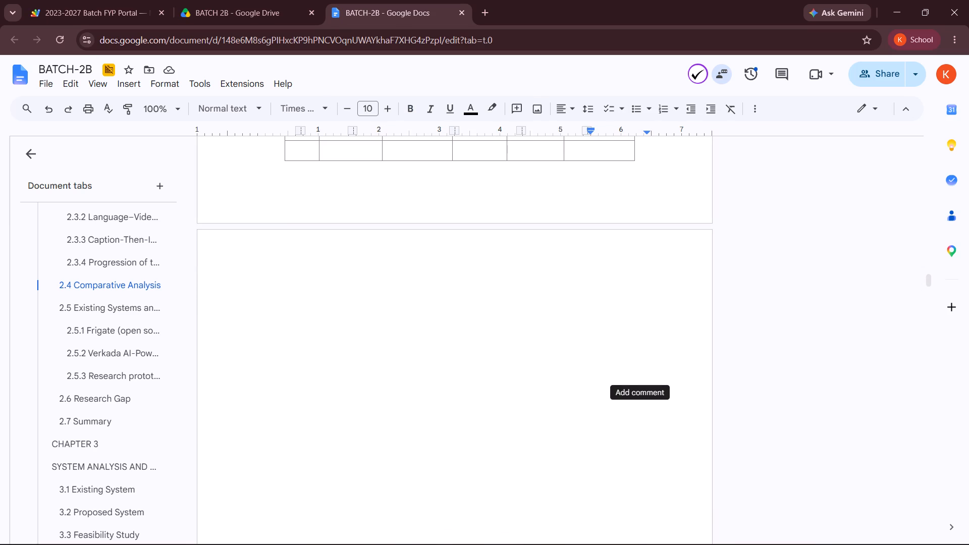
scroll(639, 365, up, 2)
scroll(639, 365, down, 3)
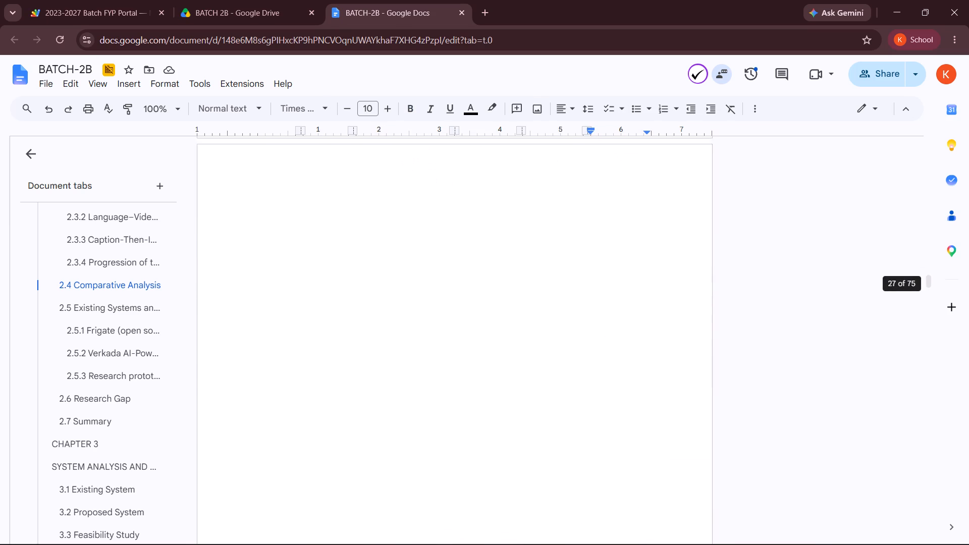
scroll(639, 365, down, 3)
scroll(645, 404, up, 1)
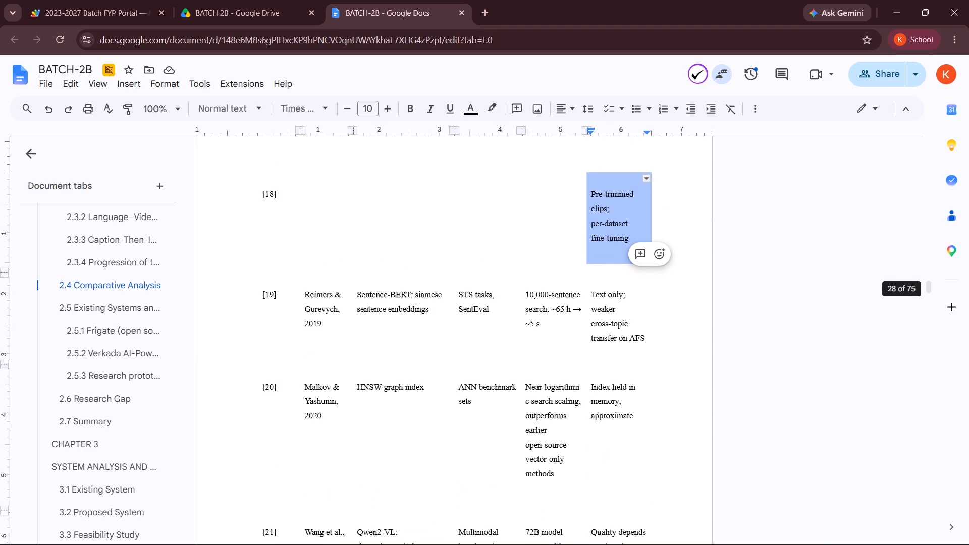
scroll(645, 404, up, 1)
key(ctrl+x)
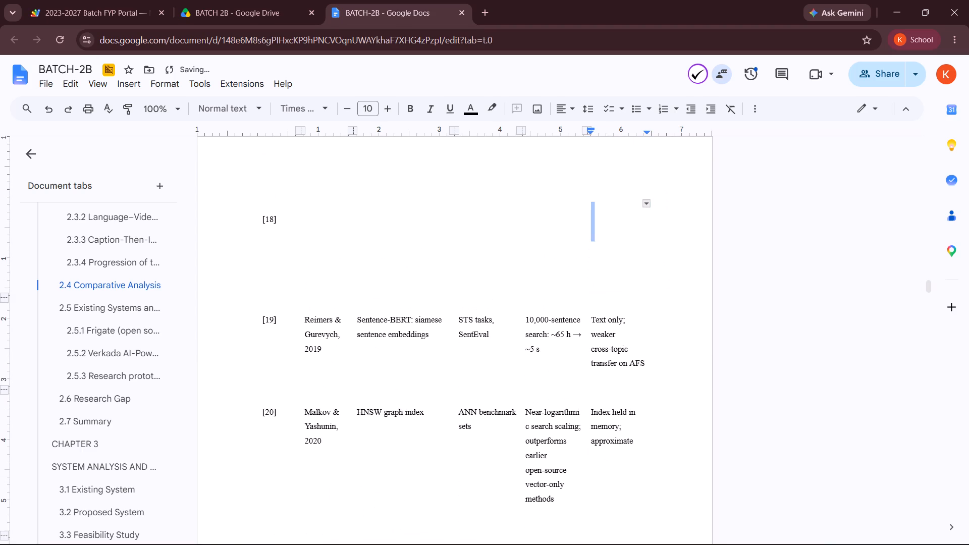
Switch to Notepad, paste the cut text there as plain text, cut all of it, and return to the report.
click(709, 530)
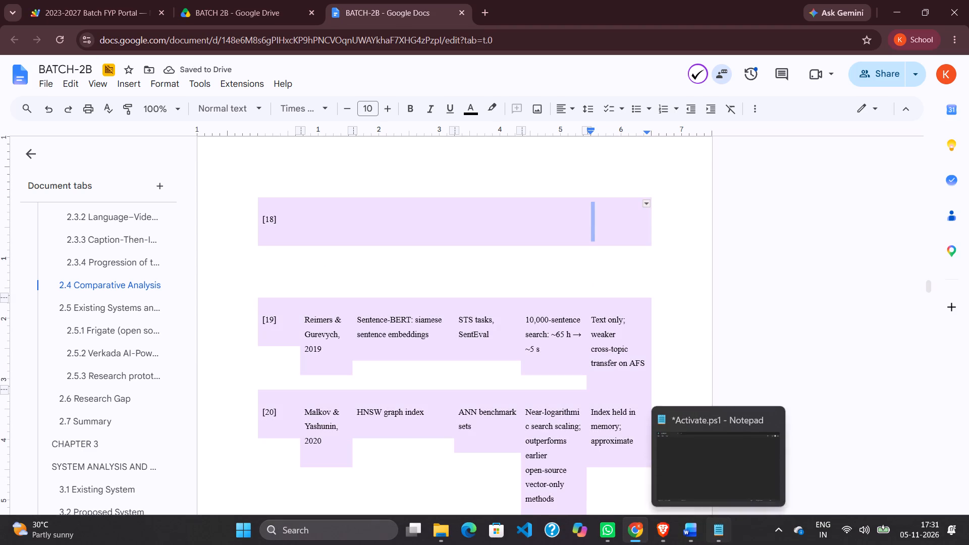
click(136, 57)
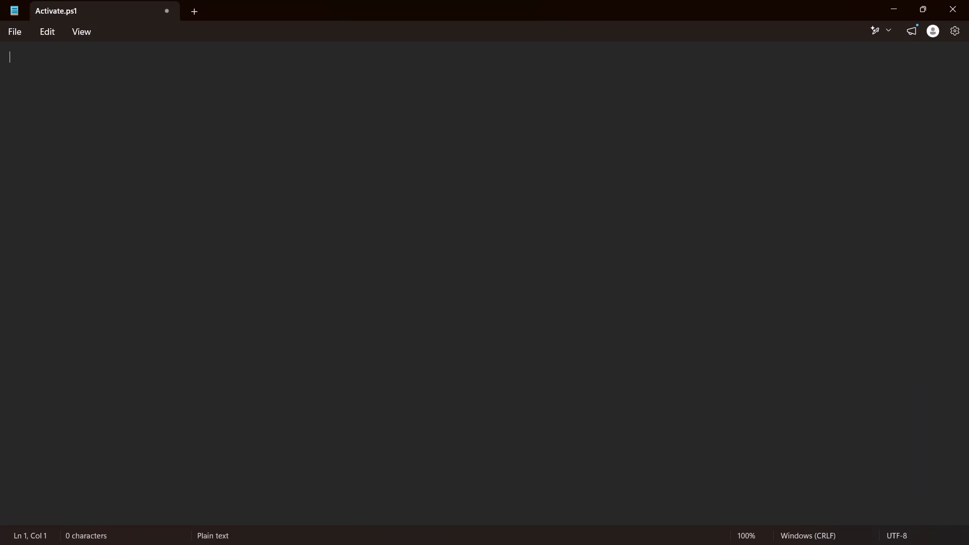
key(ctrl+v)
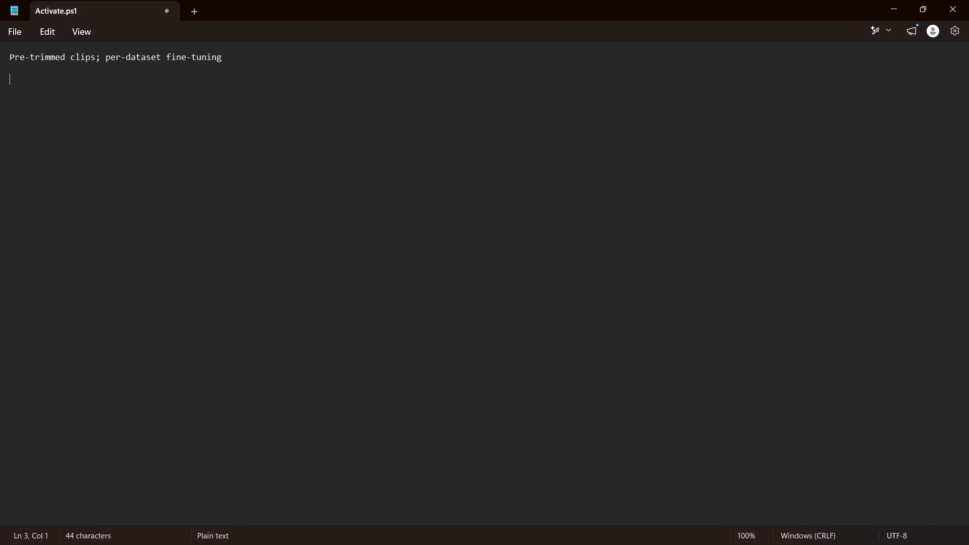
key(ctrl+a)
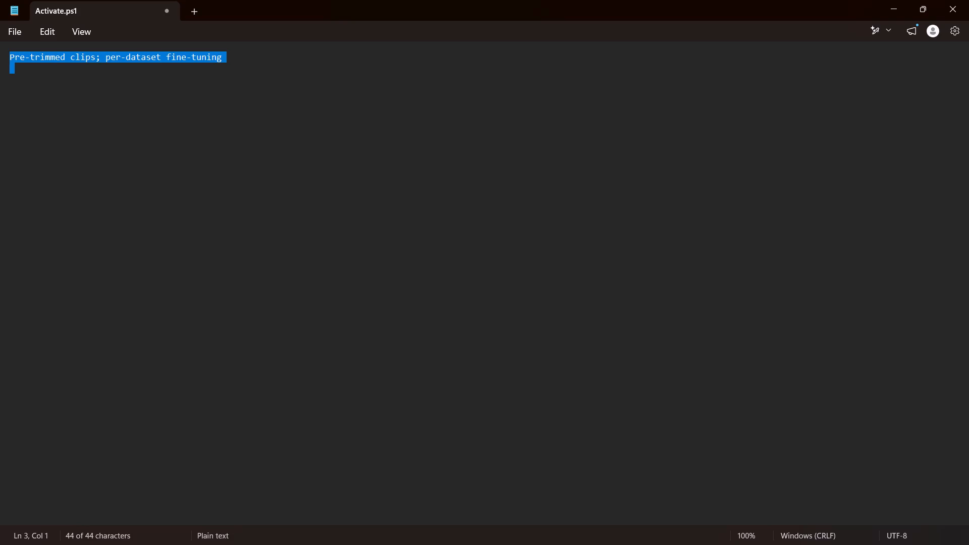
key(ctrl+x)
click(894, 1)
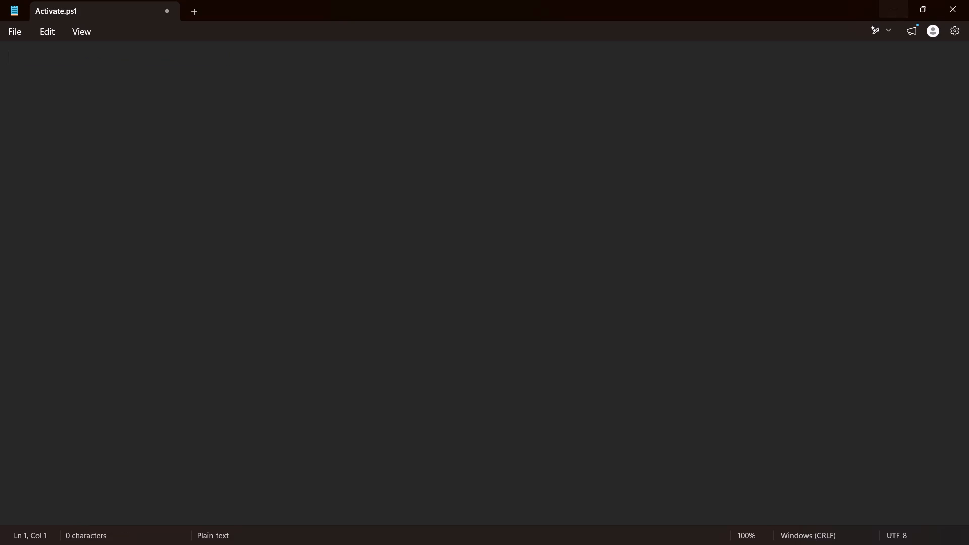
Paste "Pre-trimmed clips; per-dataset fine-tuning" into the Limitation cell of row [5] in the bordered table.
scroll(343, 287, up, 1)
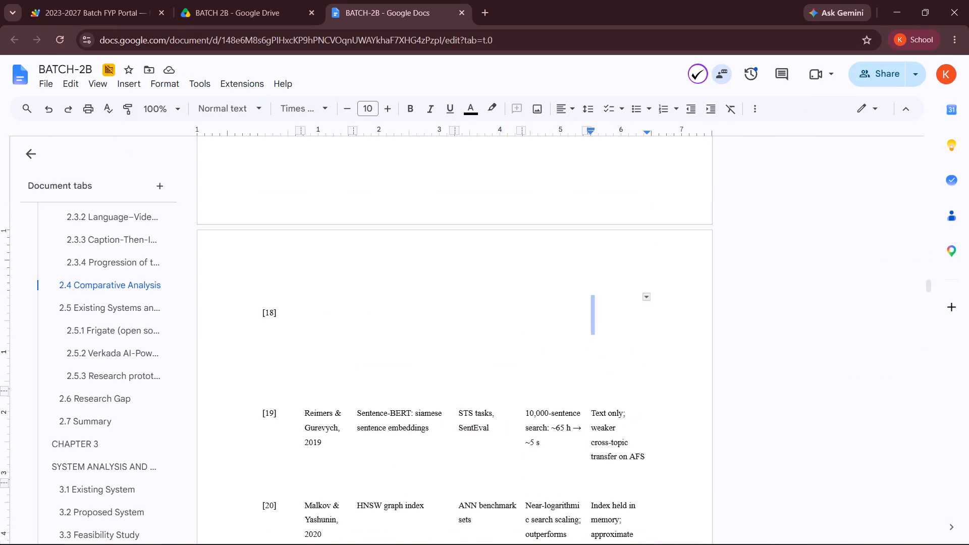
scroll(343, 287, up, 6)
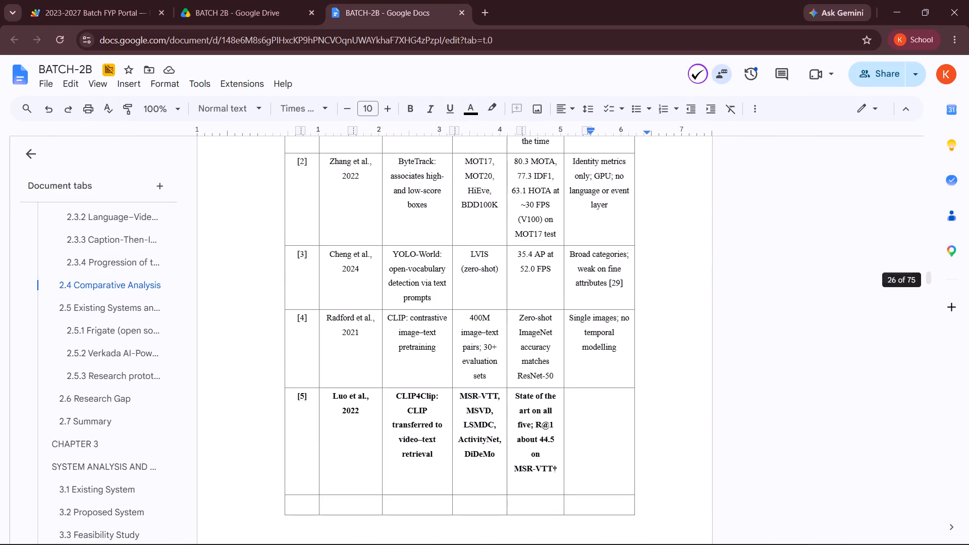
scroll(343, 287, down, 1)
click(602, 355)
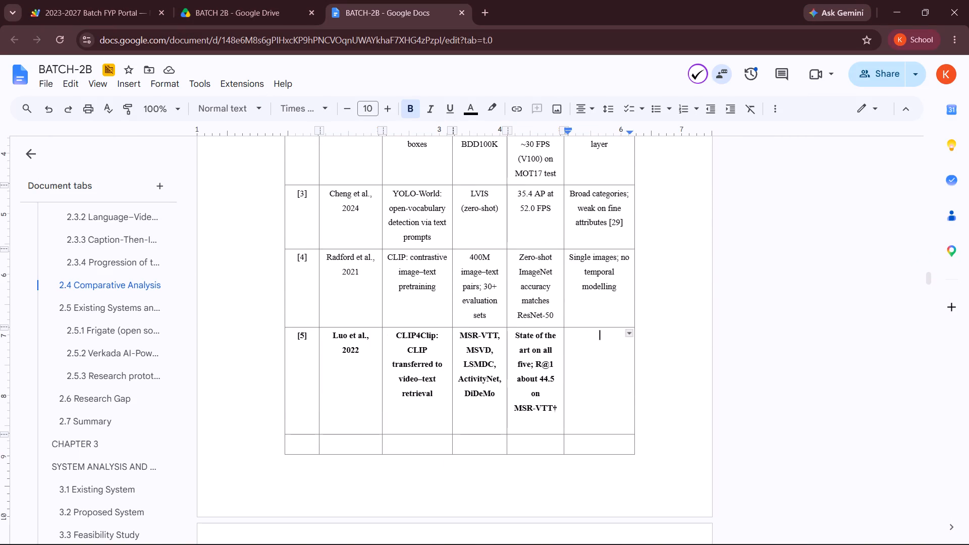
key(ctrl+v)
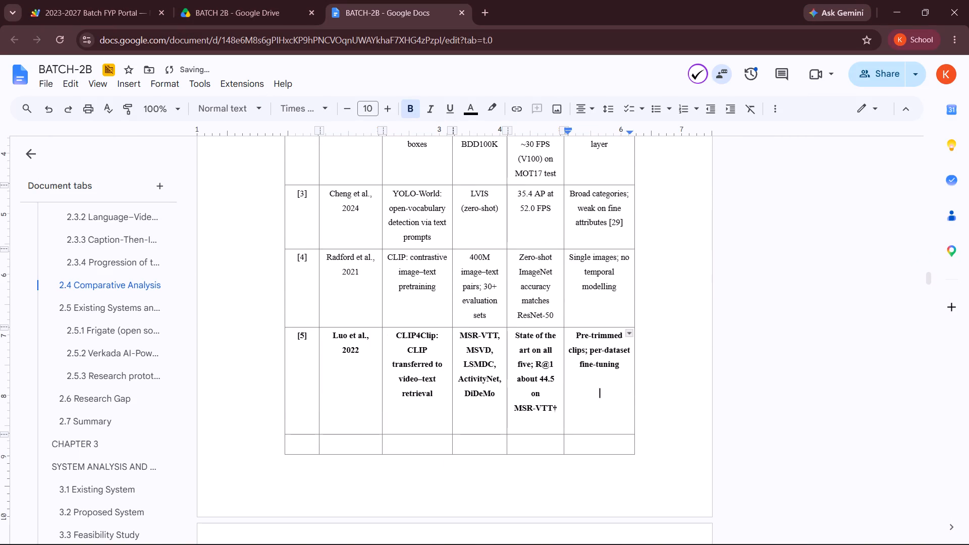
Delete the † after "MSR-VTT" in the Result cell of row [5].
click(553, 427)
click(553, 427)
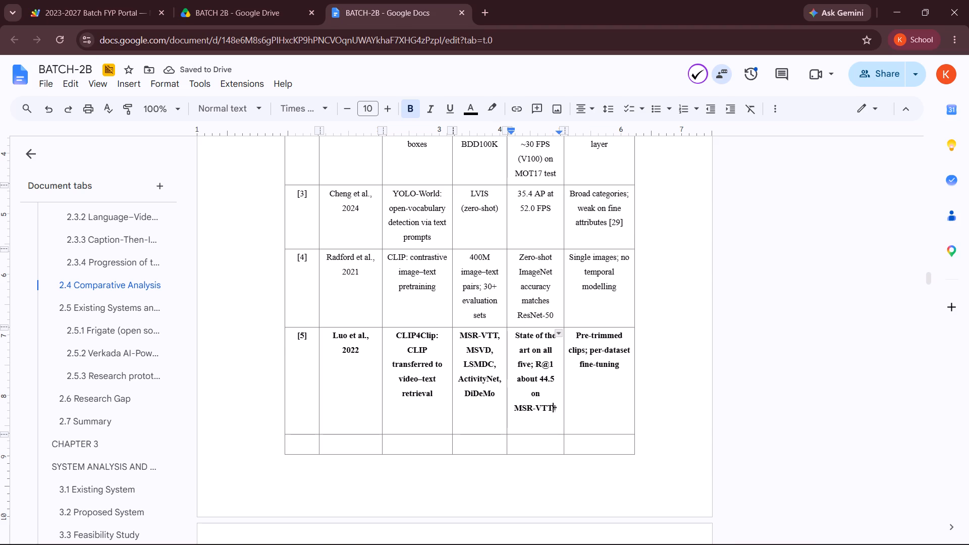
click(555, 410)
click(555, 410)
key(BackSpace)
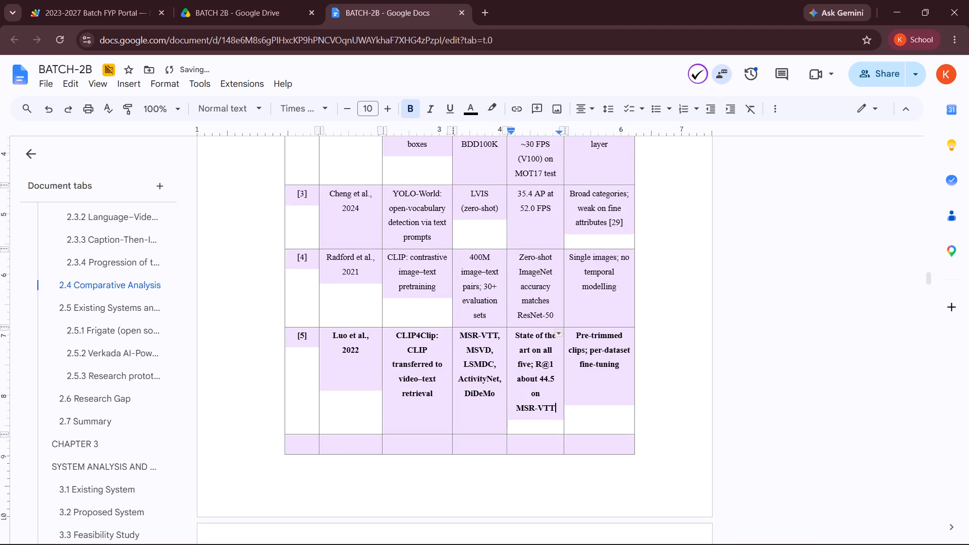
click(553, 430)
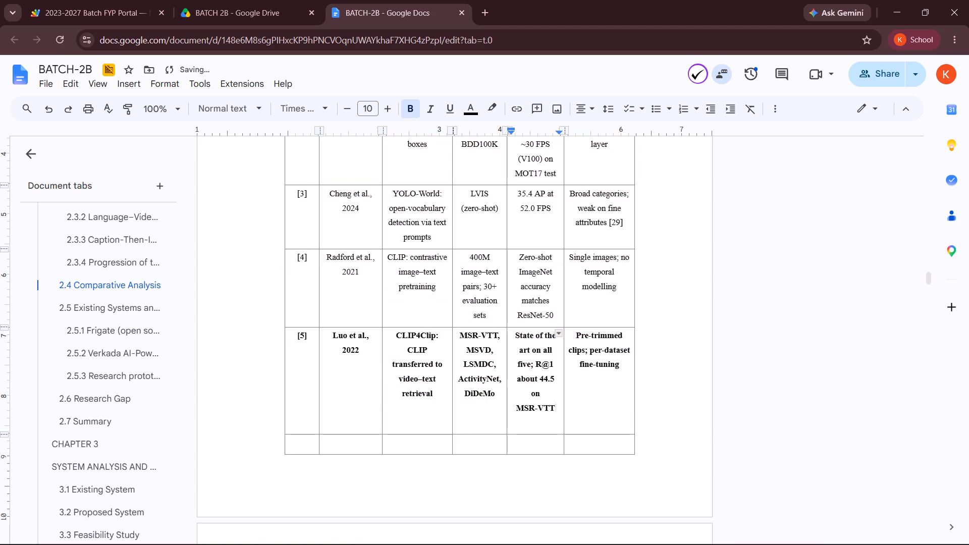
click(553, 430)
key(Down)
key(Up)
Remove the trailing blank lines after "fine-tuning" in the Limitation cell of row [5].
click(589, 426)
key(BackSpace)
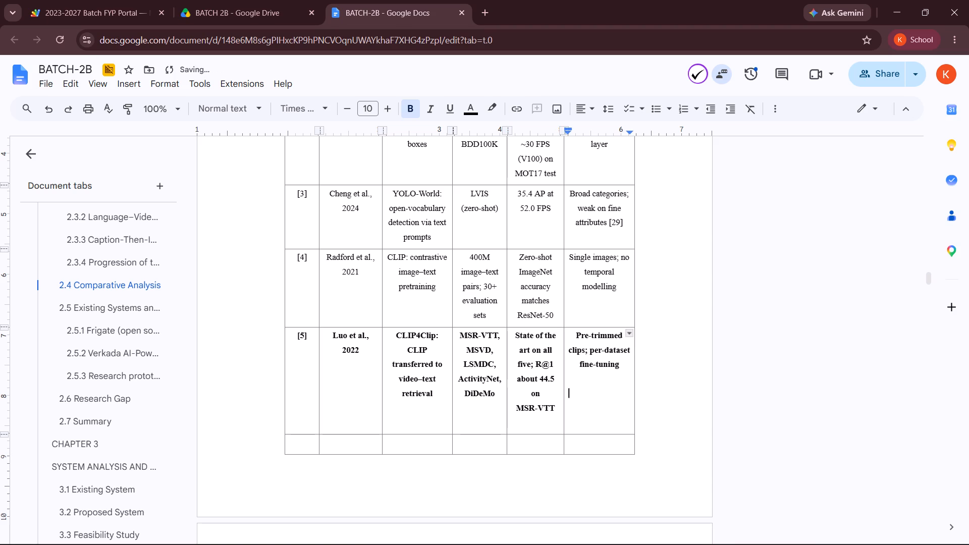
key(BackSpace)
key(BackSpace)
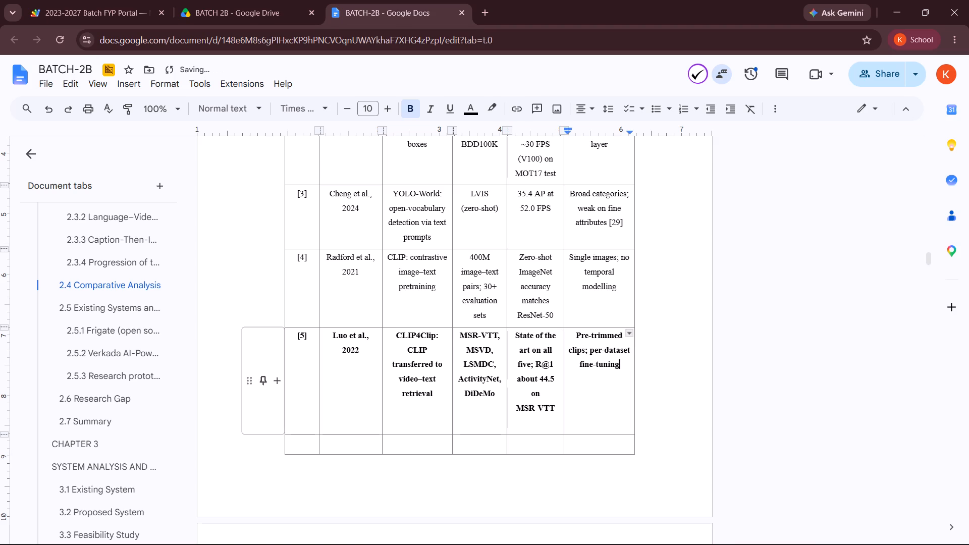
Remove the bold formatting from all cells of row [5] in the bordered table.
drag(295, 340, 583, 405)
click(412, 113)
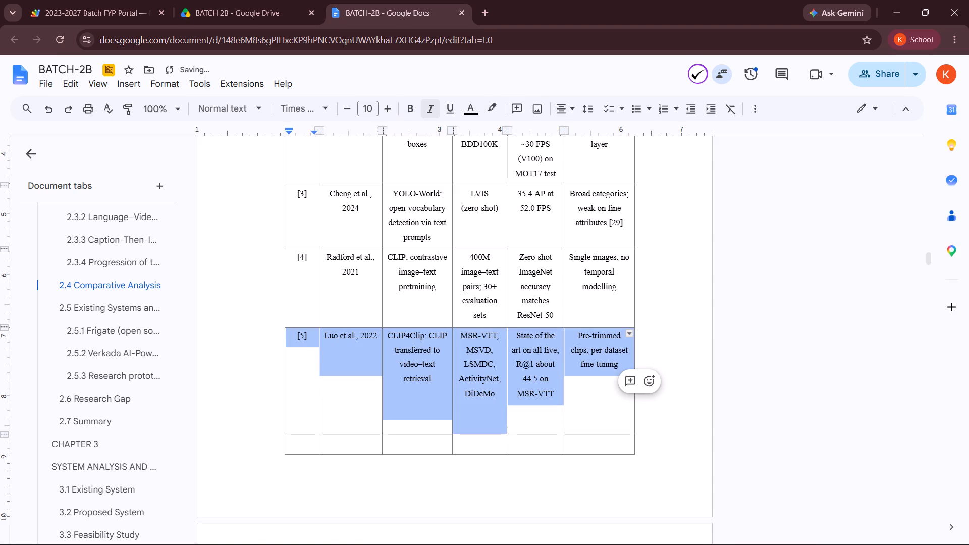
click(781, 355)
Return to the old unbordered table's remaining entries below the bordered table.
scroll(781, 355, down, 4)
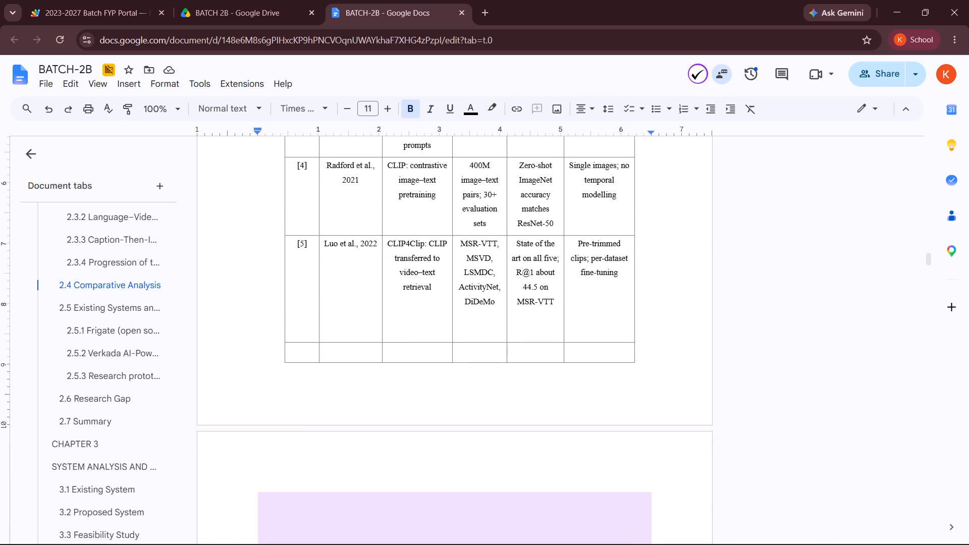
scroll(781, 355, down, 2)
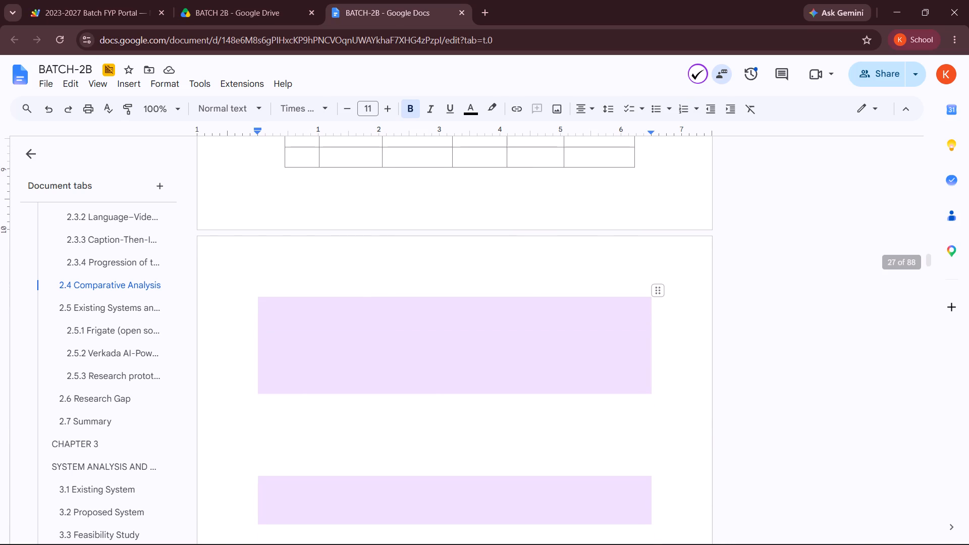
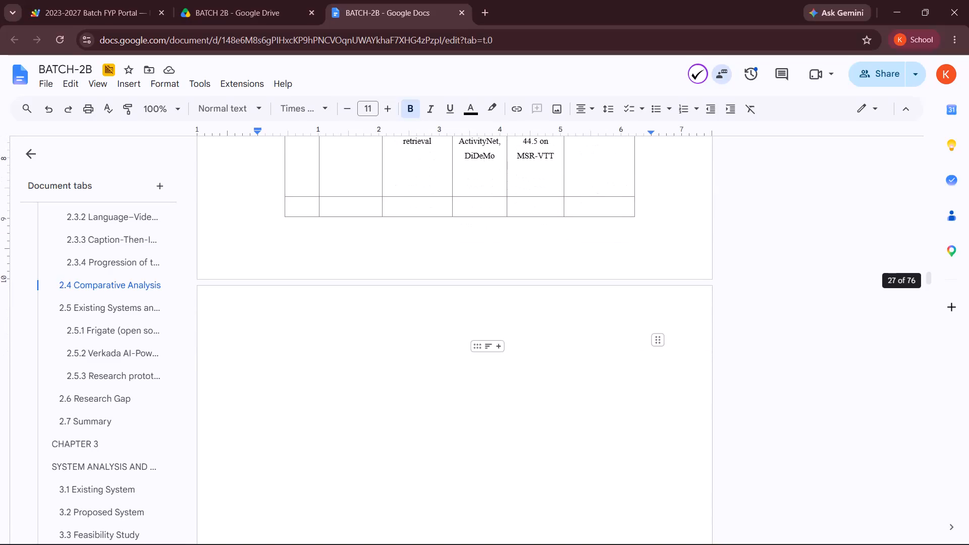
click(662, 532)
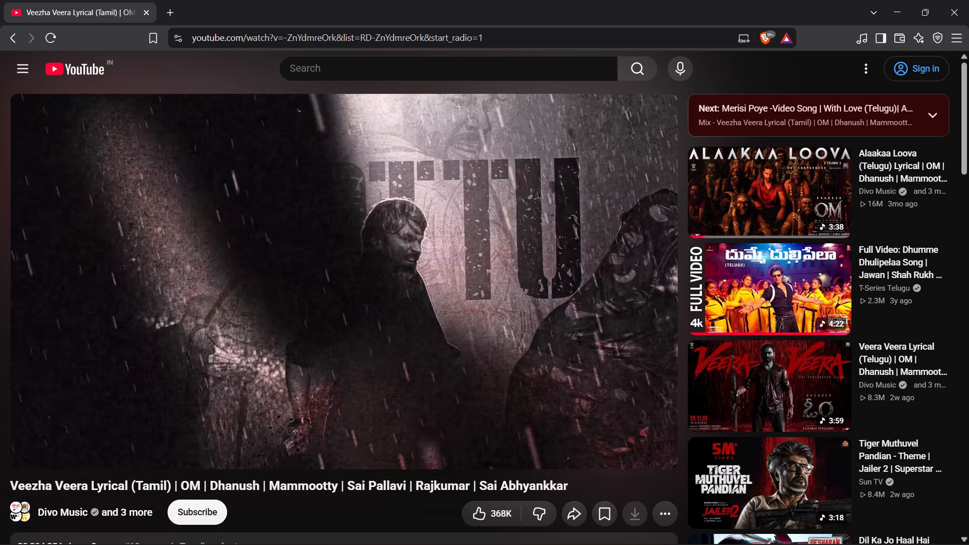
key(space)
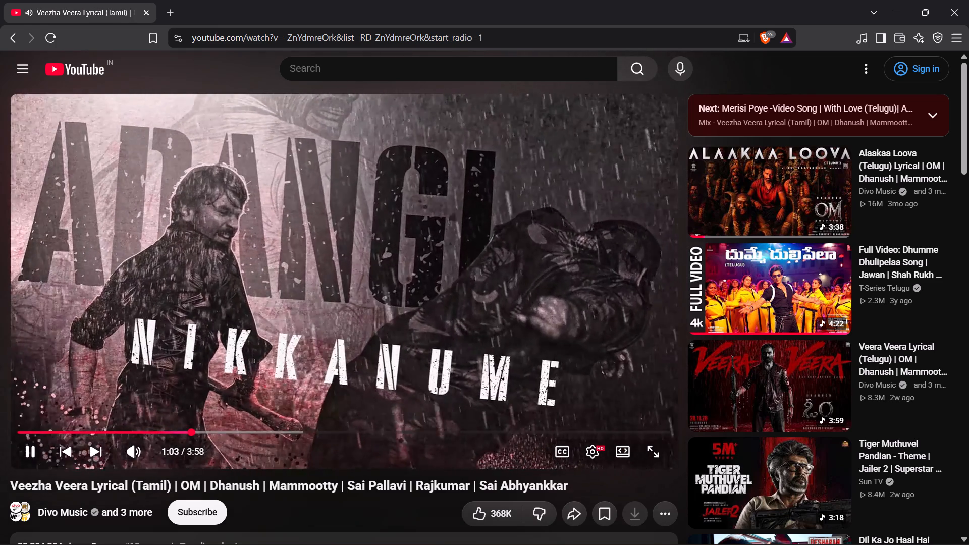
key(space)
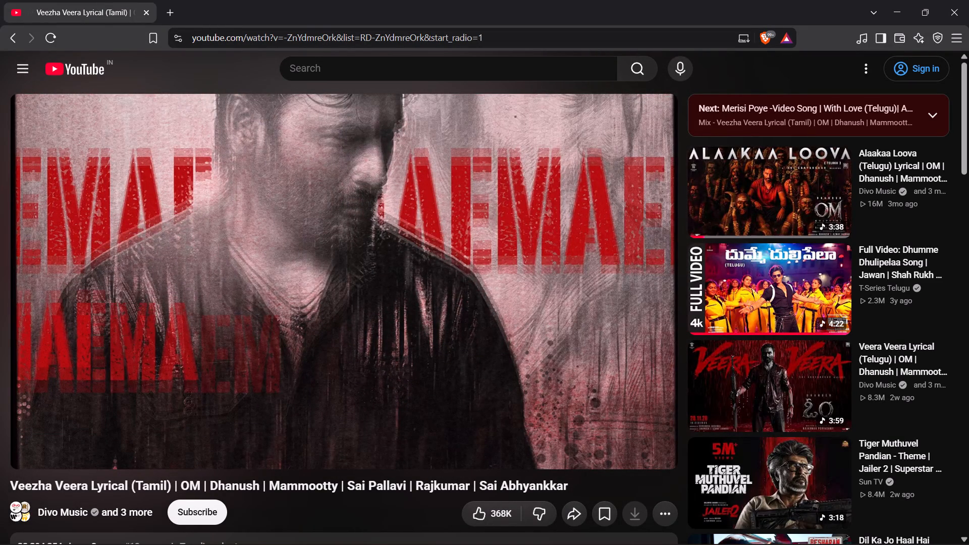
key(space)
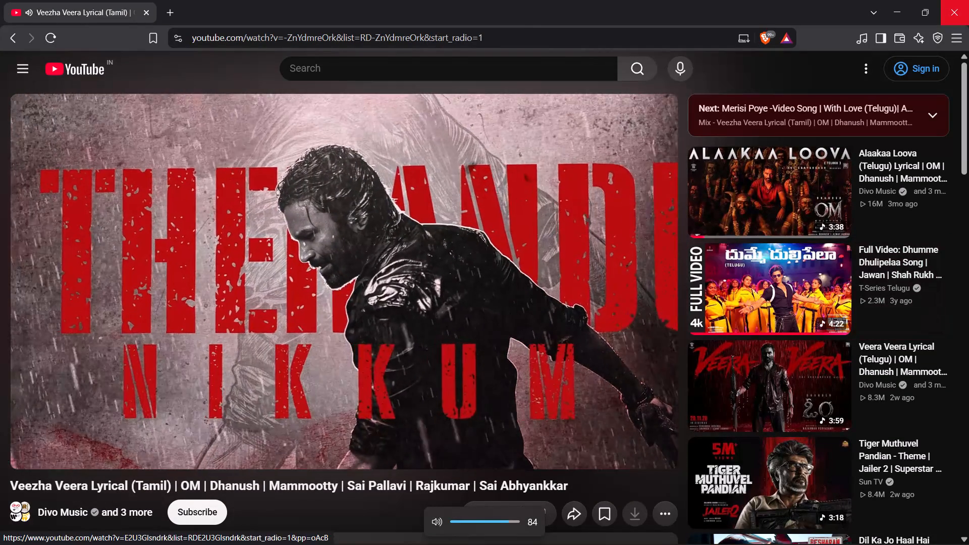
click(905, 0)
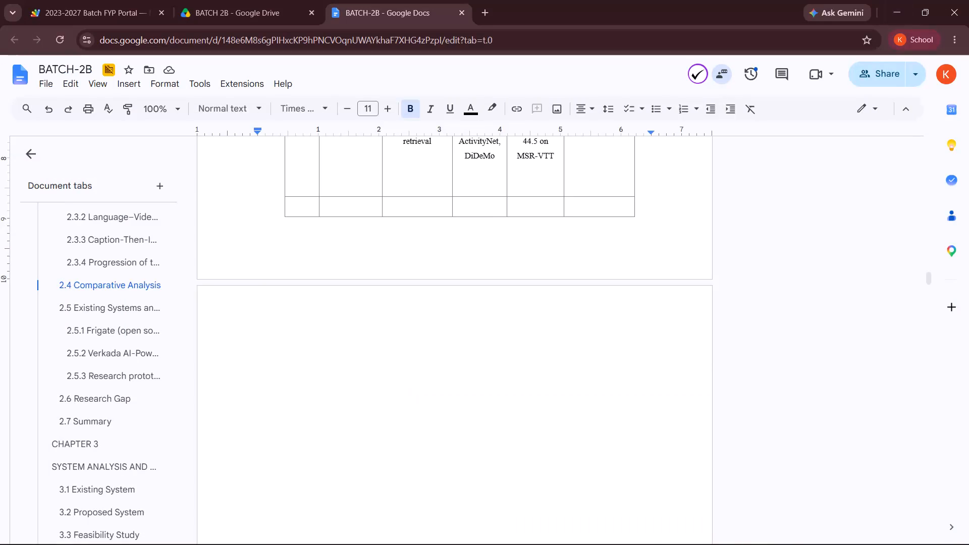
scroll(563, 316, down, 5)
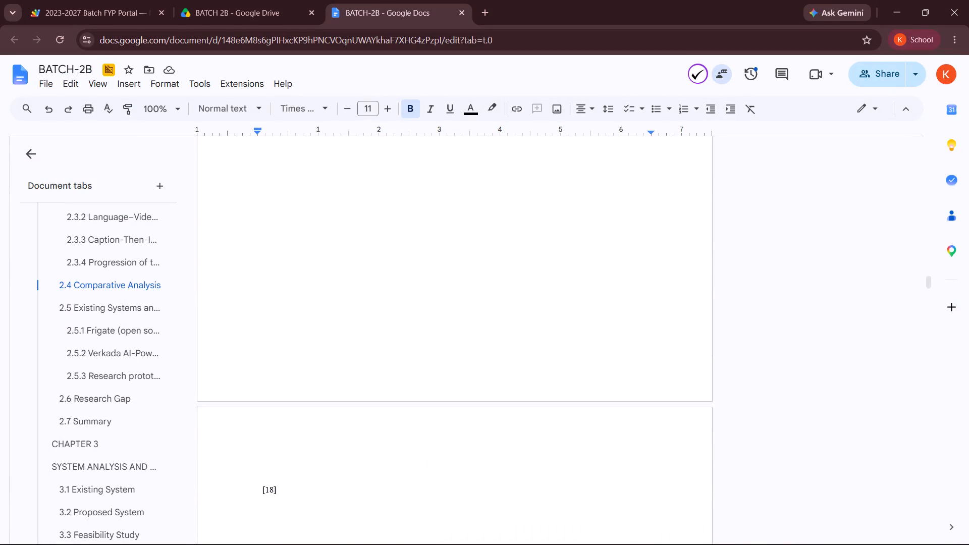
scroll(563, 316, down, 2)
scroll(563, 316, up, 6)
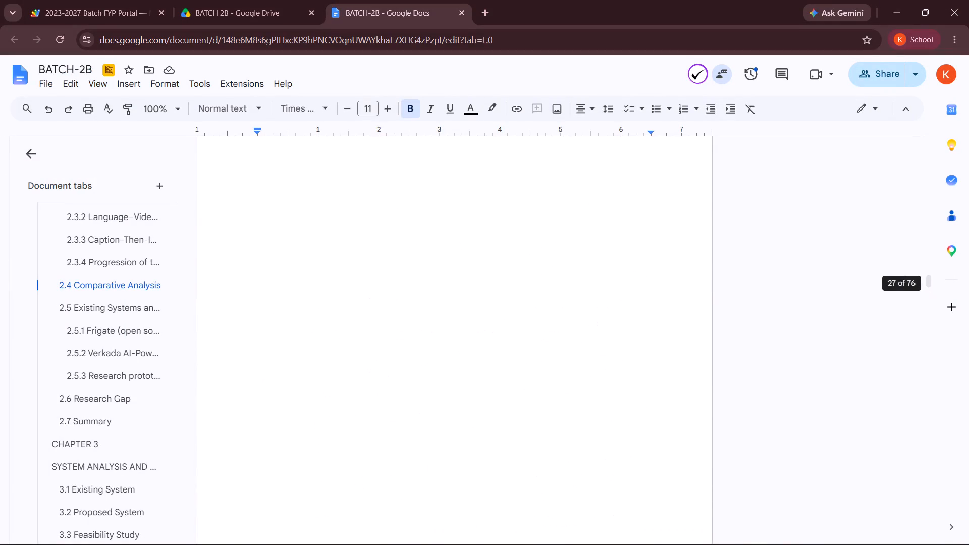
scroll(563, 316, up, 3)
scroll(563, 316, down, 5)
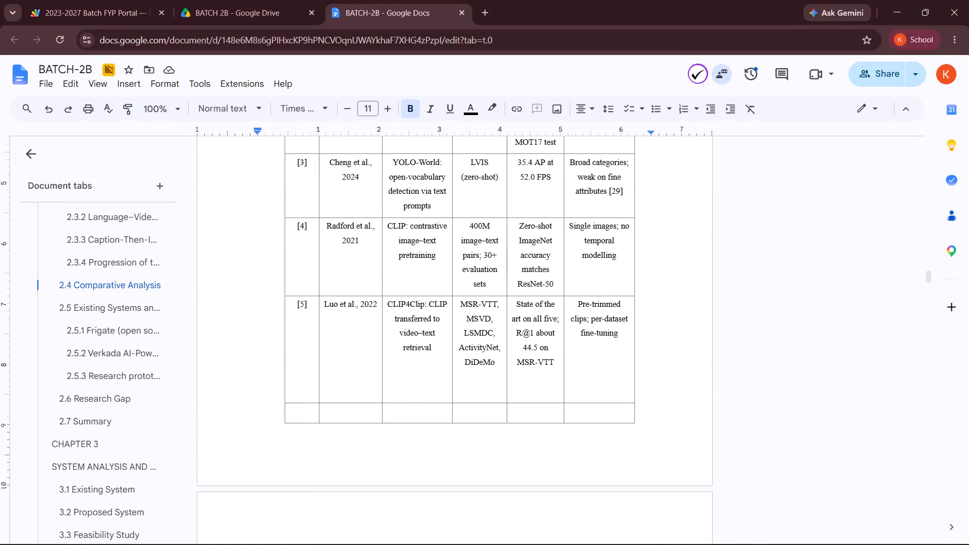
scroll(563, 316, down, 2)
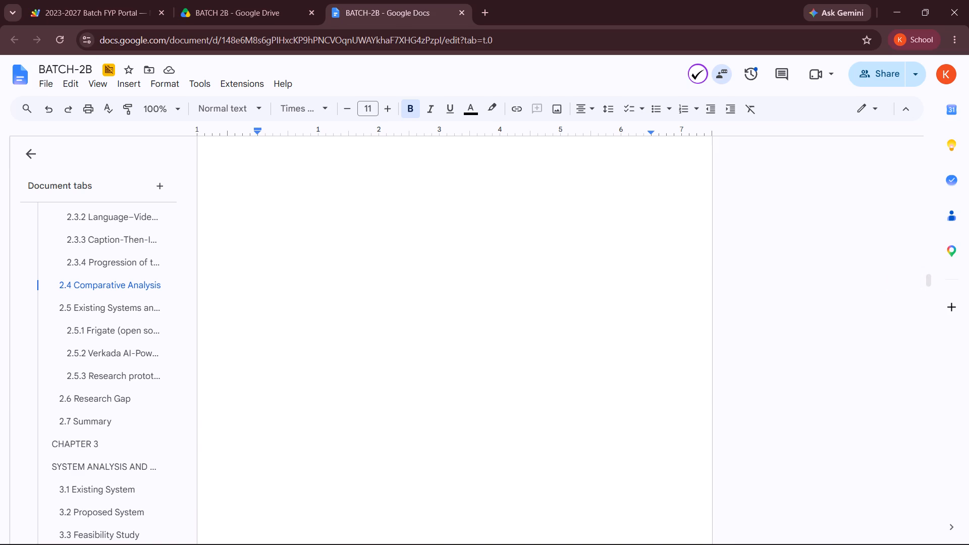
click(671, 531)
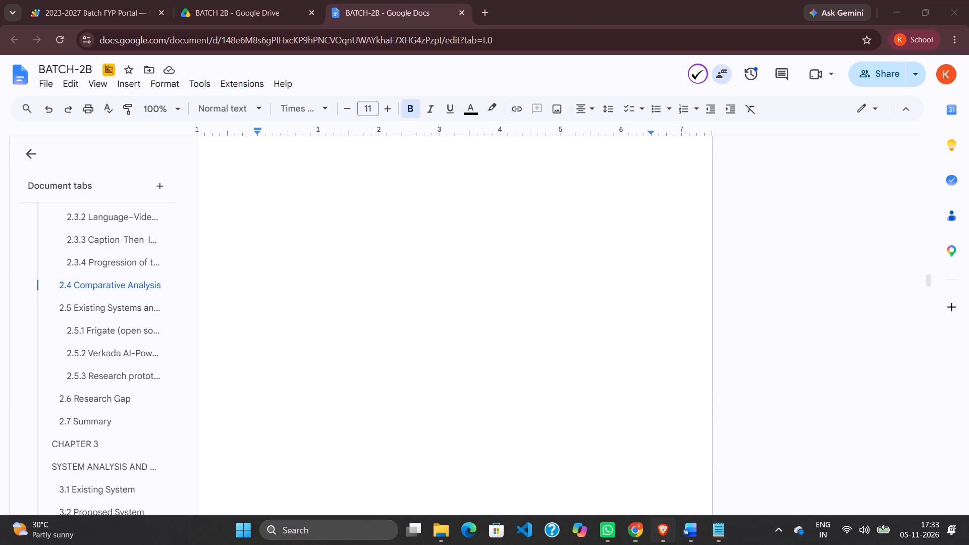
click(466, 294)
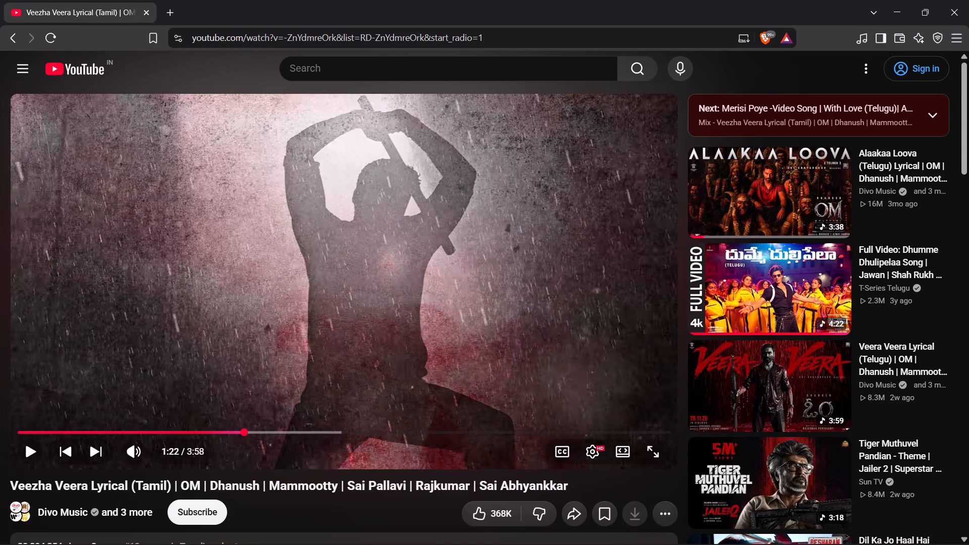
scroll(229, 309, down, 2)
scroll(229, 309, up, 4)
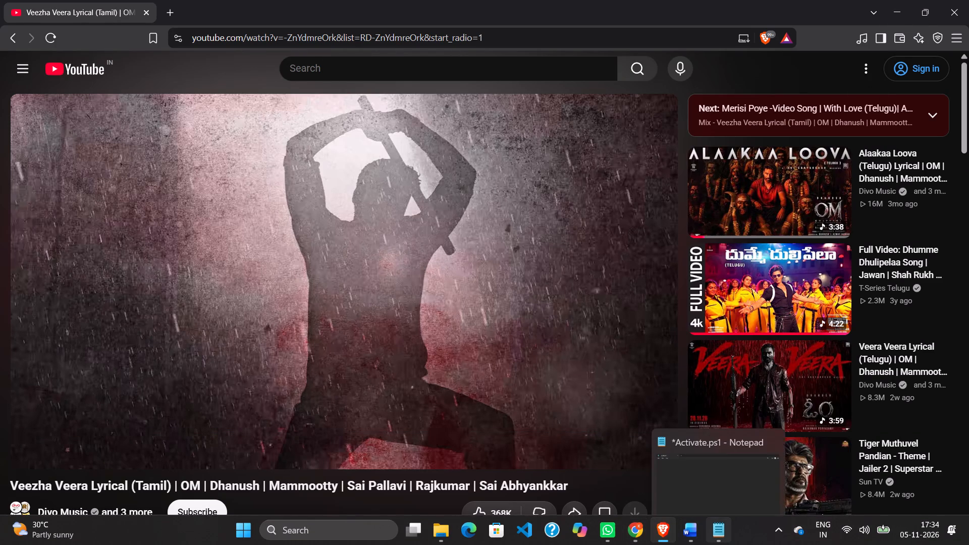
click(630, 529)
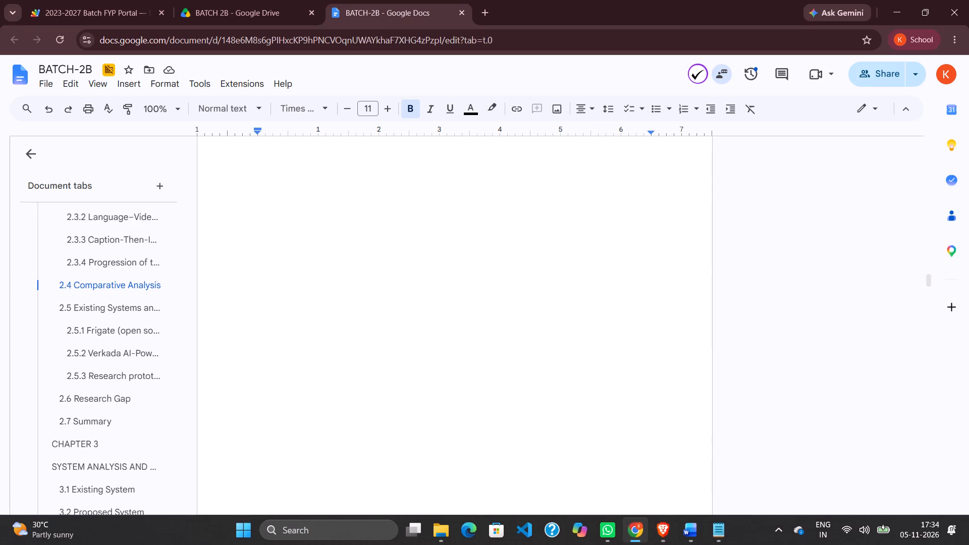
Delete the leftover entry number [18] from the emptied first row of the old unbordered table.
scroll(447, 285, up, 4)
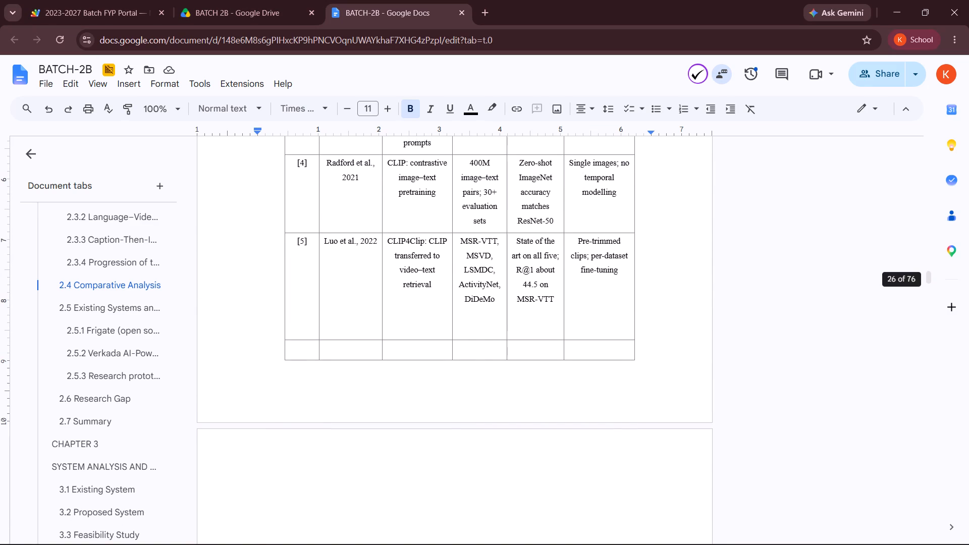
scroll(447, 285, down, 4)
scroll(415, 394, down, 2)
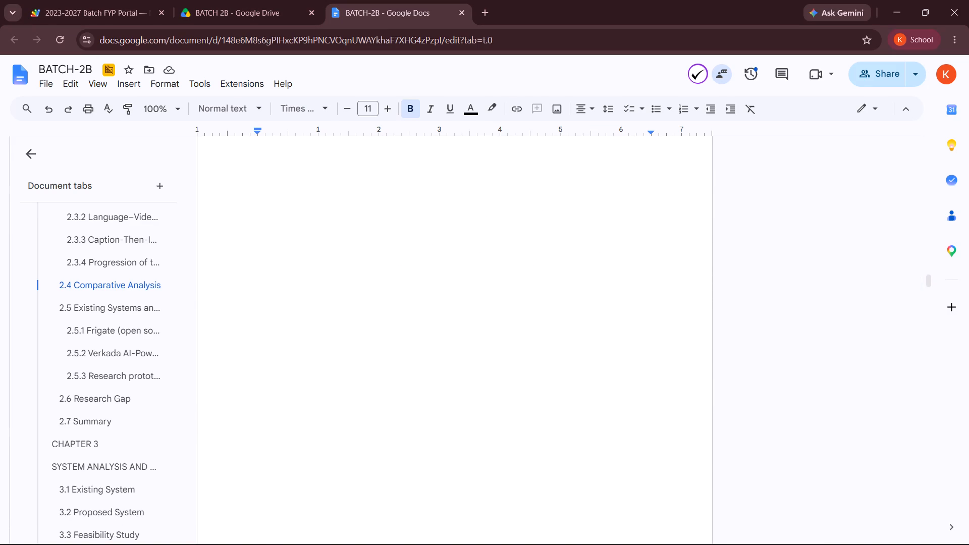
scroll(415, 394, down, 2)
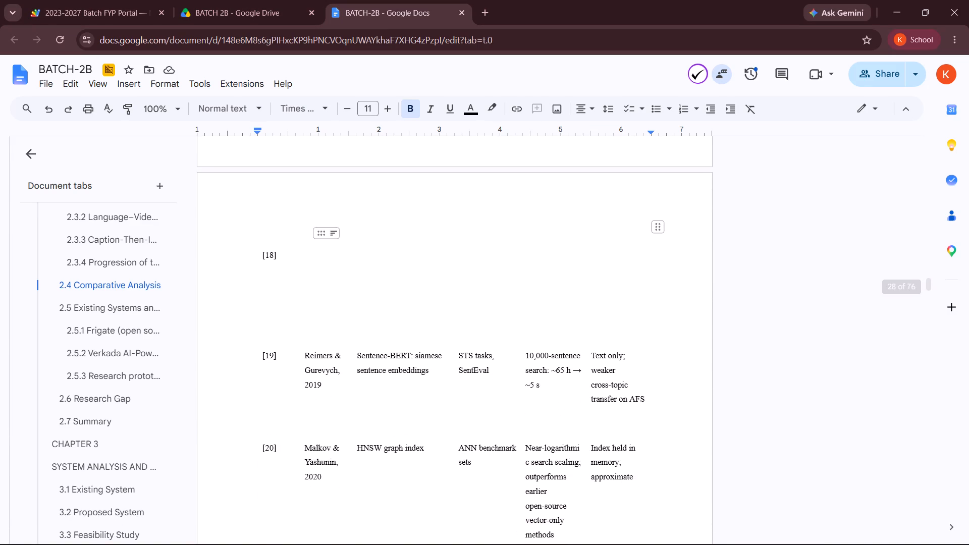
click(309, 262)
key(BackSpace)
key(BackSpace)
key(BackSpace)
key(BackSpace)
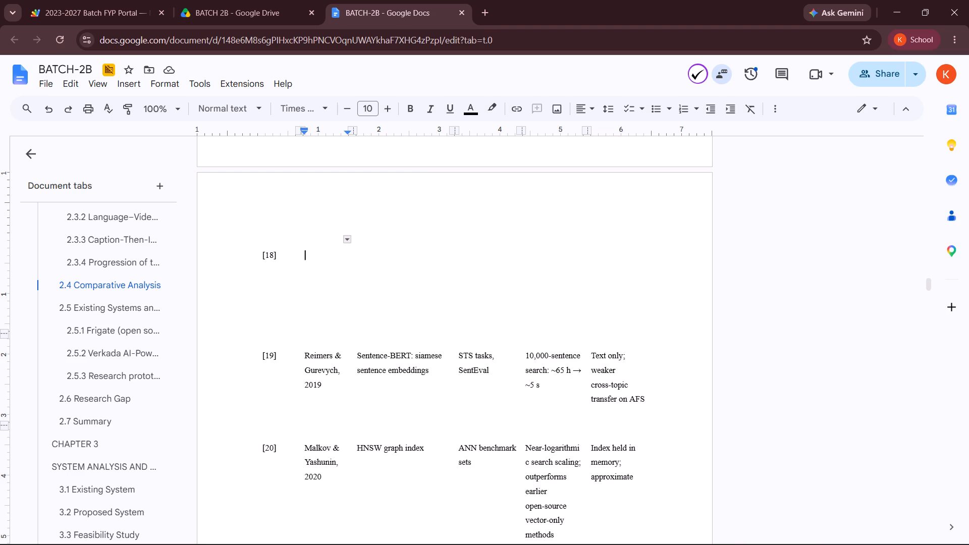
key(BackSpace)
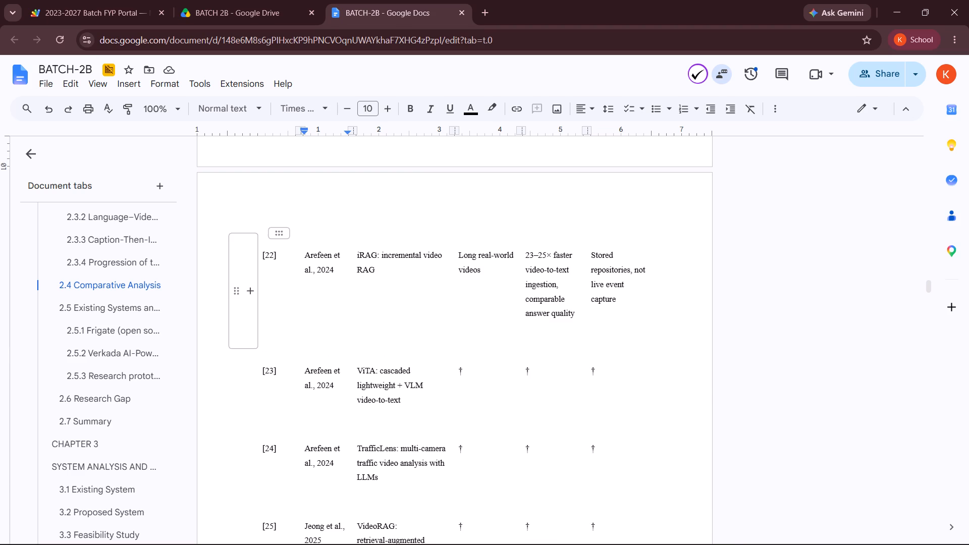
scroll(289, 267, up, 5)
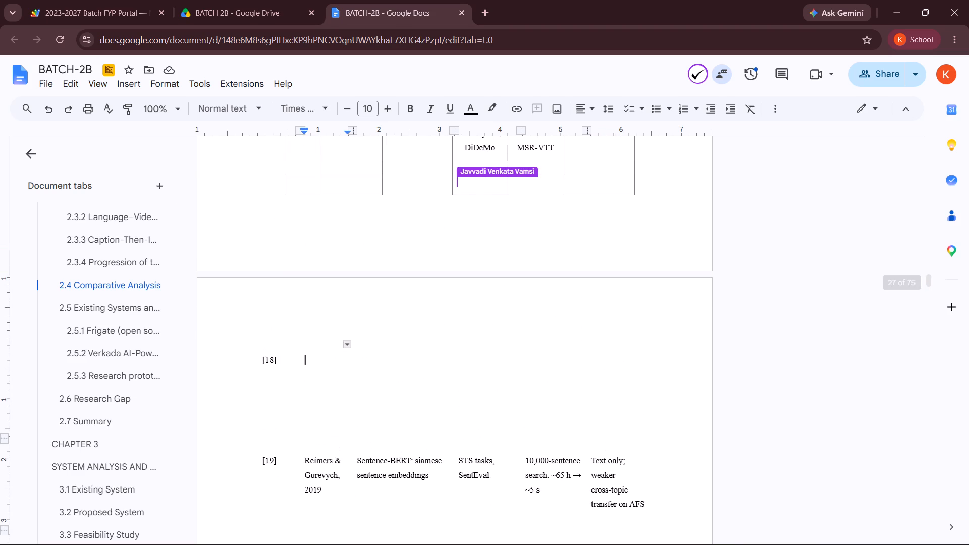
click(283, 365)
key(BackSpace)
key(BackSpace)
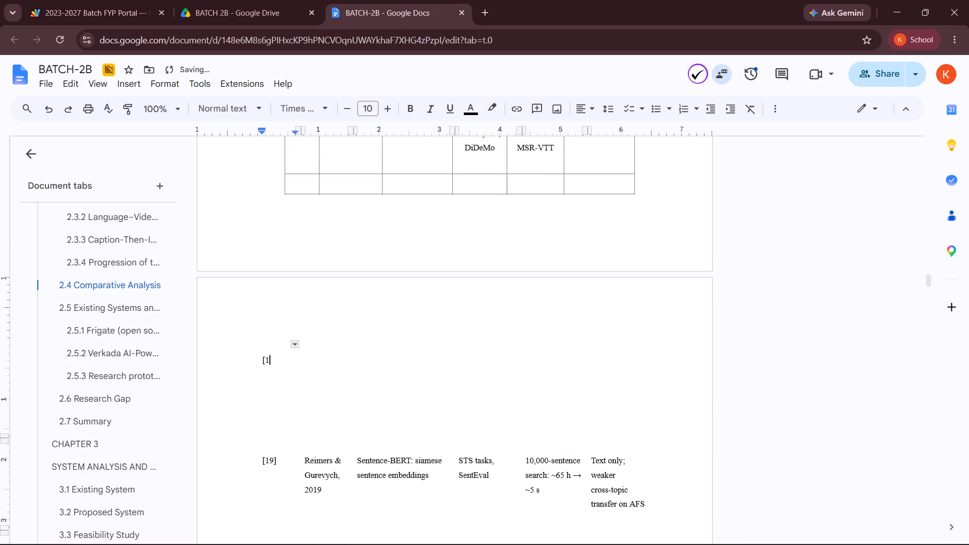
key(BackSpace)
key(BackSpace)
key(BackSpace)
key(BackSpace)
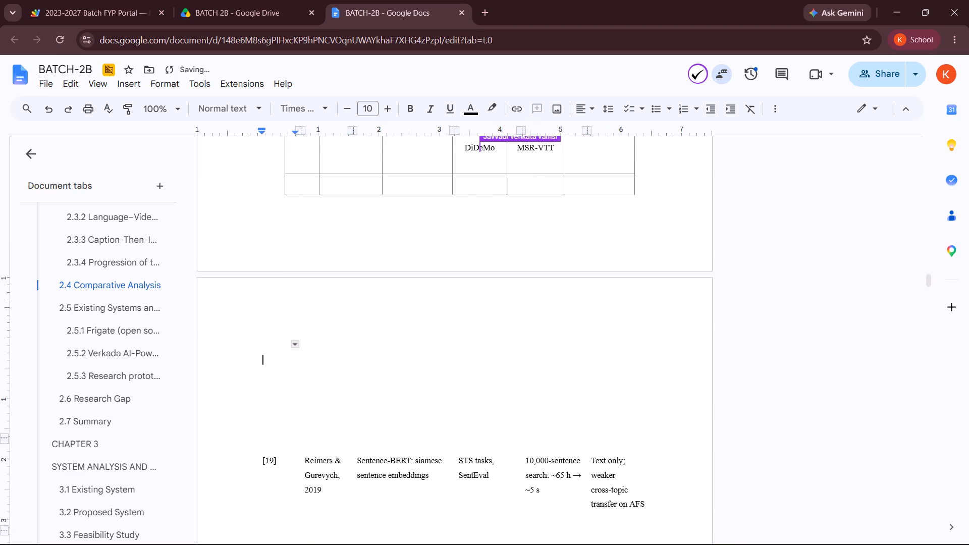
Enter [4] as the reference number in the first cell of the bordered table's empty last row.
scroll(283, 365, up, 1)
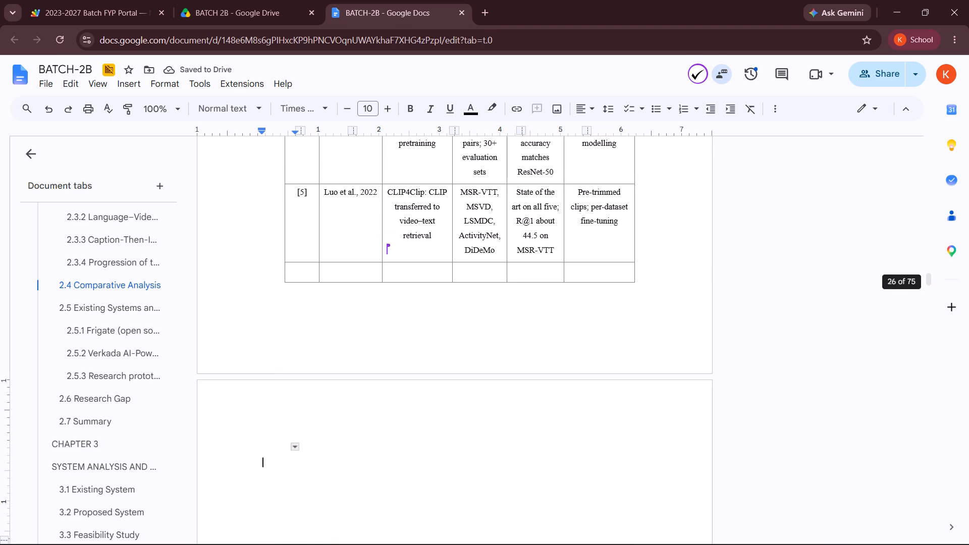
scroll(283, 365, down, 1)
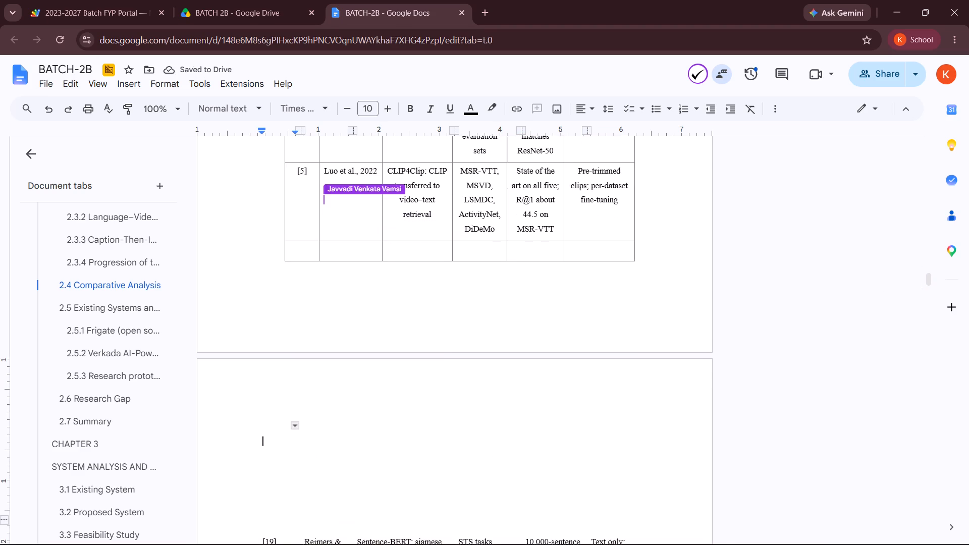
scroll(283, 365, down, 1)
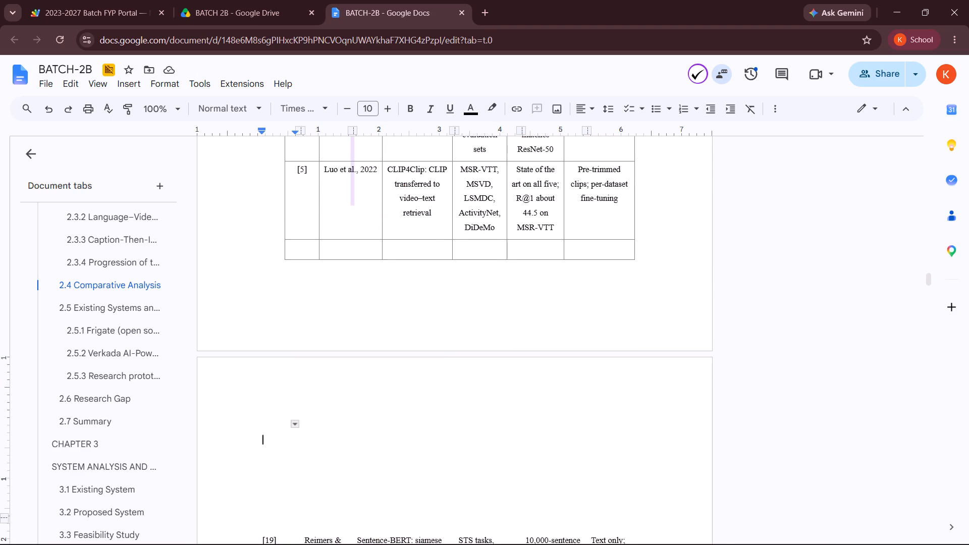
click(305, 252)
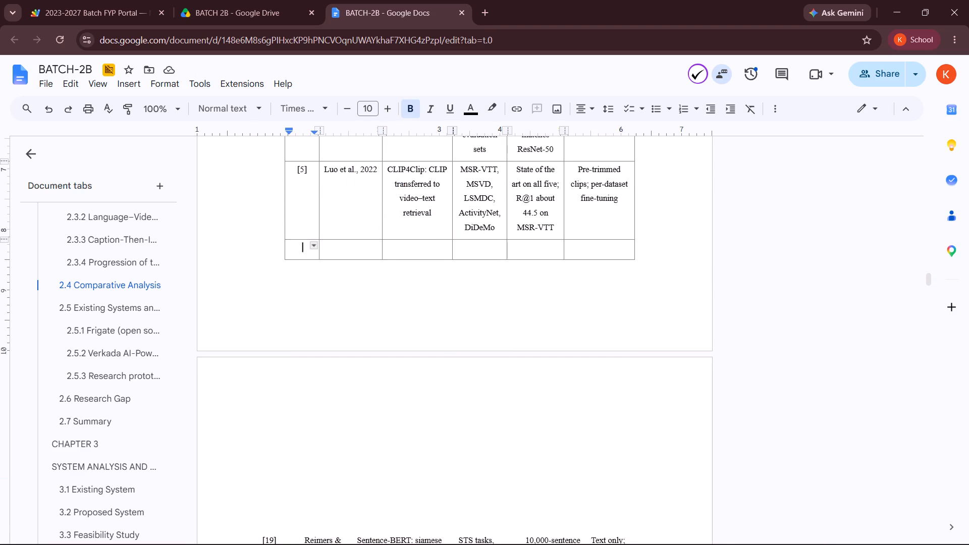
text([4)
key(bracketright)
Review the filled rows [2] to [5] of the bordered table above the newly numbered last row.
scroll(305, 252, down, 2)
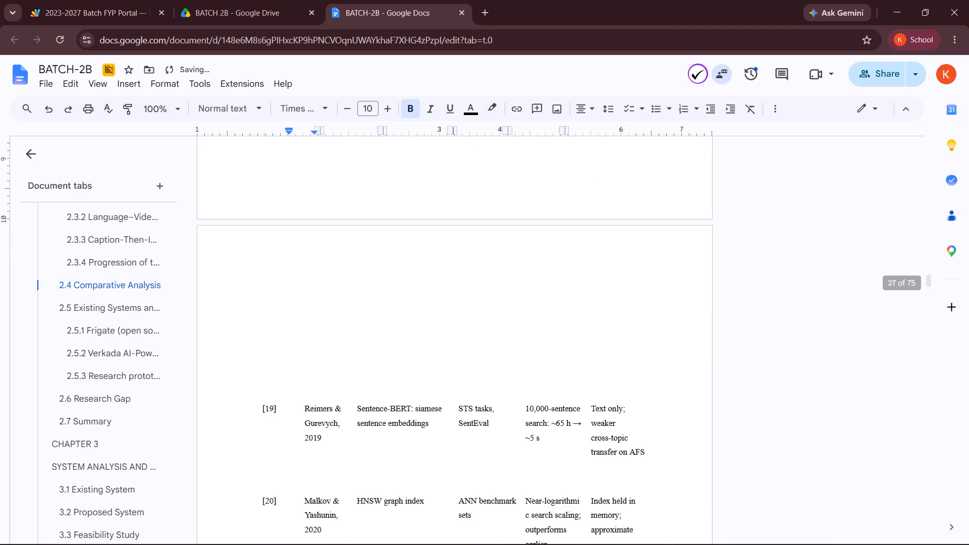
scroll(305, 345, up, 4)
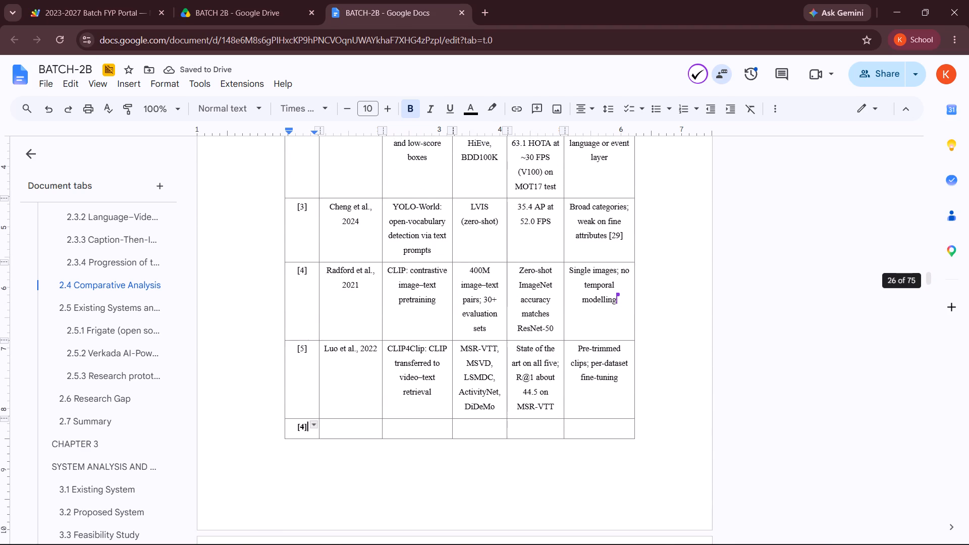
scroll(305, 345, up, 3)
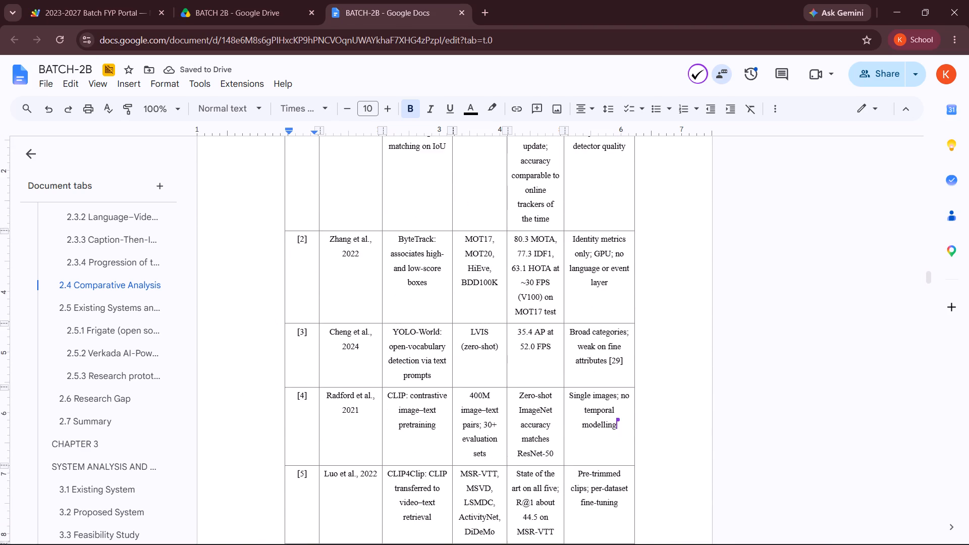
scroll(305, 345, up, 1)
scroll(305, 345, down, 3)
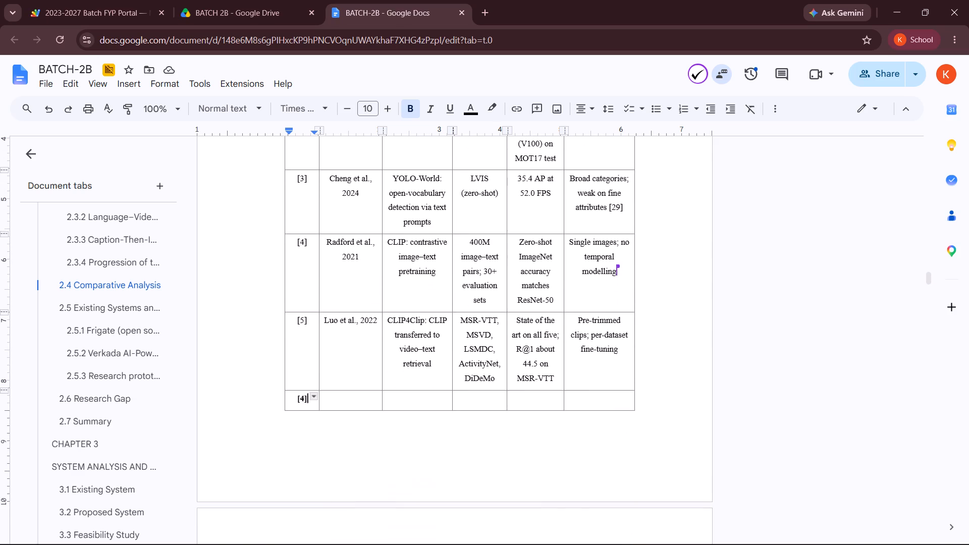
Move "Reimers & Gurevych, 2019" from old entry [19] through Notepad into the author cell of the bordered table's last filled row.
scroll(305, 345, down, 2)
scroll(304, 286, up, 1)
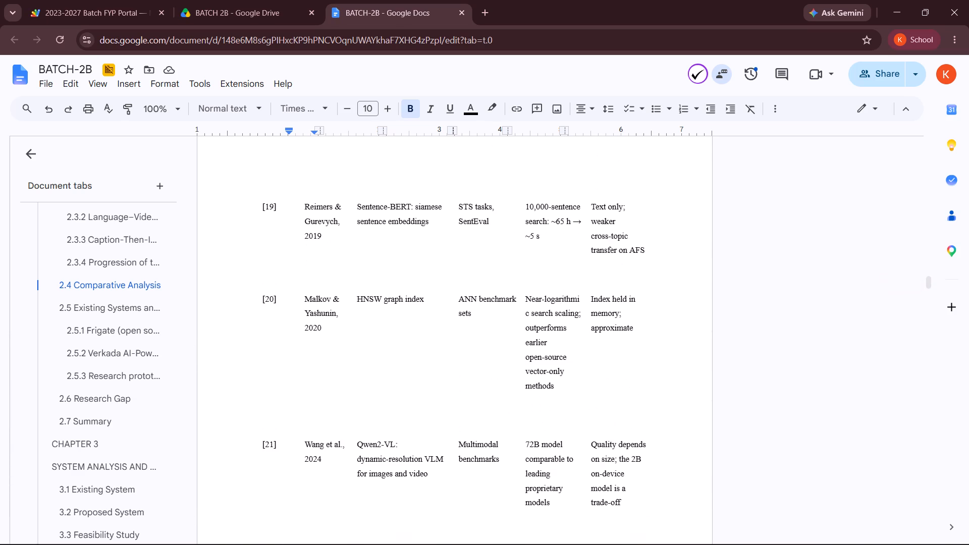
drag(305, 208, 343, 249)
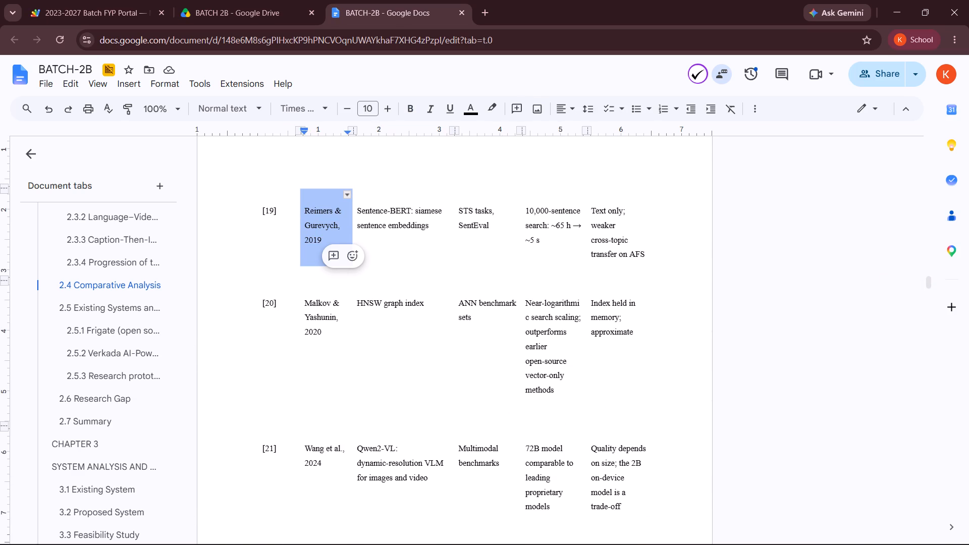
key(ctrl+x)
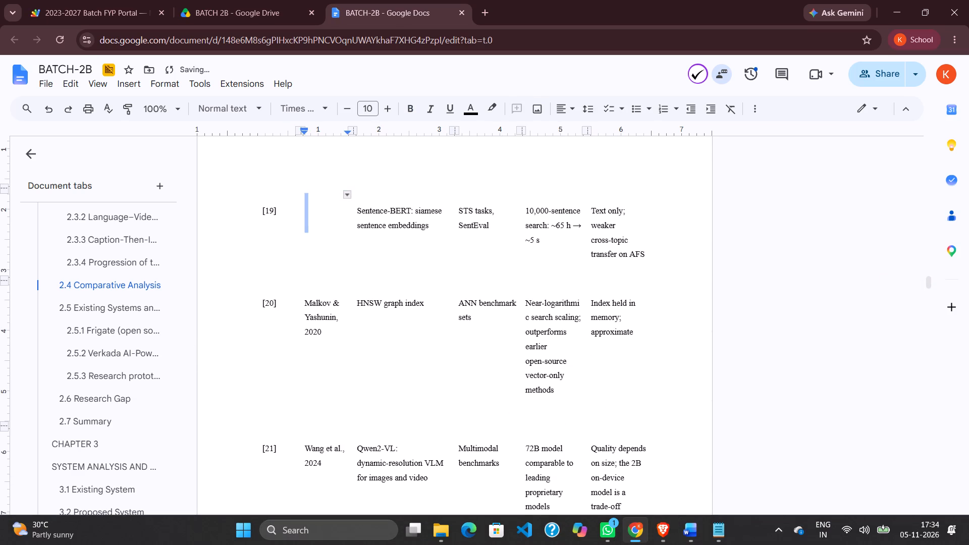
click(716, 527)
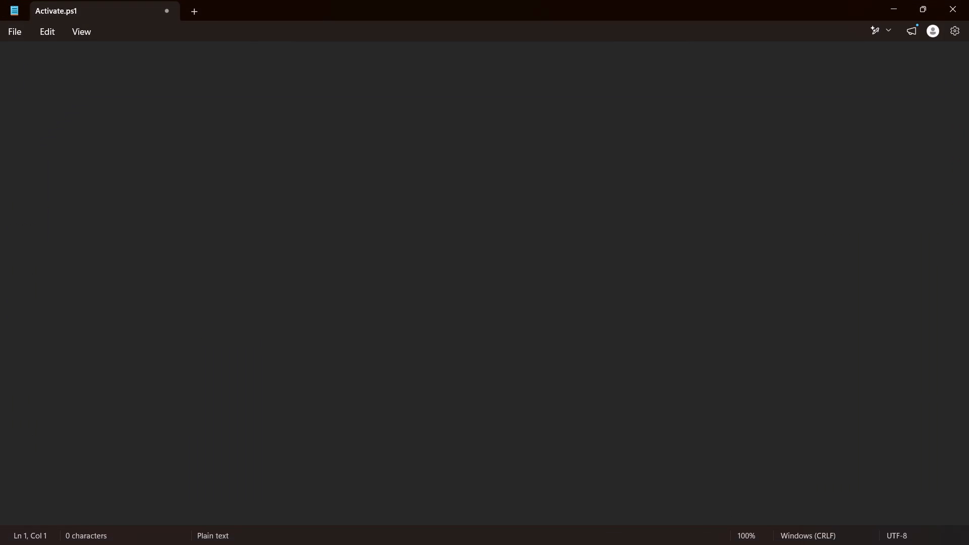
click(56, 59)
key(ctrl+v)
ctrl+click(56, 59)
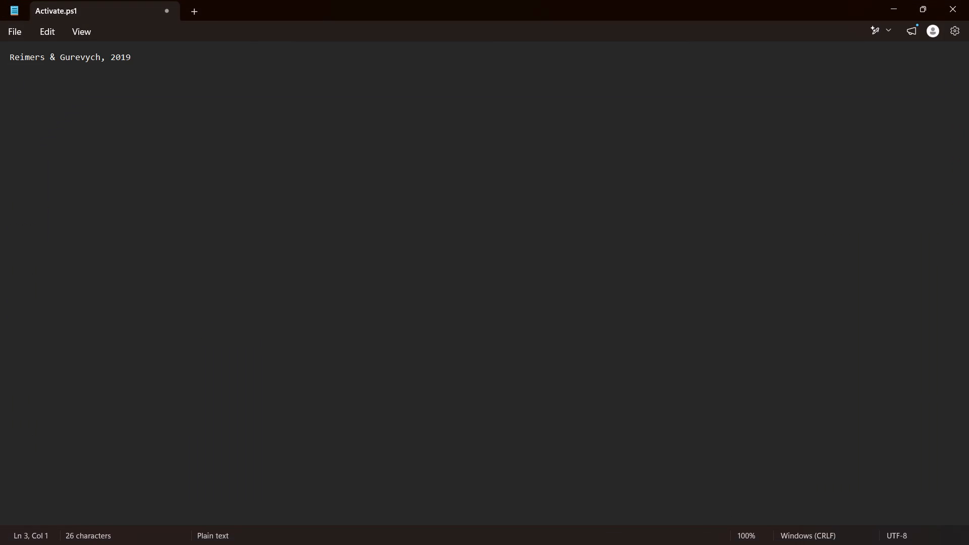
key(ctrl+a)
key(ctrl+x)
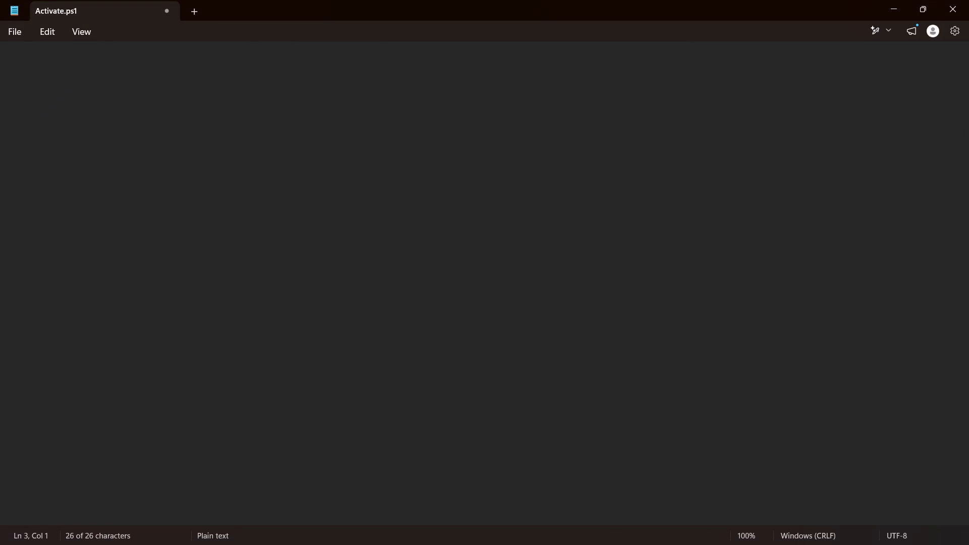
click(885, 0)
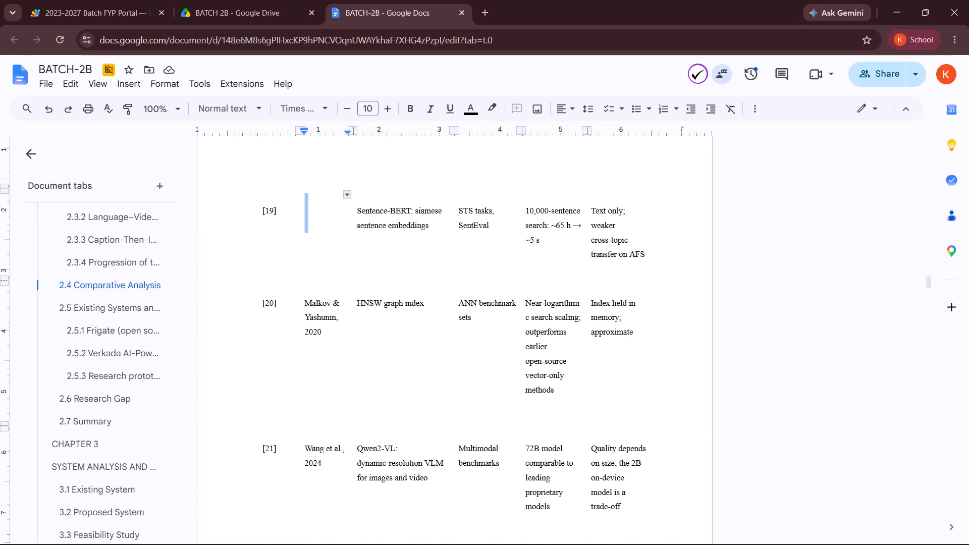
scroll(417, 230, up, 4)
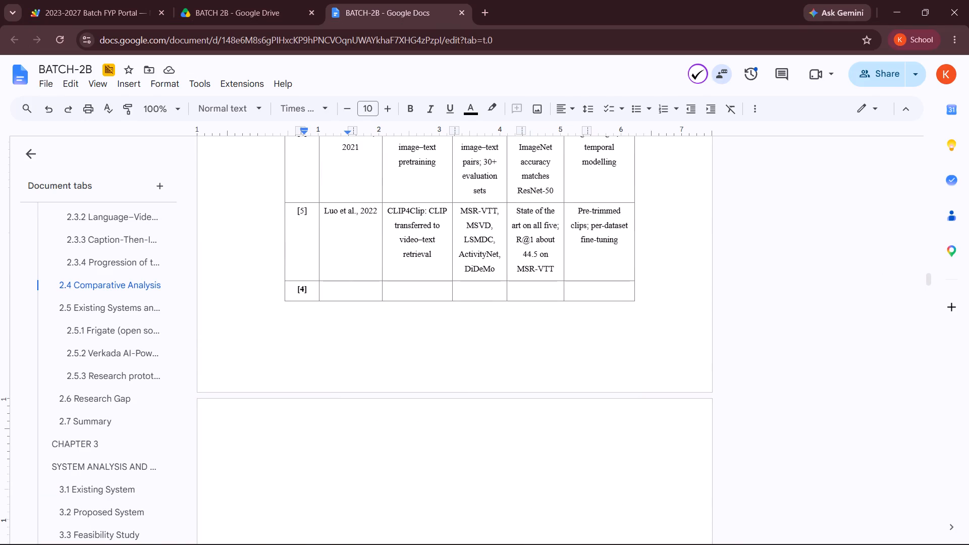
click(343, 293)
key(ctrl+v)
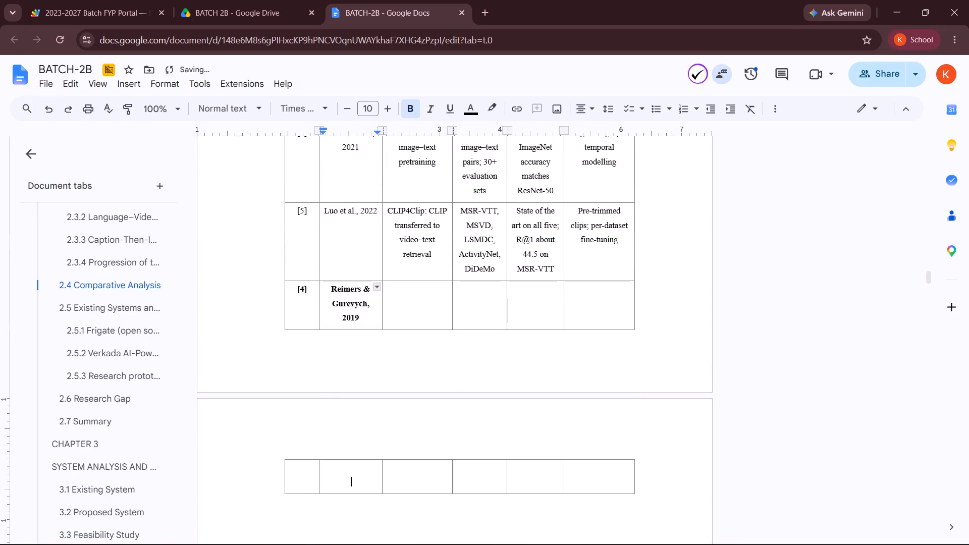
Move "Sentence-BERT: siamese sentence embeddings" from old entry [19] through Notepad into the method cell of the Reimers & Gurevych row.
scroll(393, 388, down, 5)
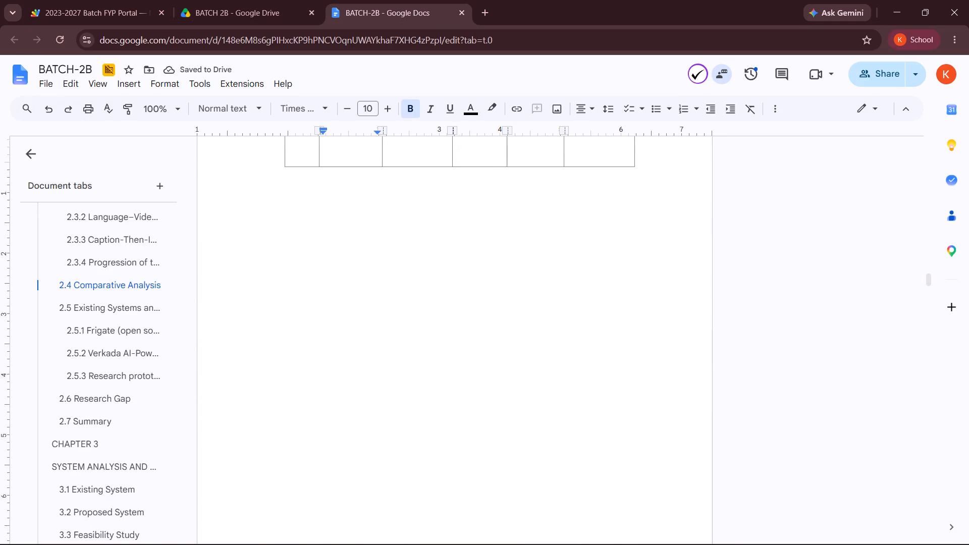
scroll(393, 388, down, 4)
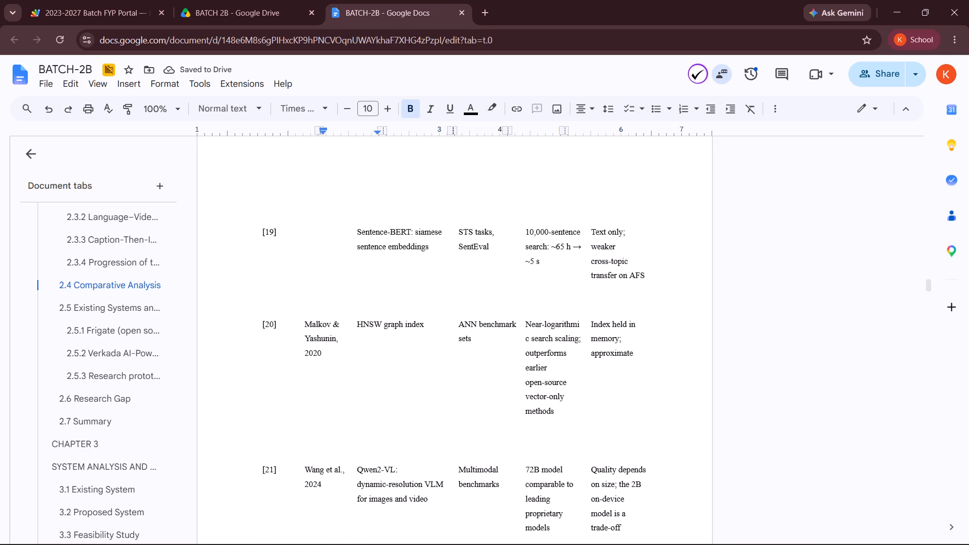
drag(358, 234, 440, 253)
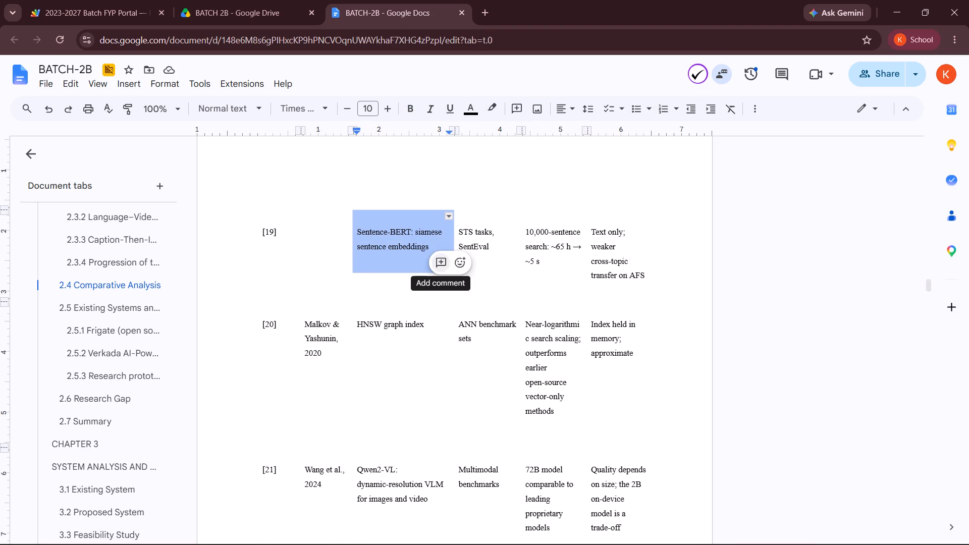
key(ctrl+x)
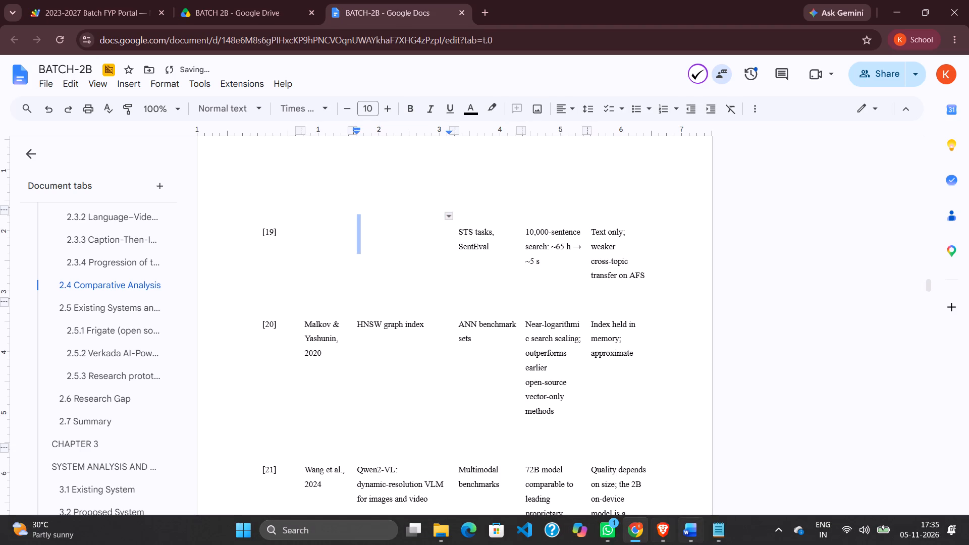
click(720, 534)
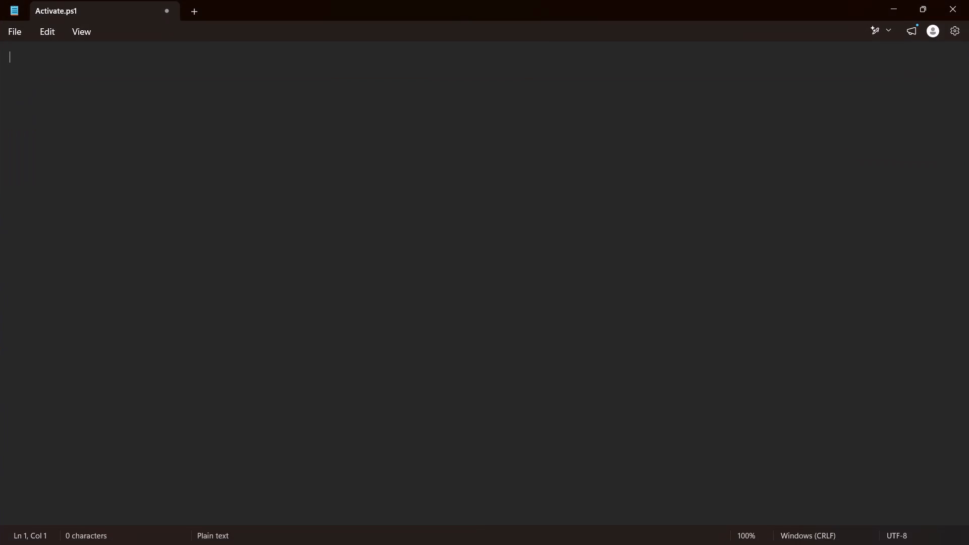
click(84, 54)
key(ctrl+v)
key(ctrl+a)
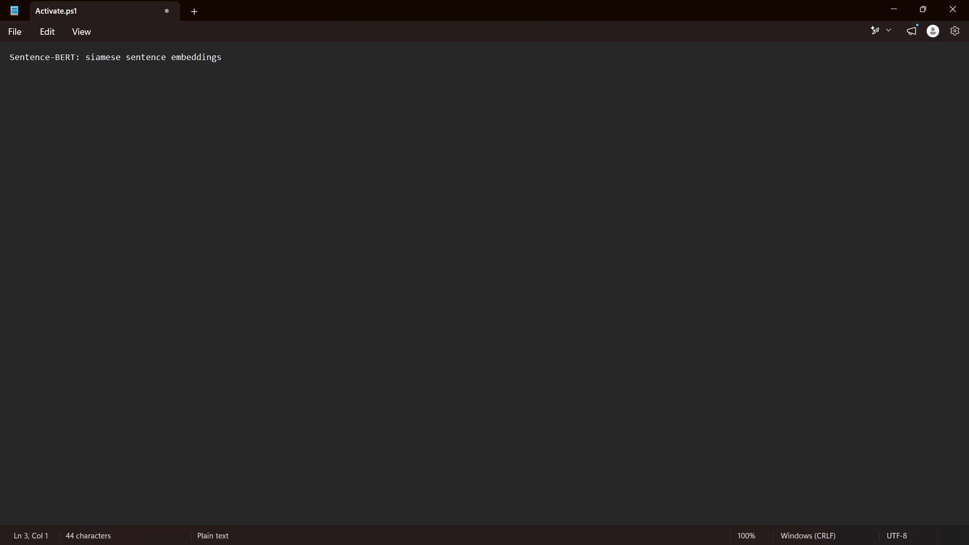
key(ctrl+x)
click(886, 0)
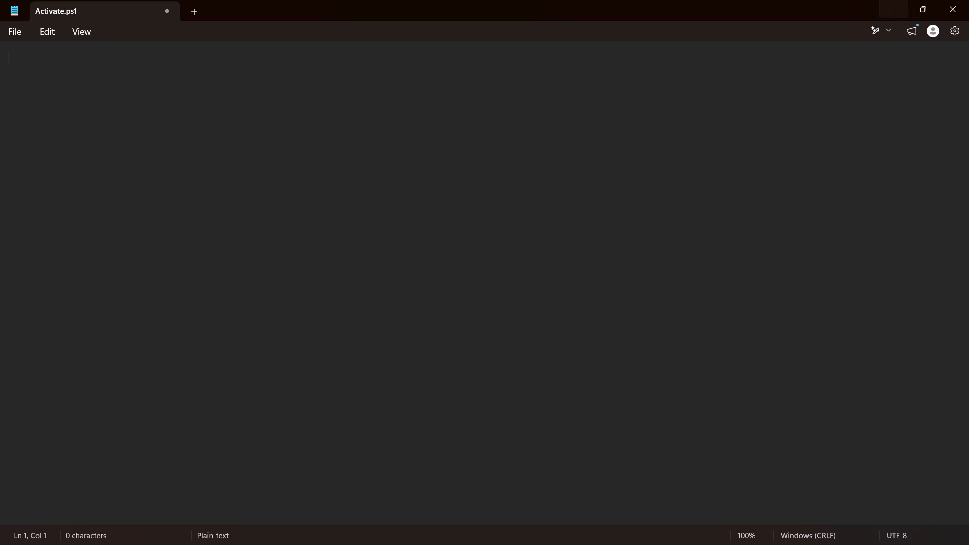
scroll(491, 219, up, 4)
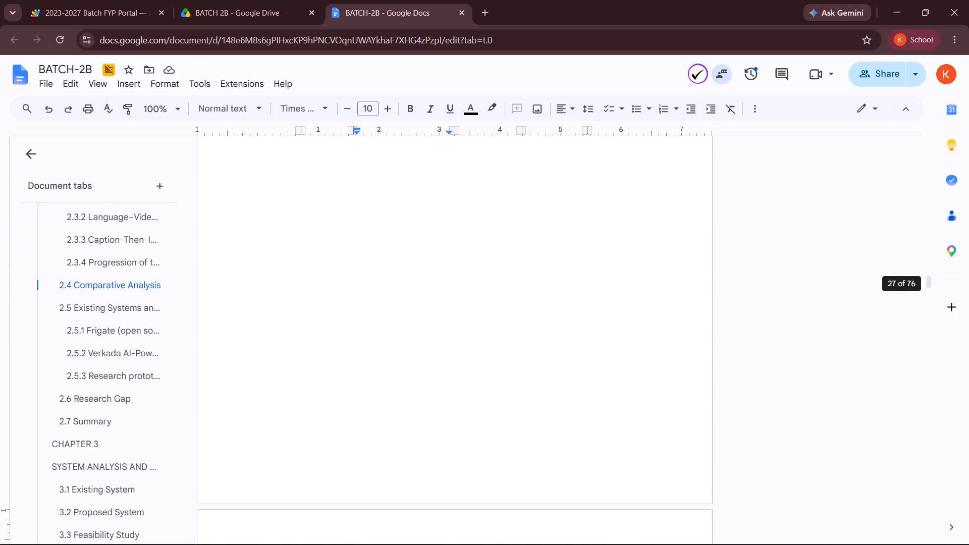
scroll(491, 219, up, 6)
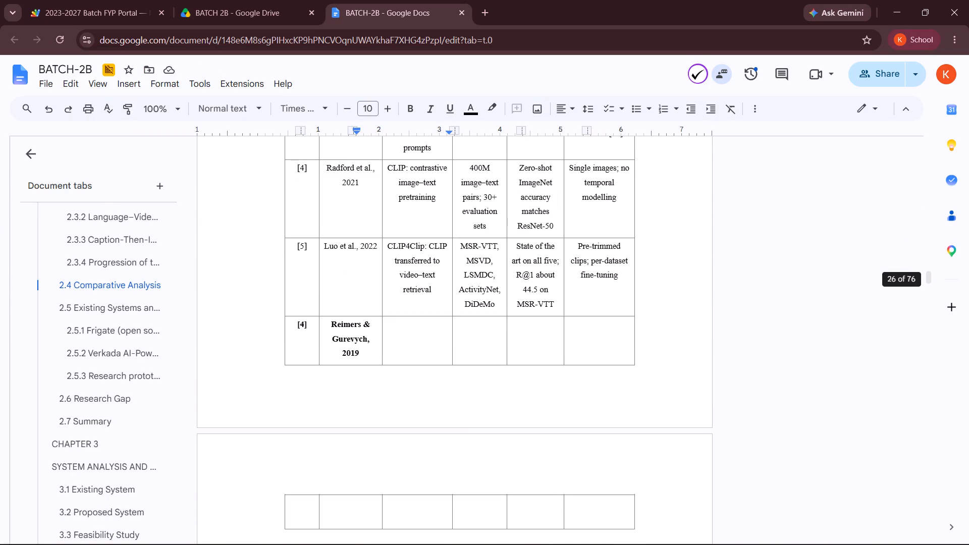
click(408, 323)
key(ctrl+v)
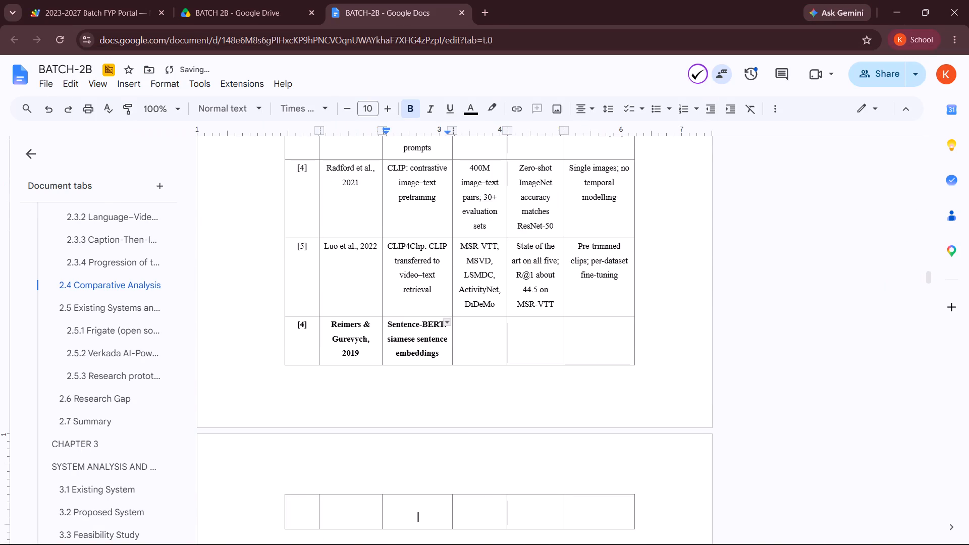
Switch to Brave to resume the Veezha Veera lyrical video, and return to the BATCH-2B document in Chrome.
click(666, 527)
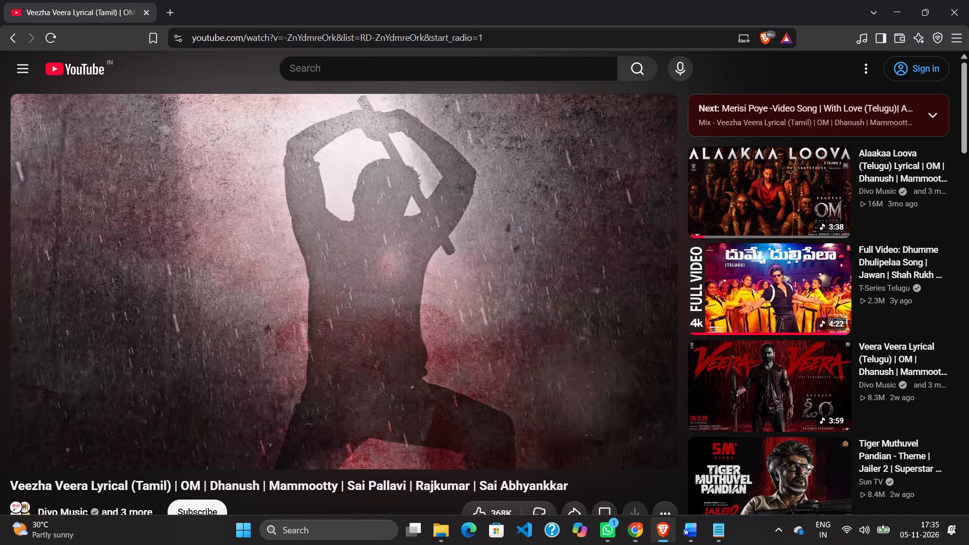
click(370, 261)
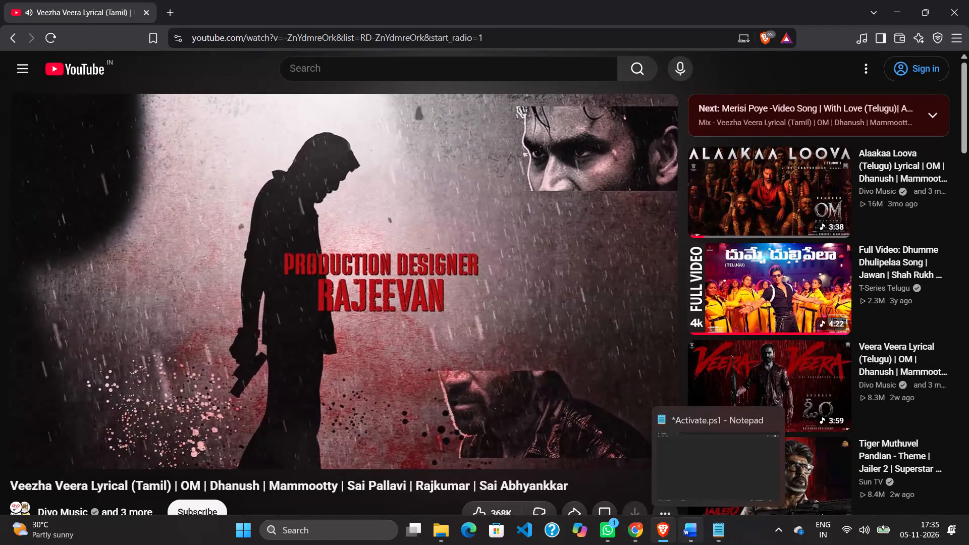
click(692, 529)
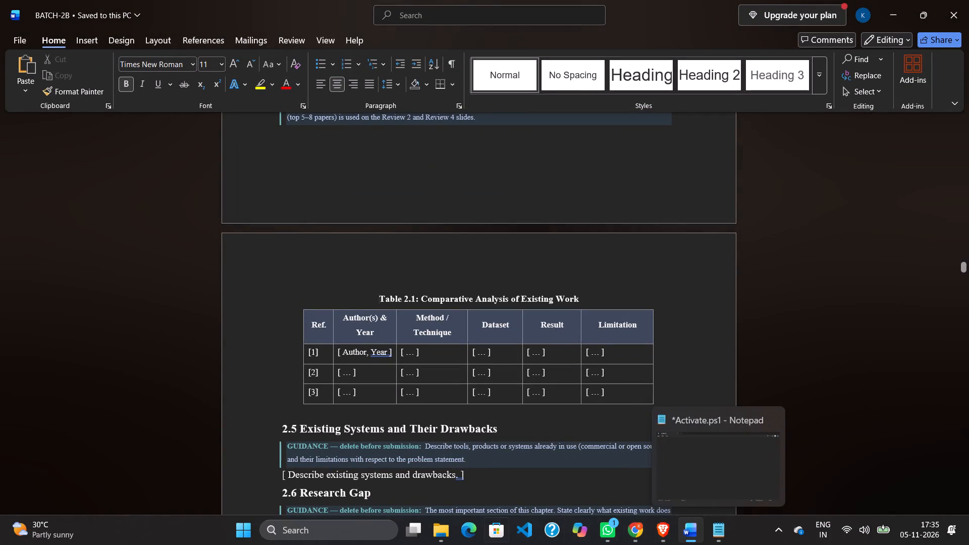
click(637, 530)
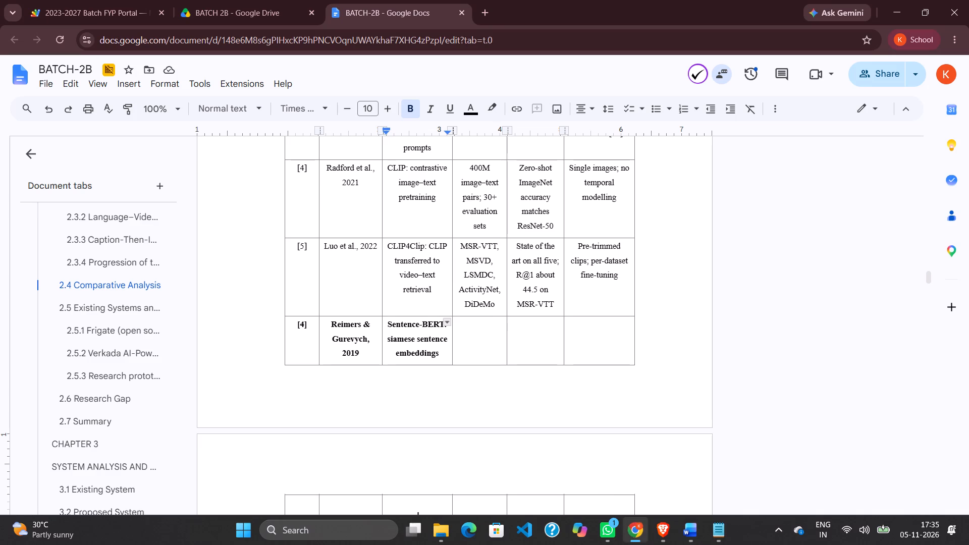
Move "STS tasks, SentEval" from old entry [19] through Notepad into the fourth-column cell of the bordered table's Reimers & Gurevych row.
scroll(546, 359, down, 4)
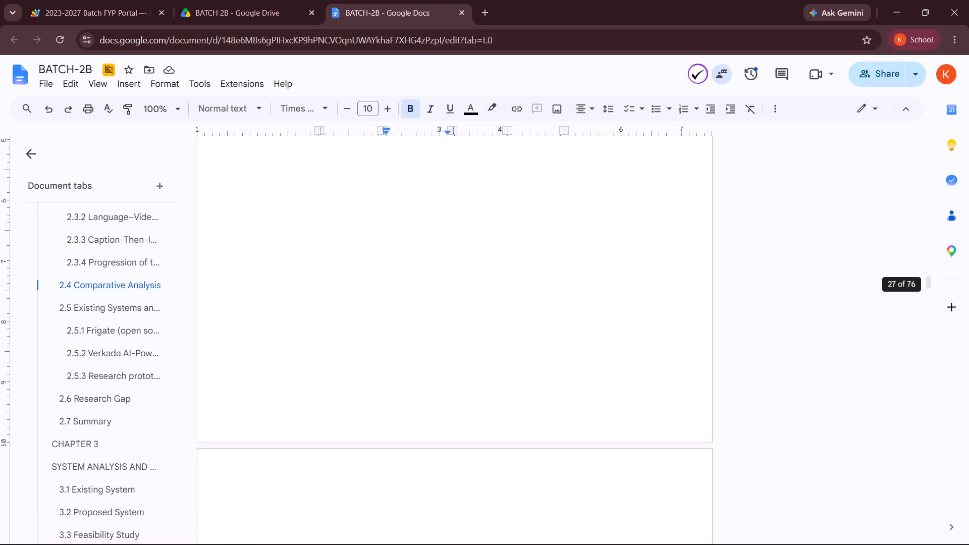
scroll(546, 359, down, 2)
scroll(546, 359, up, 4)
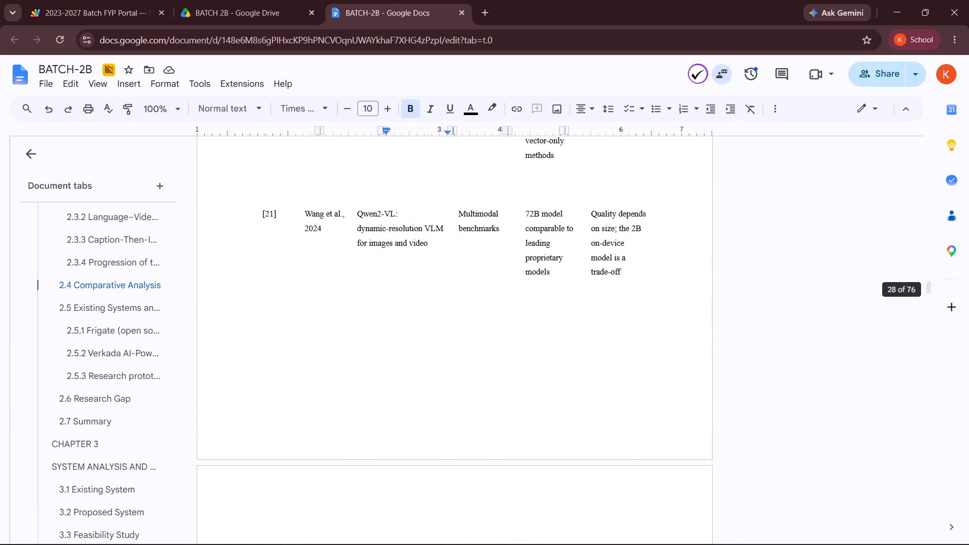
scroll(546, 359, up, 2)
scroll(546, 359, down, 1)
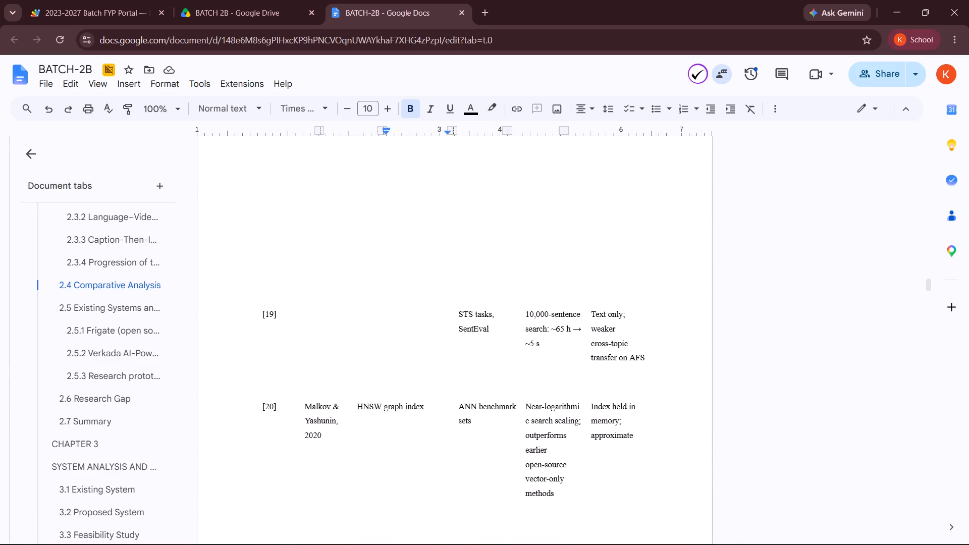
drag(460, 310, 501, 331)
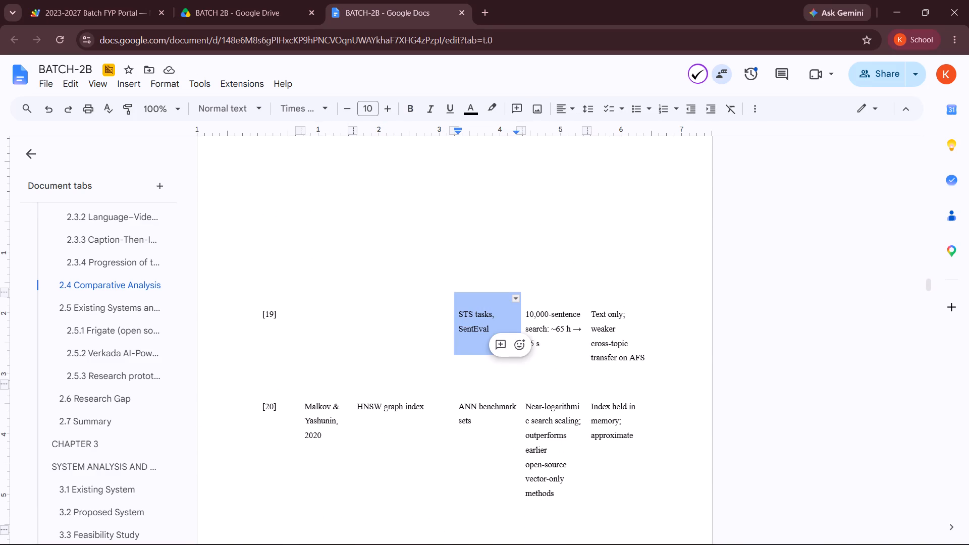
key(ctrl+x)
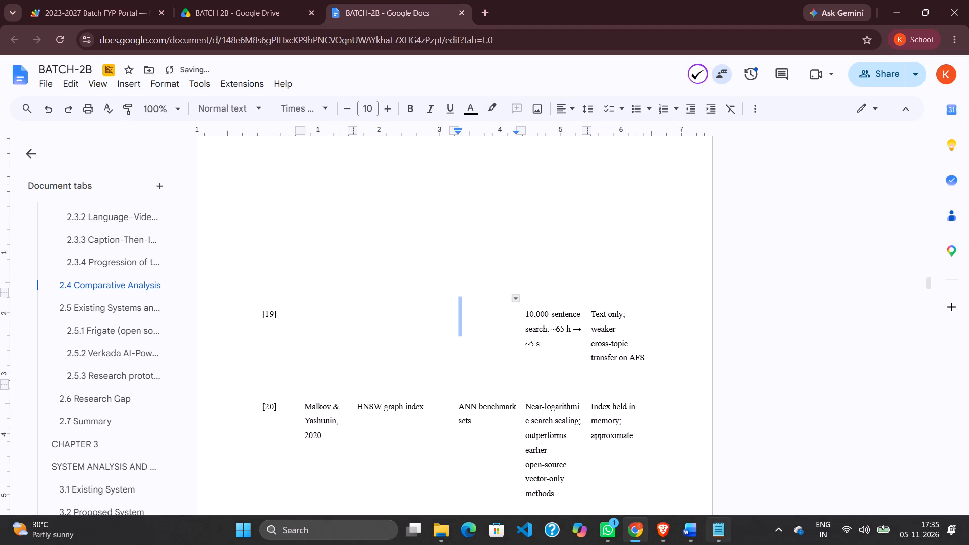
click(721, 527)
key(ctrl+v)
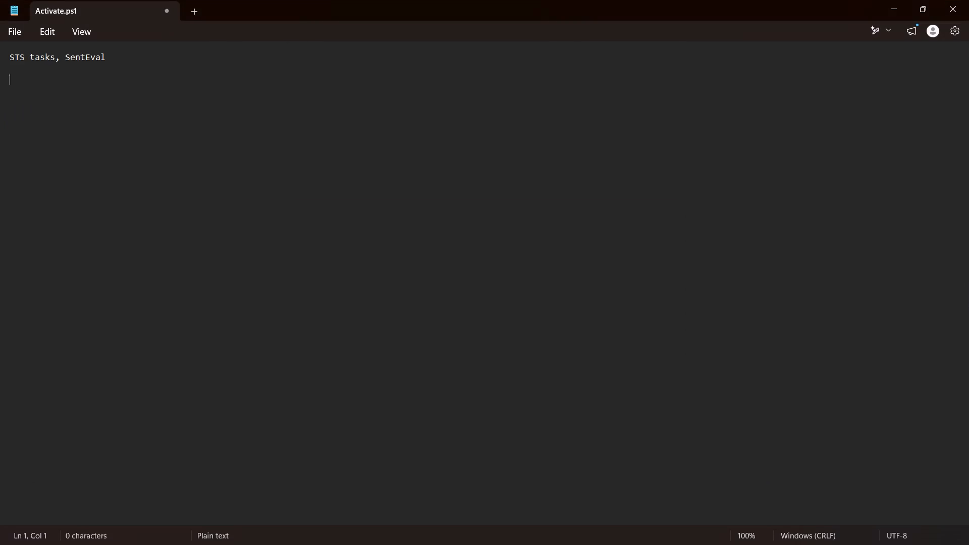
key(ctrl+a)
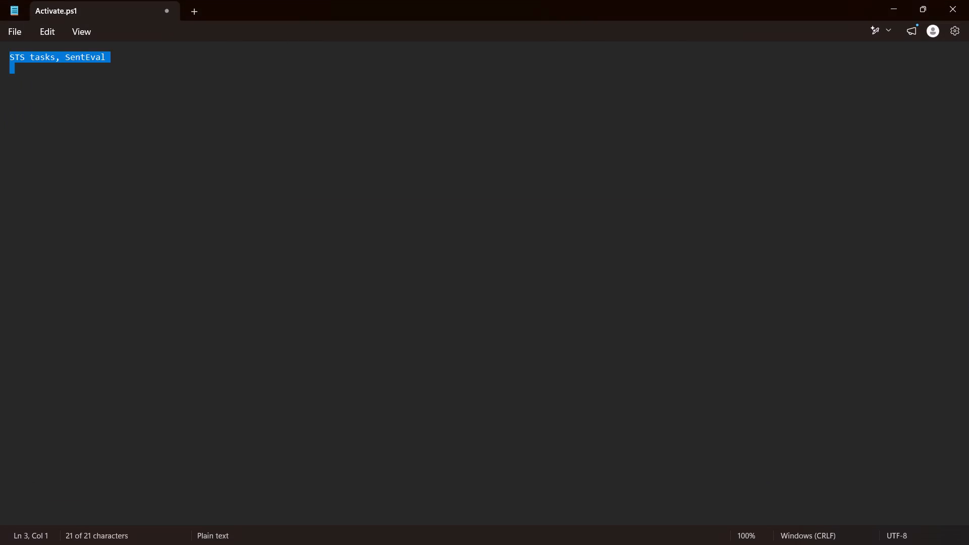
key(ctrl+x)
click(894, 1)
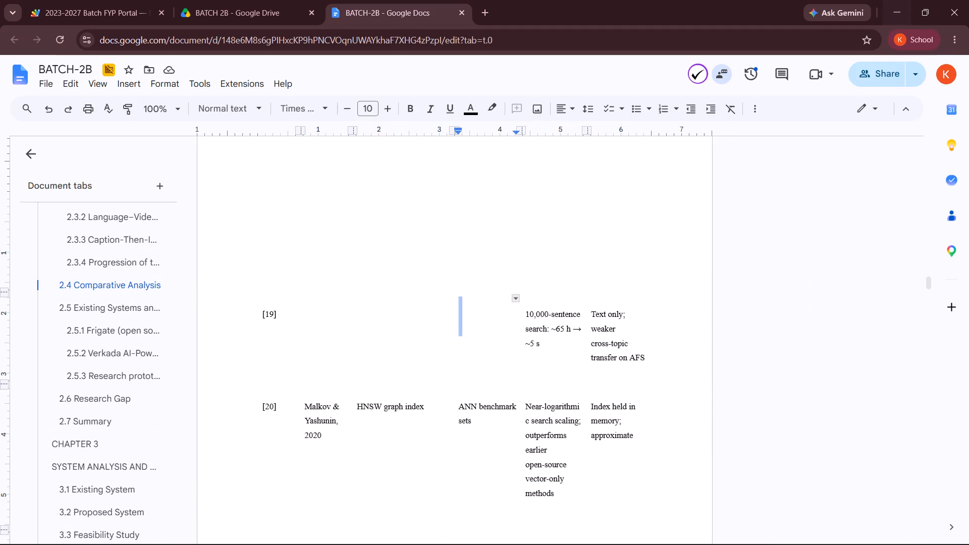
scroll(668, 233, up, 6)
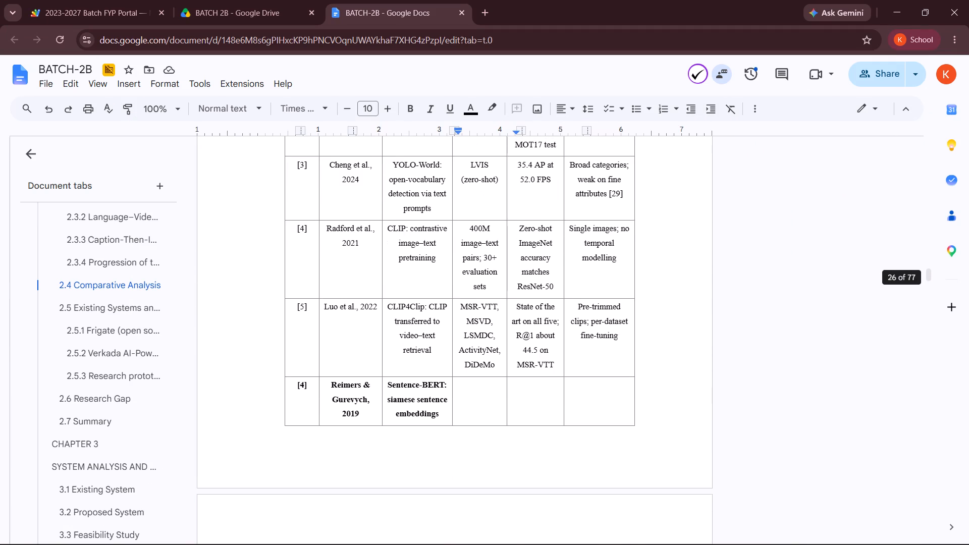
click(488, 388)
key(ctrl+v)
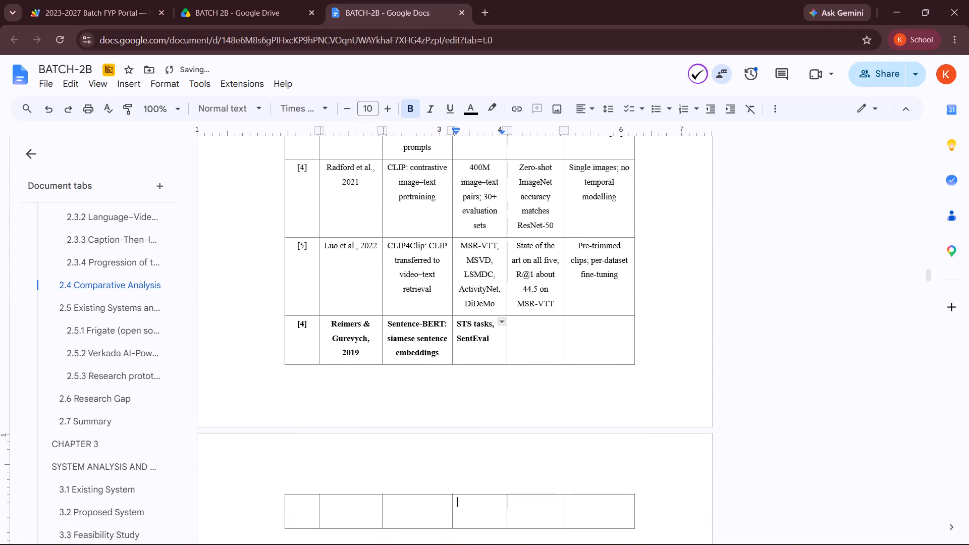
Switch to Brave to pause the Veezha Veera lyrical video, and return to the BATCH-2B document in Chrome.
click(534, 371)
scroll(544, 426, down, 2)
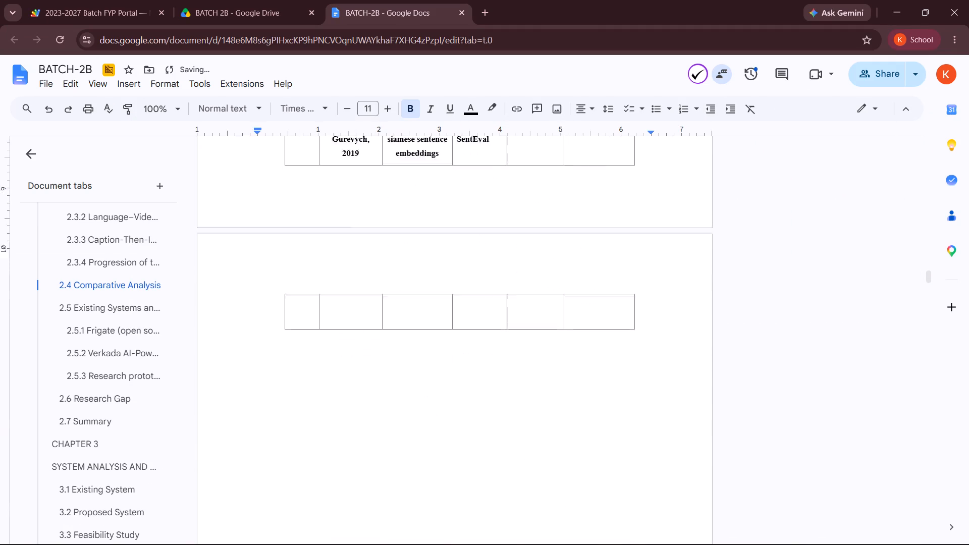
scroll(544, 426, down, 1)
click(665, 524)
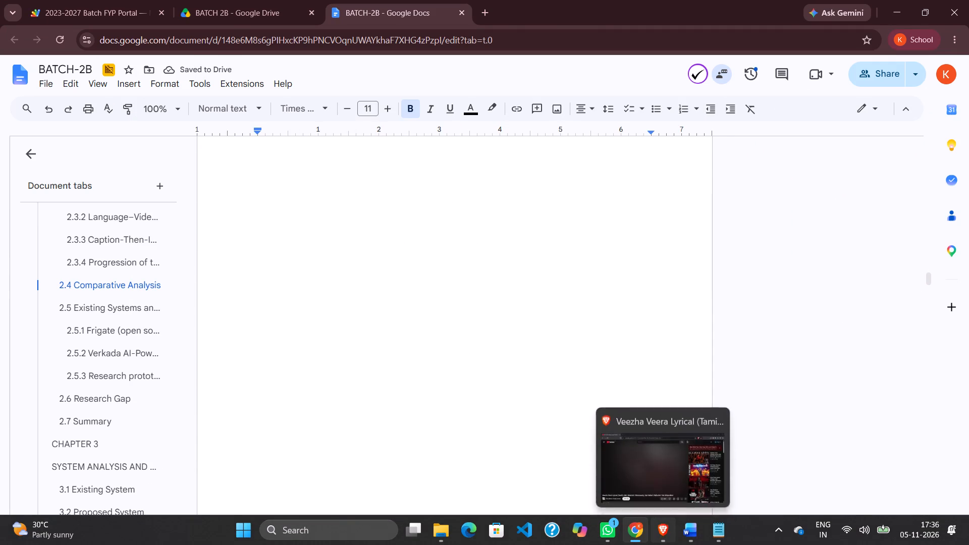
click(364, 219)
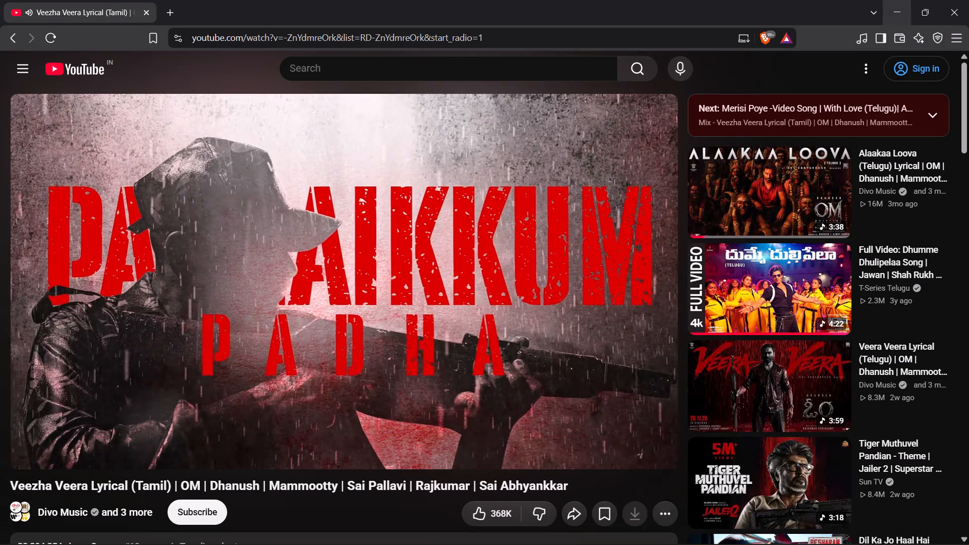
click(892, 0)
Cut "10,000-sentence search: ~65 h → ~5 s" from old entry [19] of the unbordered table.
scroll(479, 283, down, 4)
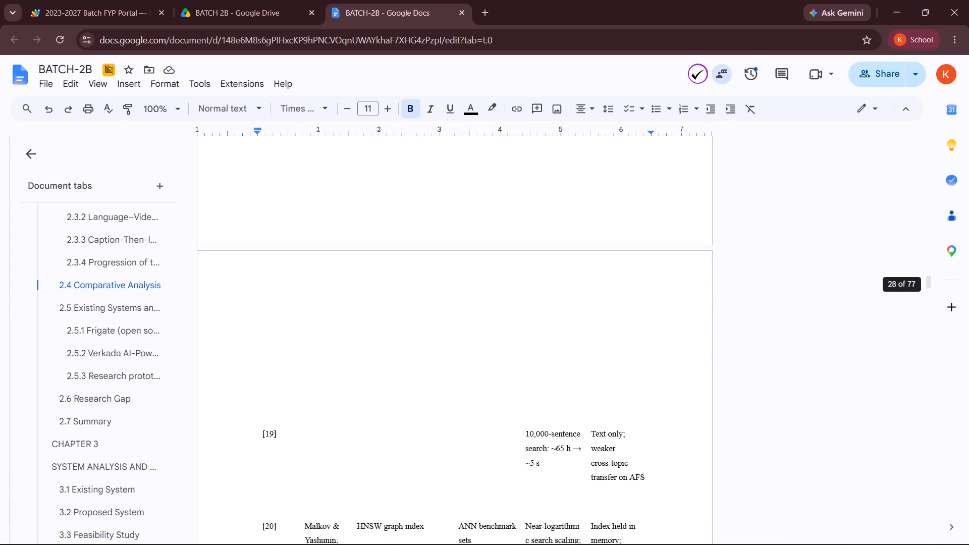
scroll(479, 283, down, 1)
drag(525, 344, 549, 385)
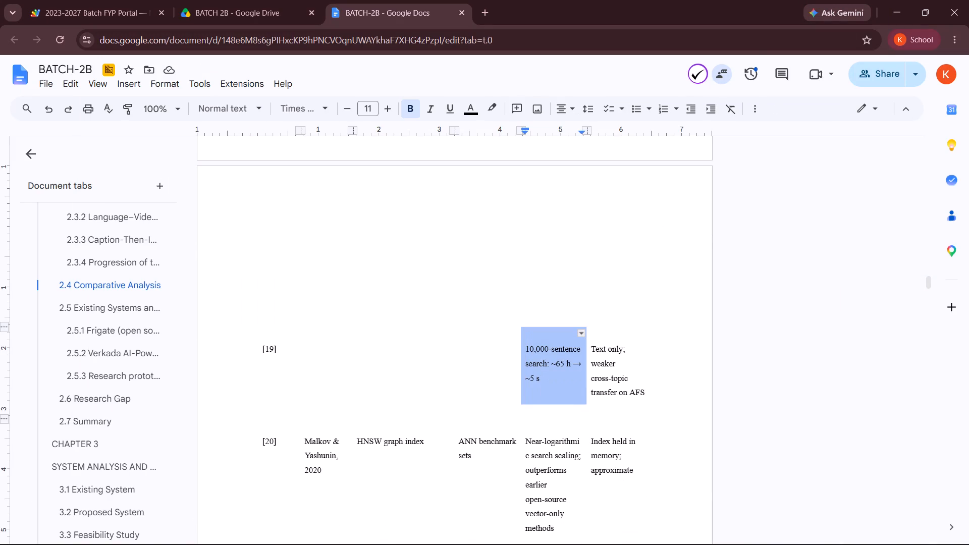
drag(549, 385, 552, 386)
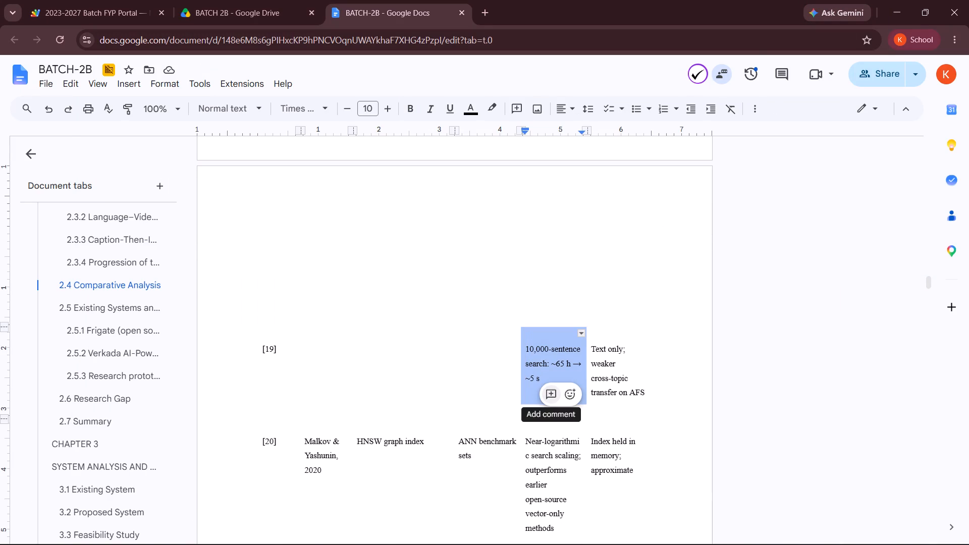
key(ctrl+x)
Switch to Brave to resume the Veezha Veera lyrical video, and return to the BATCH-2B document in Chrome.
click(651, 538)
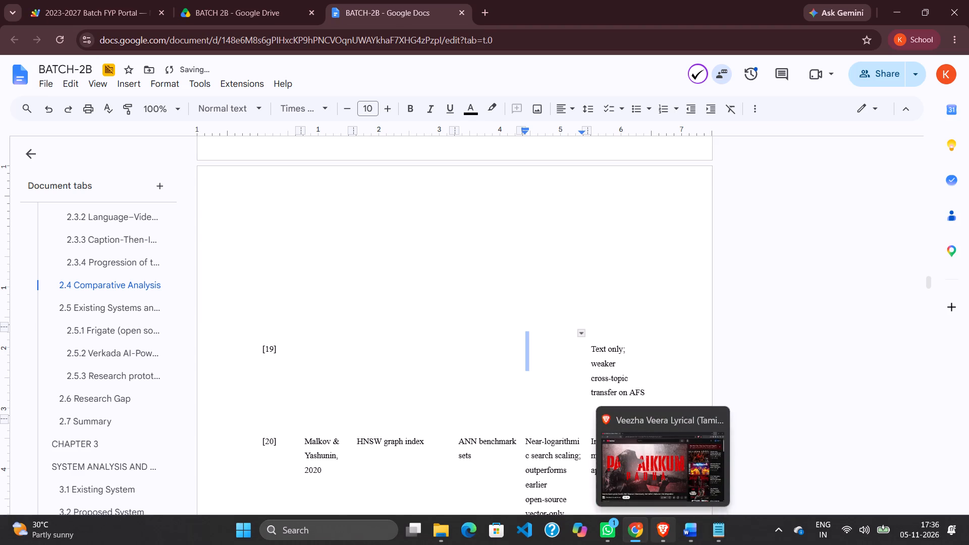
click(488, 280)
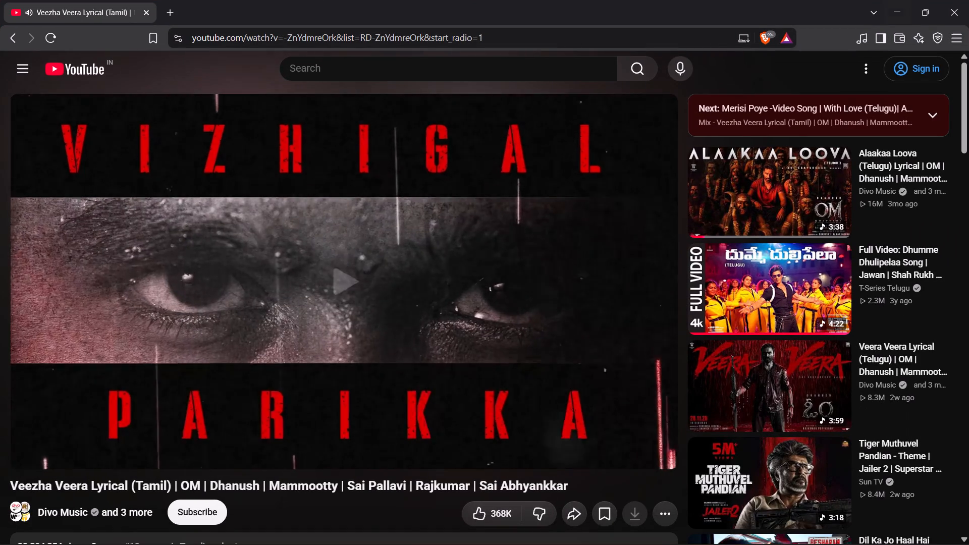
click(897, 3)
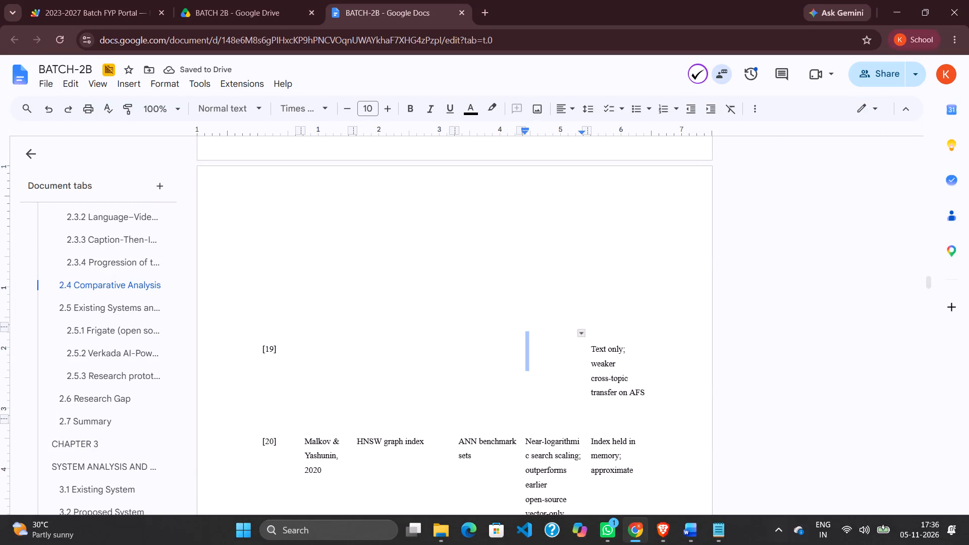
Transfer the cut "10,000-sentence search: ~65 h → ~5 s" text through Notepad into the fifth-column cell of the Reimers & Gurevych row.
click(719, 535)
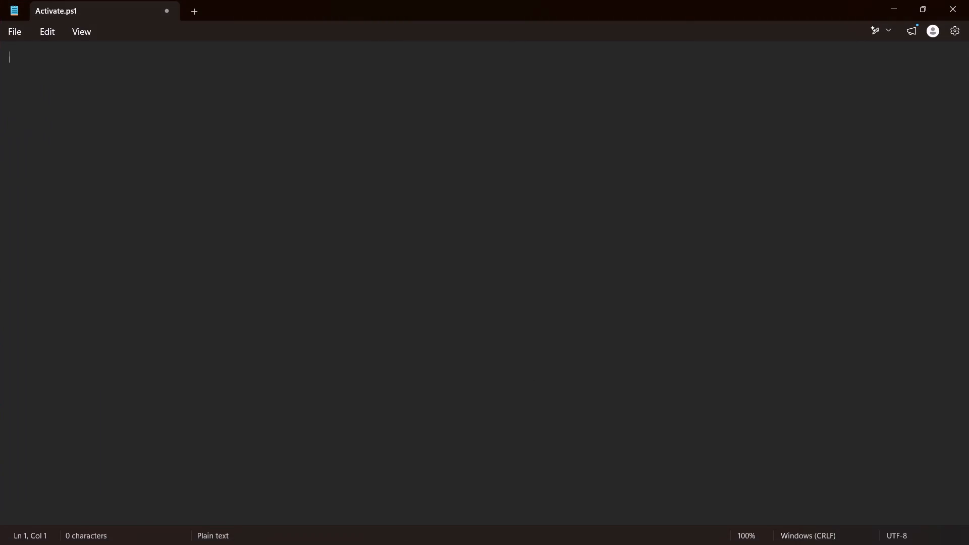
key(ctrl+v)
key(ctrl+a)
key(ctrl+x)
click(887, 4)
scroll(663, 265, up, 1)
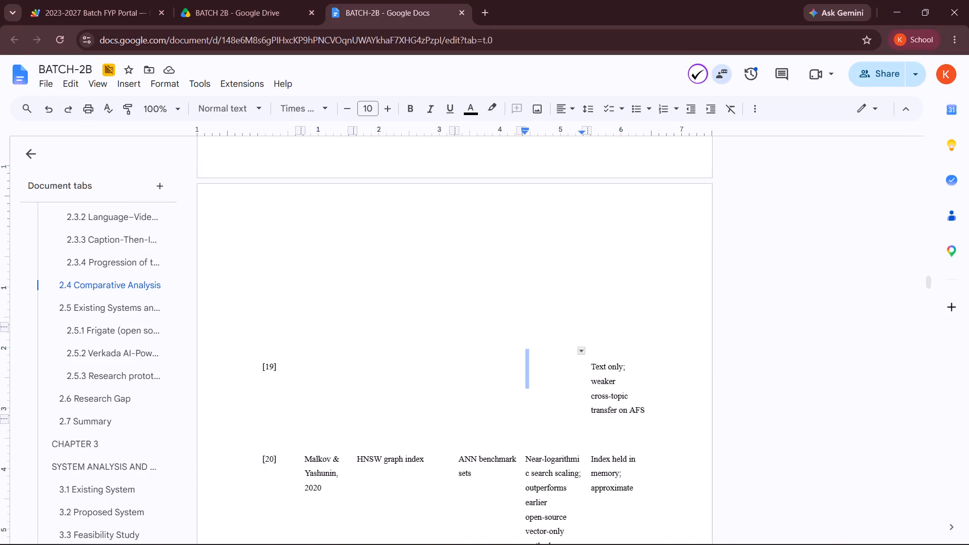
scroll(663, 265, up, 6)
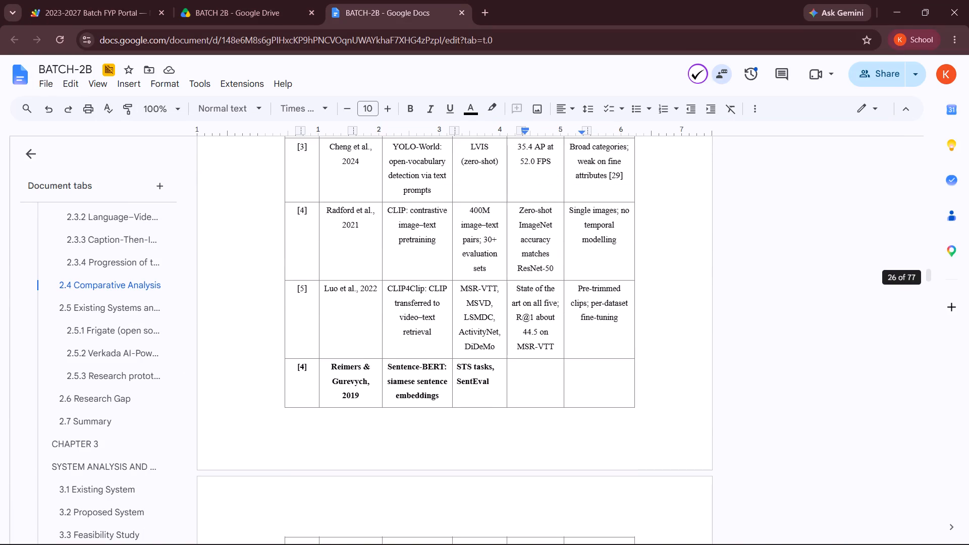
click(525, 377)
key(ctrl+v)
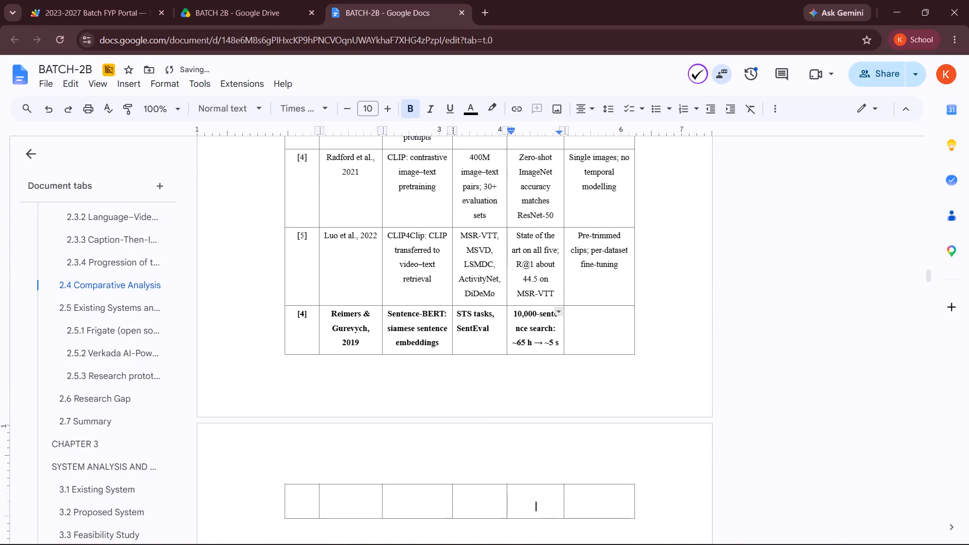
Move "Text only; weaker cross-topic transfer on AFS" from old entry [19] through Notepad into the last cell of the Reimers & Gurevych row.
click(602, 321)
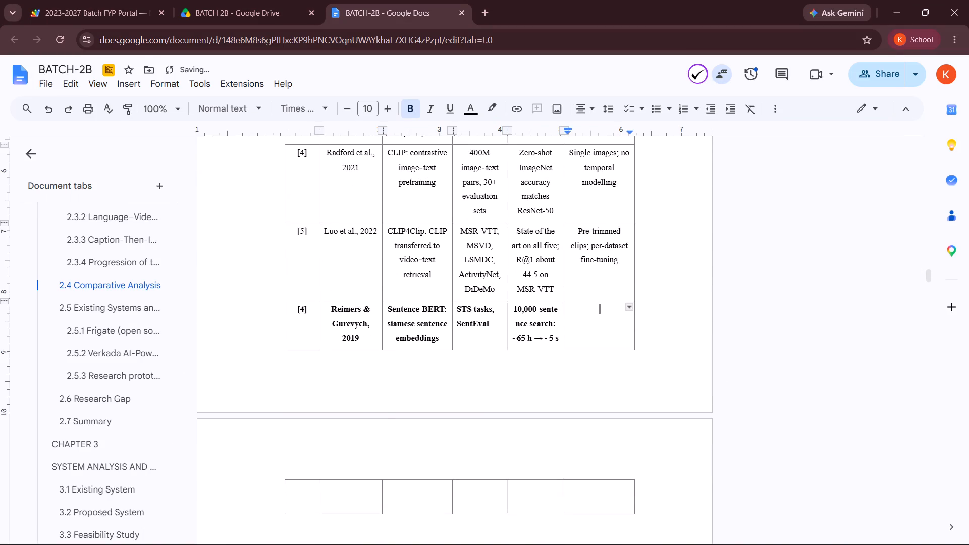
scroll(582, 457, down, 7)
scroll(582, 457, up, 1)
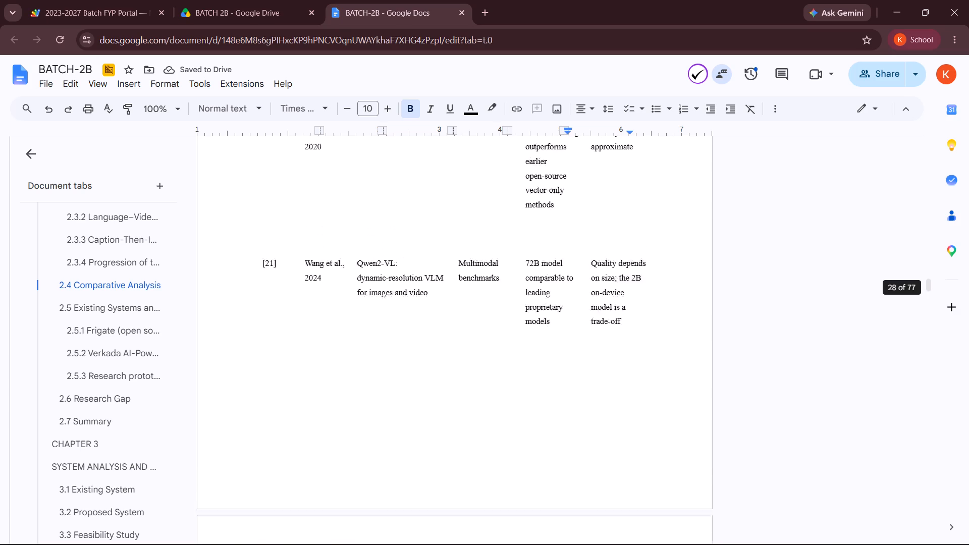
scroll(582, 457, up, 2)
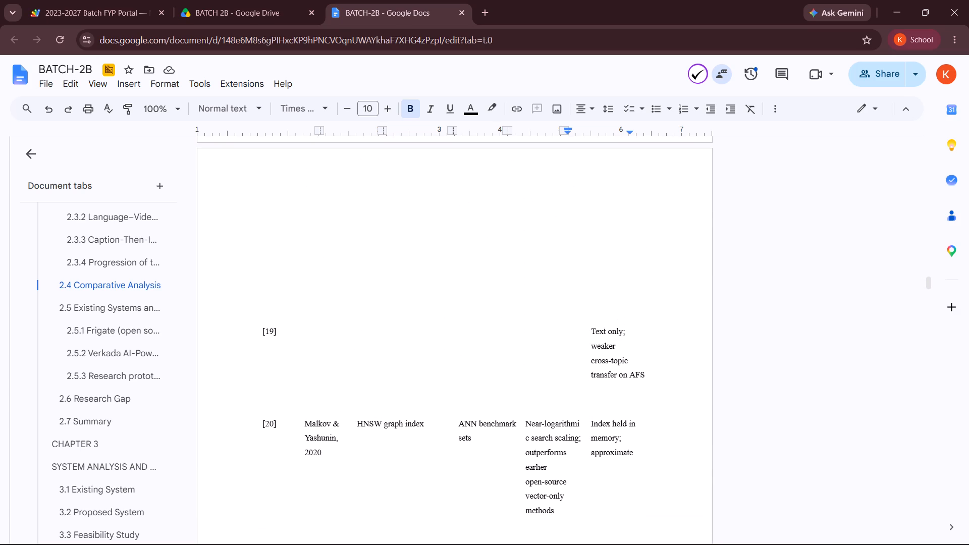
drag(593, 330, 651, 386)
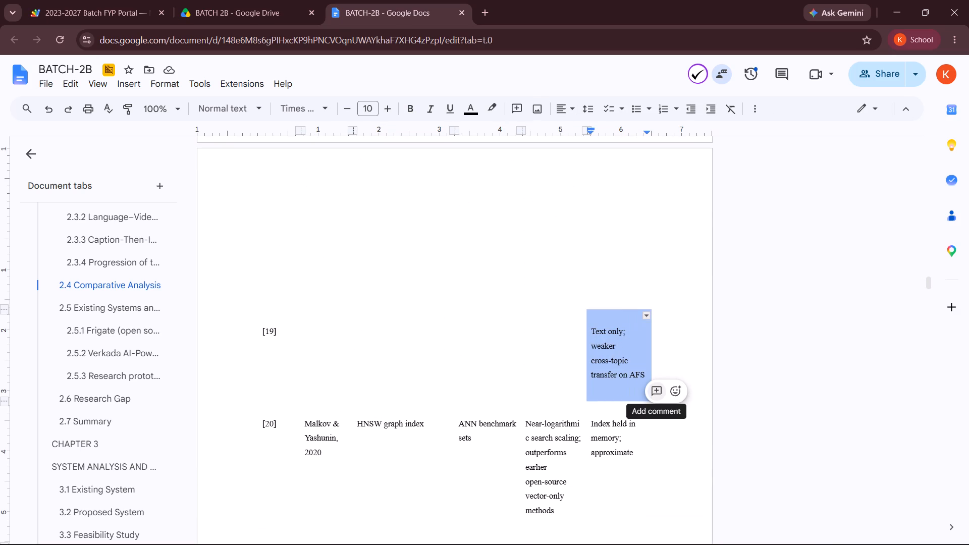
key(ctrl+x)
click(712, 535)
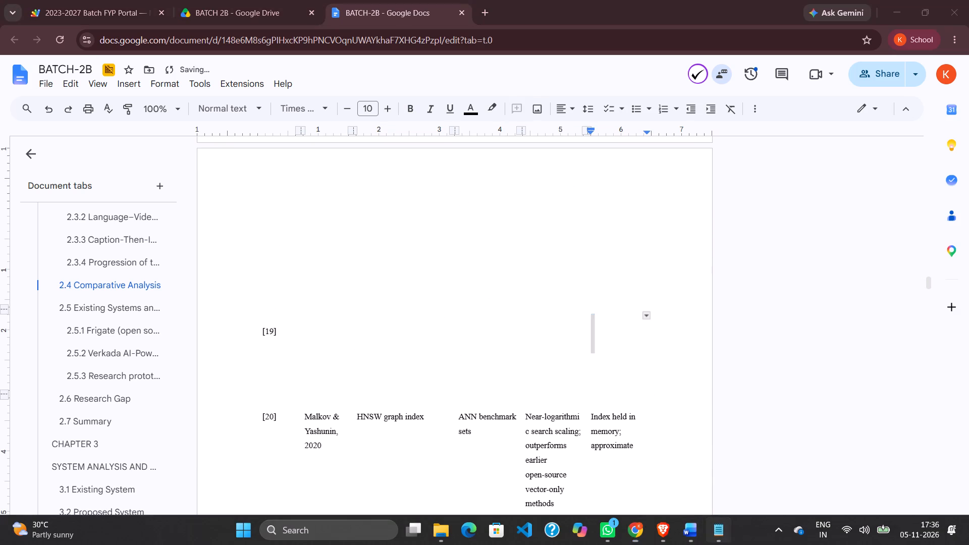
key(ctrl+v)
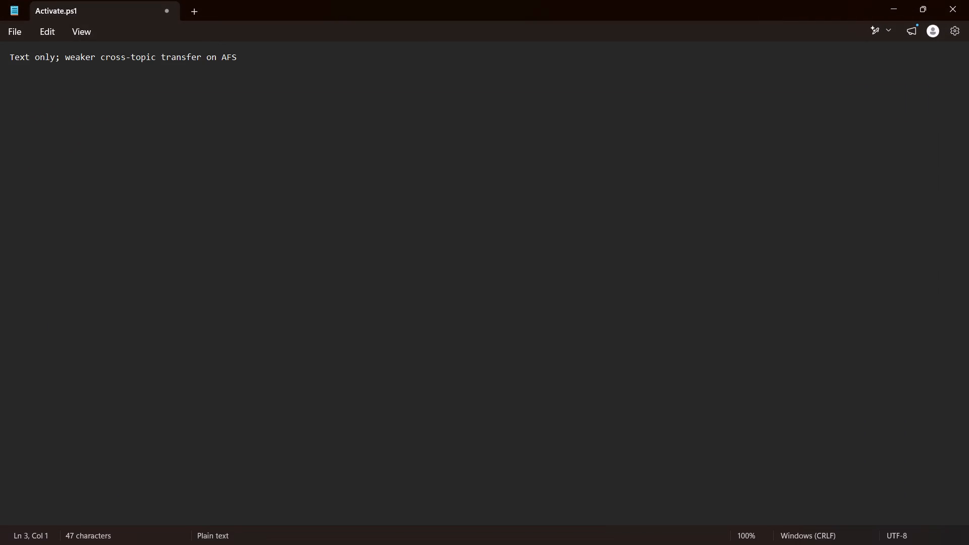
key(ctrl+a)
key(ctrl+x)
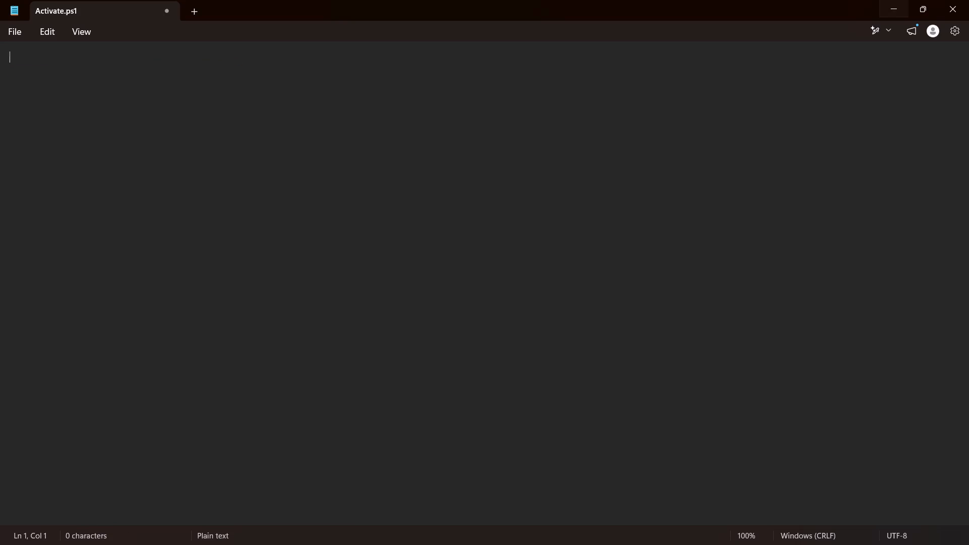
click(886, 1)
scroll(651, 322, up, 5)
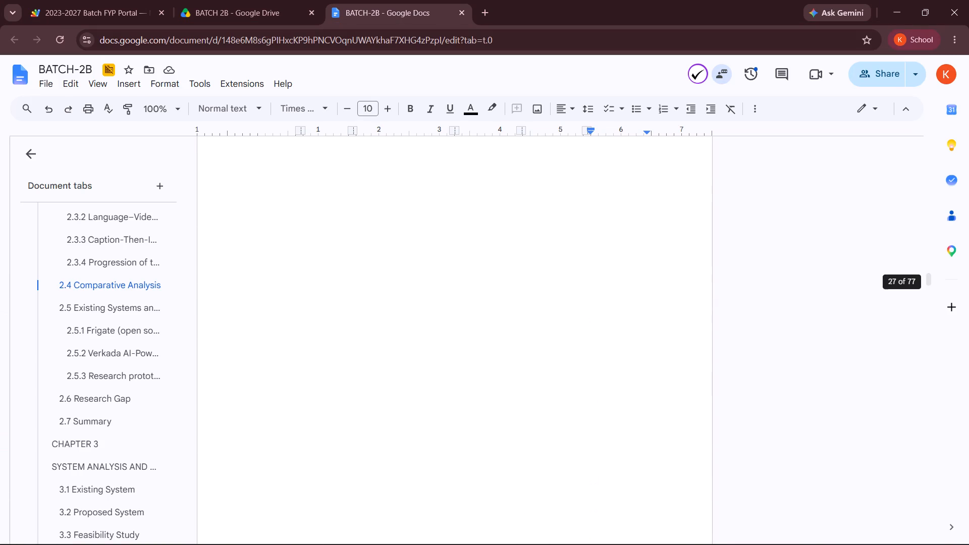
scroll(651, 322, up, 1)
click(598, 263)
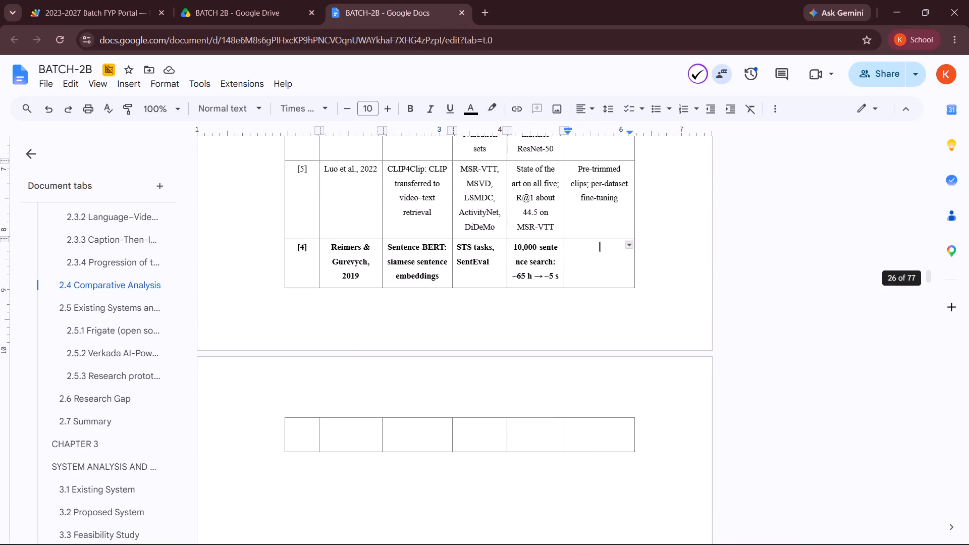
key(ctrl+v)
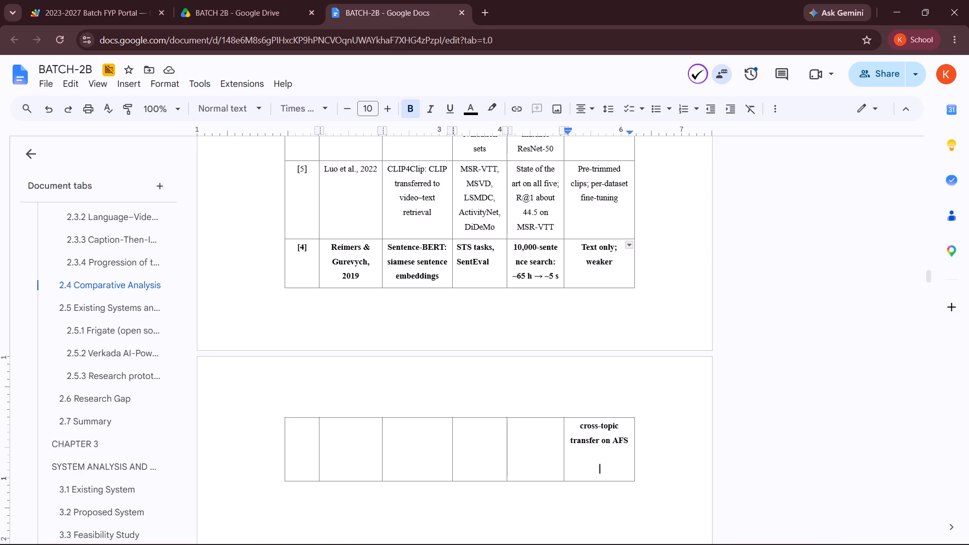
Undo the last paste in the Reimers & Gurevych row and increase the row's height so it moves to the next page.
scroll(727, 419, down, 8)
scroll(727, 419, up, 1)
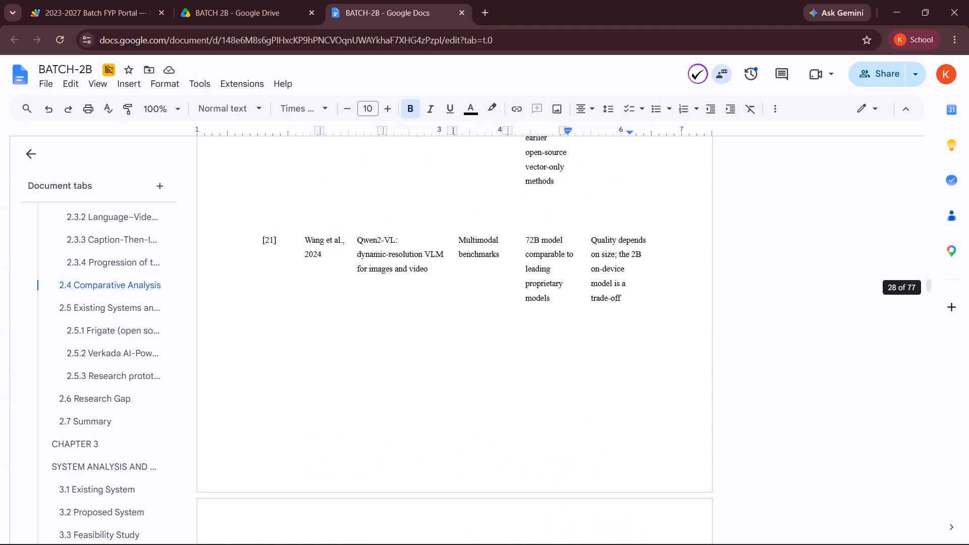
scroll(727, 419, up, 10)
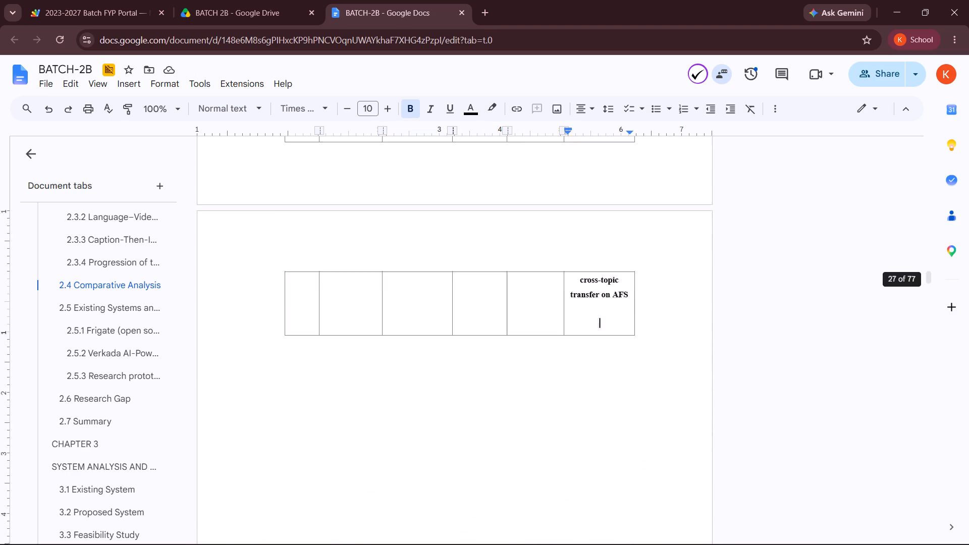
key(ctrl+z)
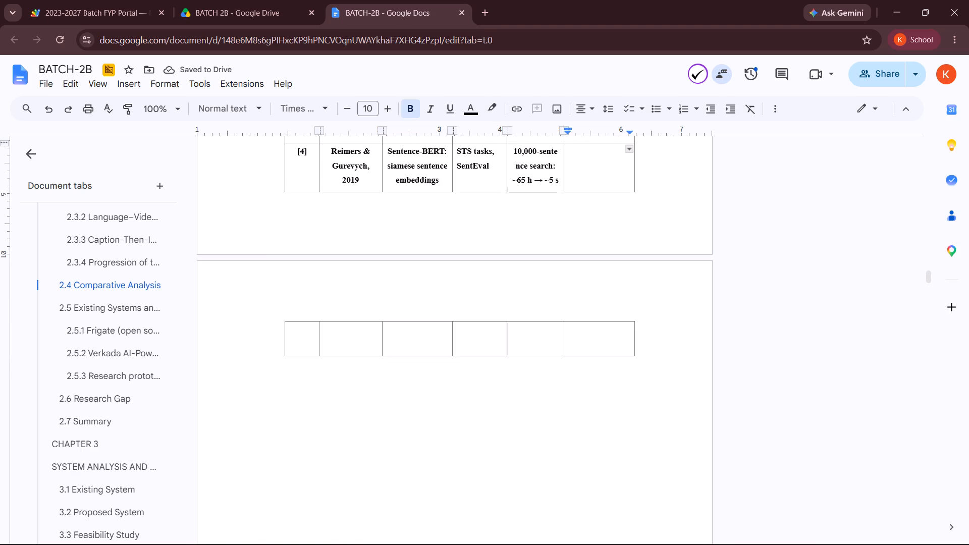
drag(539, 193, 545, 225)
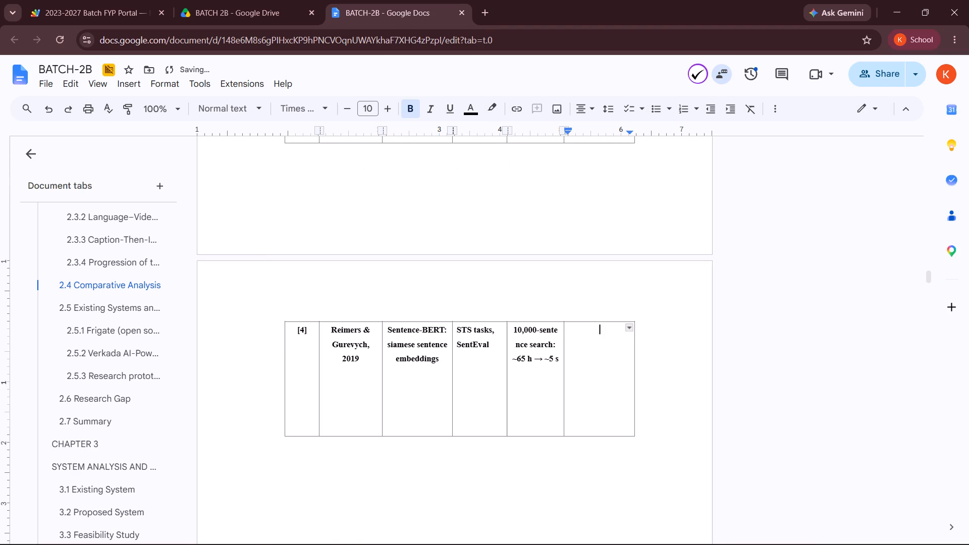
Paste "Text only; weaker cross-topic transfer on AFS" into the Reimers & Gurevych row's last cell and remove blank lines below it.
scroll(520, 267, up, 2)
scroll(520, 267, down, 2)
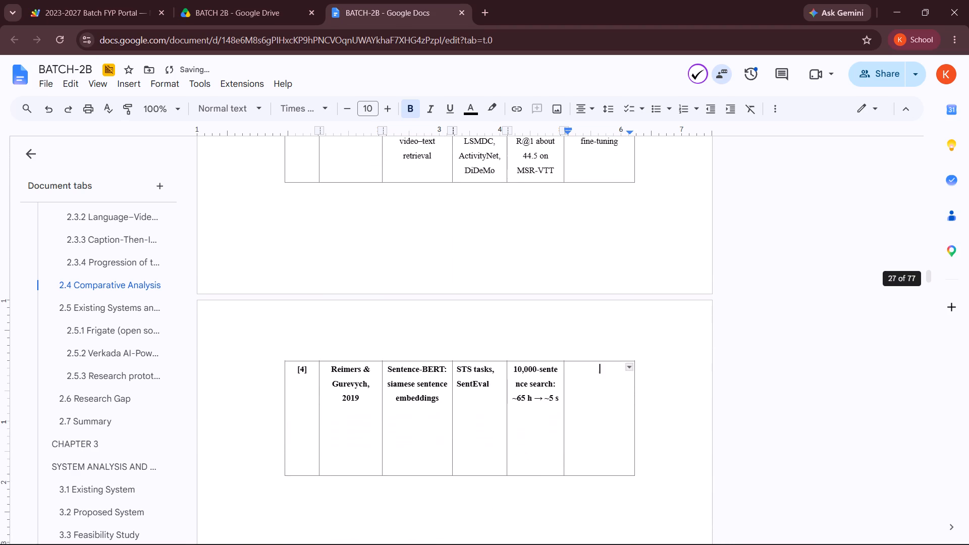
scroll(520, 267, down, 1)
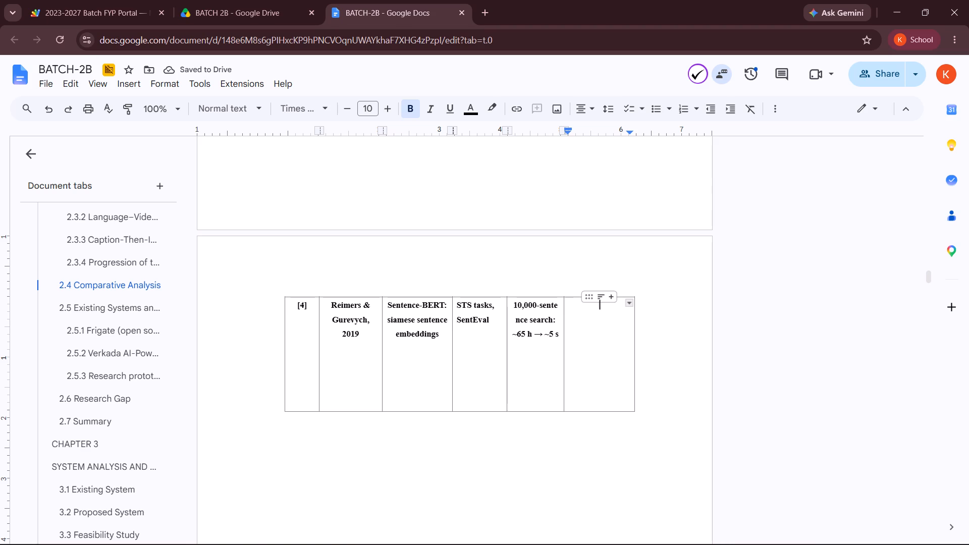
key(ctrl+v)
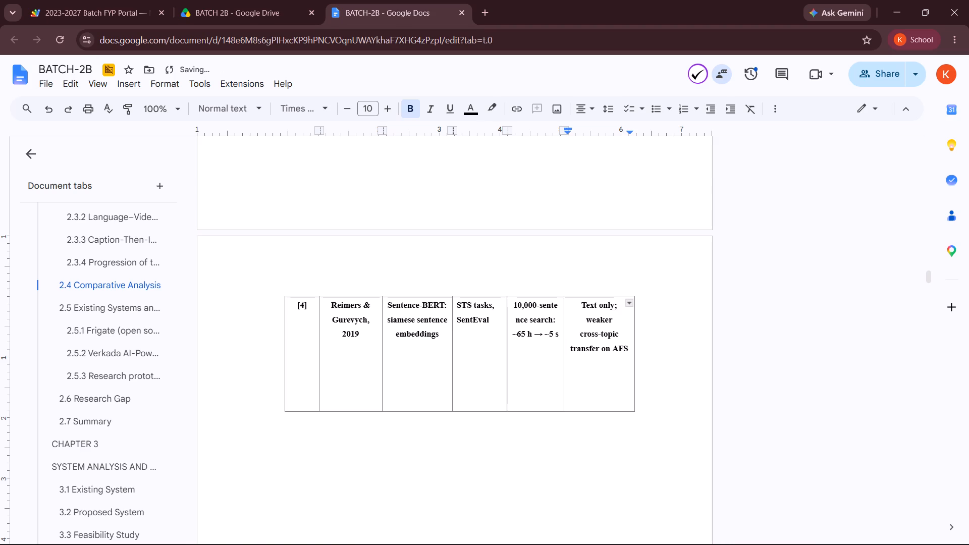
click(588, 406)
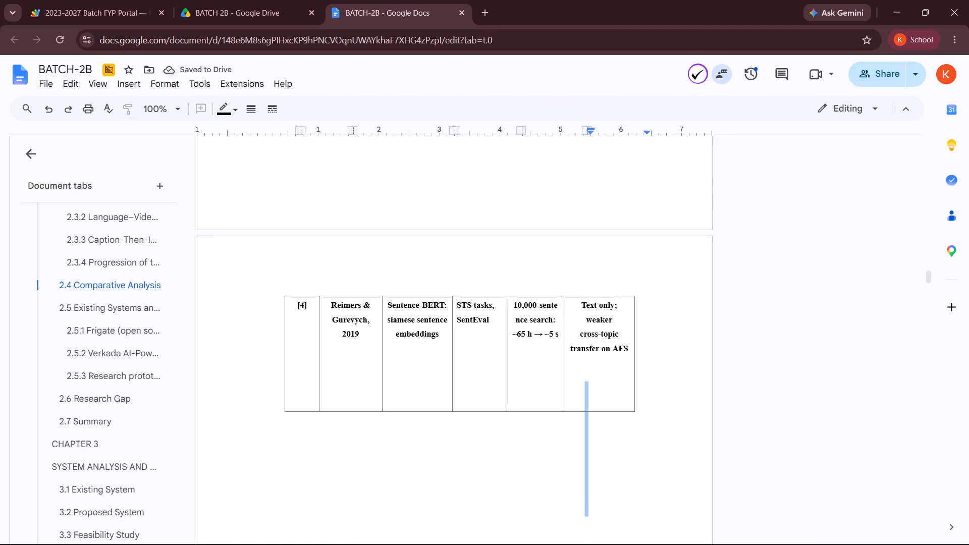
click(603, 399)
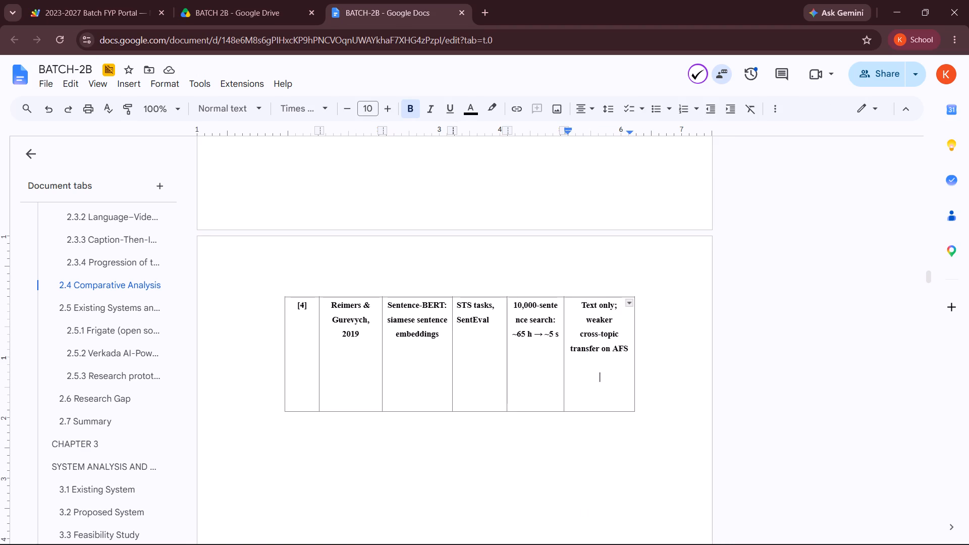
key(BackSpace)
key(BackSpace)
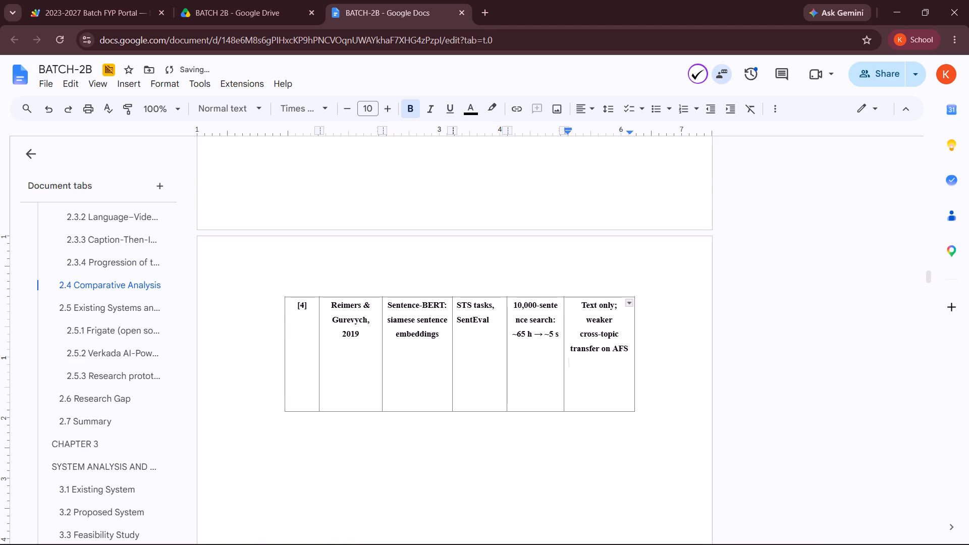
Reduce the height of the Reimers & Gurevych row and delete the leftover blank line in its last cell.
click(605, 410)
click(504, 414)
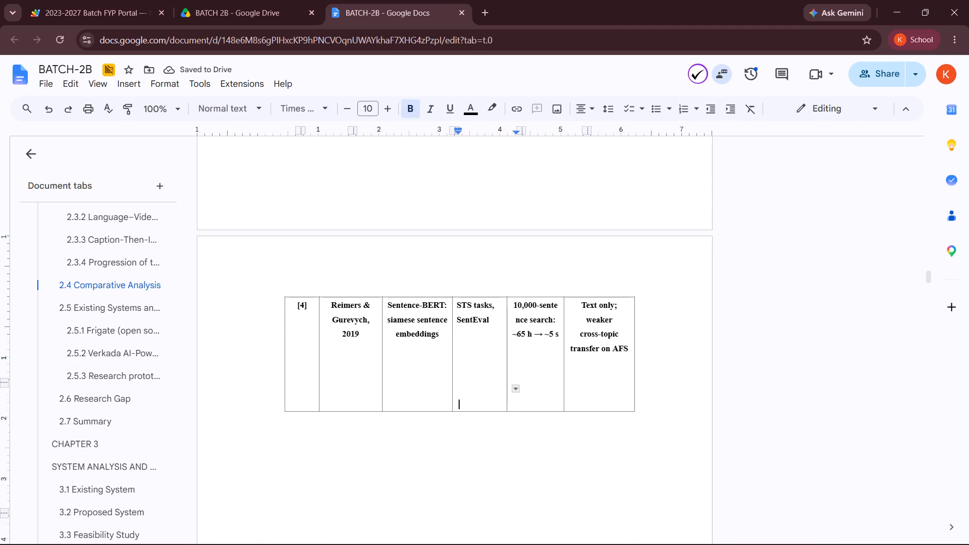
drag(493, 410, 486, 377)
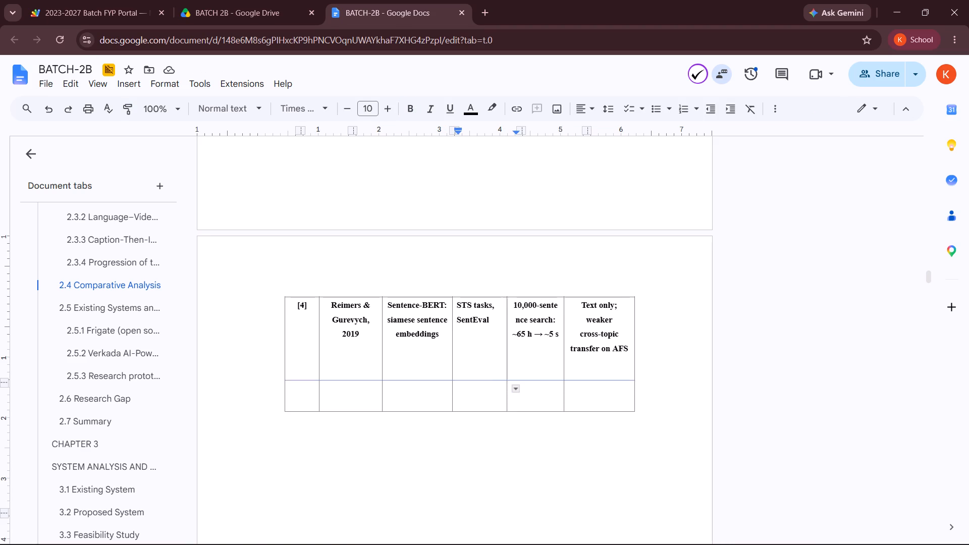
drag(486, 377, 486, 362)
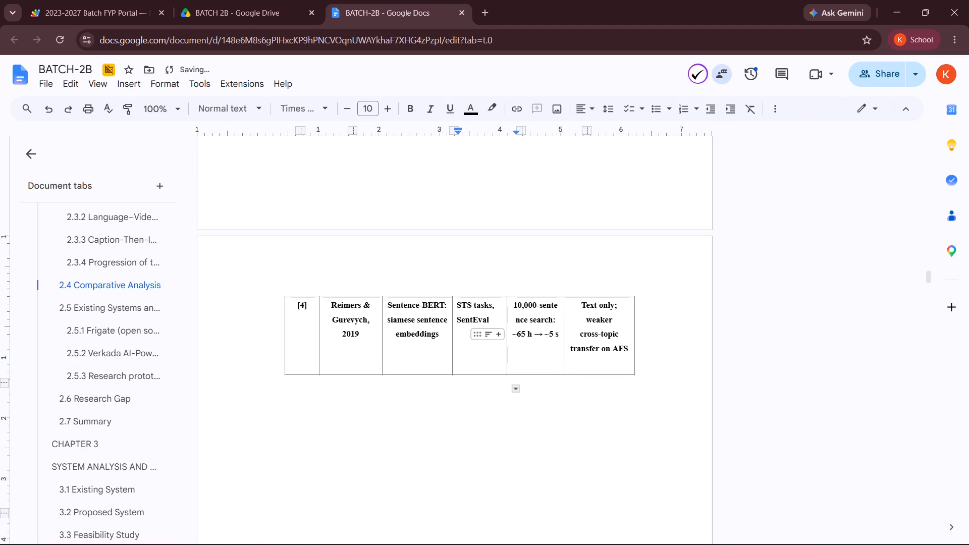
click(580, 367)
key(BackSpace)
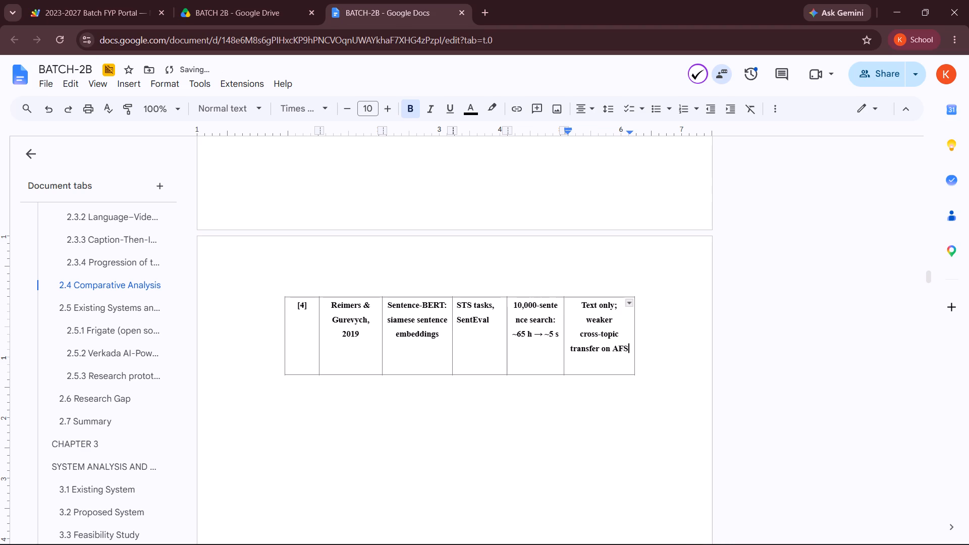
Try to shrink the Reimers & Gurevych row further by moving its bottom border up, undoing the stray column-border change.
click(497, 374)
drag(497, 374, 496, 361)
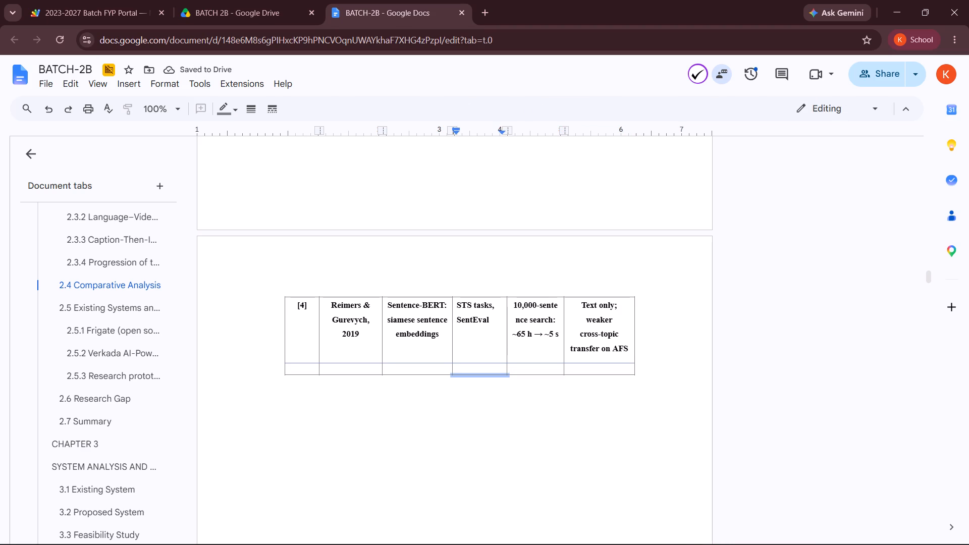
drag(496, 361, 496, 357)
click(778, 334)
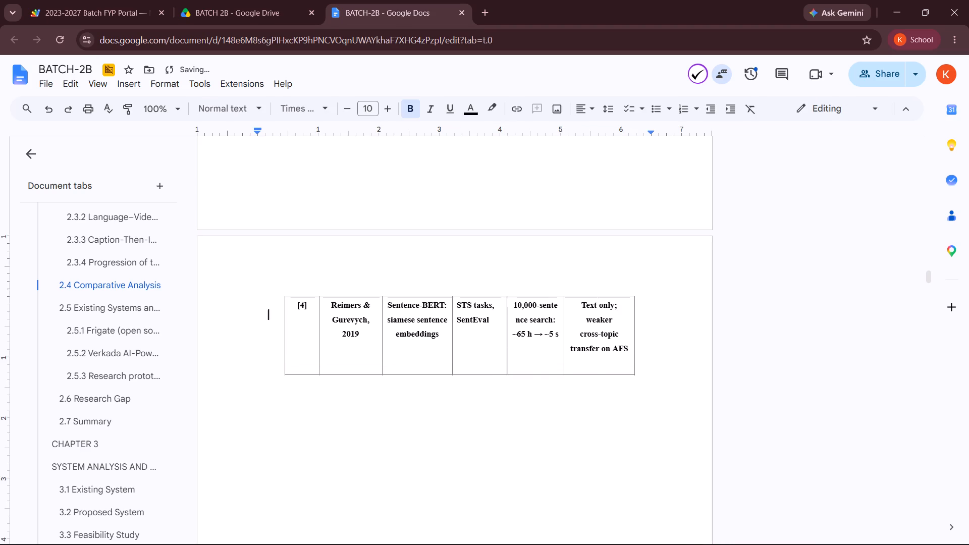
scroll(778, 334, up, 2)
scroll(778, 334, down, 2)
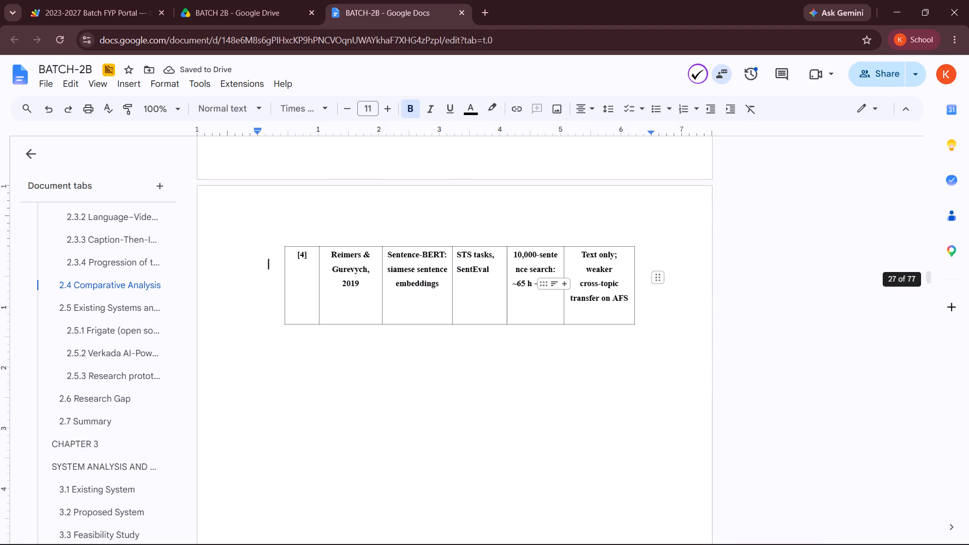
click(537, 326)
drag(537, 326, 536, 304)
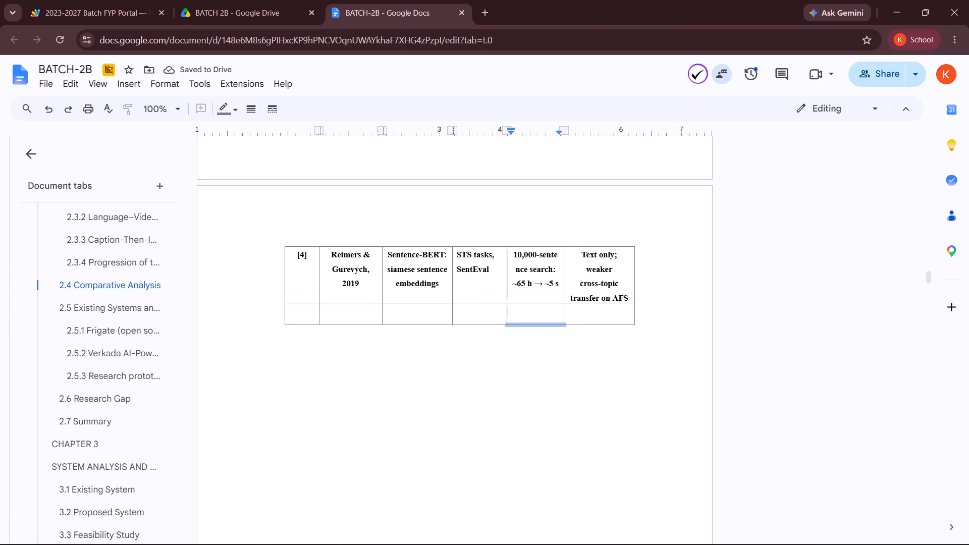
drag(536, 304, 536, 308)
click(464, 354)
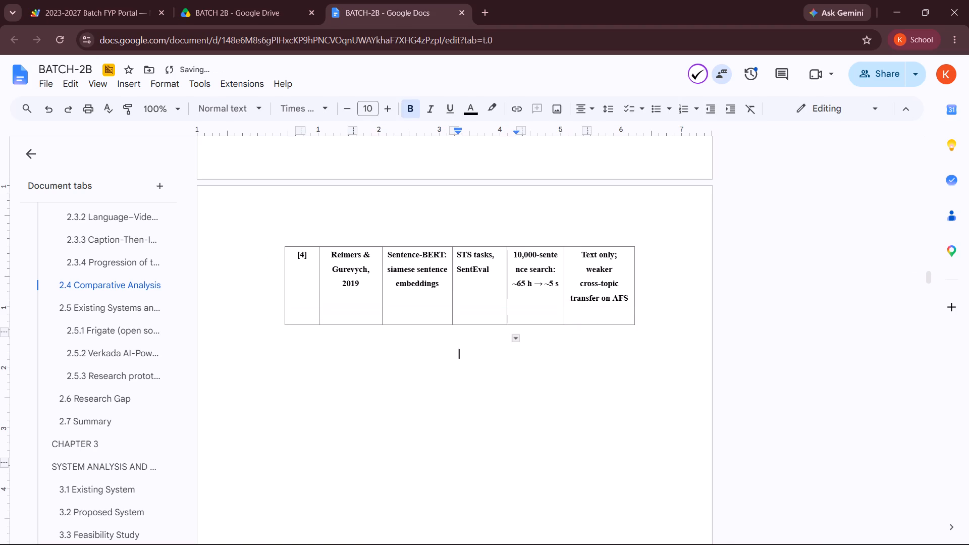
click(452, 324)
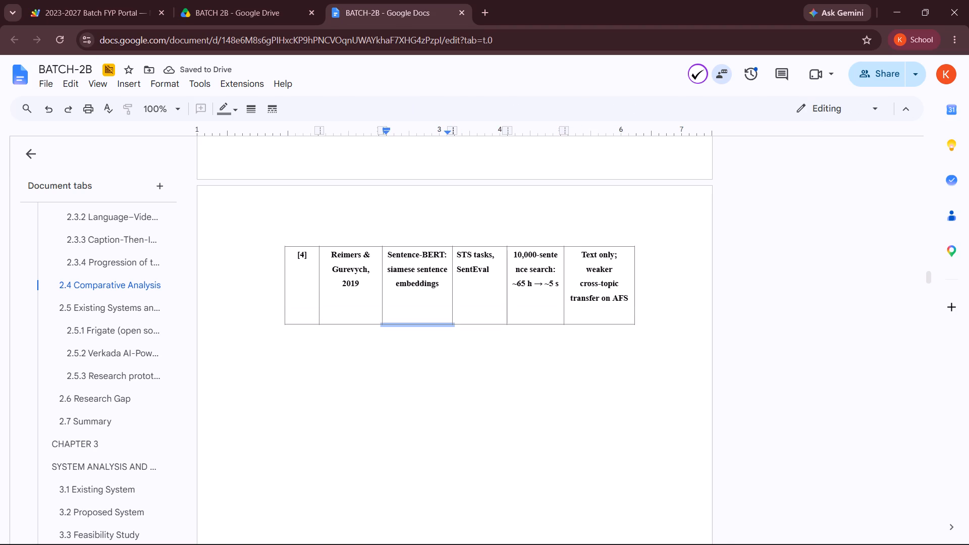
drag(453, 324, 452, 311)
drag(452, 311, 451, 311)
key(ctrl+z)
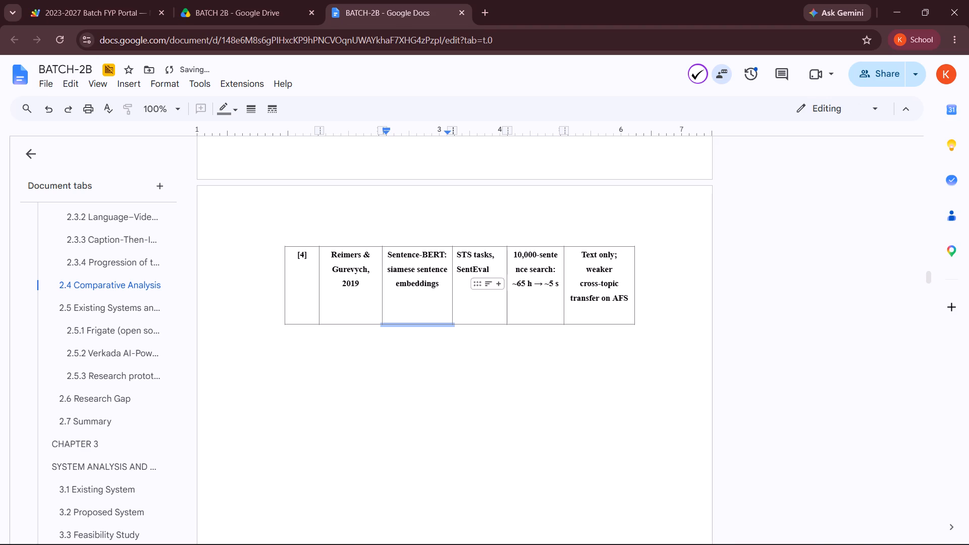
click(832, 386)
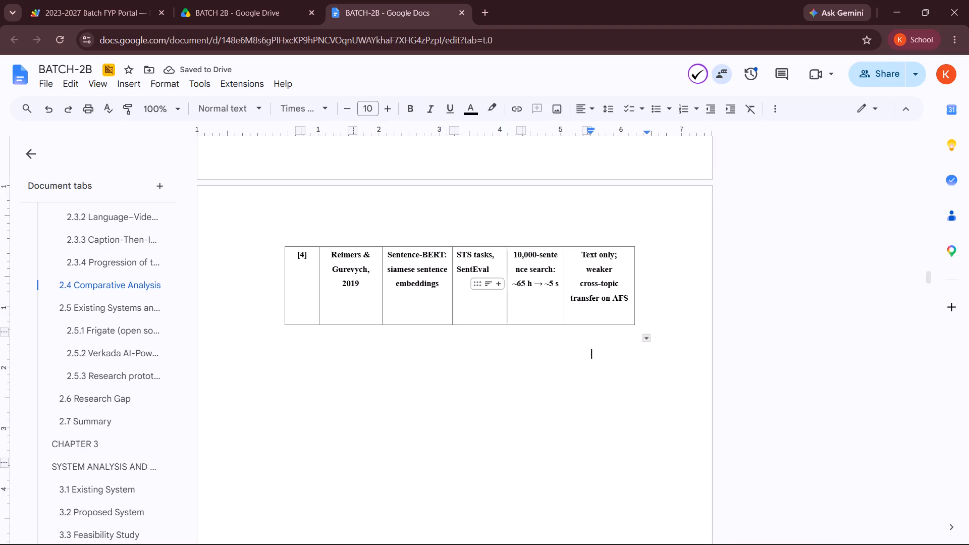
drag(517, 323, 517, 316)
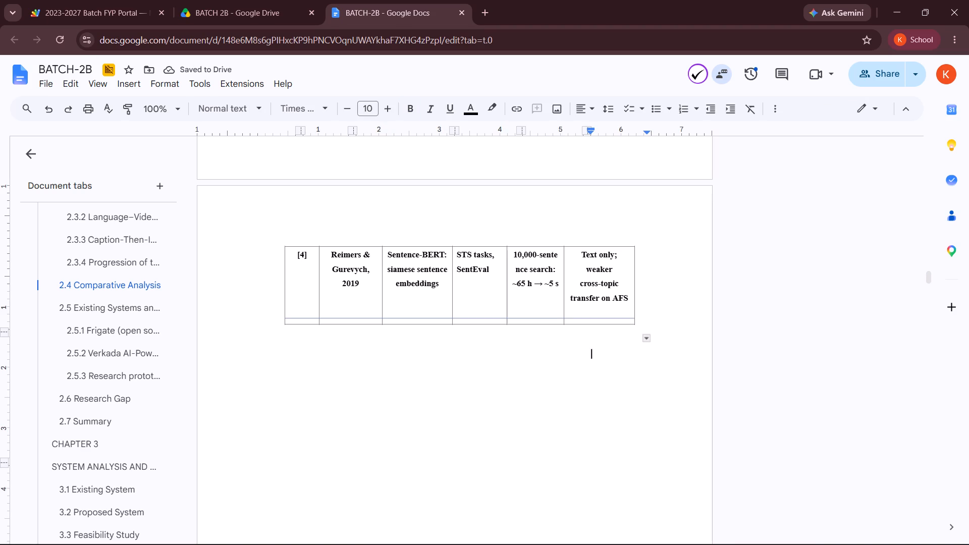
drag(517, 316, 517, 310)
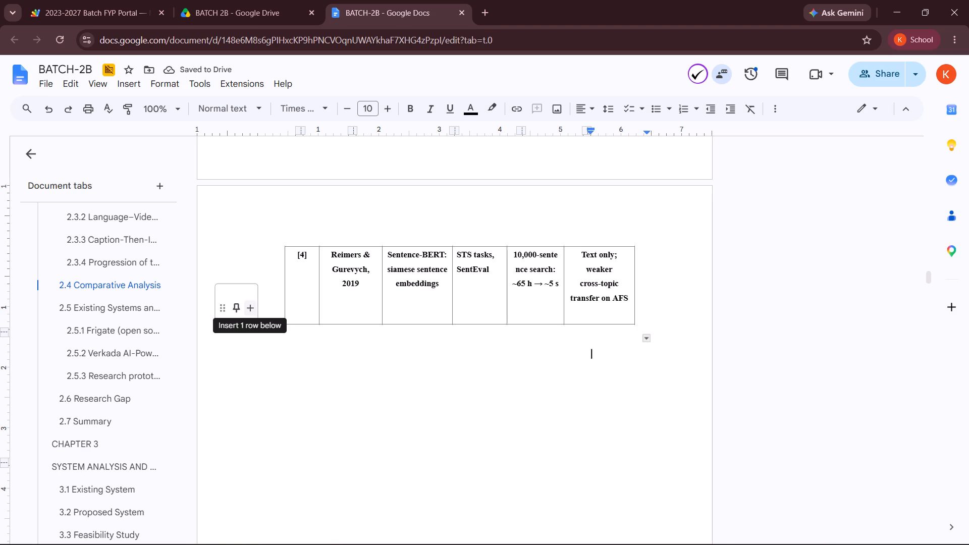
Insert two rows in the unbordered table directly beneath the Reimers & Gurevych row.
click(247, 309)
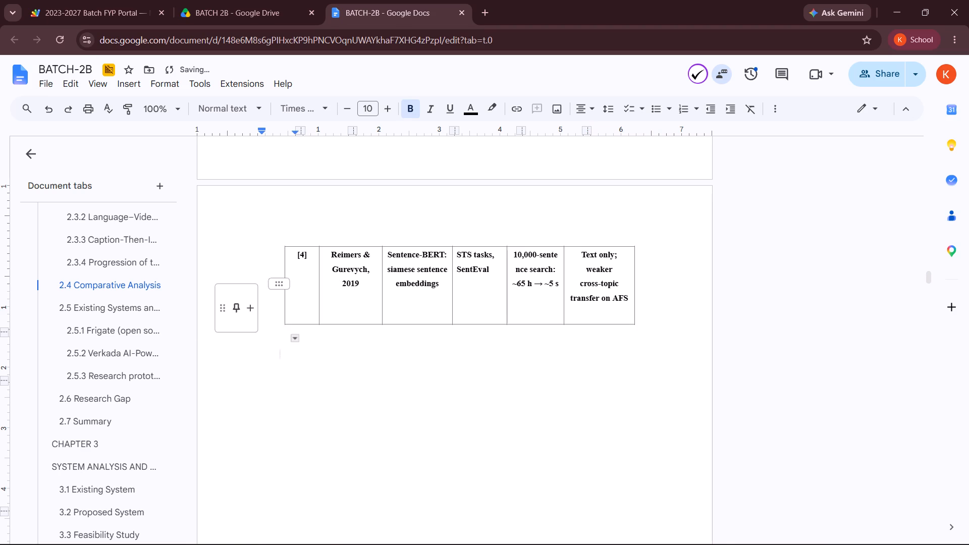
click(249, 311)
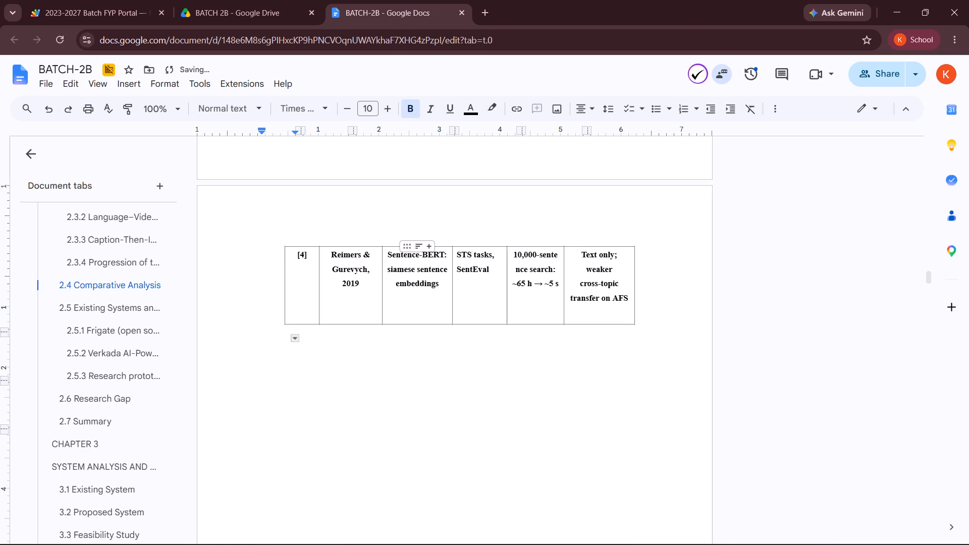
Examine the bordered table's rows [1] to [5] and the border options for the cell below the Reimers & Gurevych row.
scroll(426, 306, up, 5)
scroll(426, 306, down, 3)
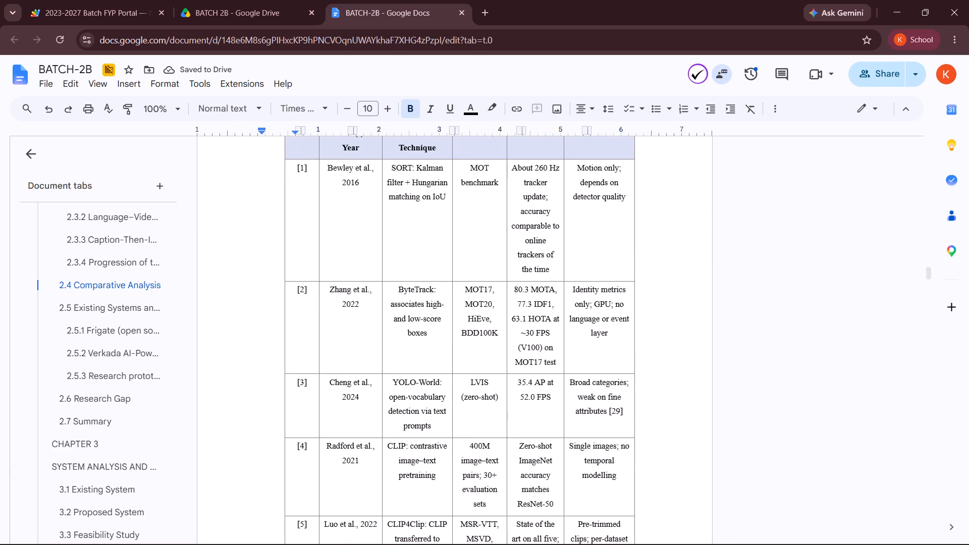
scroll(426, 306, down, 2)
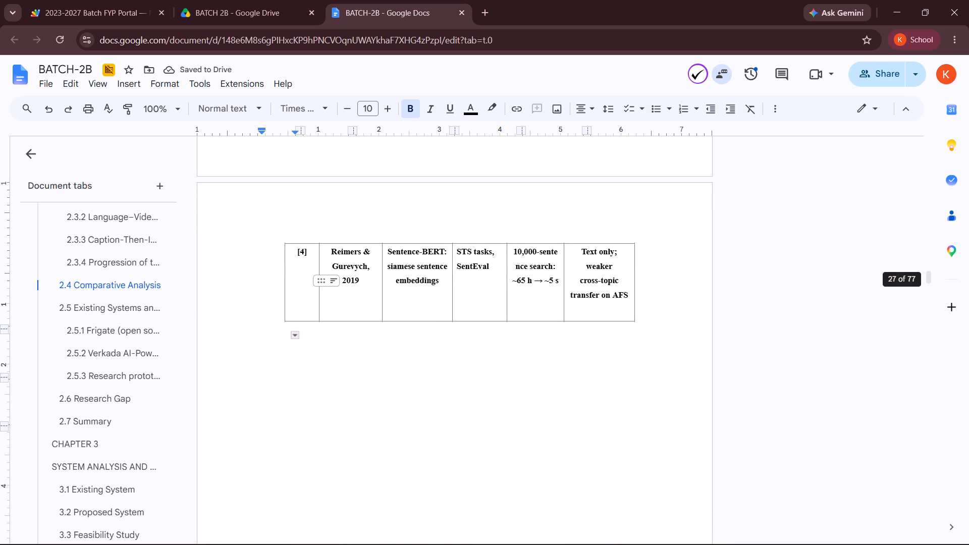
click(294, 337)
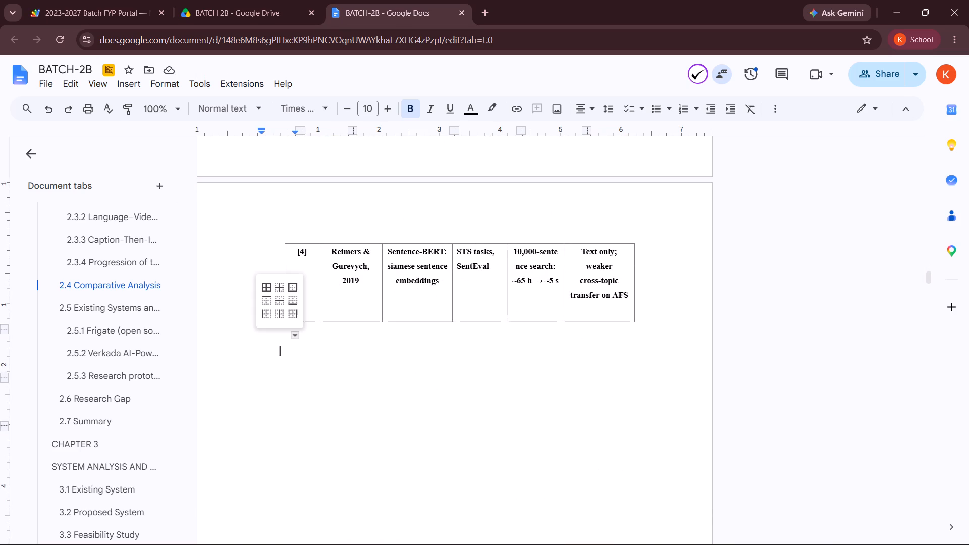
click(496, 393)
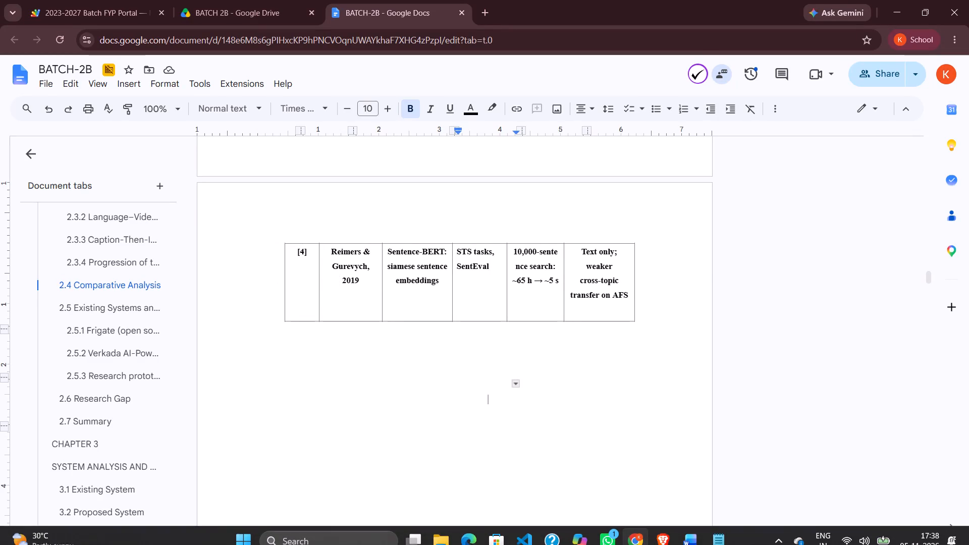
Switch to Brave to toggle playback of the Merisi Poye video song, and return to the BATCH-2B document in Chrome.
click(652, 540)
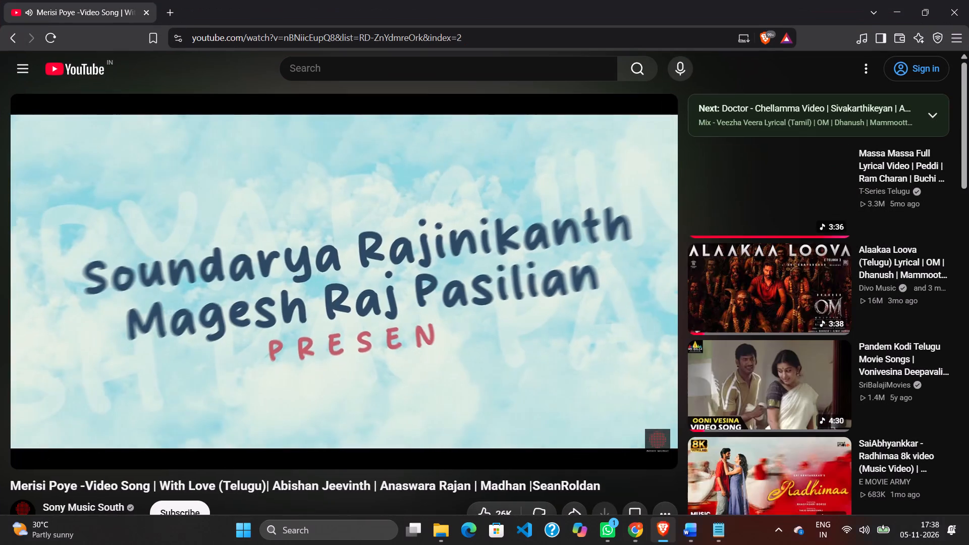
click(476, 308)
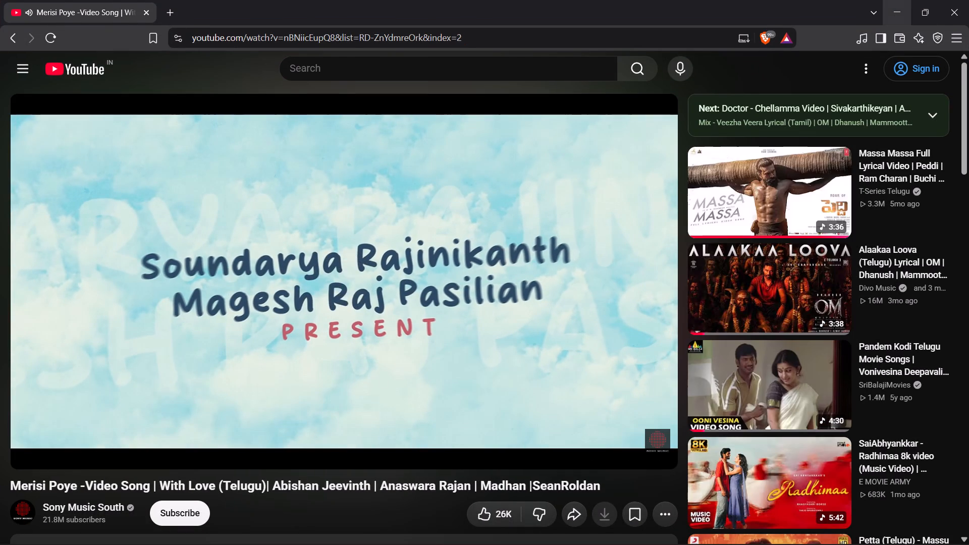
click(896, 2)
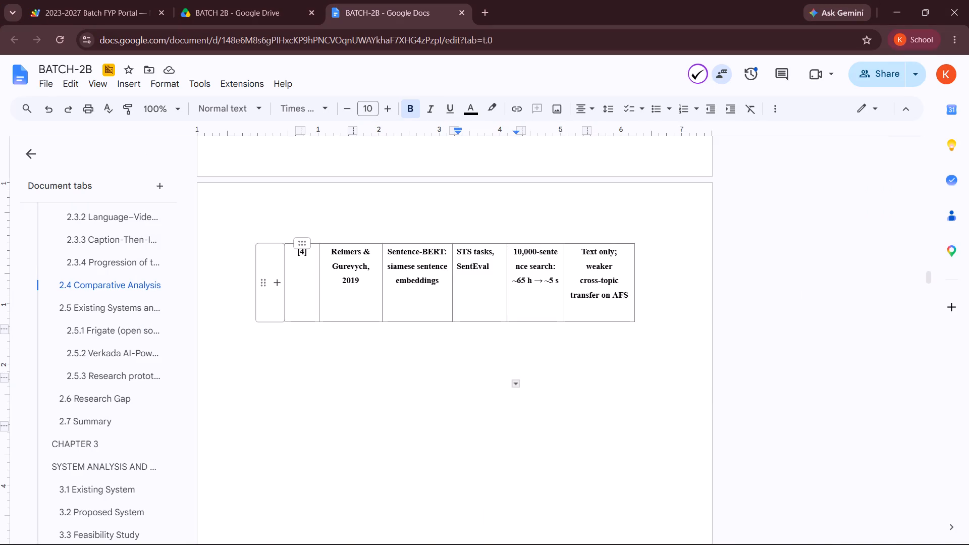
Remove the bold formatting from all cells of the [4] Reimers & Gurevych row.
drag(296, 257, 611, 287)
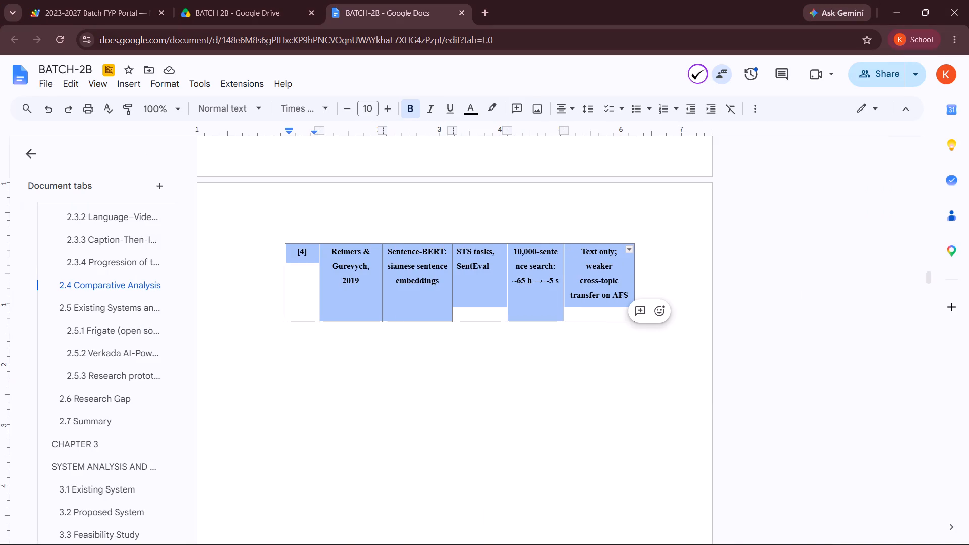
click(416, 109)
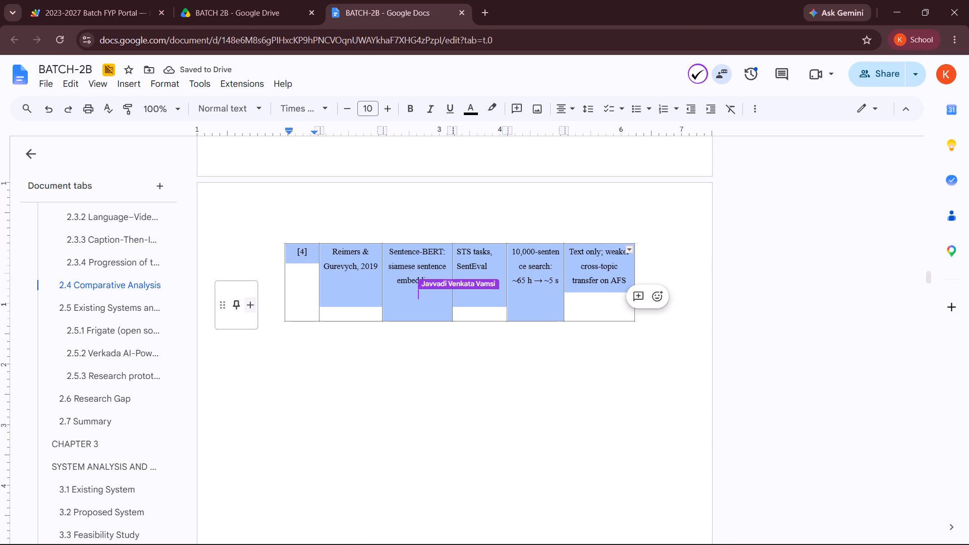
Insert an empty row in the bordered table directly beneath the [4] Reimers & Gurevych row.
click(279, 285)
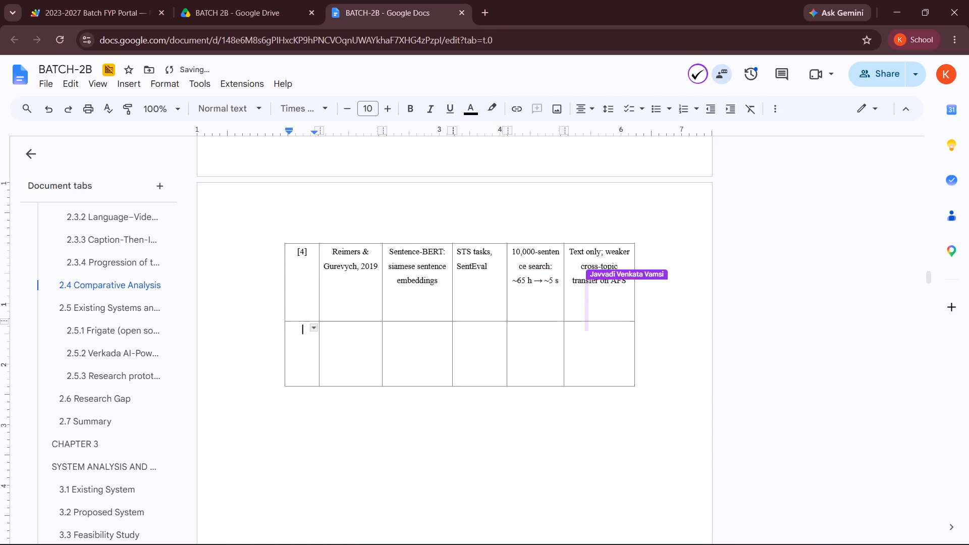
Shrink the height of the [4] Reimers & Gurevych row so its lower border sits just beneath the three-line text.
click(814, 433)
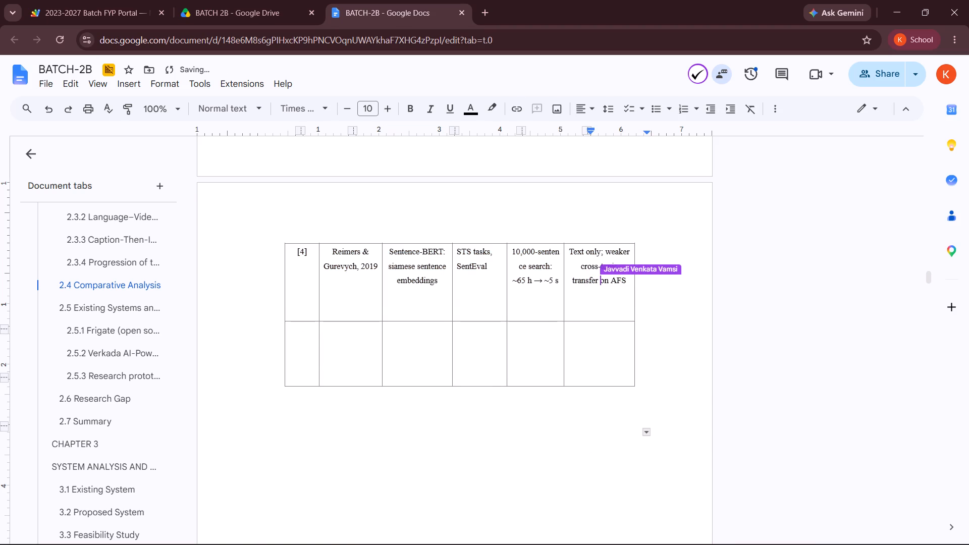
click(621, 317)
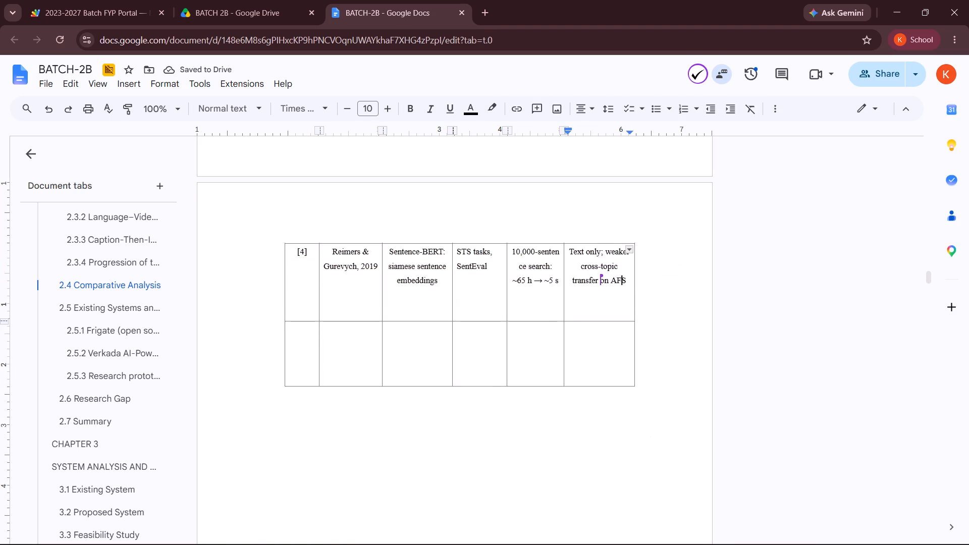
click(611, 310)
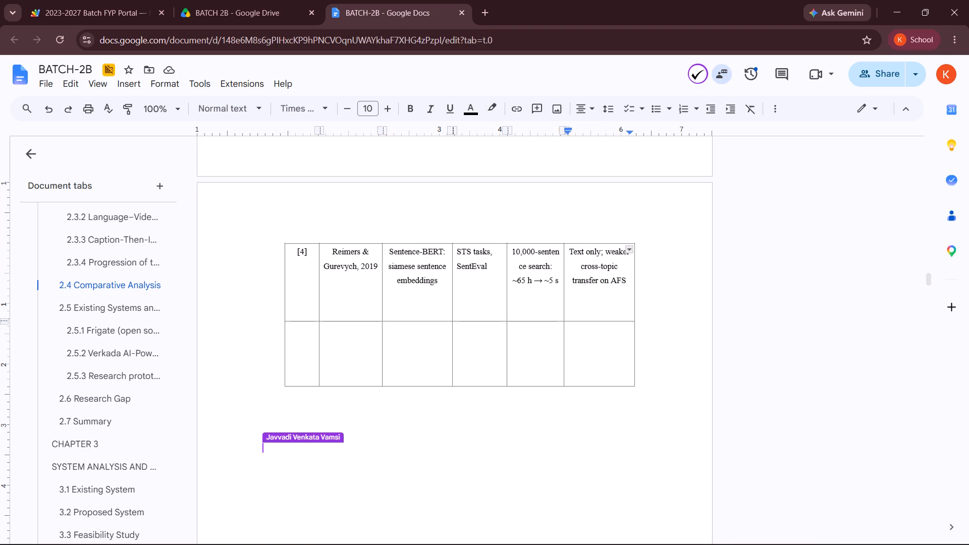
click(590, 310)
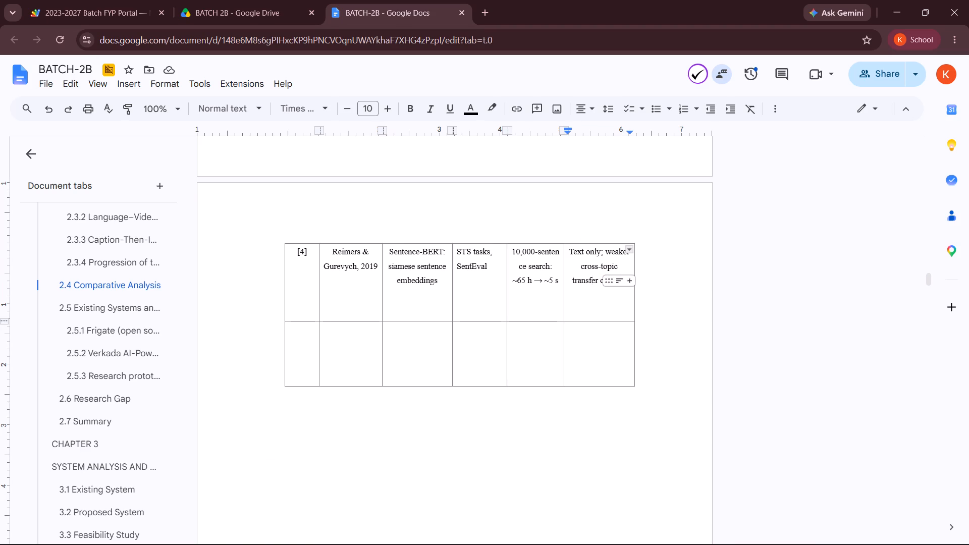
click(615, 315)
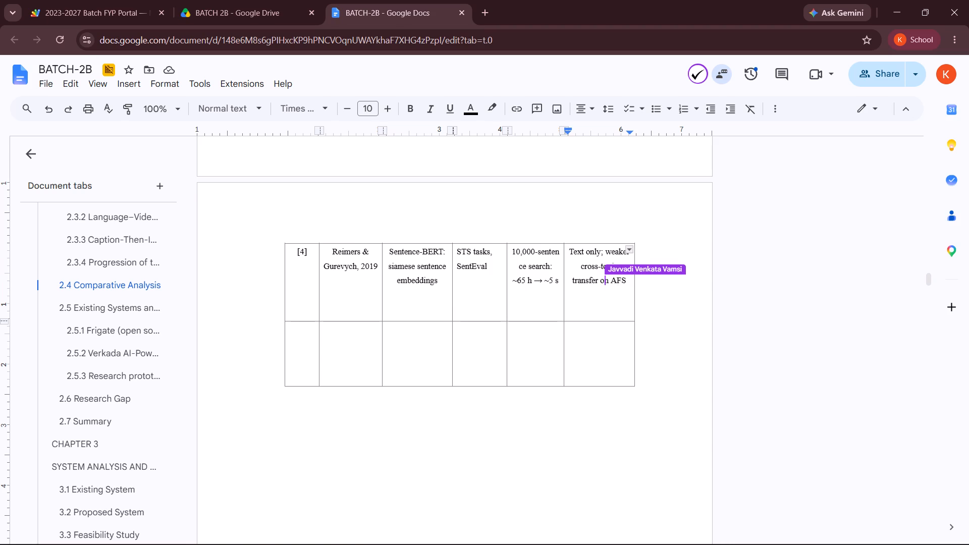
drag(536, 322, 540, 299)
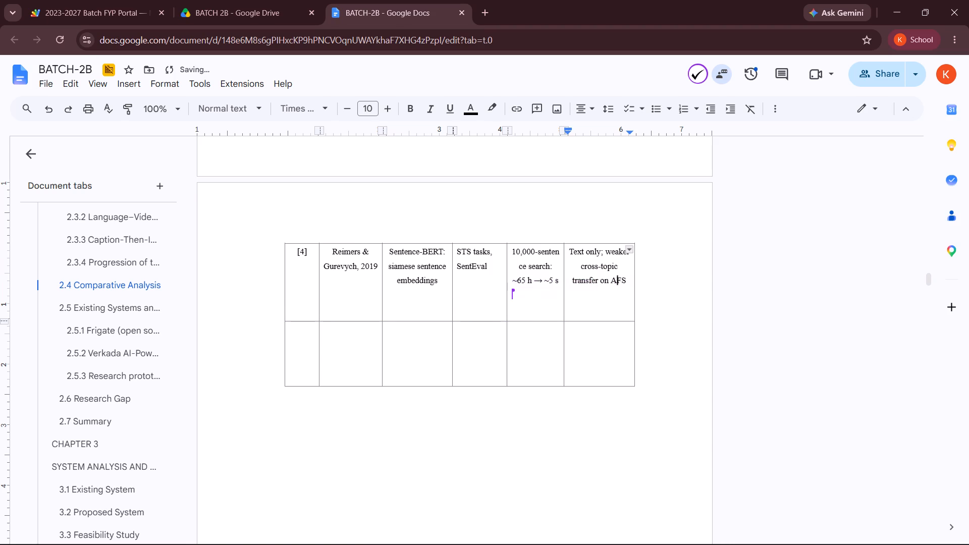
click(663, 302)
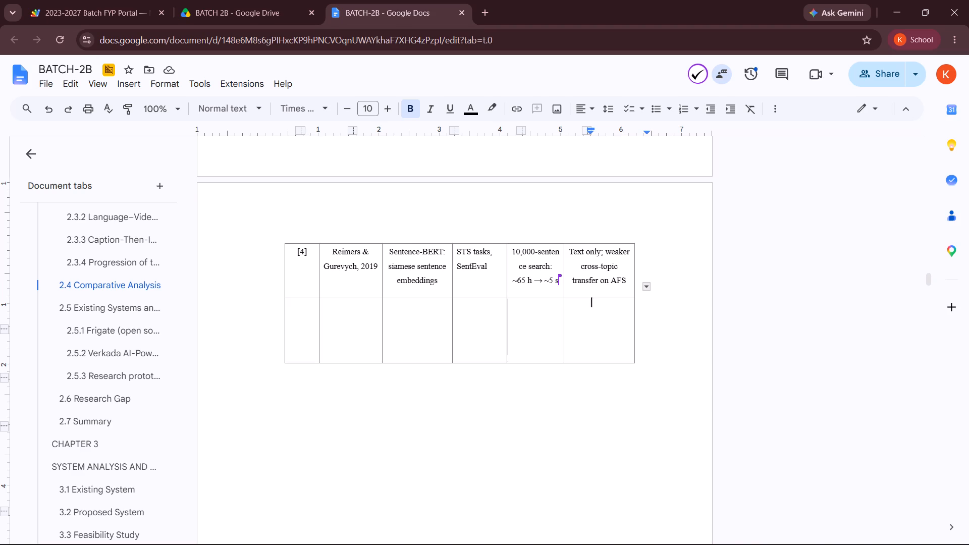
Enter the reference number [5] in the first cell of the empty row beneath the Reimers & Gurevych entry.
click(315, 331)
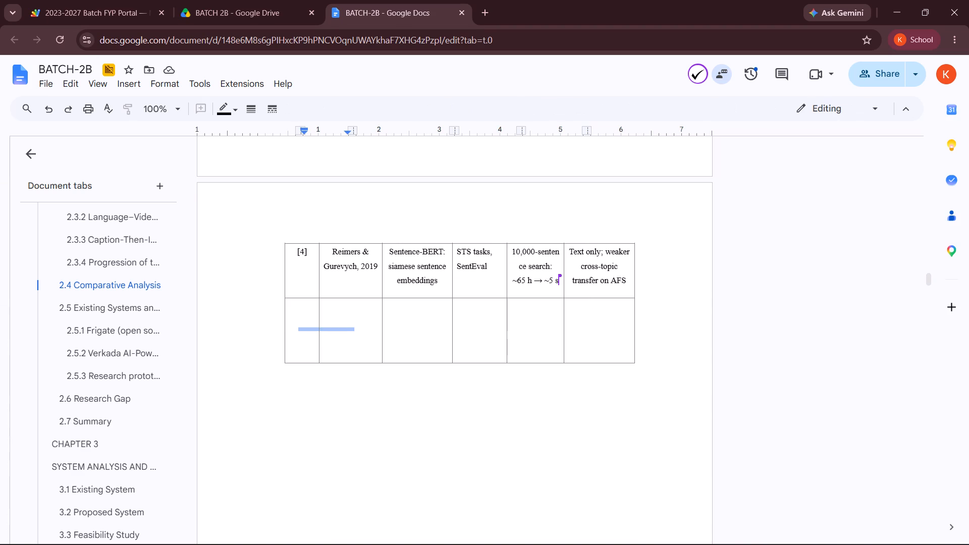
click(302, 325)
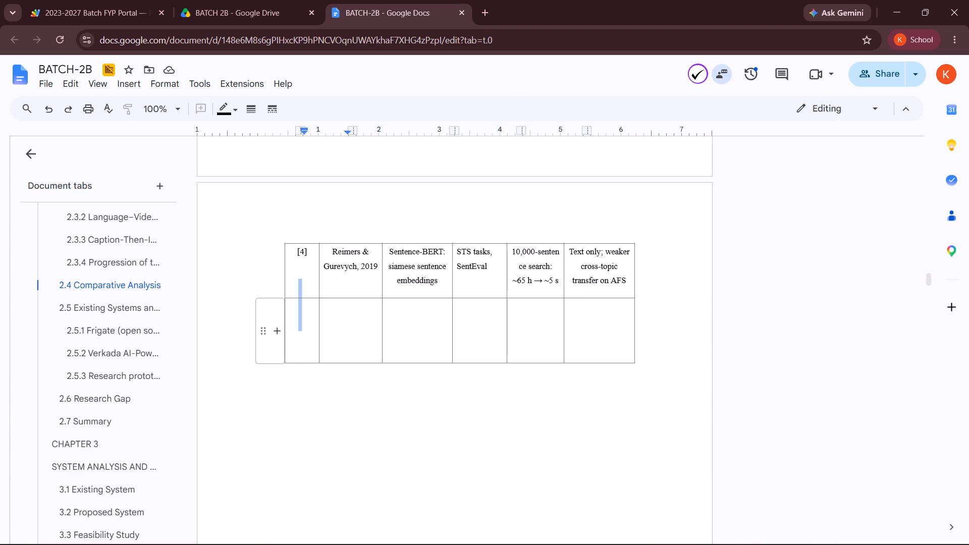
click(303, 337)
key(bracketleft)
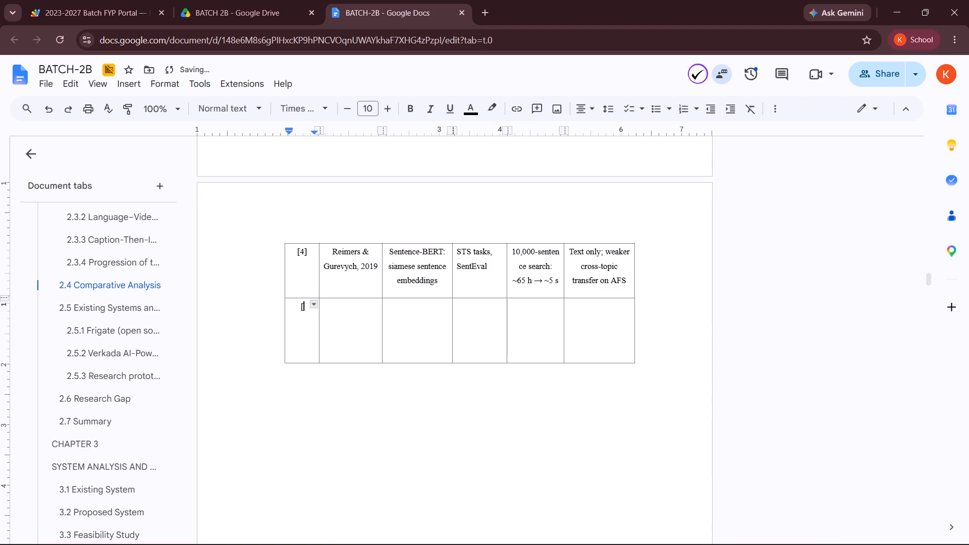
key(6)
key(BackSpace)
key(5)
key(bracketright)
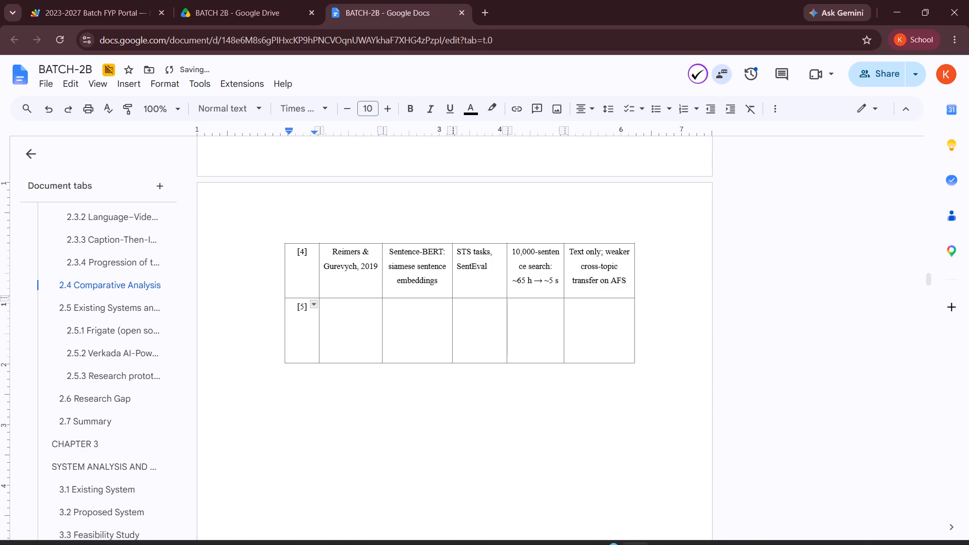
Switch to Brave to toggle playback of the Merisi Poye video song, and return to the BATCH-2B document in Chrome.
click(669, 529)
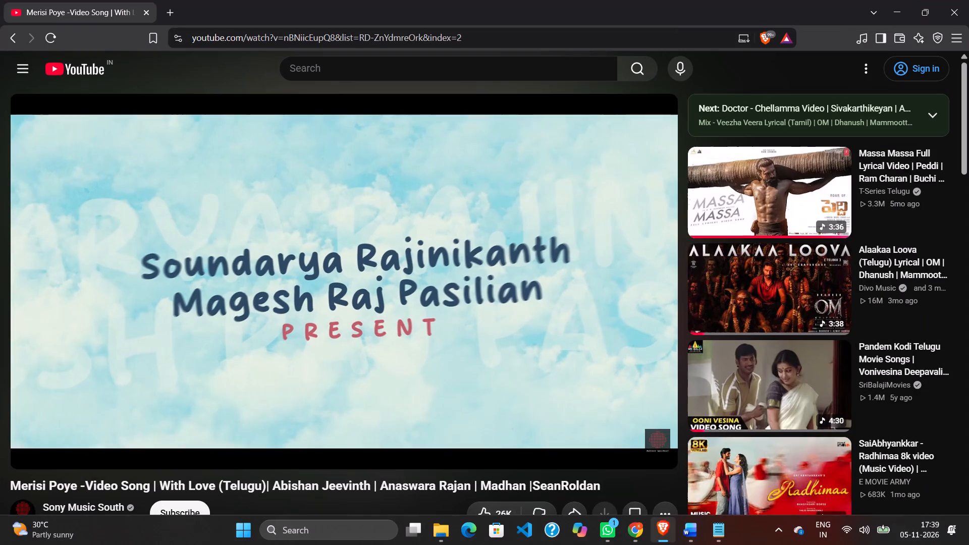
click(484, 276)
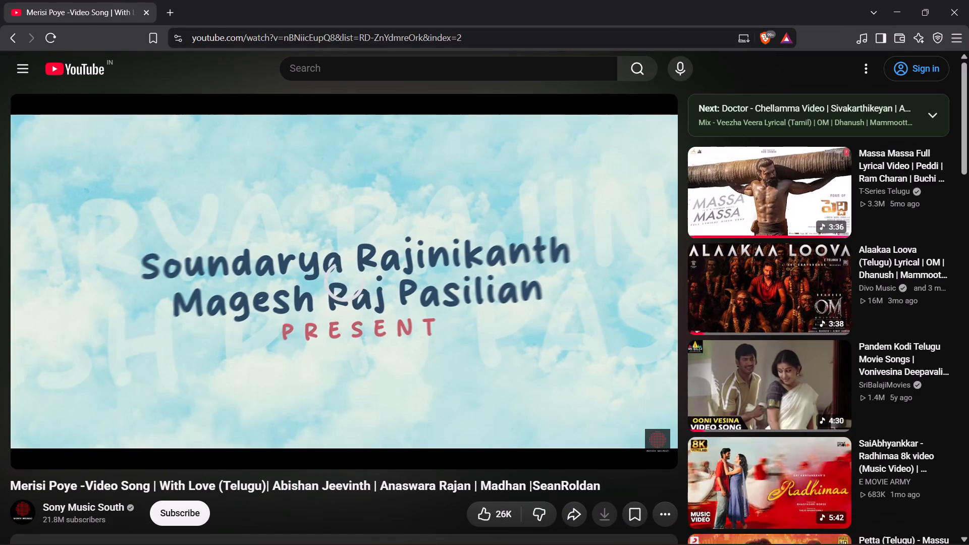
click(894, 0)
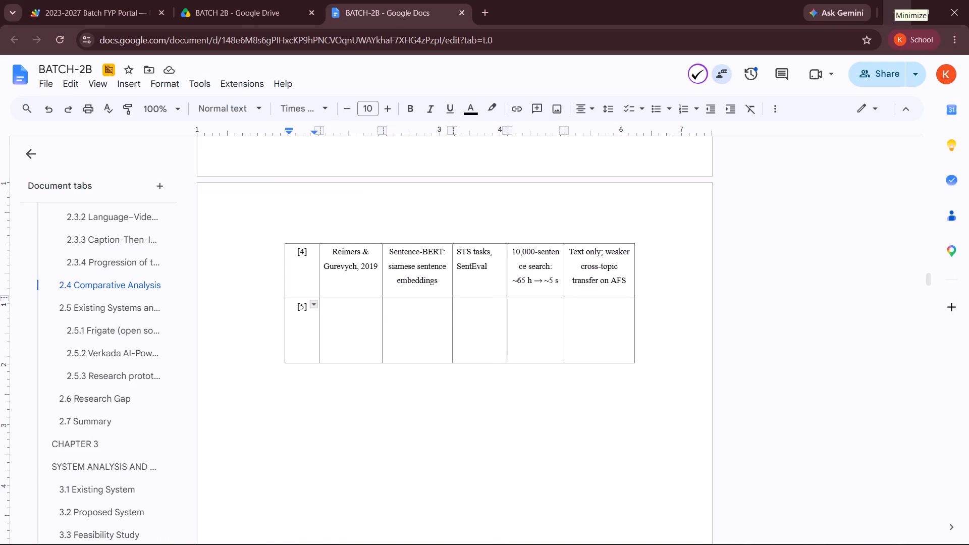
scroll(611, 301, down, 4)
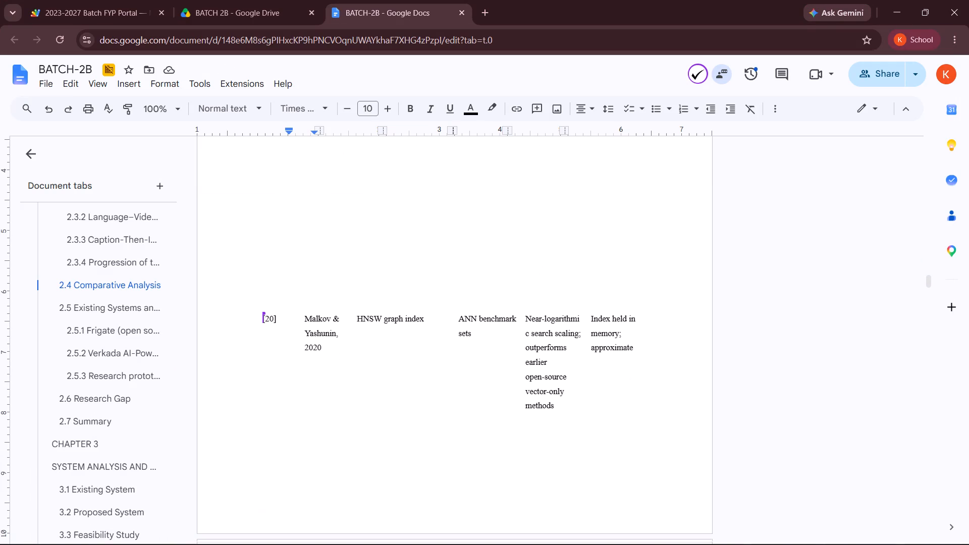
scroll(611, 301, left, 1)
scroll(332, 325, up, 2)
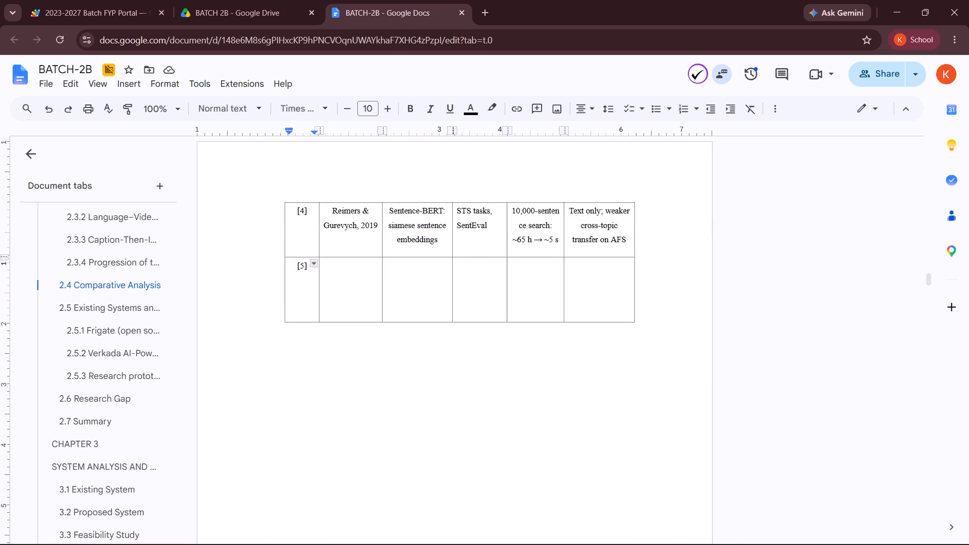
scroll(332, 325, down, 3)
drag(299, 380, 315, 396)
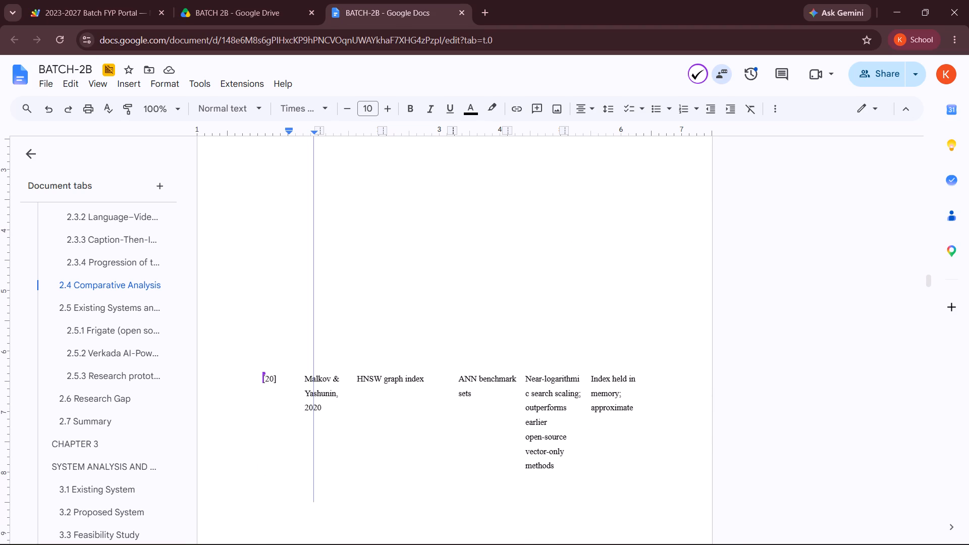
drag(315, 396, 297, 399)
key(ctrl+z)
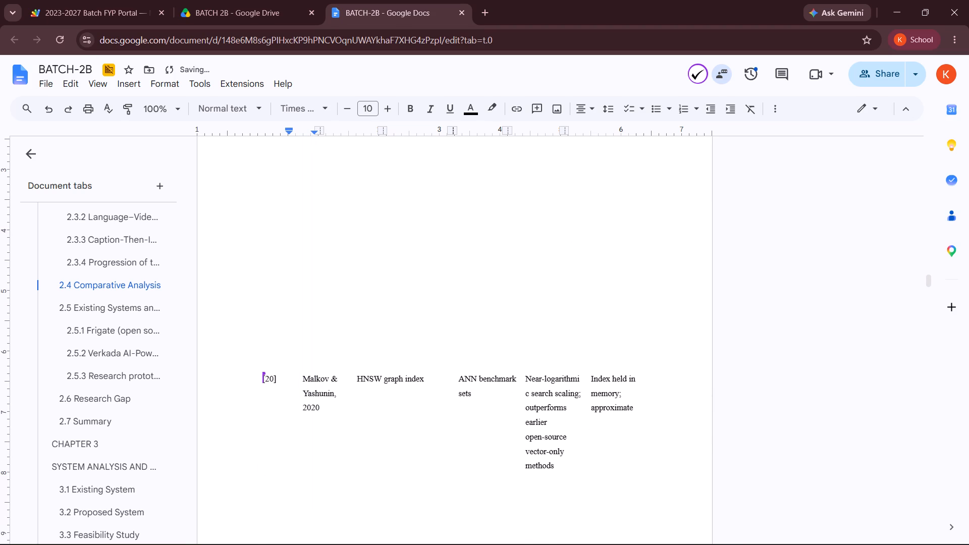
Cut "Malkov & Yashunin, 2020" from the unbordered [20] row and pass it through Notepad as plain text, leaving Notepad empty.
scroll(297, 399, down, 2)
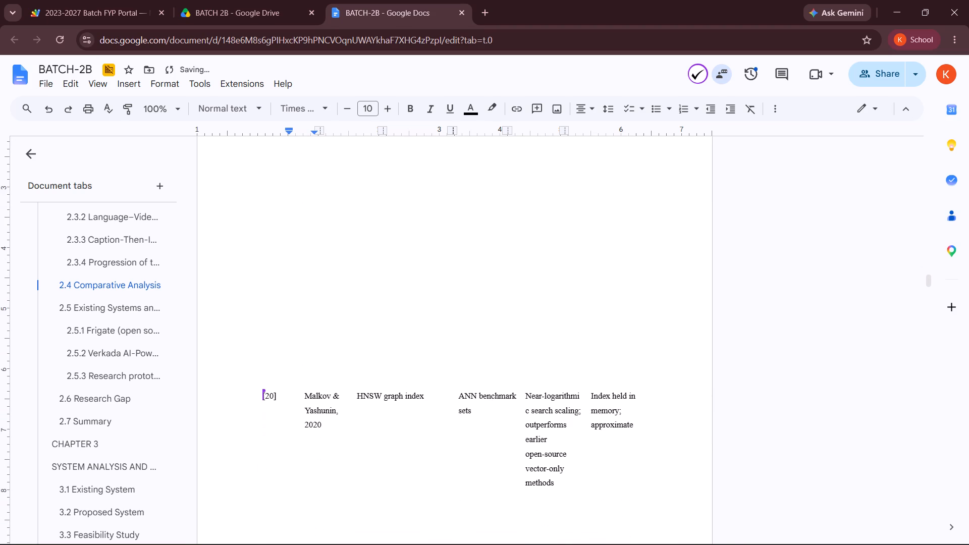
drag(304, 396, 334, 430)
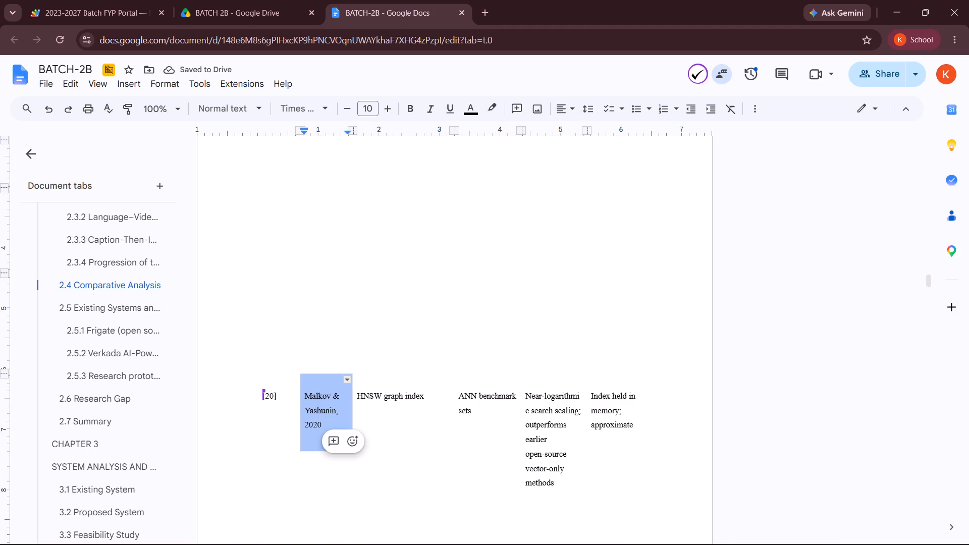
key(ctrl+x)
click(721, 527)
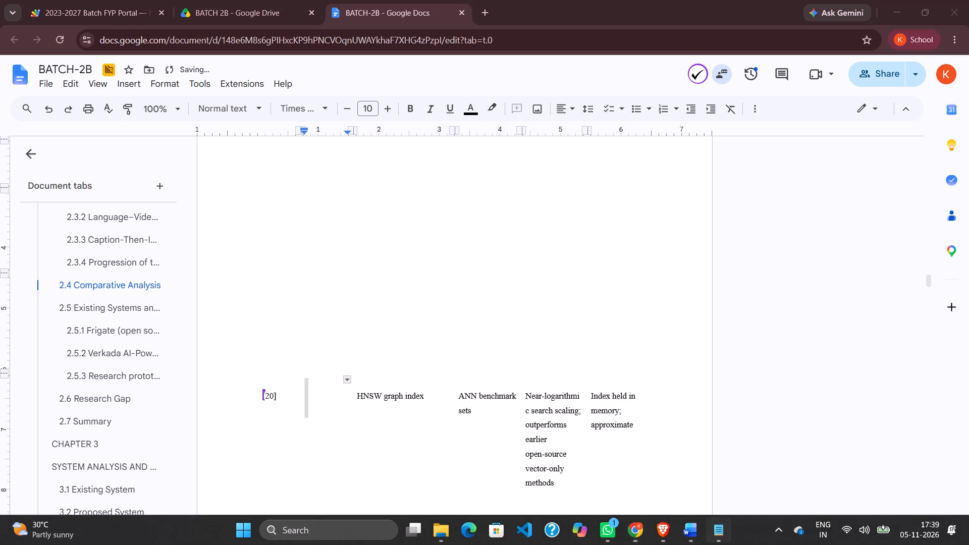
key(ctrl+v)
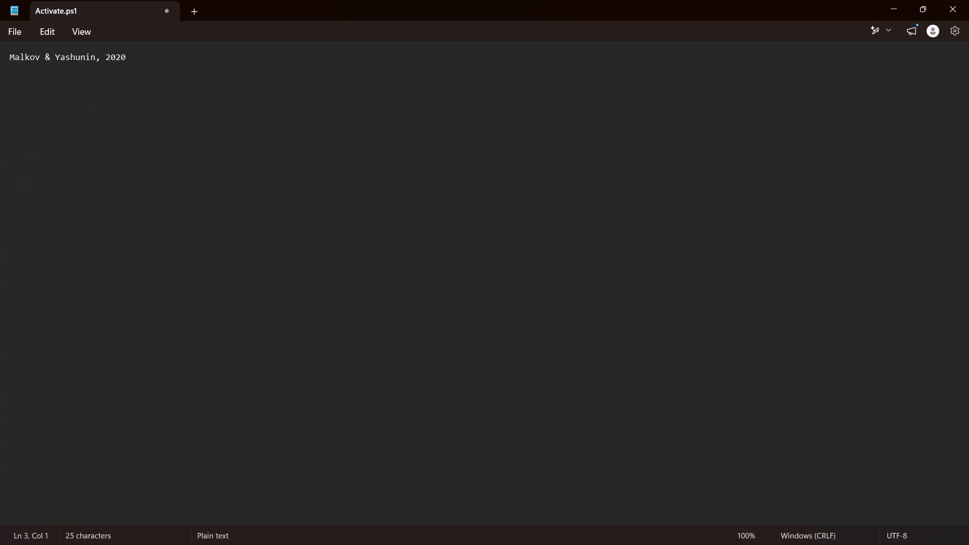
key(ctrl+a)
key(ctrl+x)
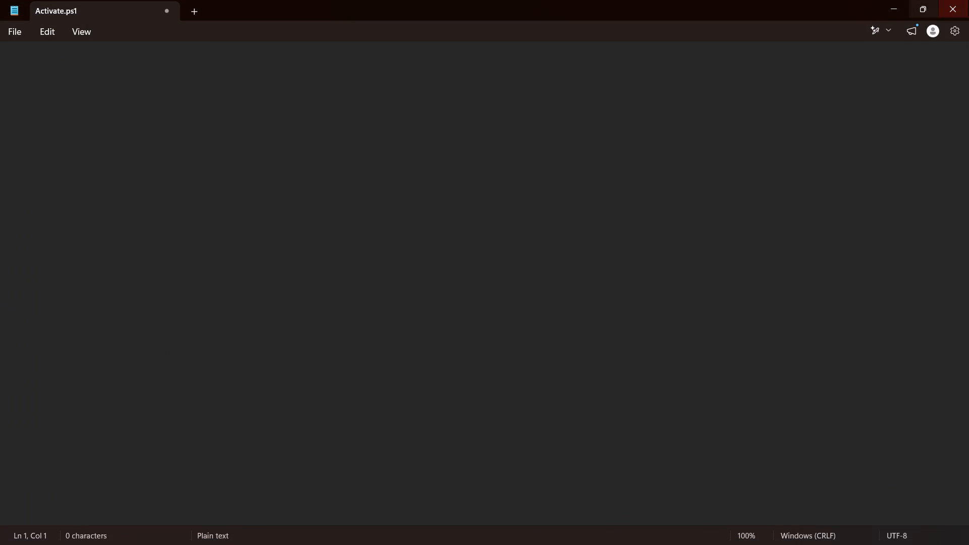
click(899, 0)
Paste "Malkov & Yashunin, 2020" into the second cell of the bordered table's [5] row and delete the trailing blank lines.
scroll(506, 204, up, 2)
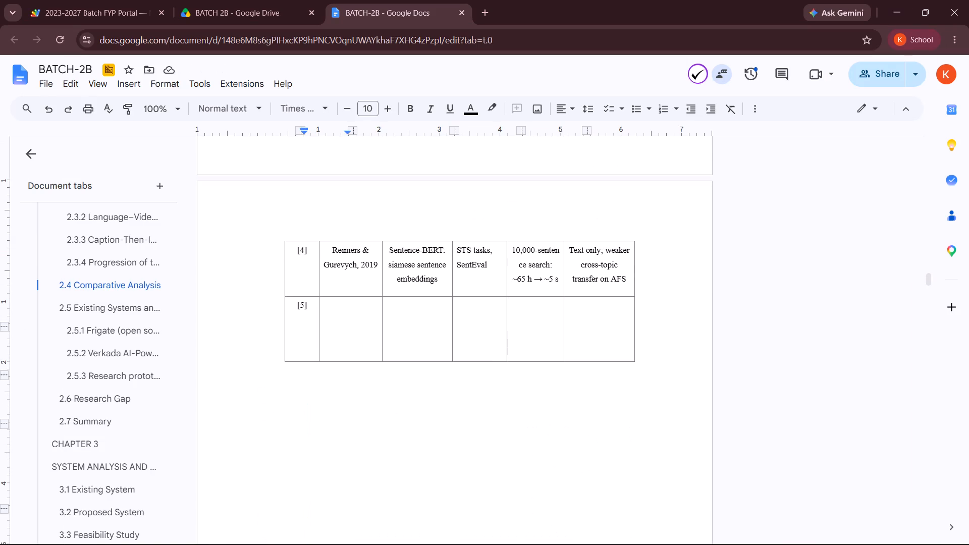
click(347, 311)
key(ctrl+v)
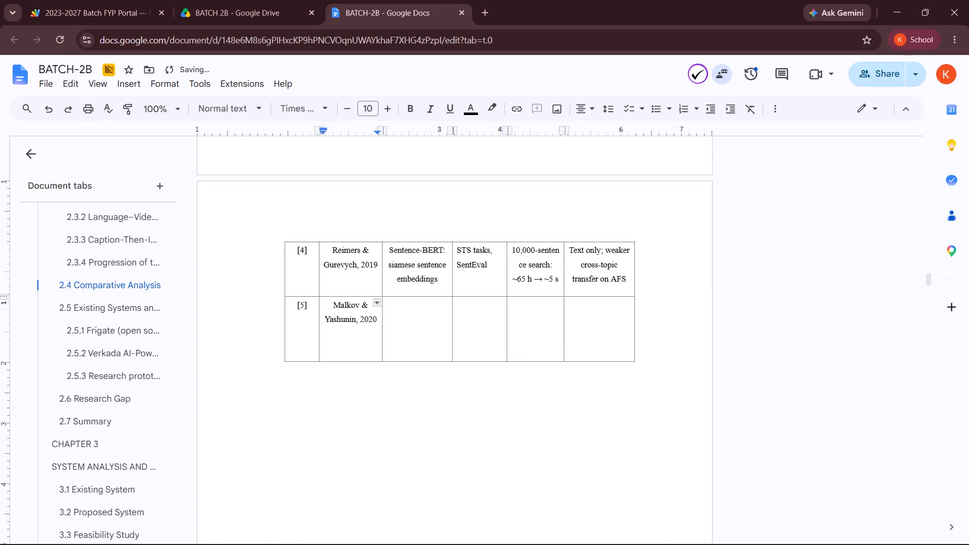
key(BackSpace)
key(BackSpace)
key(BackSpace)
click(372, 353)
click(372, 353)
key(Right)
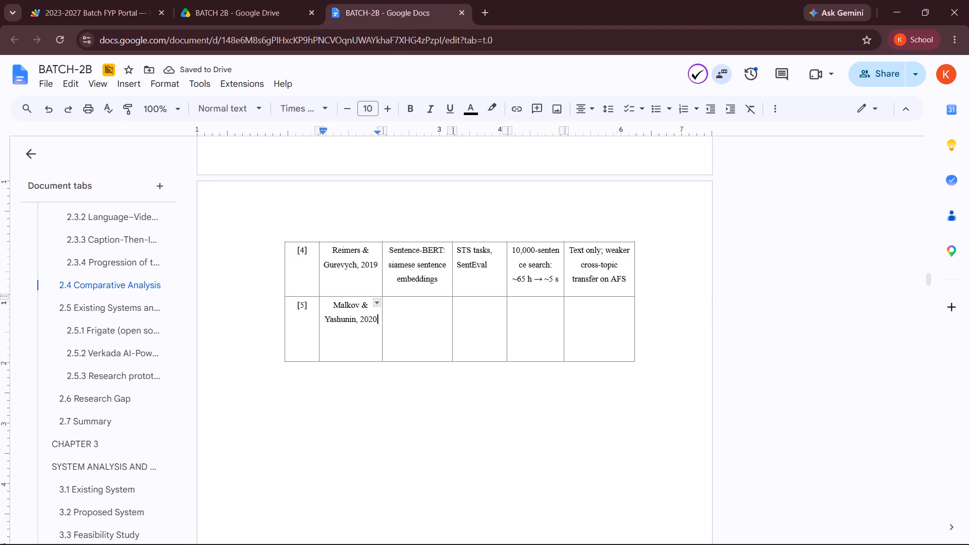
Shrink the [5] row's height until its bottom border sits just beneath the two-line "Malkov & Yashunin, 2020" text.
drag(410, 362, 409, 342)
click(358, 337)
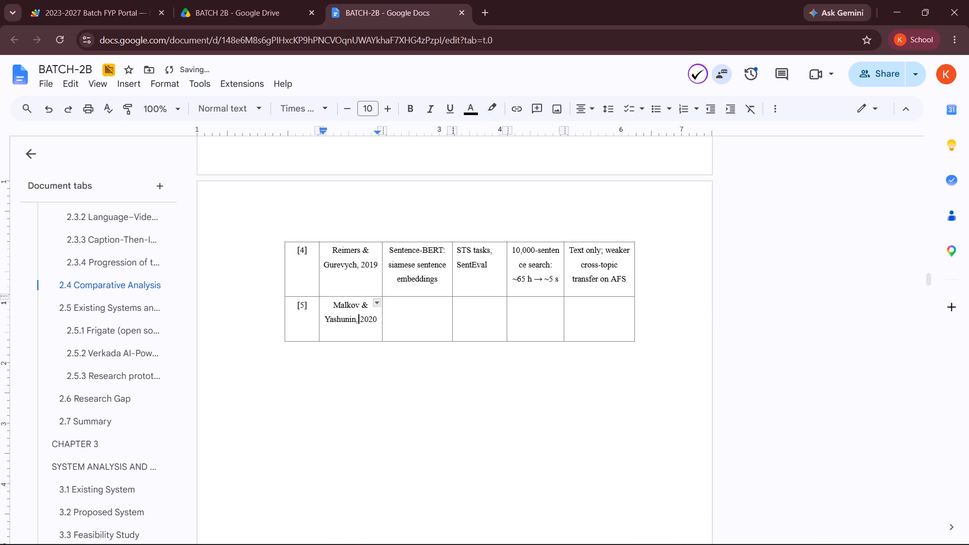
drag(396, 341, 396, 333)
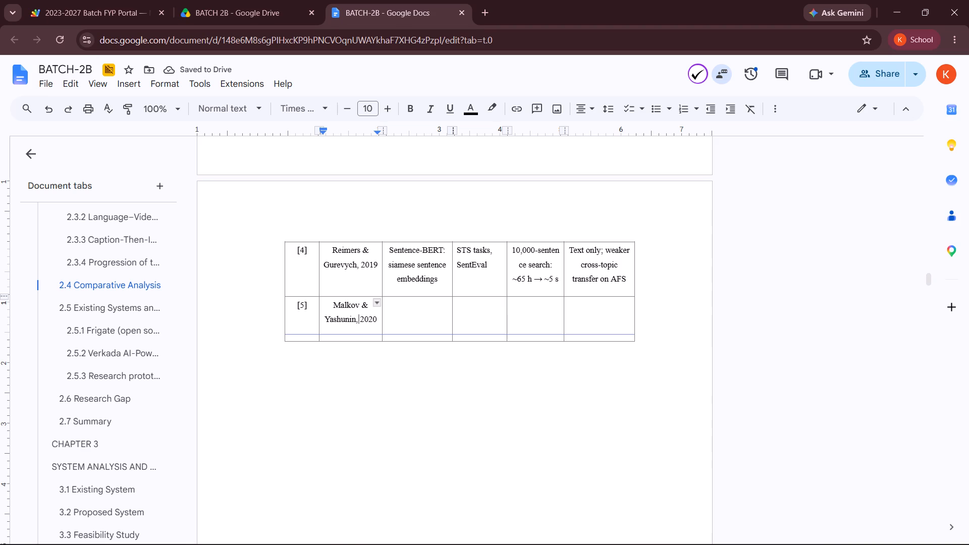
drag(396, 333, 396, 329)
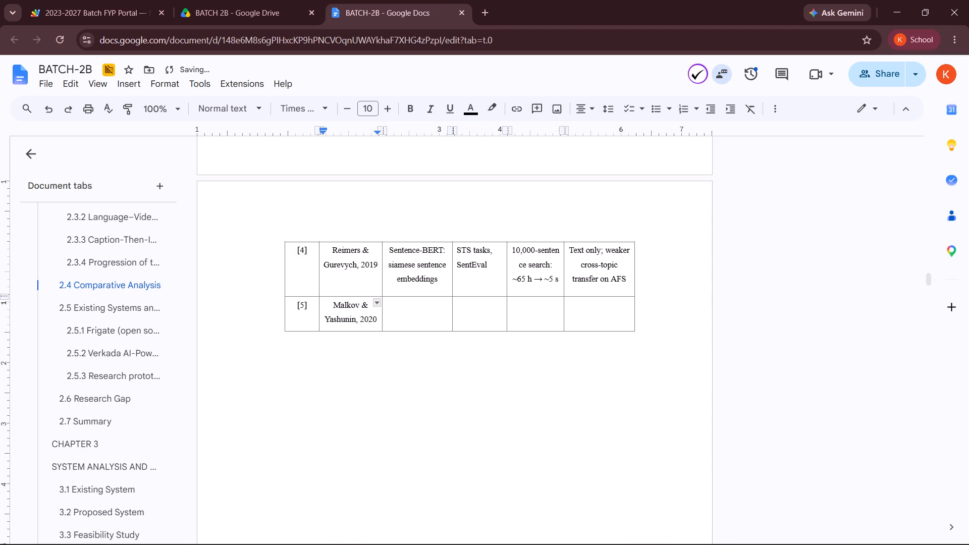
Move "HNSW graph index" from the unbordered [20] row into the third cell of the bordered table's [5] row as plain text via Notepad.
click(414, 317)
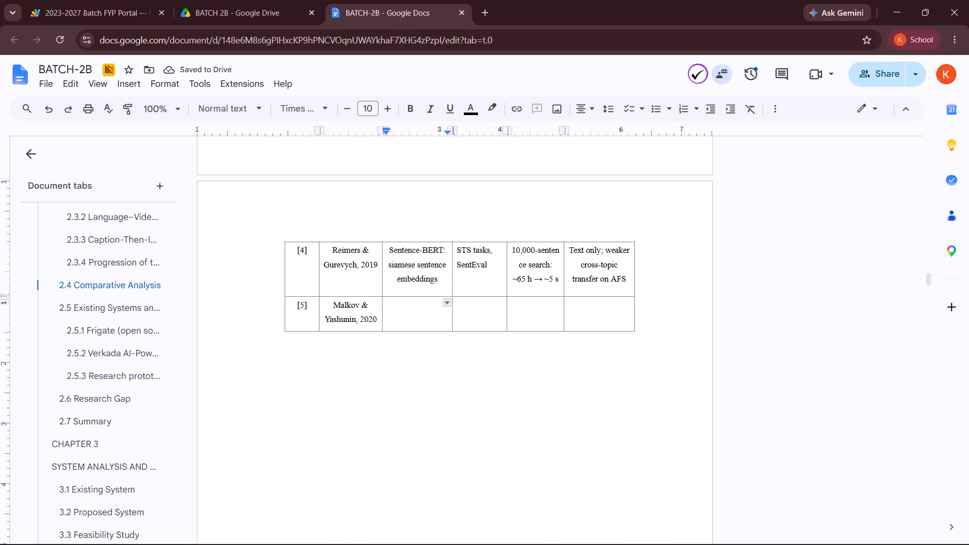
scroll(420, 421, down, 5)
scroll(420, 421, up, 1)
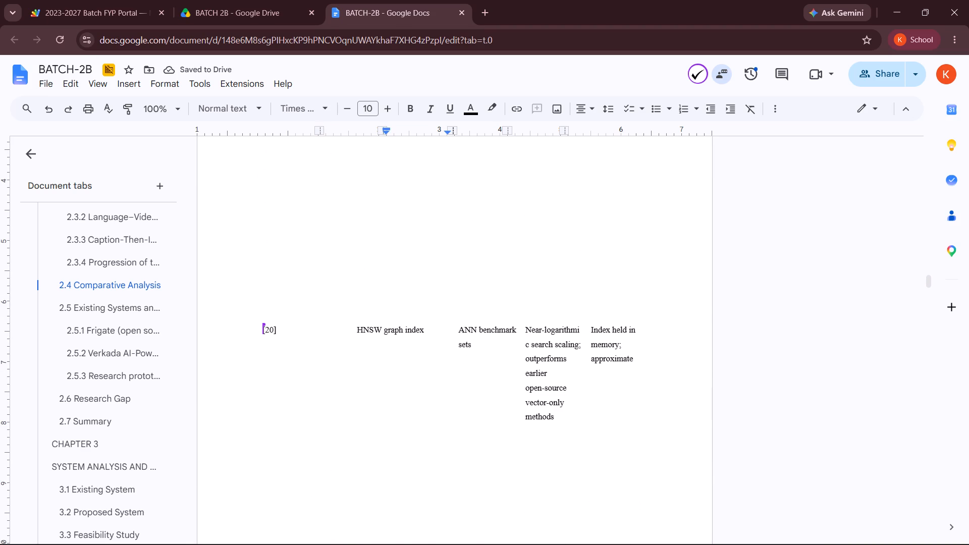
drag(358, 326, 425, 332)
key(ctrl+c)
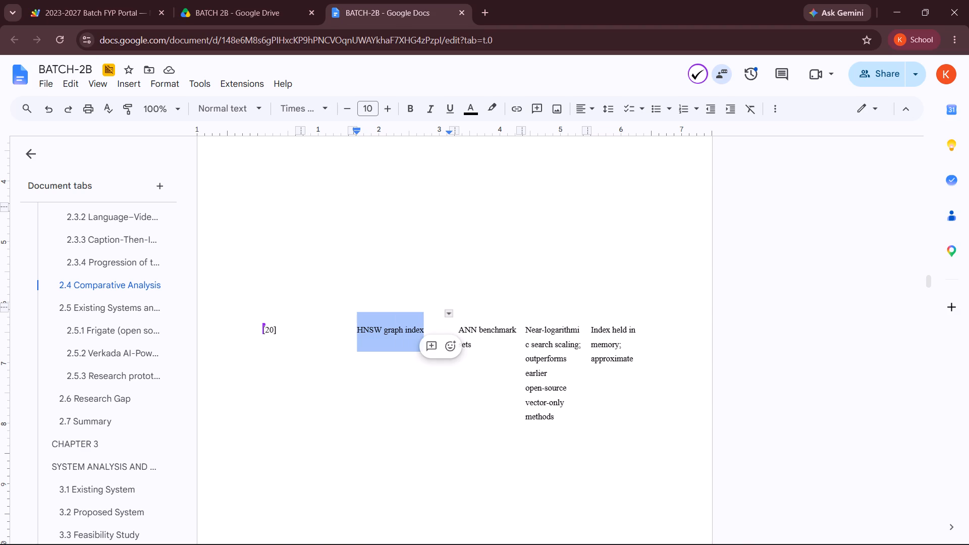
key(ctrl+x)
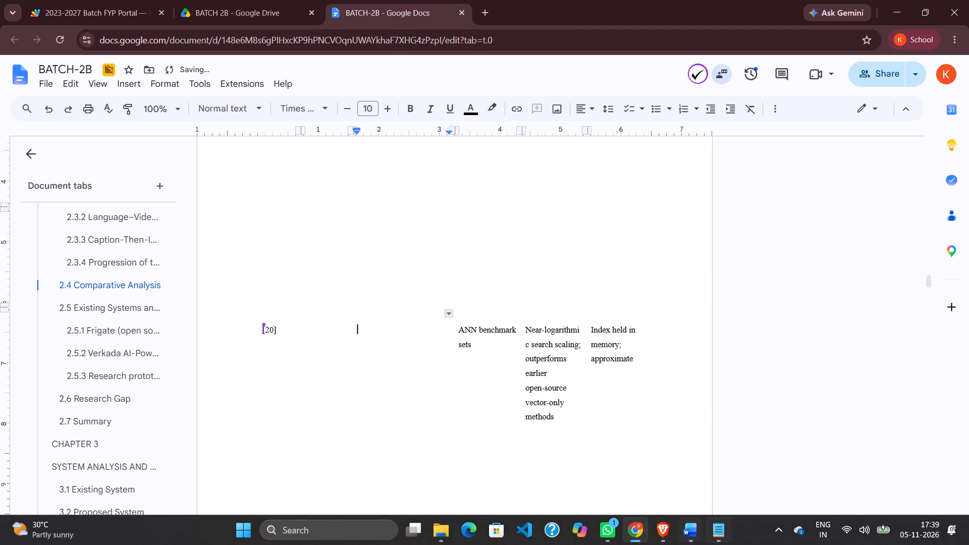
click(708, 533)
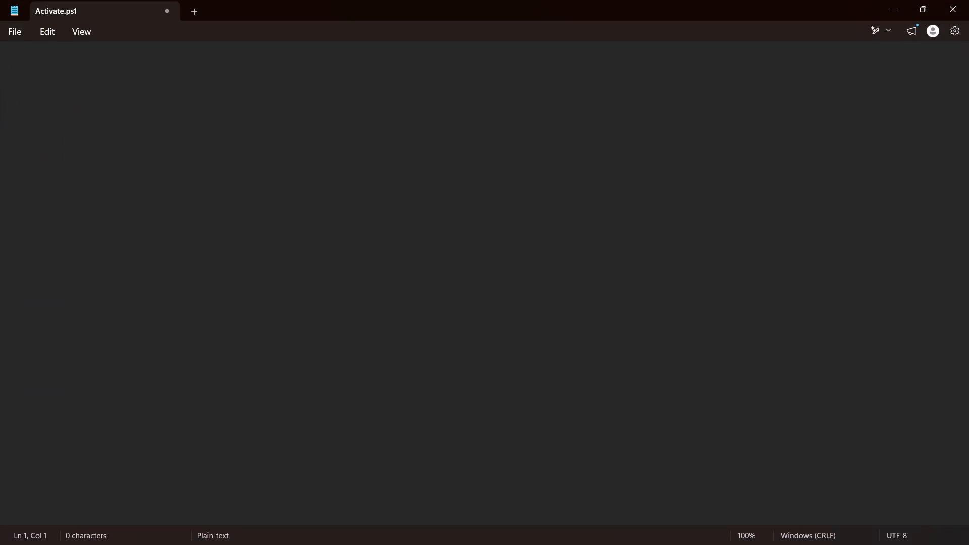
key(ctrl+v)
key(ctrl+a)
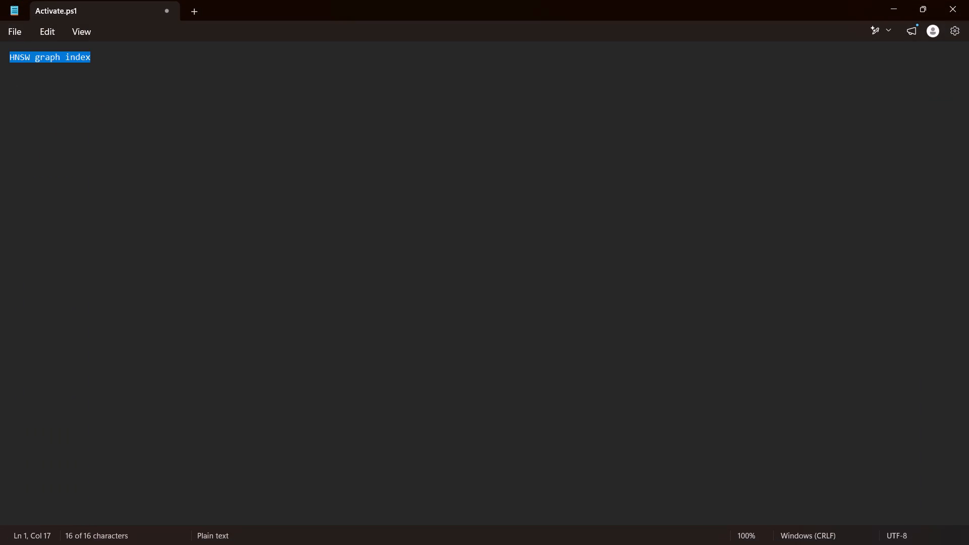
key(ctrl+x)
click(894, 2)
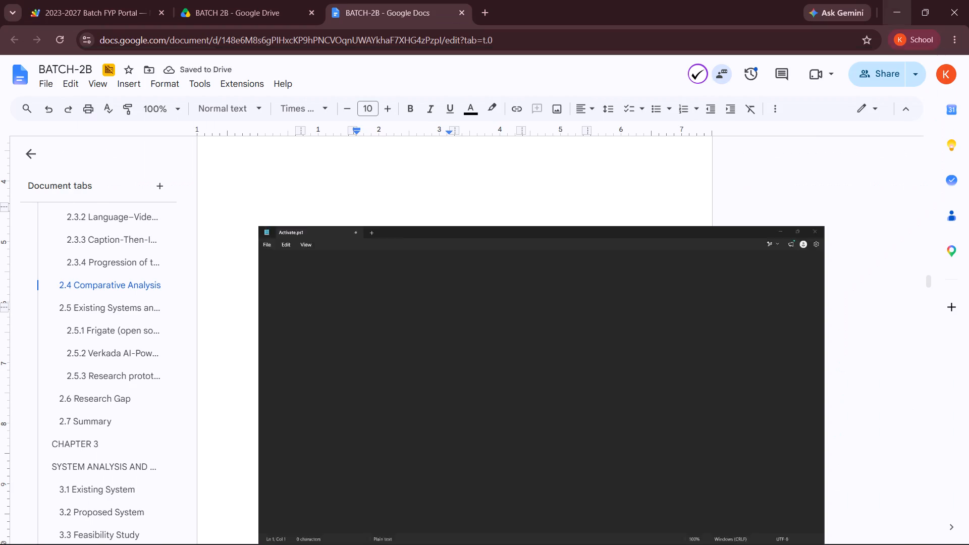
scroll(403, 340, up, 2)
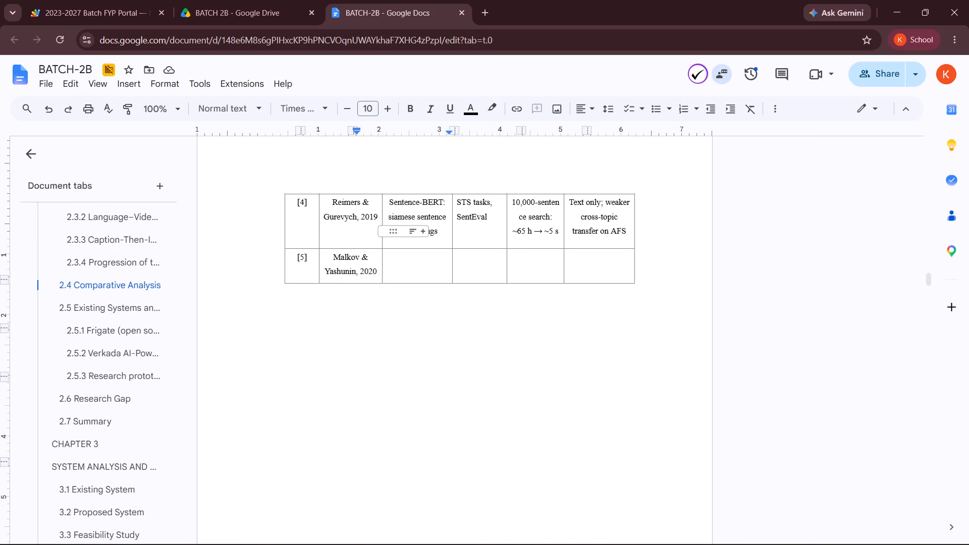
click(409, 267)
key(ctrl+v)
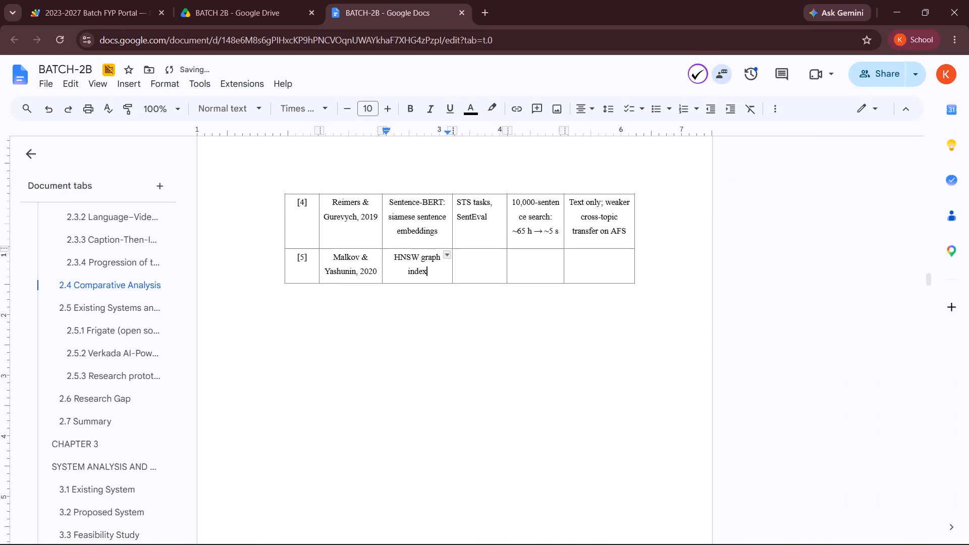
Move "ANN benchmark sets" from the [20] row via Notepad into the [5] row's fourth cell, without trailing blank lines.
scroll(427, 422, down, 3)
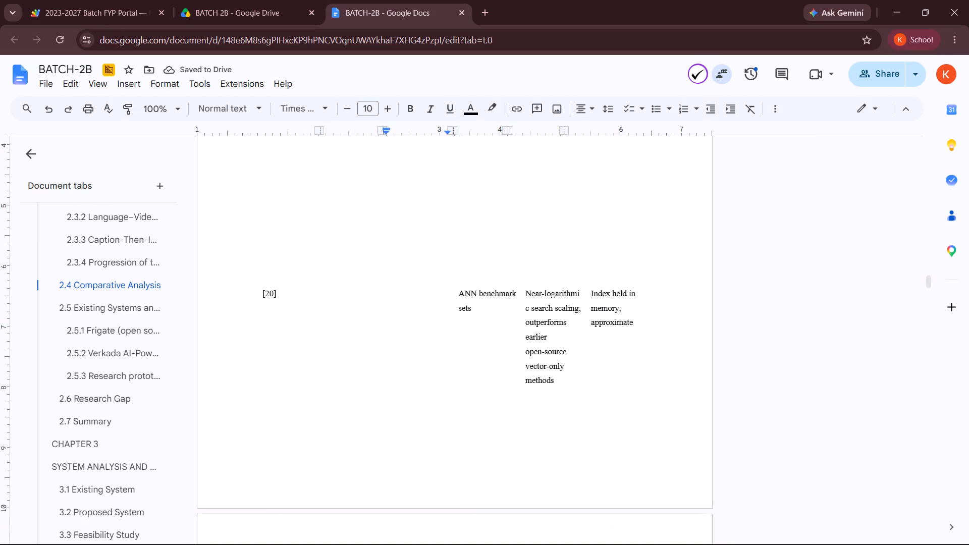
drag(460, 295, 487, 318)
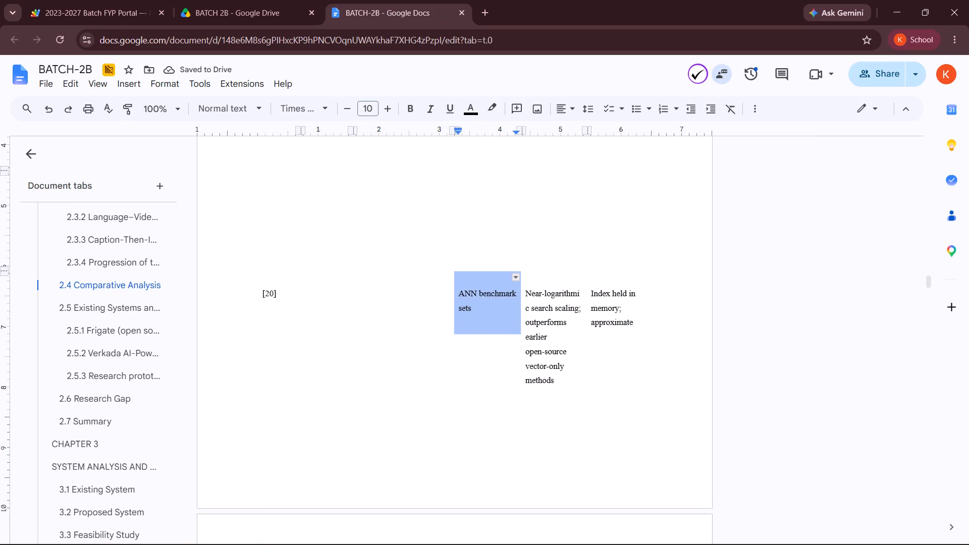
key(ctrl+x)
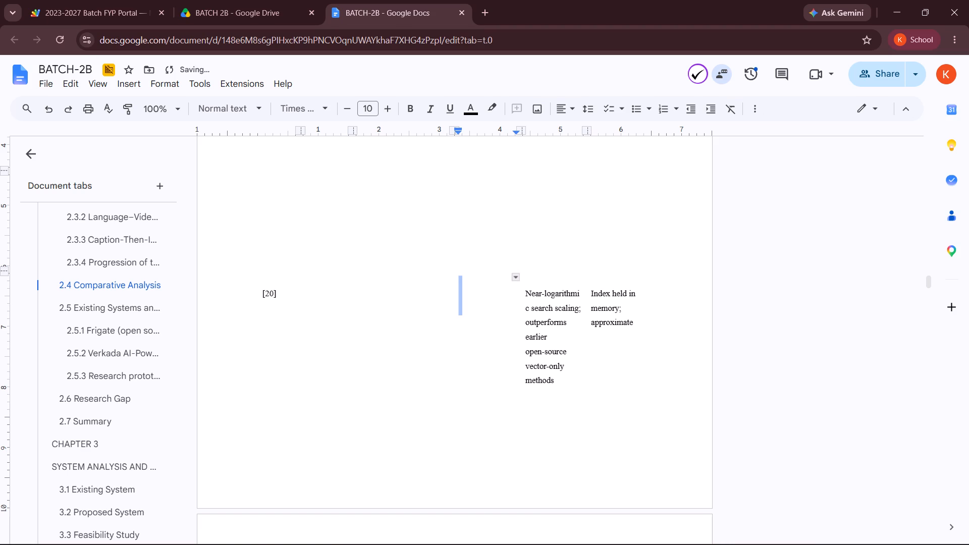
click(723, 531)
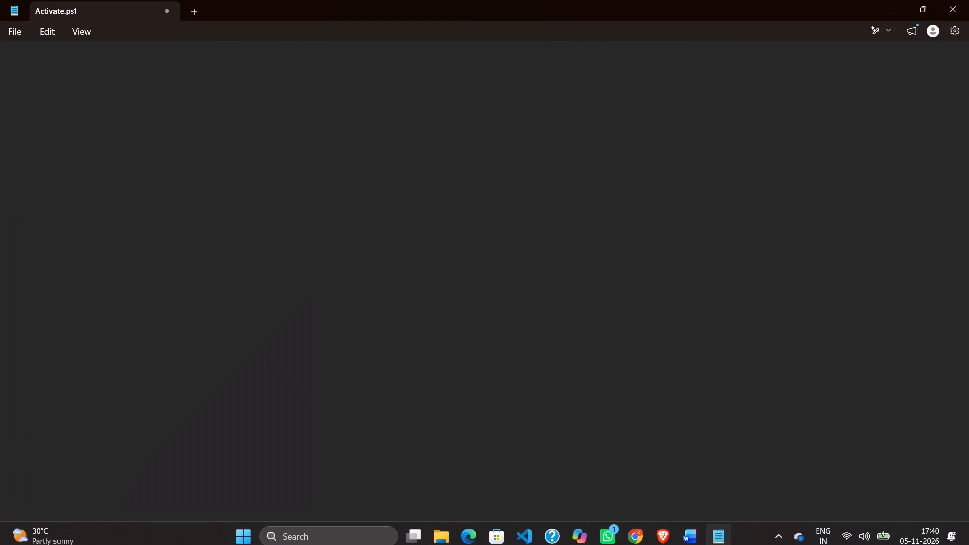
key(ctrl+v)
key(ctrl+a)
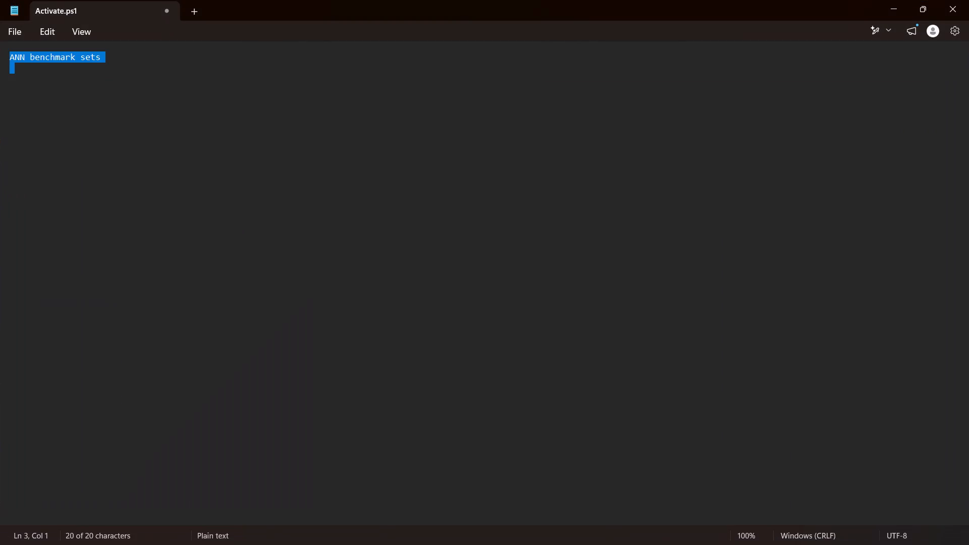
key(ctrl+x)
click(899, 0)
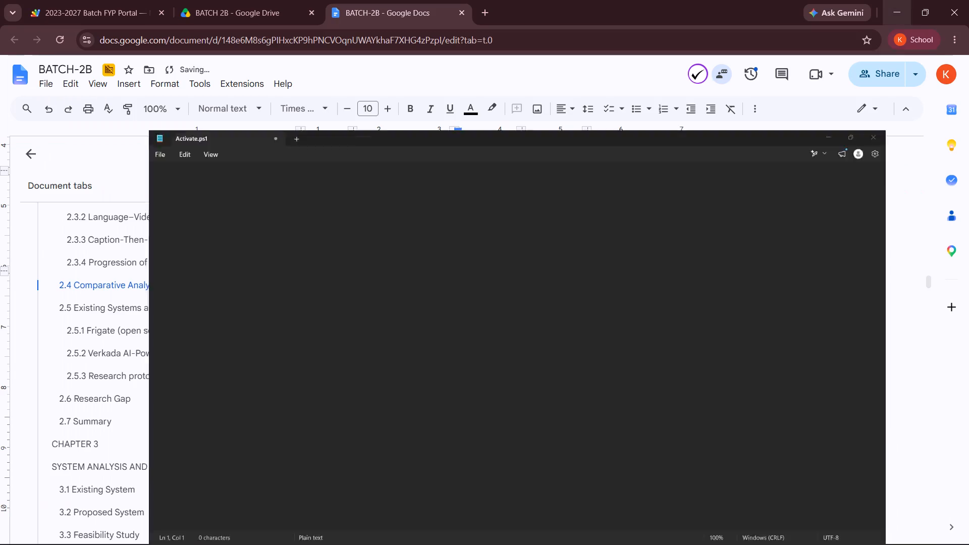
scroll(590, 229, up, 2)
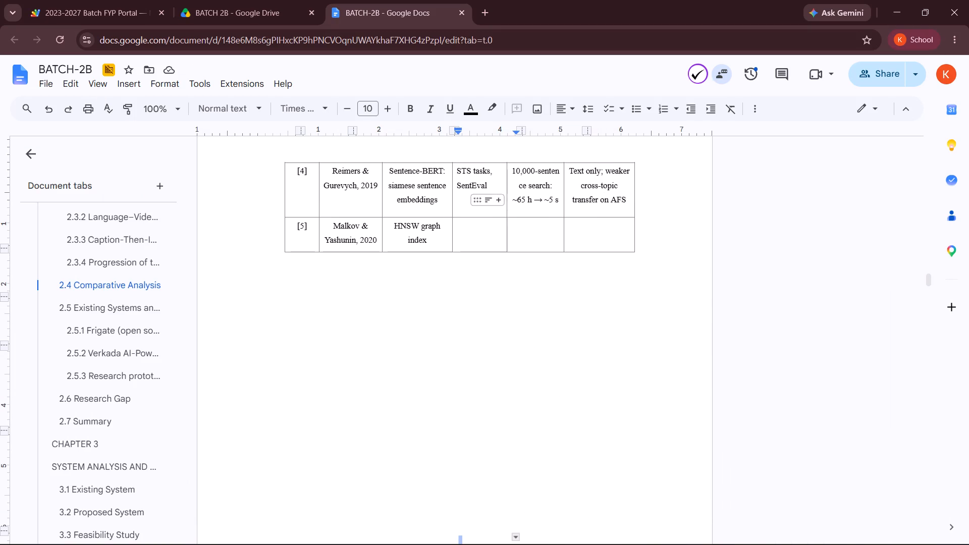
click(478, 236)
key(ctrl+v)
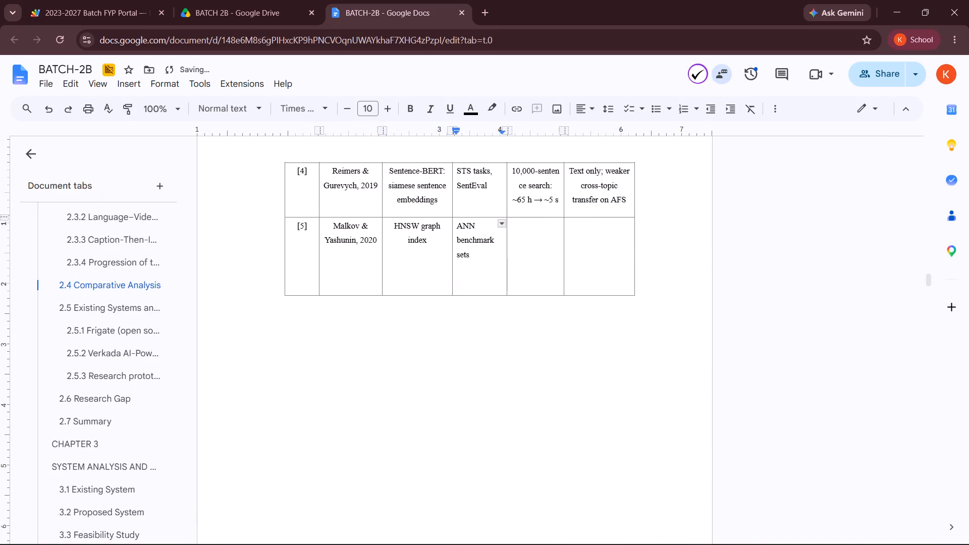
key(BackSpace)
key(BackSpace)
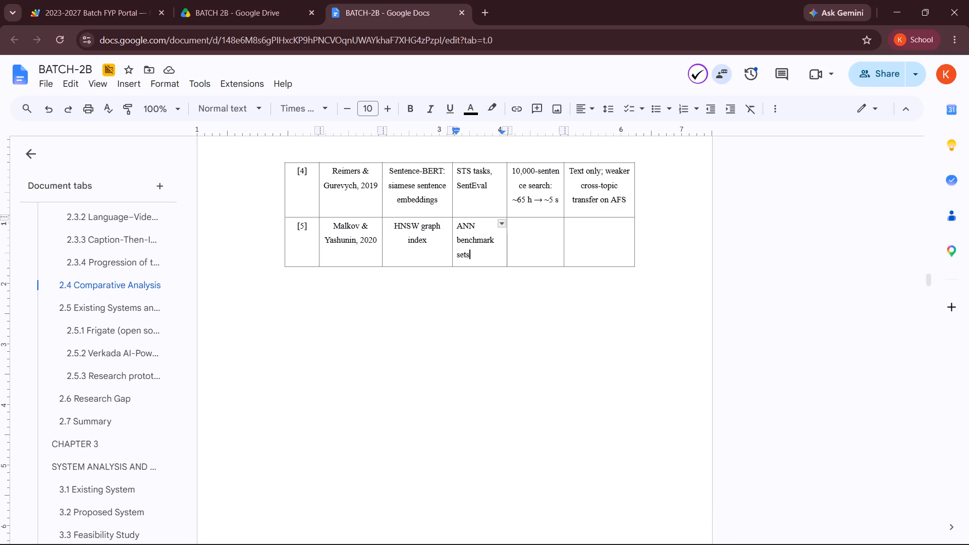
Cut the "Near-logarithmic search scaling; outperforms earlier open-source vector-only methods" text from the [20] row and pass it through Notepad as plain text, leaving Notepad empty.
scroll(460, 225, up, 1)
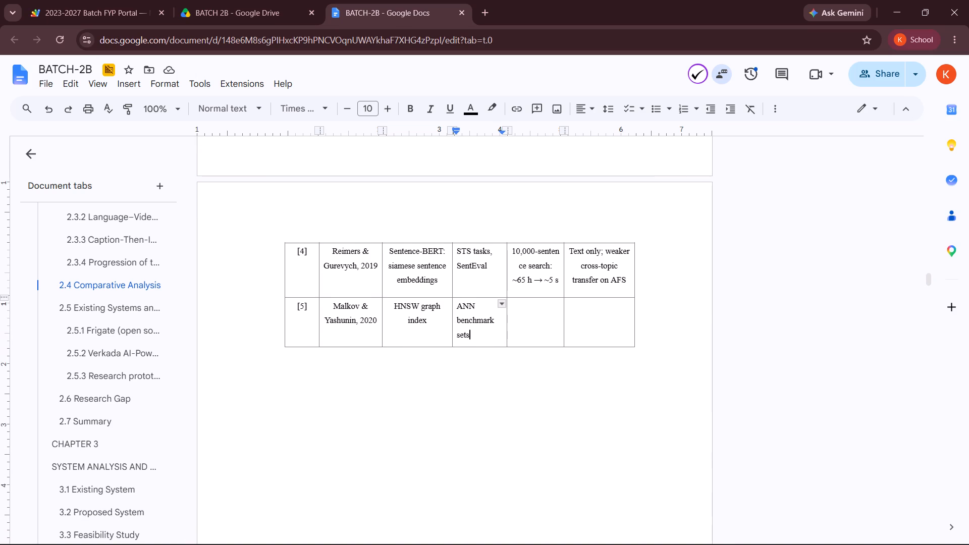
scroll(528, 375, down, 4)
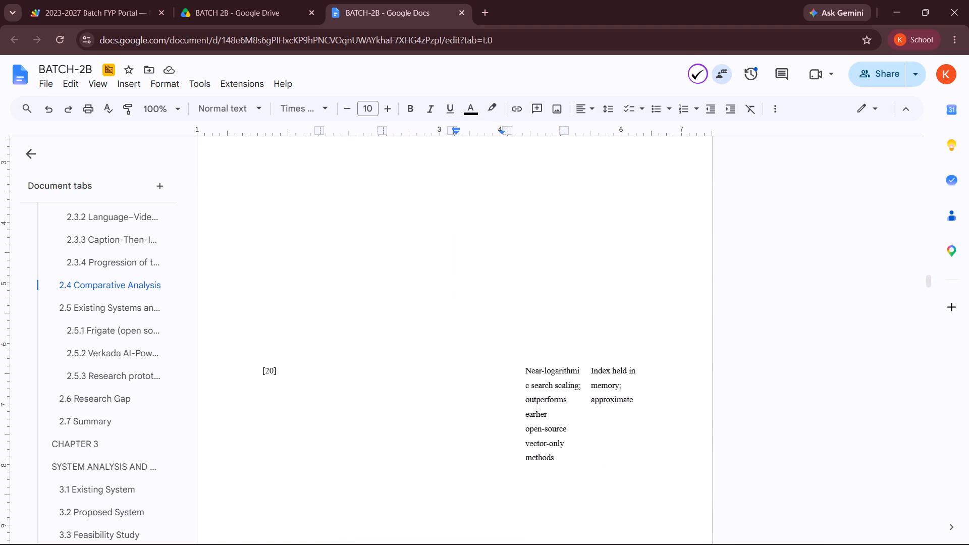
drag(525, 368, 566, 452)
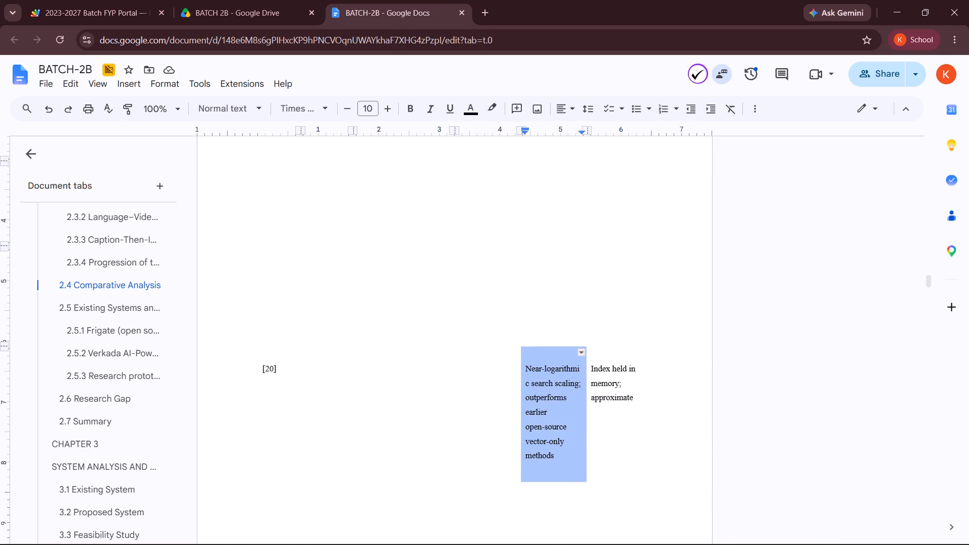
drag(566, 452, 566, 453)
key(ctrl+c)
key(ctrl+x)
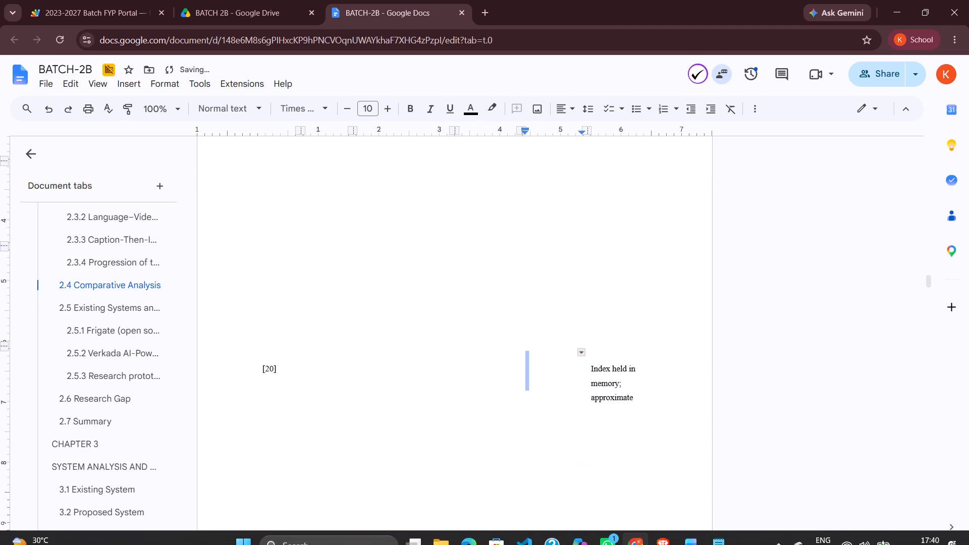
click(712, 535)
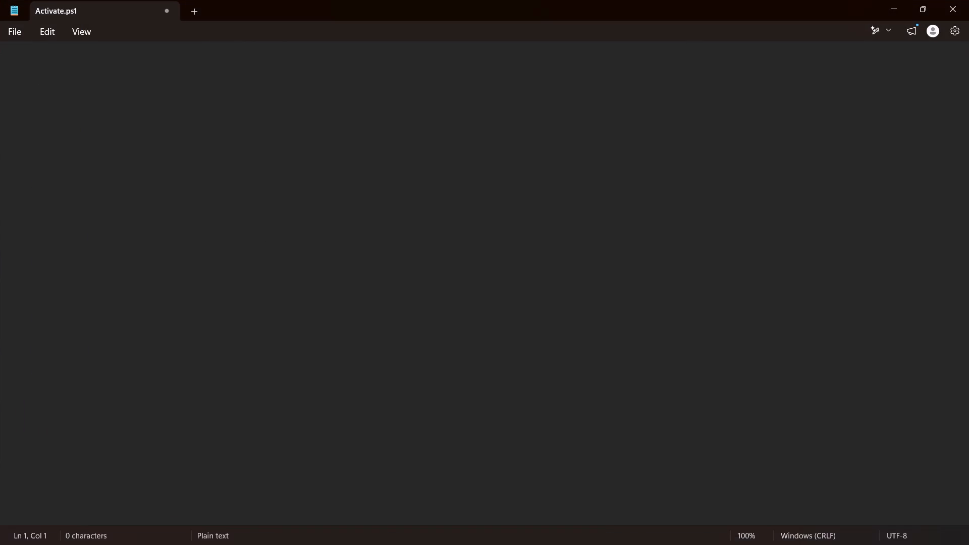
key(ctrl+v)
key(ctrl+a)
key(ctrl+x)
click(894, 0)
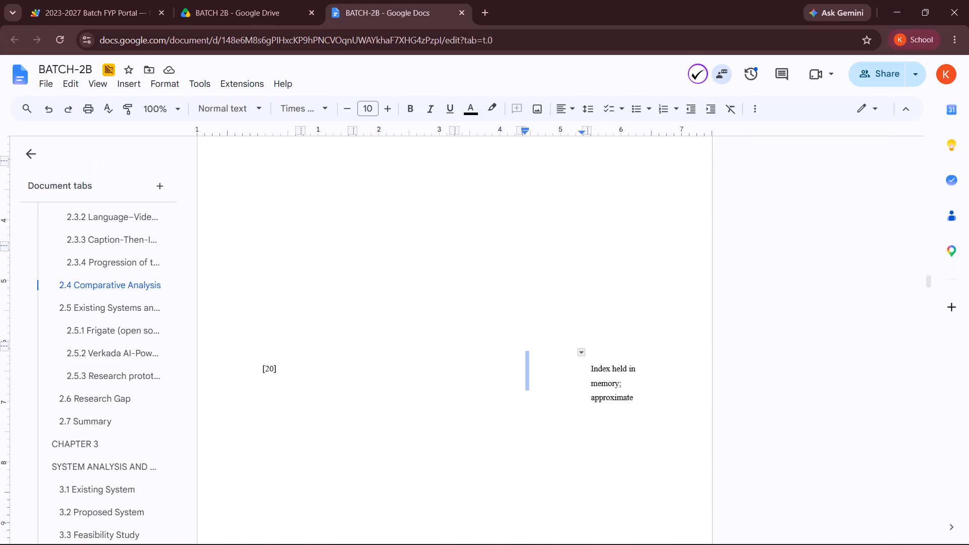
Paste the "Near-logarithmic search scaling" text into the fifth cell of the bordered table's [5] row and delete the trailing blank lines.
scroll(584, 231, up, 2)
click(522, 222)
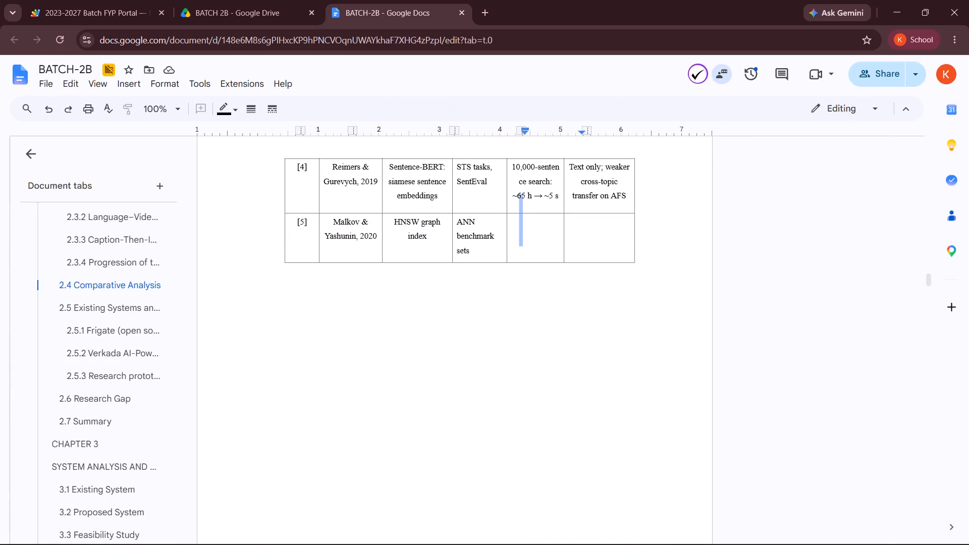
click(537, 225)
key(ctrl+v)
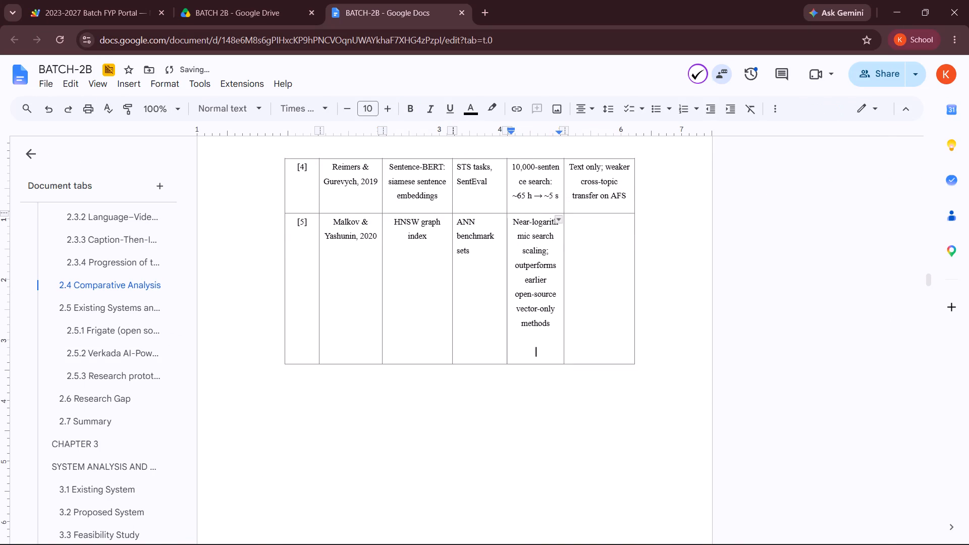
key(BackSpace)
key(BackSpace)
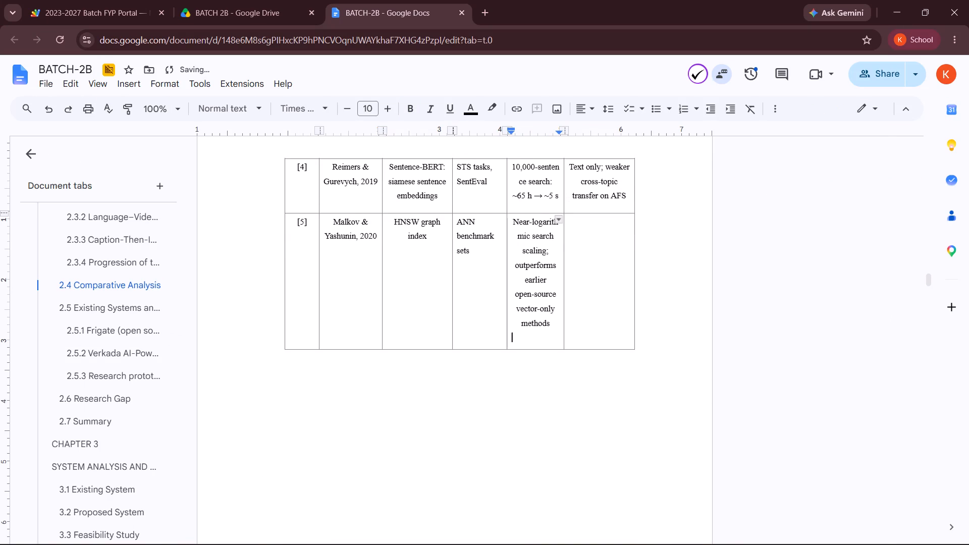
key(BackSpace)
Cut "Index held in memory; approximate" from the last cell of the unbordered [20] row.
scroll(653, 450, down, 2)
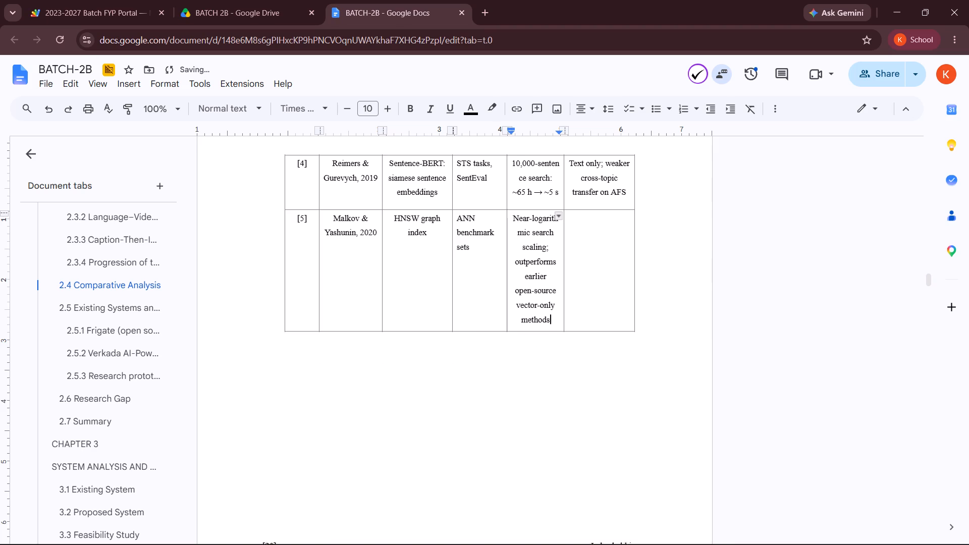
scroll(653, 450, down, 2)
drag(590, 205, 638, 240)
key(ctrl+x)
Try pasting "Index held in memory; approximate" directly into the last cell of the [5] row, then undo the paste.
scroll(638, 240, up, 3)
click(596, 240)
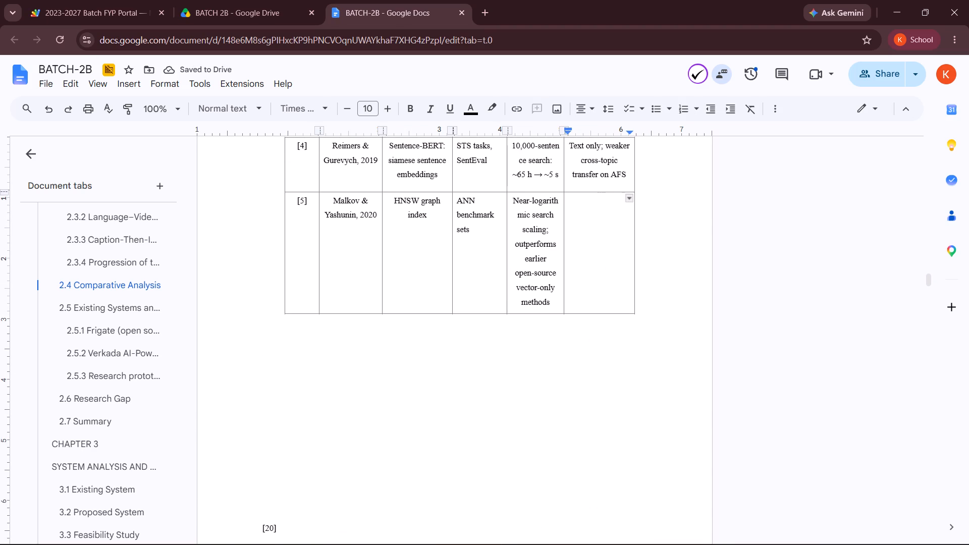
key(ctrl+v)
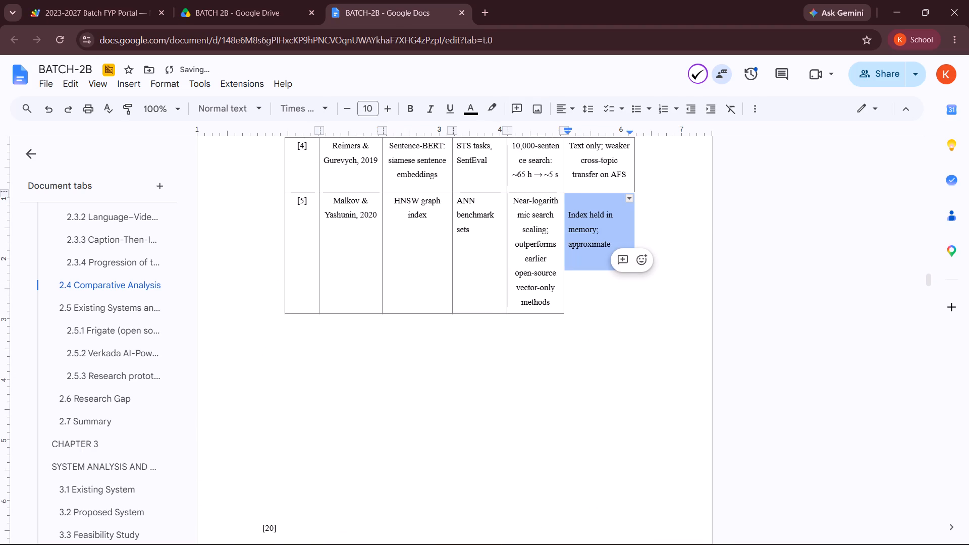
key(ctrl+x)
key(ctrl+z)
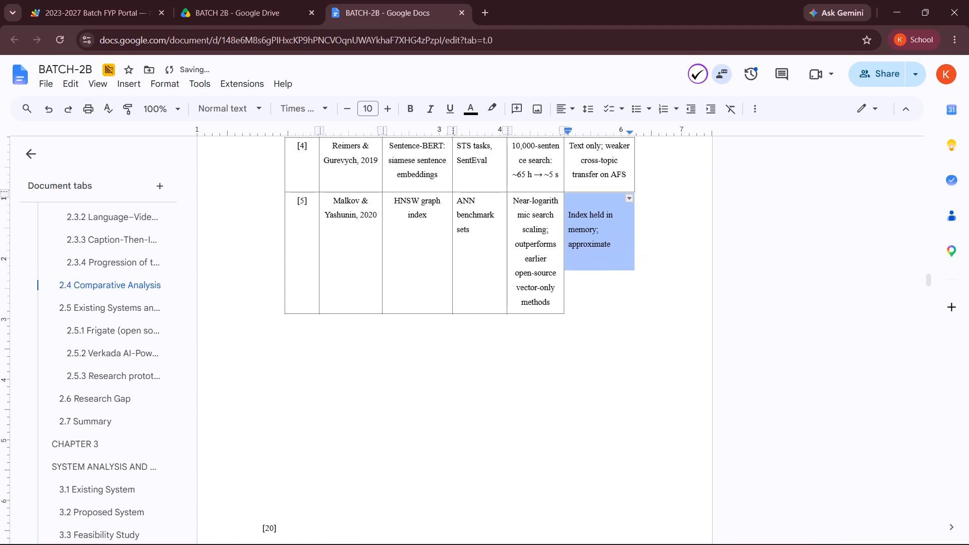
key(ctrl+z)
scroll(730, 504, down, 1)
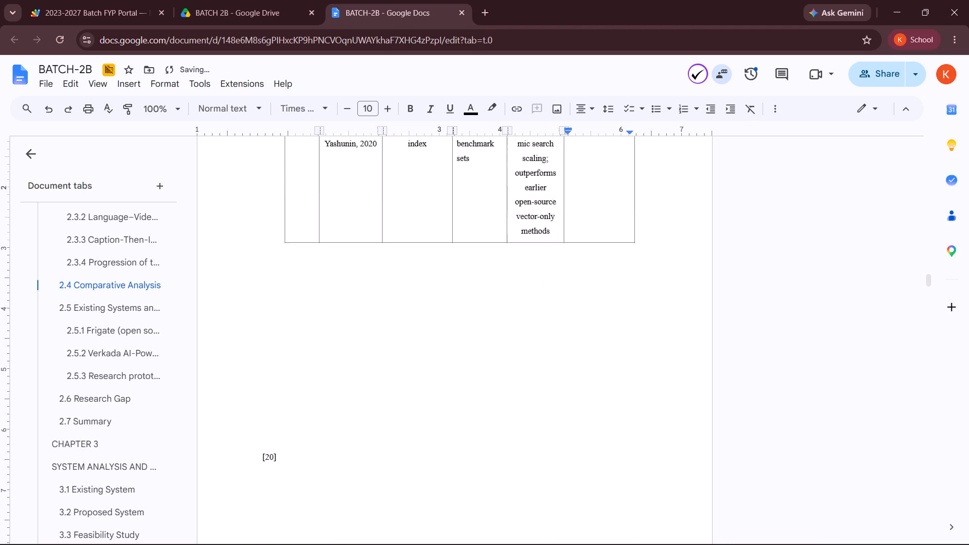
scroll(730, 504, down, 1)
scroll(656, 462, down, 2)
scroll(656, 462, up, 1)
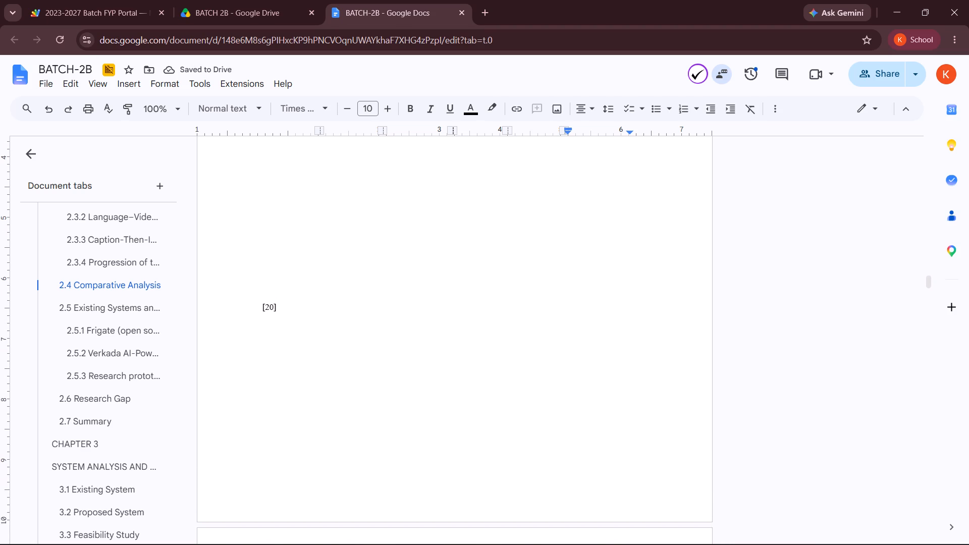
Pass the cut "Index held in memory; approximate" text through Notepad as plain text, leaving Notepad empty.
click(720, 538)
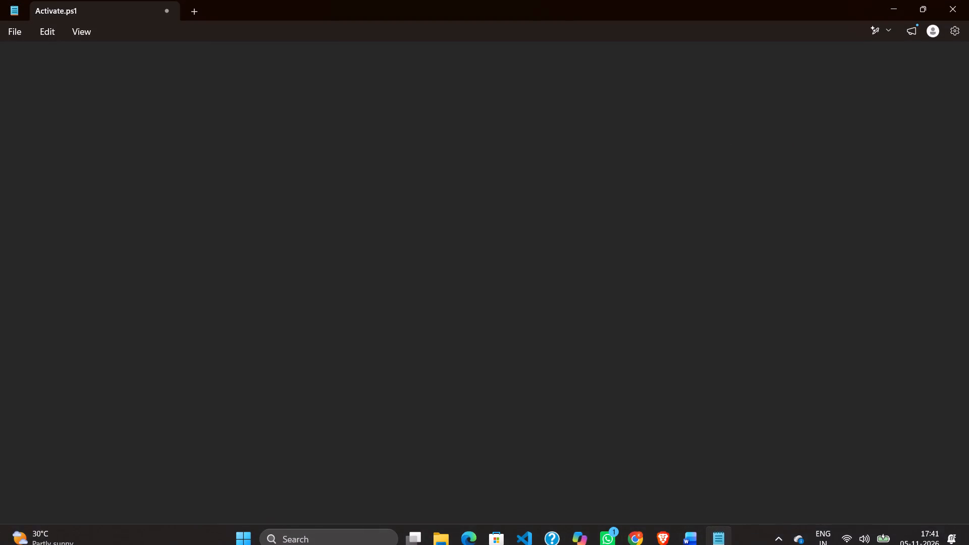
key(ctrl+c)
key(ctrl+v)
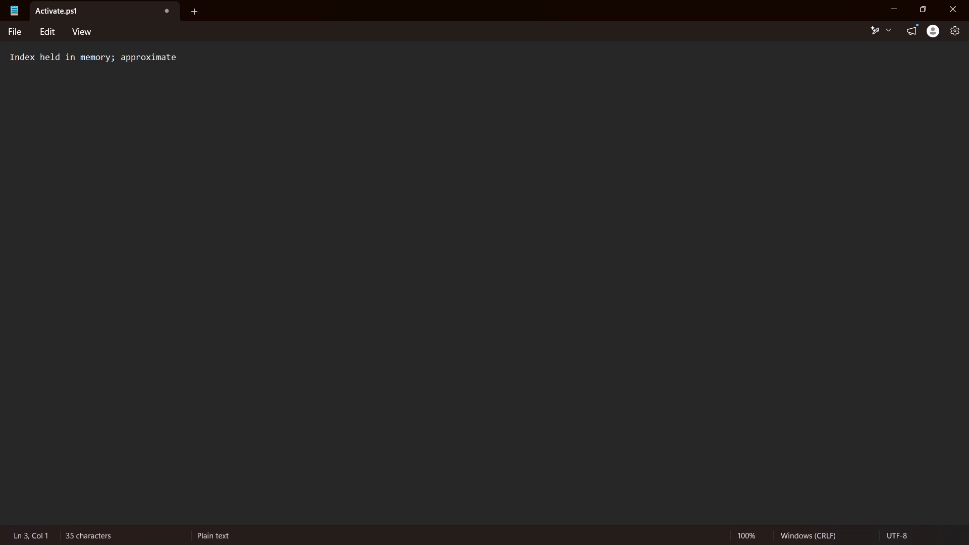
key(ctrl+a)
key(ctrl+x)
click(900, 0)
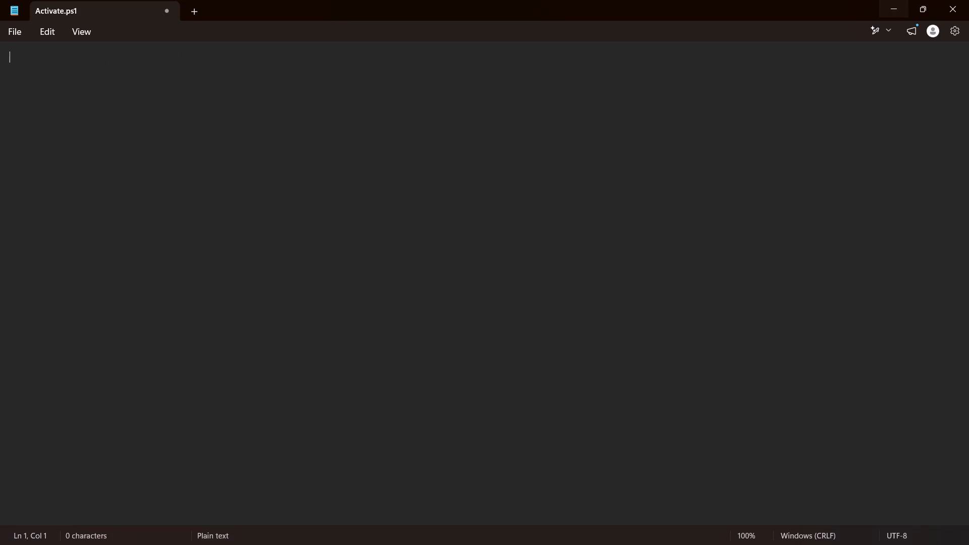
Paste "Index held in memory; approximate" into the last cell of the bordered table's [5] row and delete the trailing blank lines.
scroll(590, 204, up, 2)
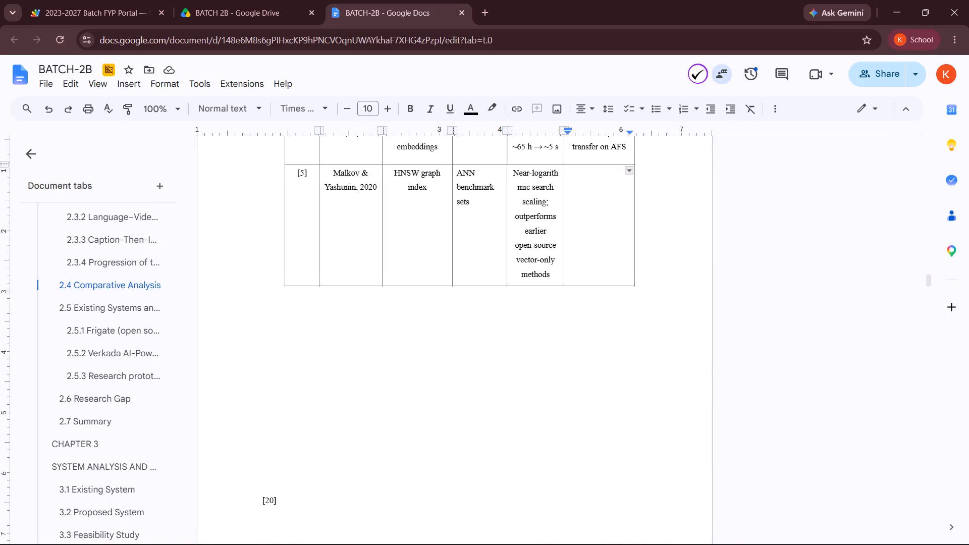
click(603, 183)
key(ctrl+v)
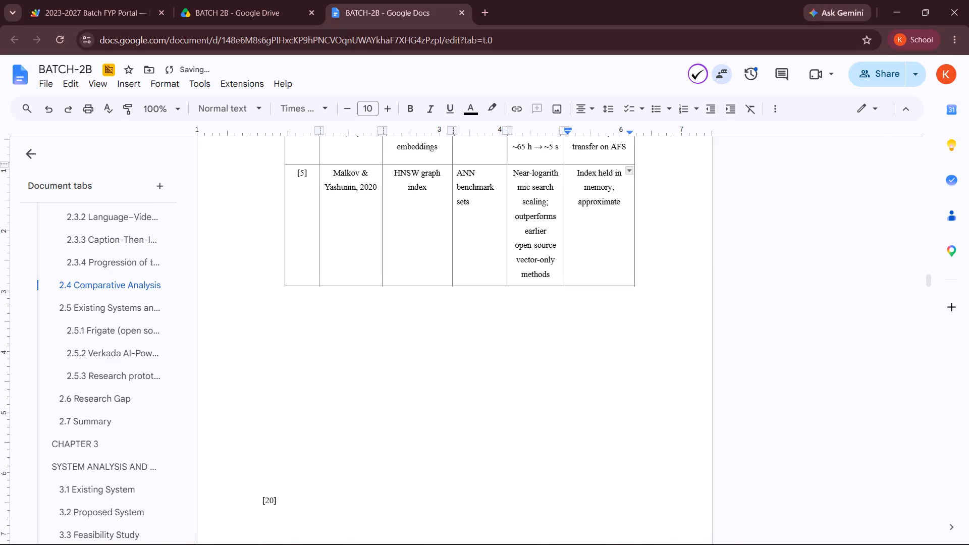
click(597, 265)
key(BackSpace)
key(BackSpace)
key(BackSpace)
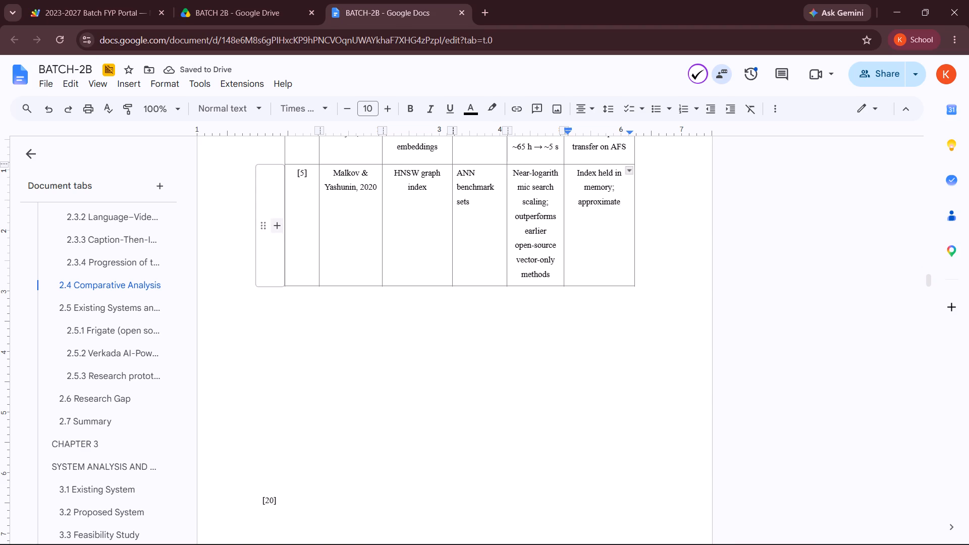
Insert a new row below the [5] row of the bordered table.
click(277, 229)
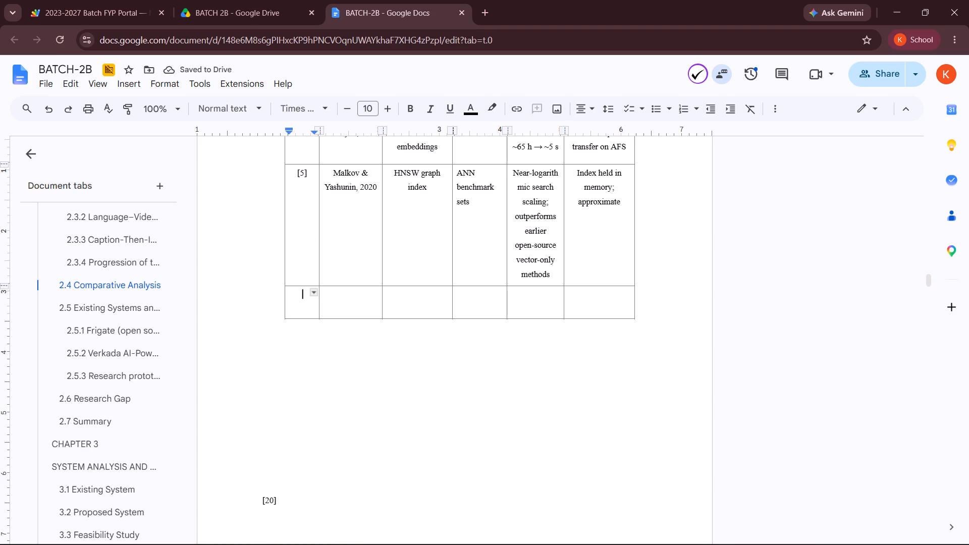
Delete the leftover [20] label from the unbordered table.
click(280, 503)
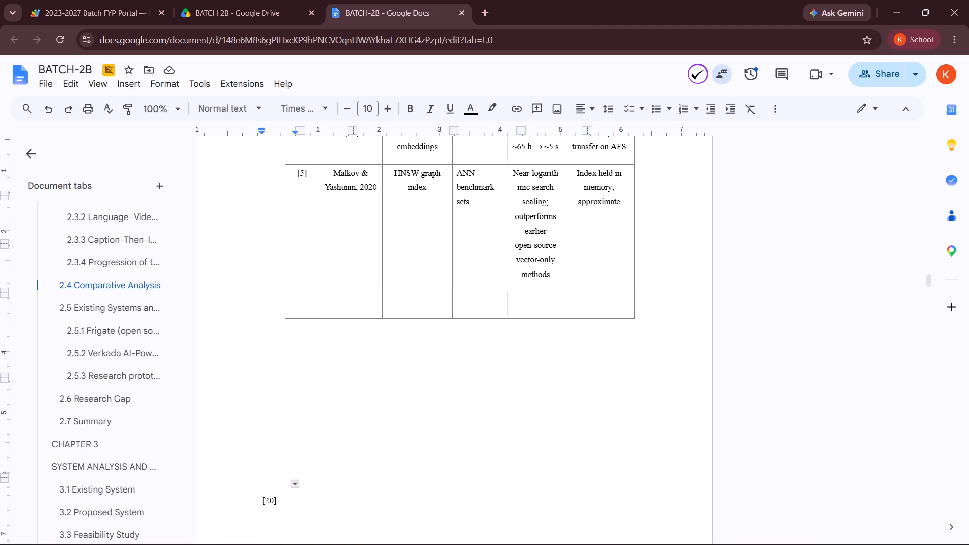
key(BackSpace)
key(BackSpace)
key(BackSpace)
key(BackSpace)
Enter [6] in the first cell of the bordered table's new row.
scroll(280, 503, down, 3)
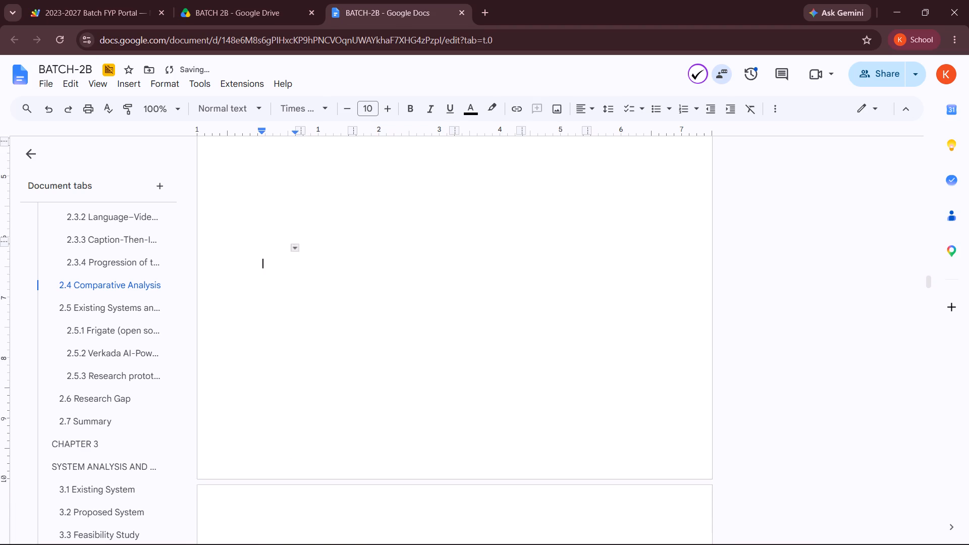
scroll(350, 441, down, 3)
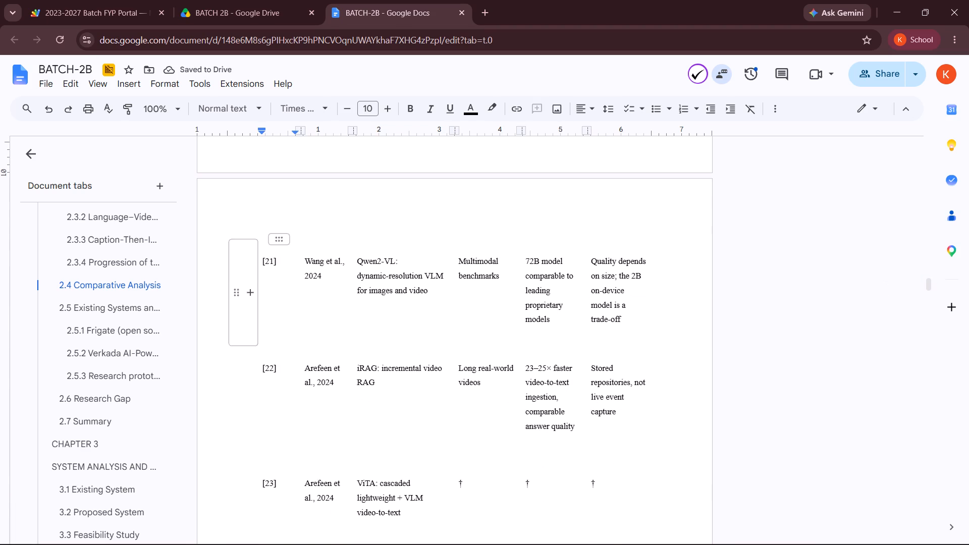
scroll(318, 267, up, 4)
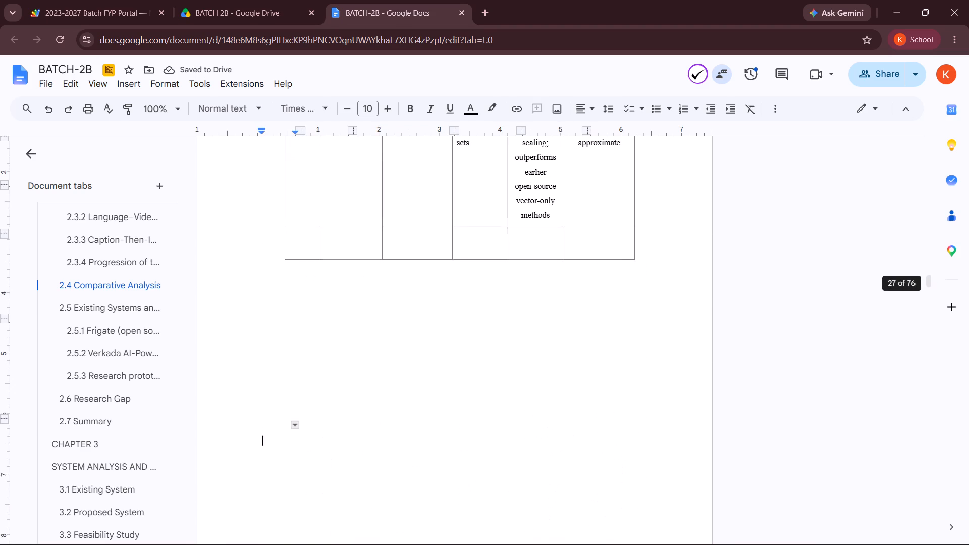
click(304, 247)
text([6])
Cut "Wang et al., 2024" from the unbordered [21] row and pass it through Notepad as plain text, leaving Notepad empty.
scroll(365, 315, down, 3)
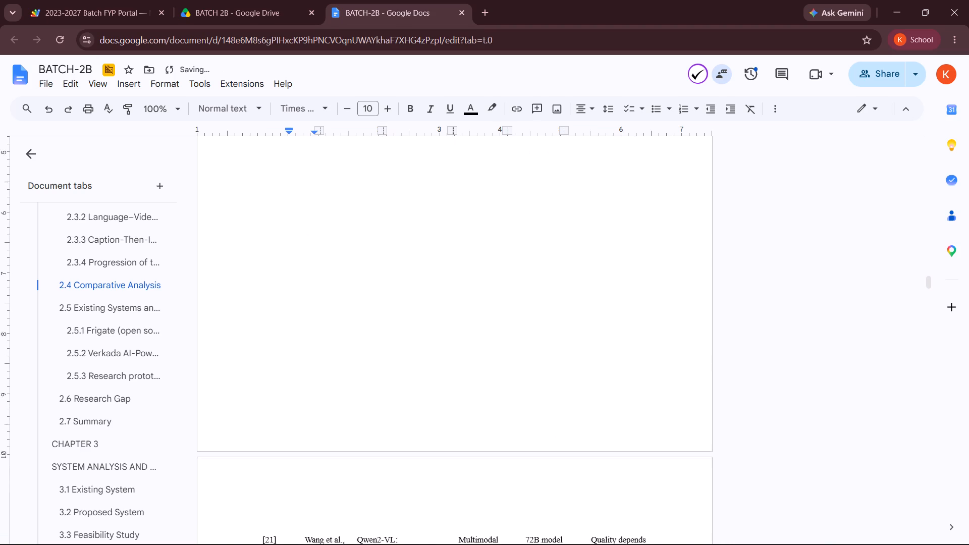
scroll(406, 263, down, 2)
drag(305, 348, 314, 357)
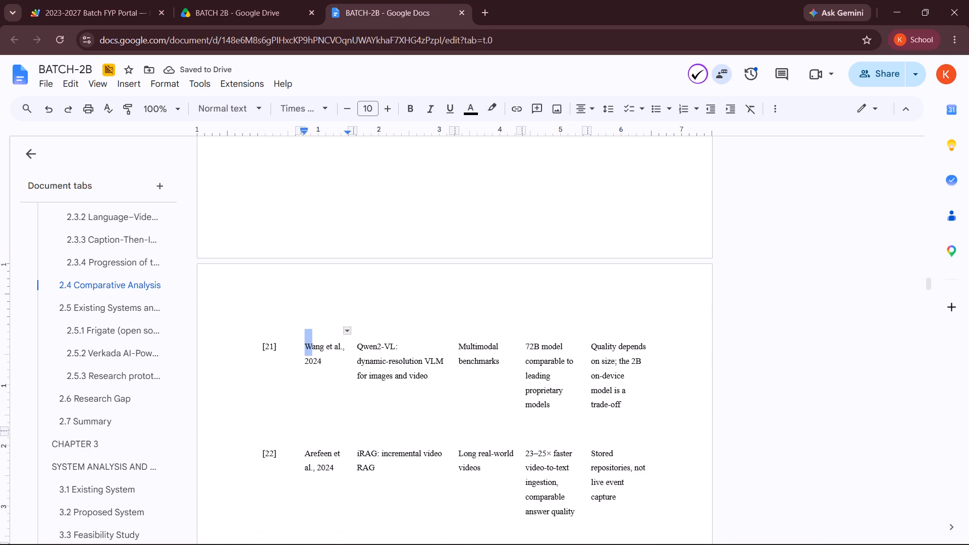
drag(314, 357, 336, 371)
key(ctrl+x)
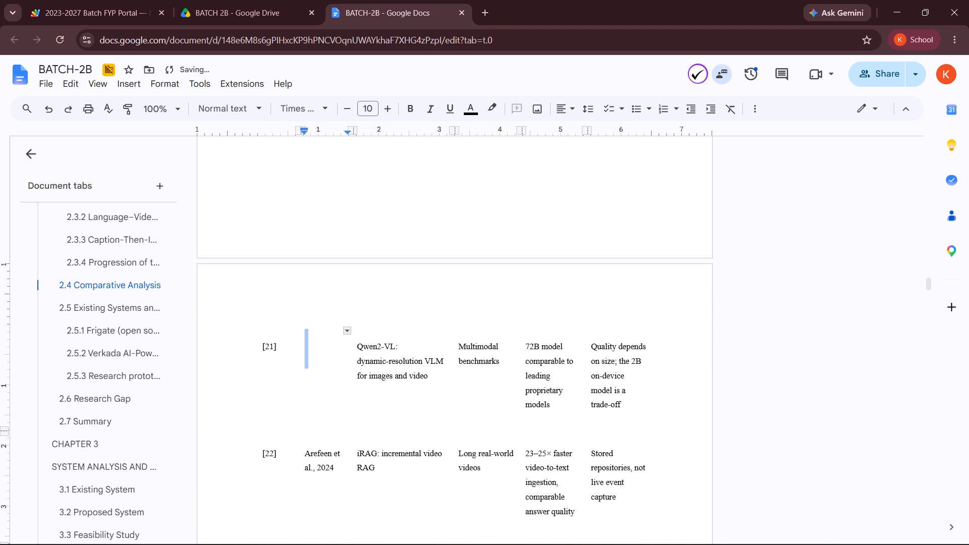
click(722, 526)
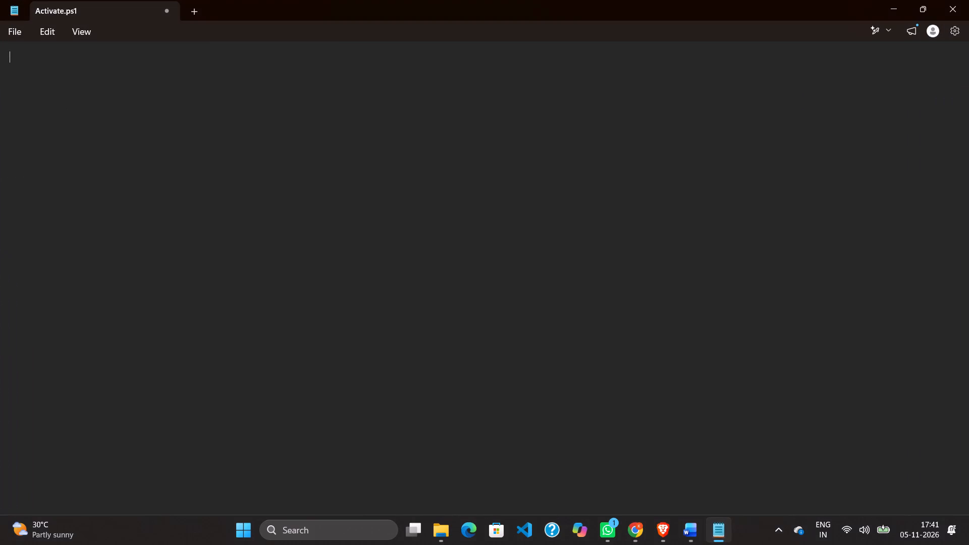
key(ctrl+a)
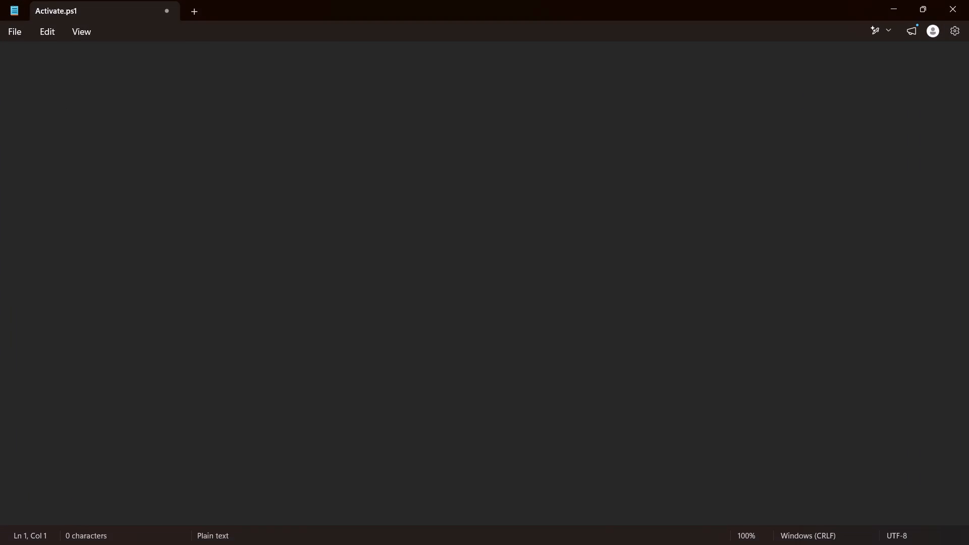
key(ctrl+v)
key(ctrl+a)
key(ctrl+x)
click(882, 0)
Paste "Wang et al., 2024" into the second cell of the [6] row and delete the trailing blank lines.
scroll(382, 210, up, 2)
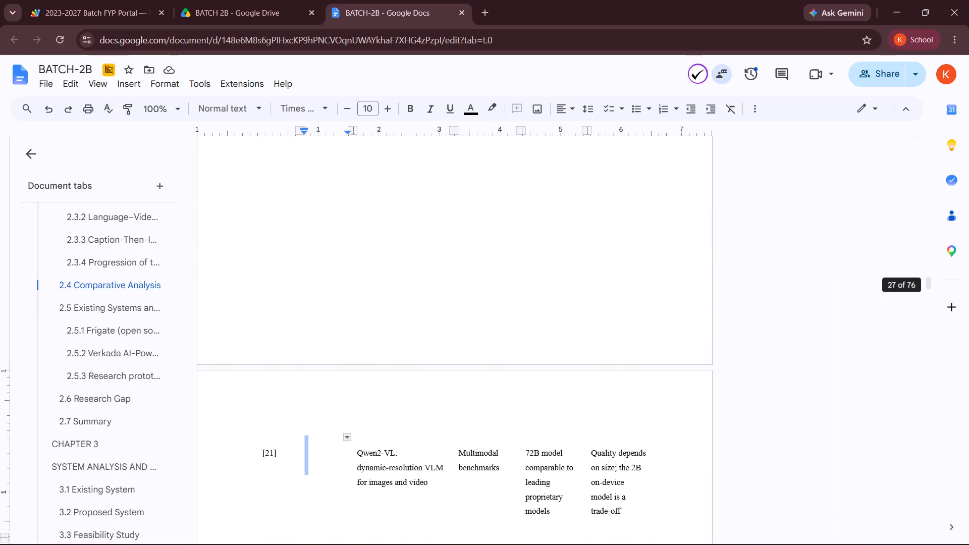
scroll(382, 210, up, 2)
click(343, 264)
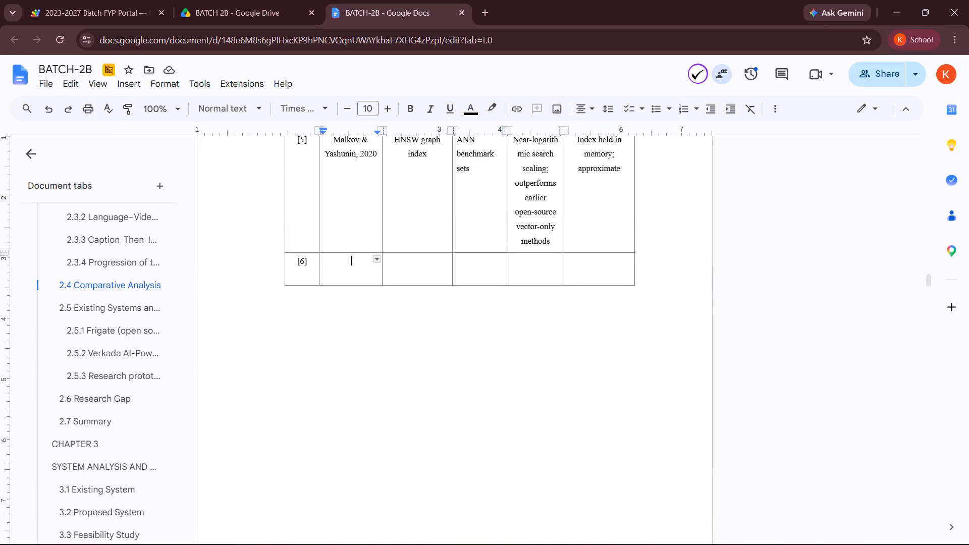
key(ctrl+v)
scroll(343, 264, down, 2)
scroll(343, 264, up, 1)
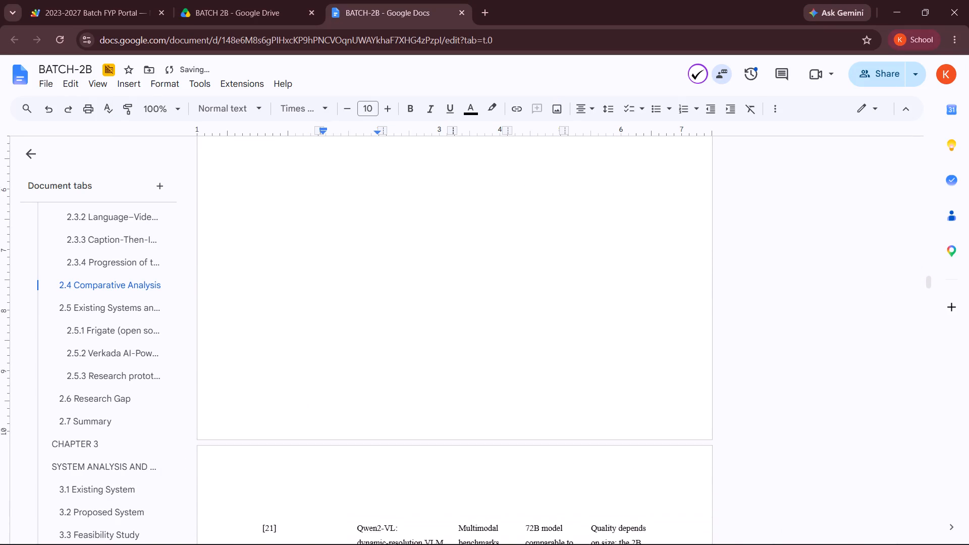
scroll(343, 264, up, 1)
key(BackSpace)
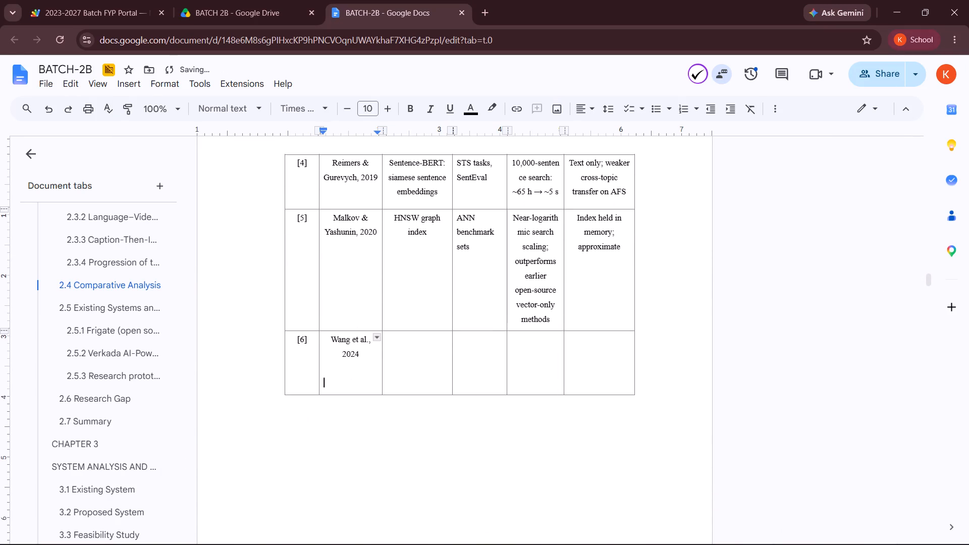
key(BackSpace)
key(BackSpace)
Cut "Qwen2-VL: dynamic-resolution VLM for images and video" from the [21] row and pass it through Notepad as plain text, leaving Notepad empty.
scroll(345, 428, down, 6)
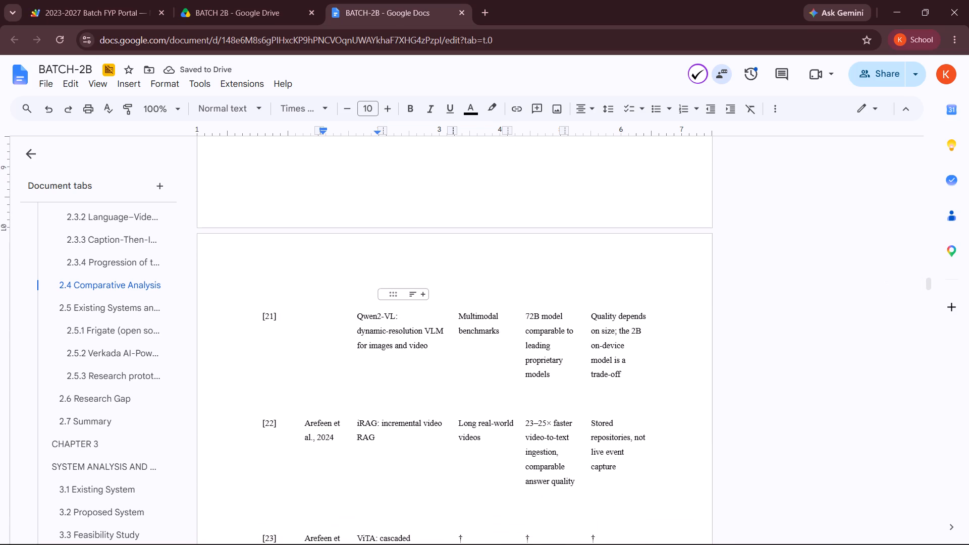
drag(356, 315, 441, 348)
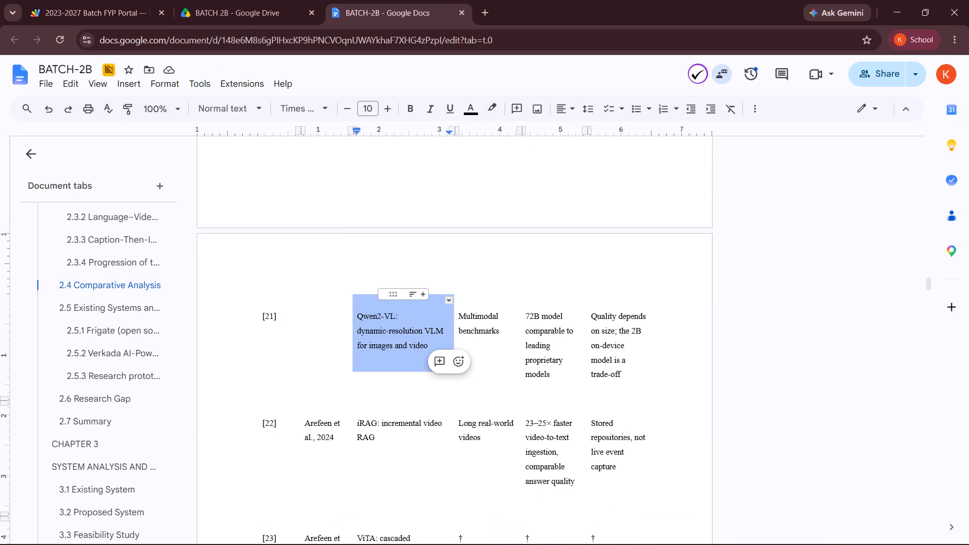
key(ctrl+x)
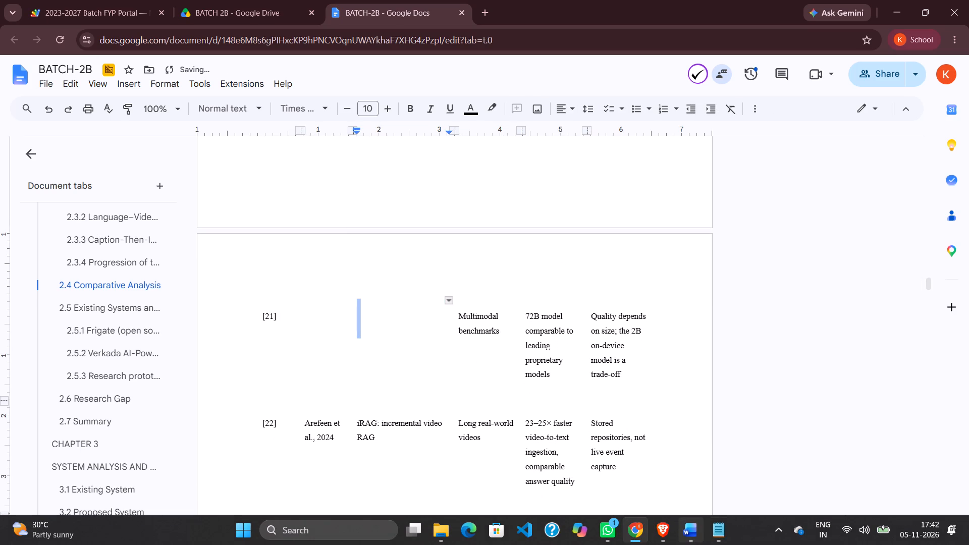
click(715, 530)
key(ctrl+v)
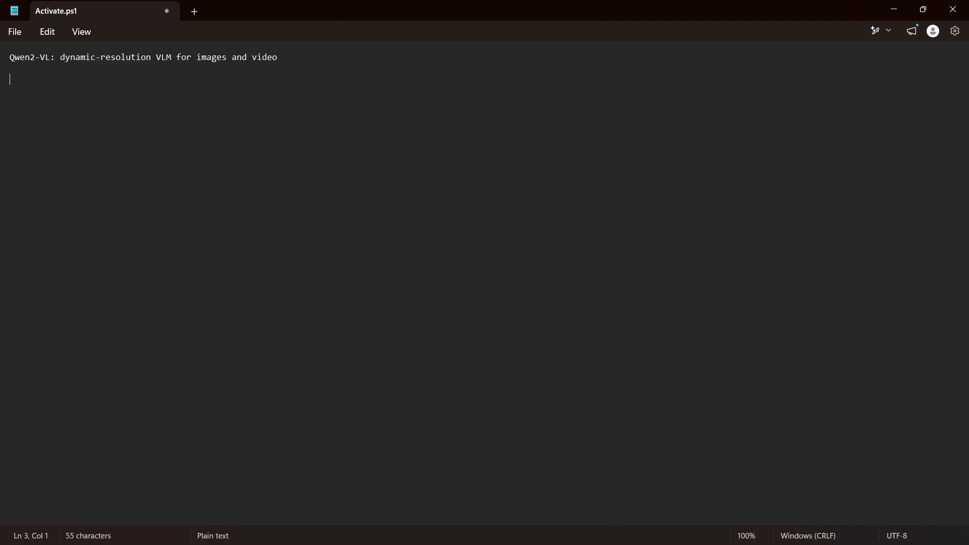
key(ctrl+a)
key(ctrl+x)
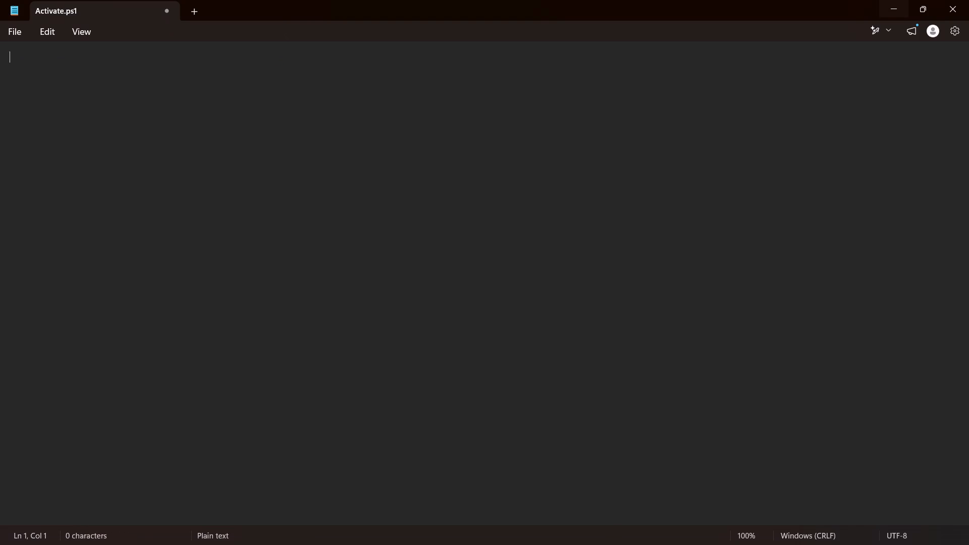
click(895, 2)
Paste the "Qwen2-VL" description into the third cell of the [6] row and delete the trailing blank lines.
scroll(470, 244, up, 2)
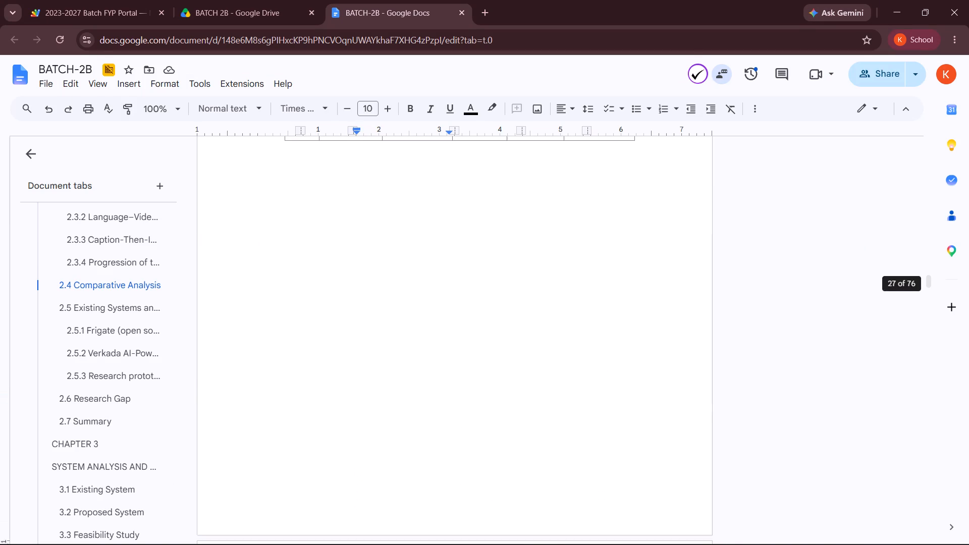
scroll(470, 244, up, 2)
click(416, 221)
key(ctrl+v)
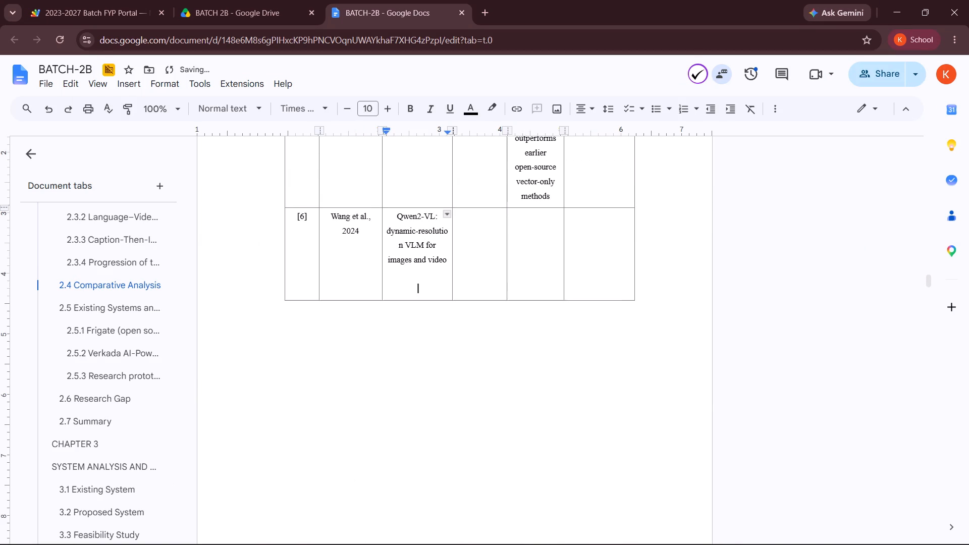
key(BackSpace)
key(BackSpace)
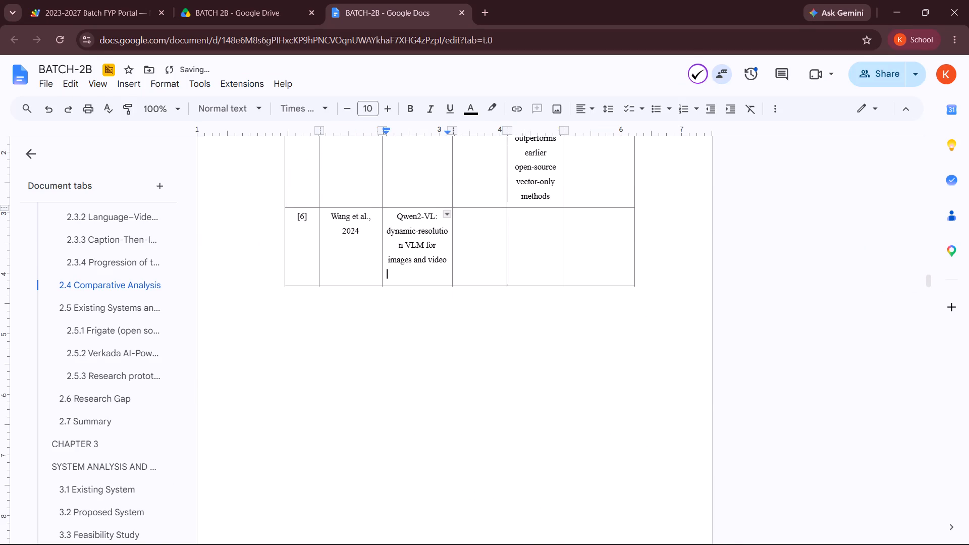
key(BackSpace)
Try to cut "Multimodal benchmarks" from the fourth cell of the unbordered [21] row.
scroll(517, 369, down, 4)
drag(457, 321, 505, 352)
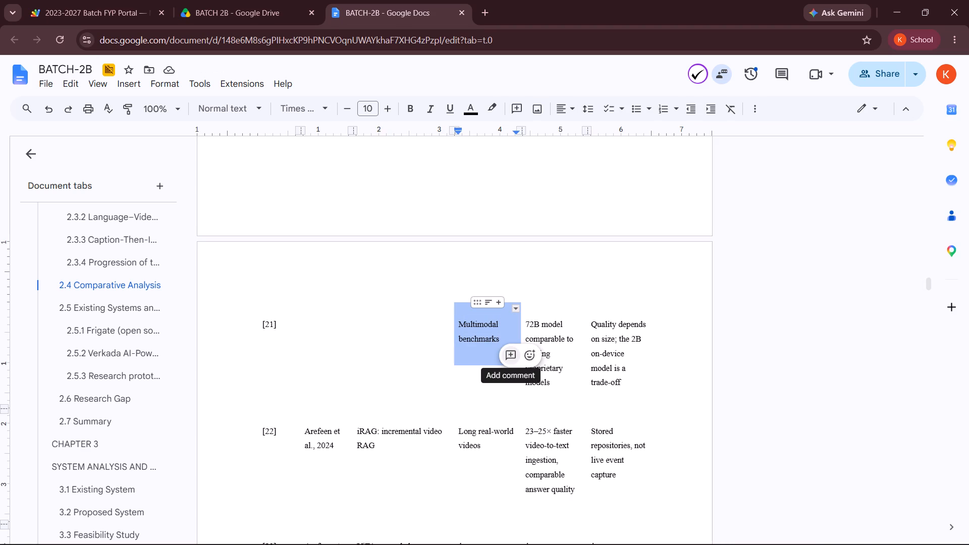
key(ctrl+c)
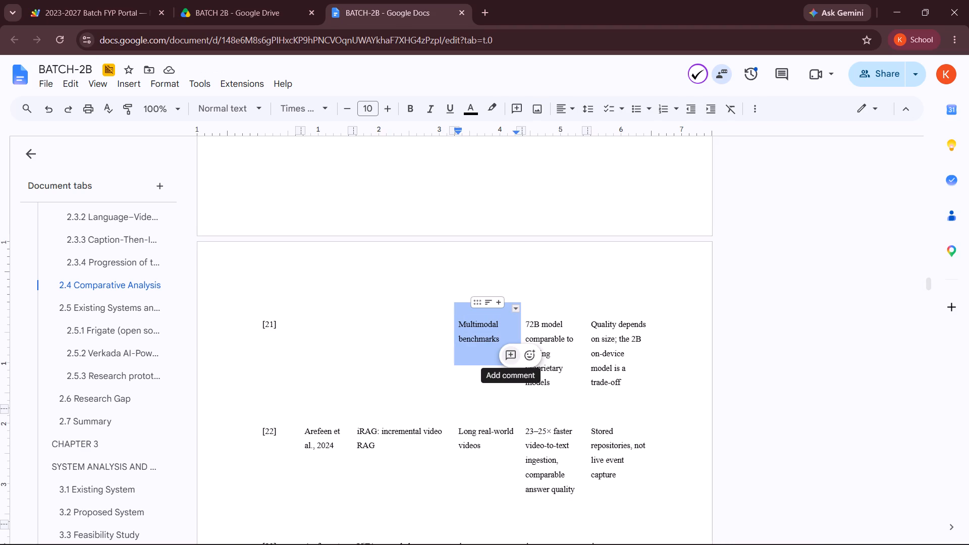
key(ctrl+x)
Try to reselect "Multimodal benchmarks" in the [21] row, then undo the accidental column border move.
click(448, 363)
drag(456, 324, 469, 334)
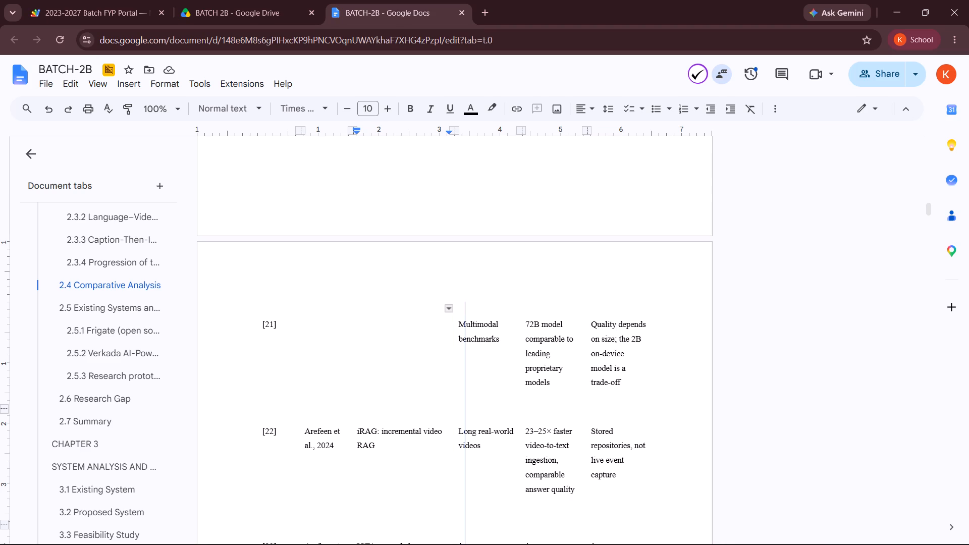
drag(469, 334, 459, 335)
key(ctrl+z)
Cut "Multimodal benchmarks" from the unbordered [21] row and pass it through Notepad as plain text, leaving Notepad empty.
drag(457, 322, 502, 341)
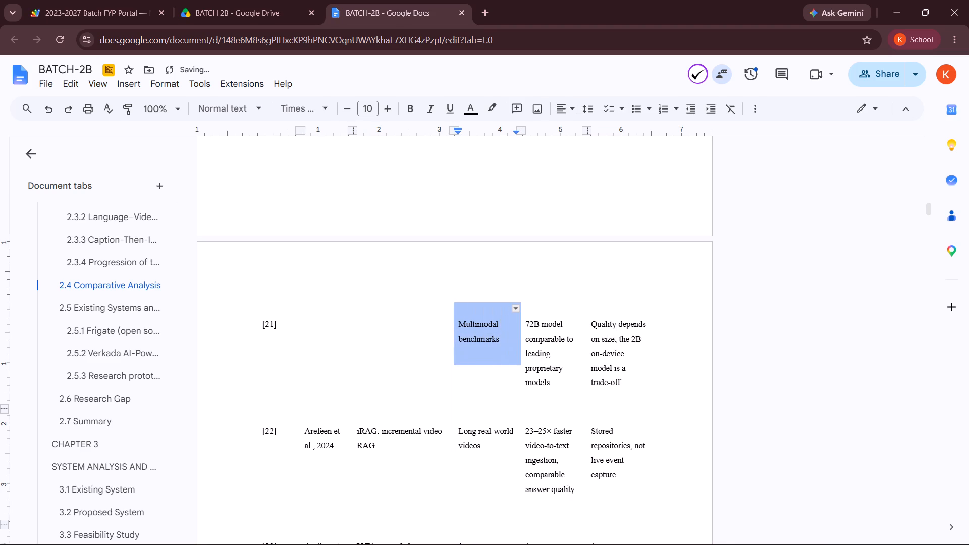
key(ctrl+x)
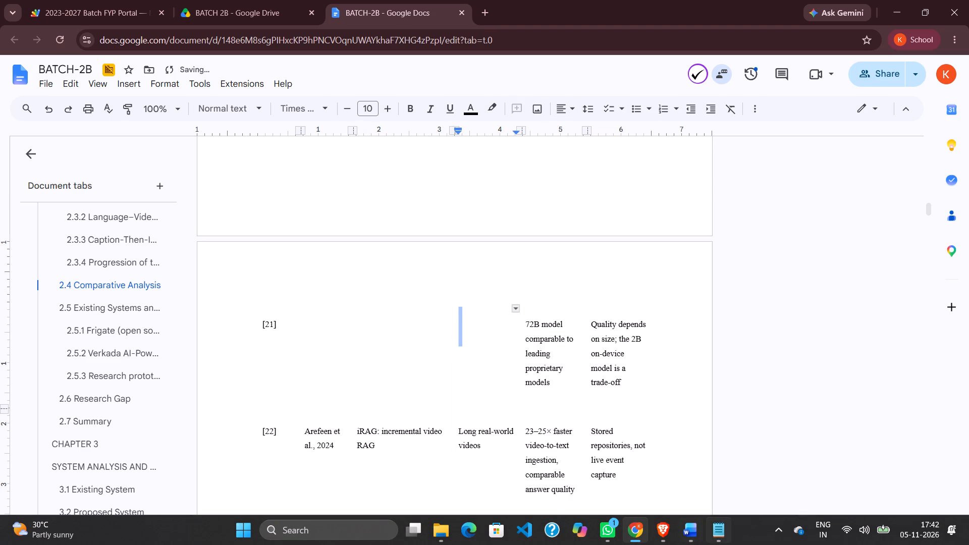
click(719, 526)
key(ctrl+v)
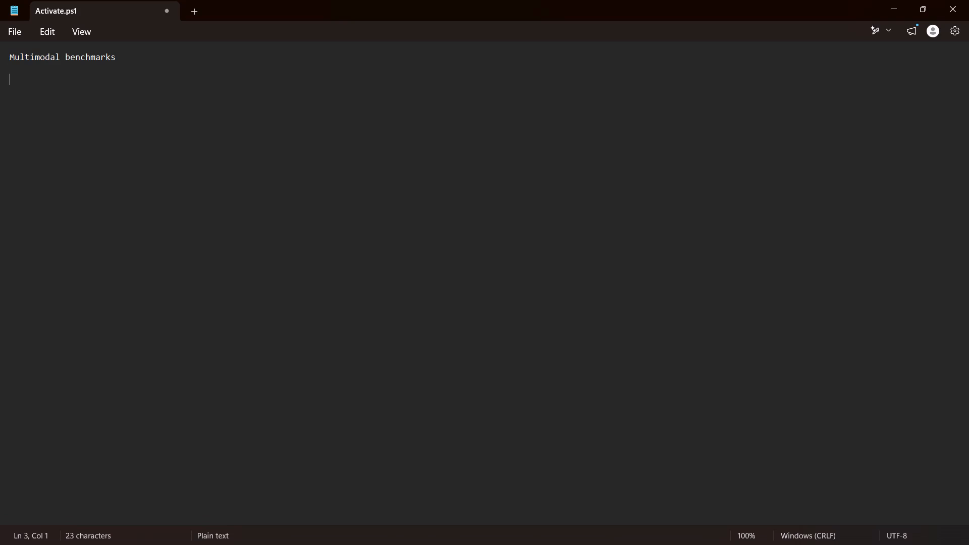
key(ctrl+a)
key(ctrl+x)
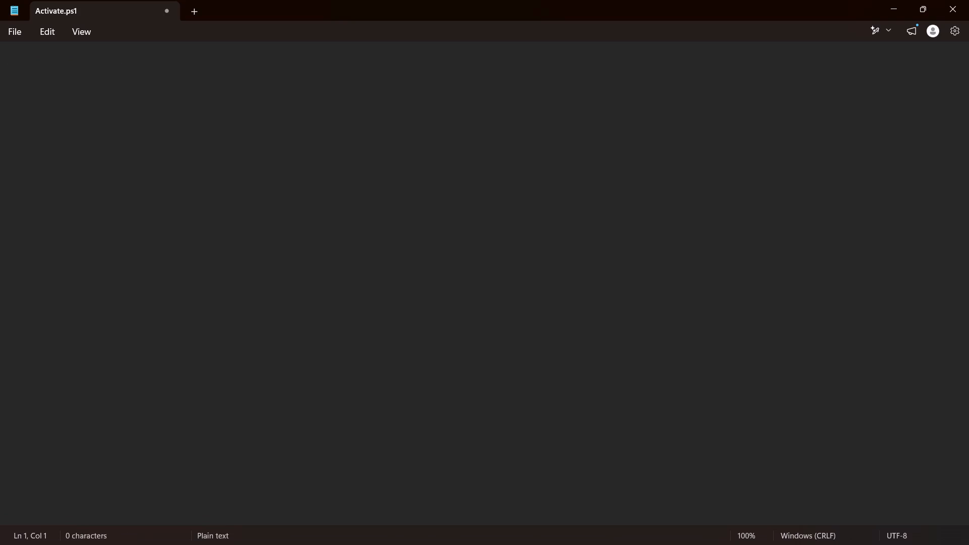
click(895, 3)
Paste "Multimodal benchmarks" into the fourth cell of the bordered [6] row and remove the extra blank line after it.
scroll(517, 290, up, 1)
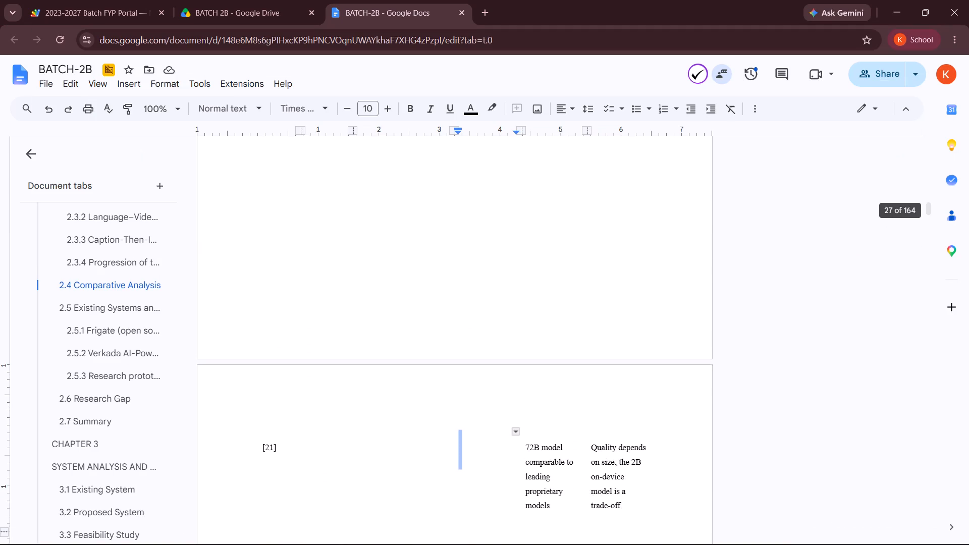
scroll(517, 290, up, 2)
click(474, 205)
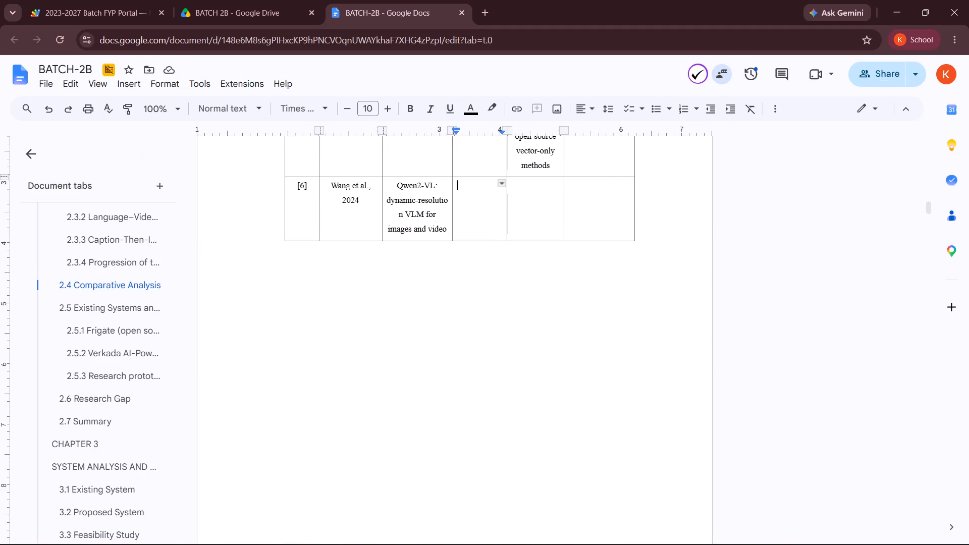
key(ctrl+v)
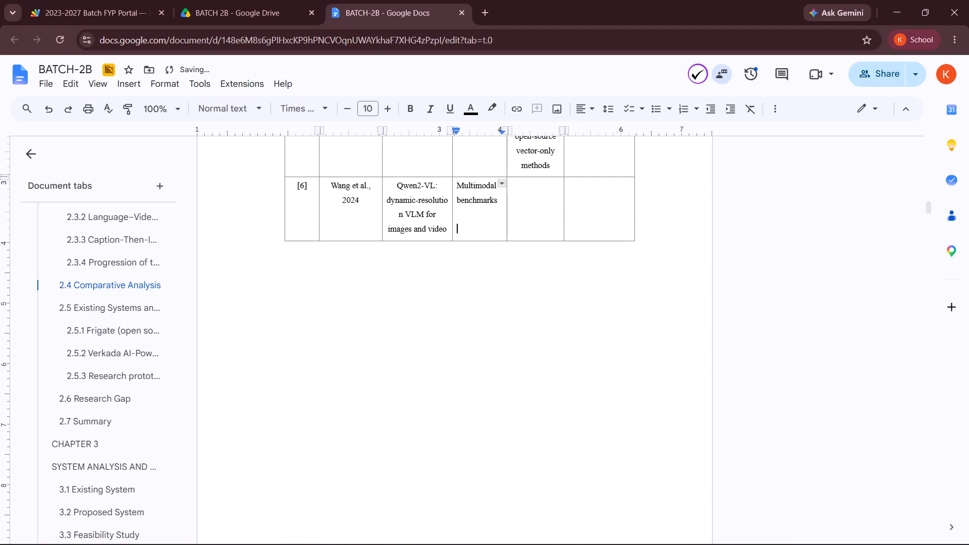
key(BackSpace)
Cut "72B model comparable to leading proprietary models" from the [21] row and pass it through Notepad as plain text, leaving Notepad empty.
click(548, 208)
scroll(548, 208, up, 1)
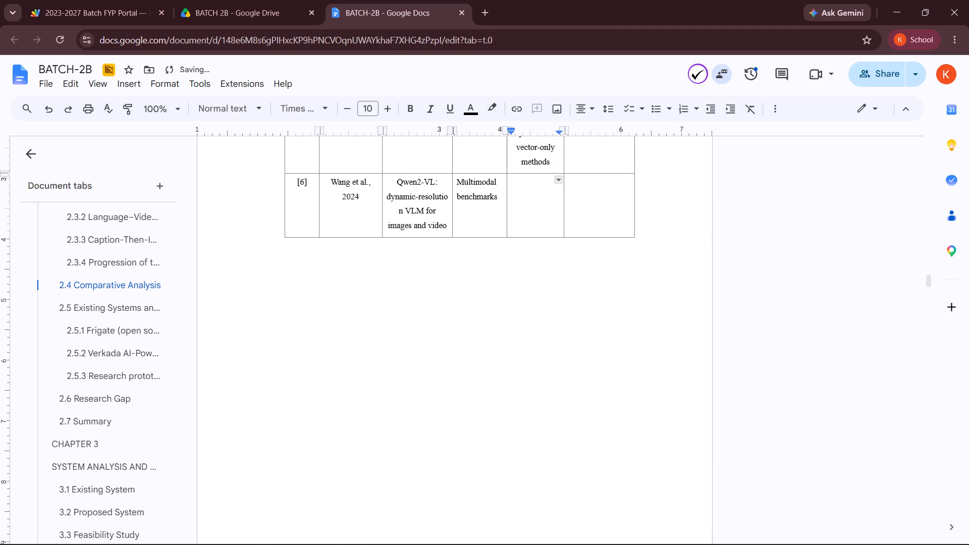
scroll(548, 208, up, 1)
scroll(548, 208, down, 4)
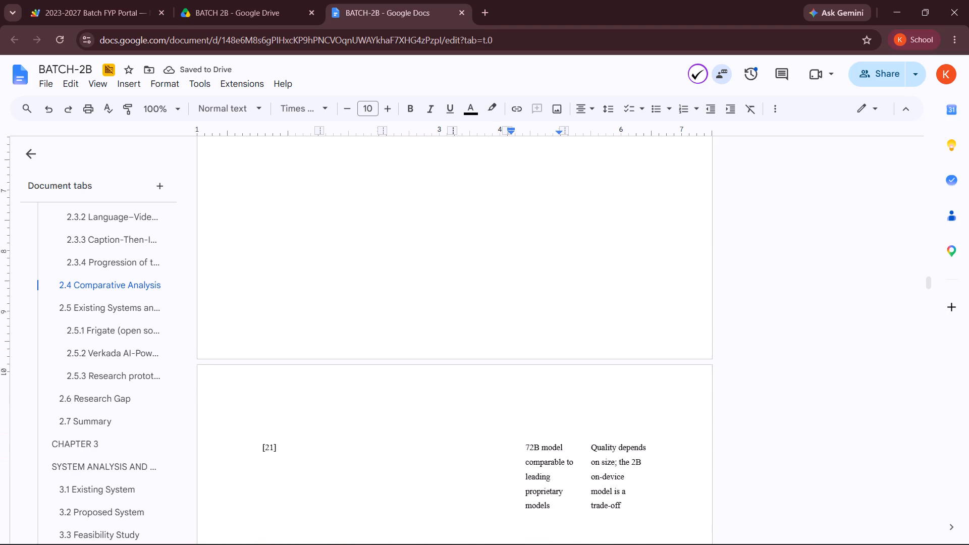
scroll(548, 208, down, 1)
drag(527, 415, 565, 468)
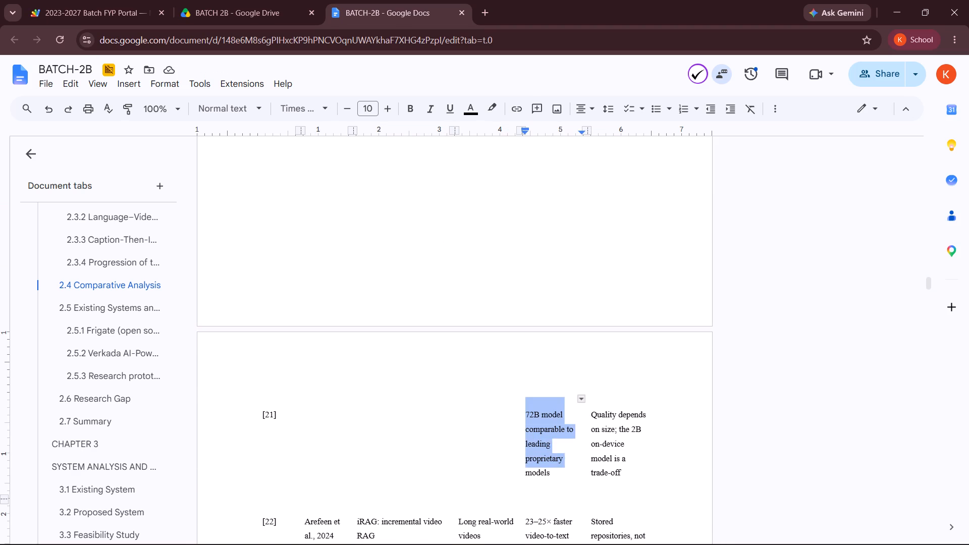
drag(565, 468, 566, 471)
key(ctrl+x)
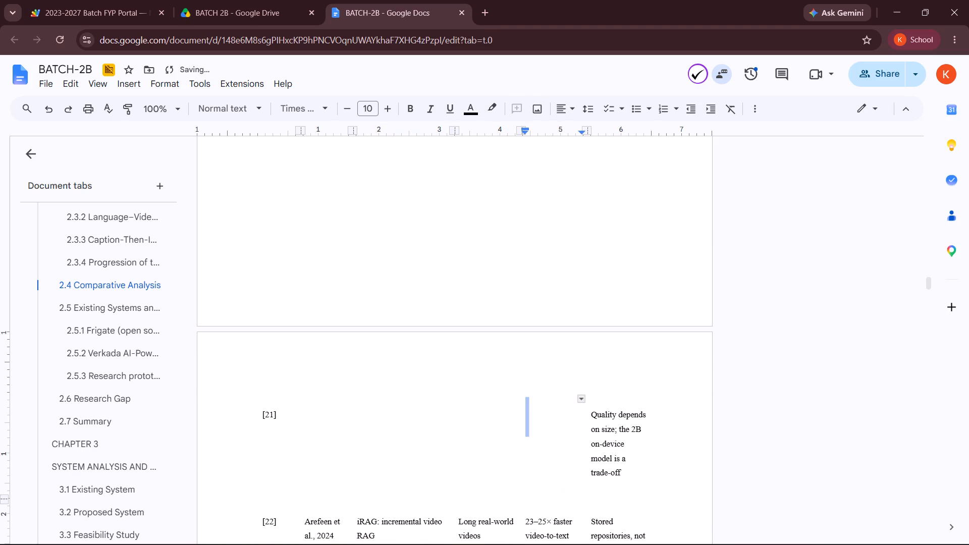
click(710, 531)
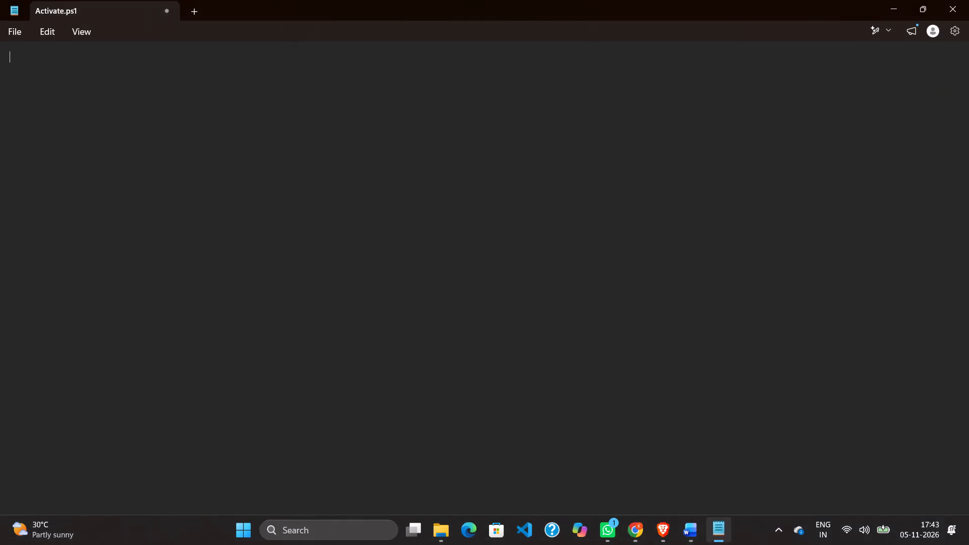
key(ctrl+v)
key(ctrl+a)
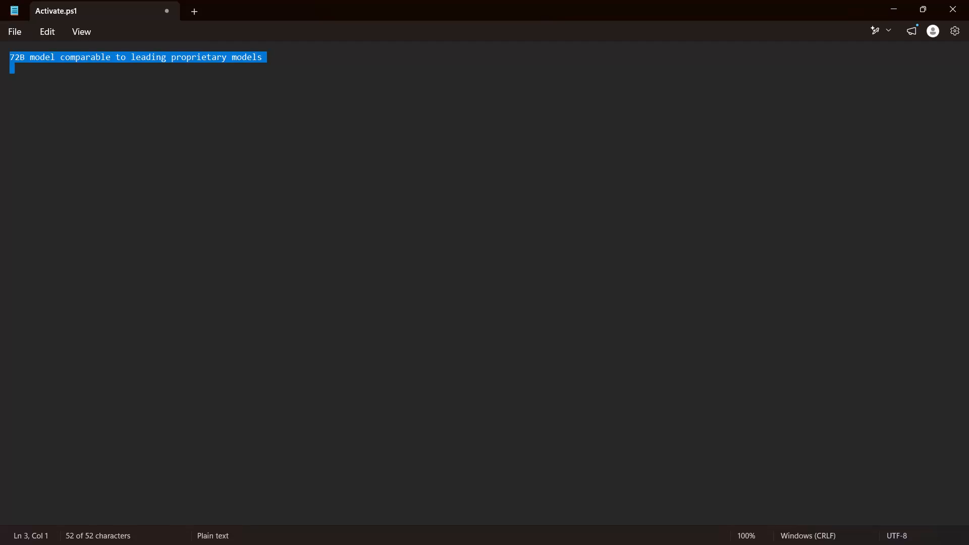
key(ctrl+x)
click(881, 0)
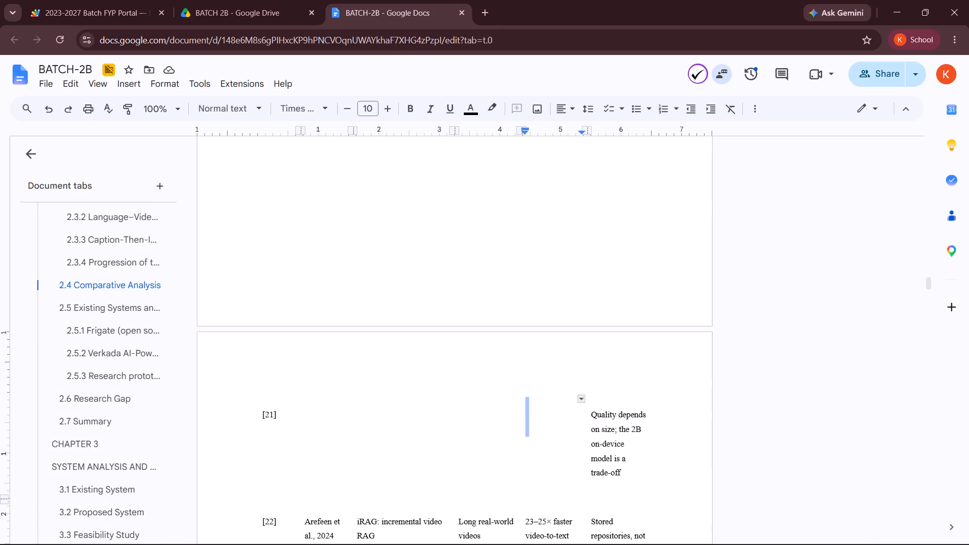
Paste the "72B model" text into the fifth cell of the [6] row and delete the trailing blank lines.
scroll(559, 295, up, 3)
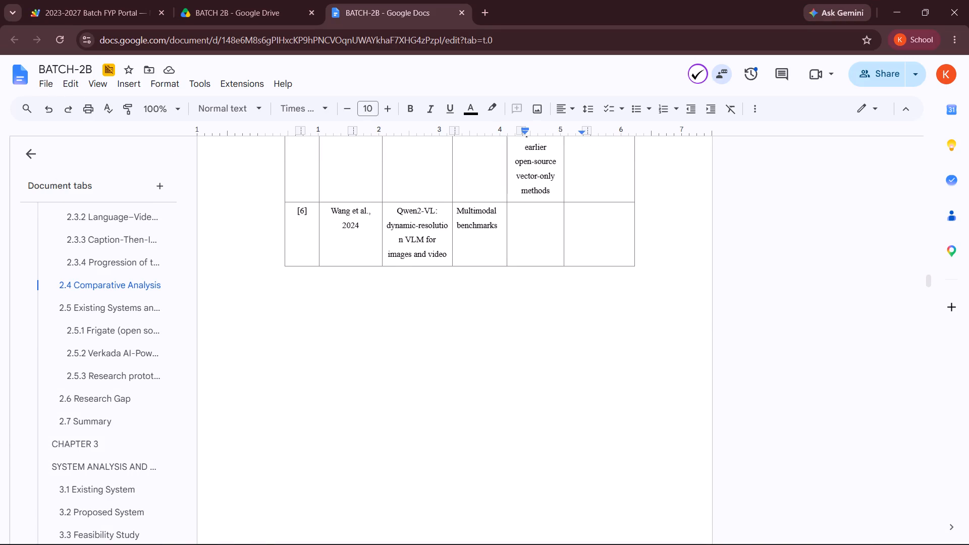
click(524, 224)
key(ctrl+v)
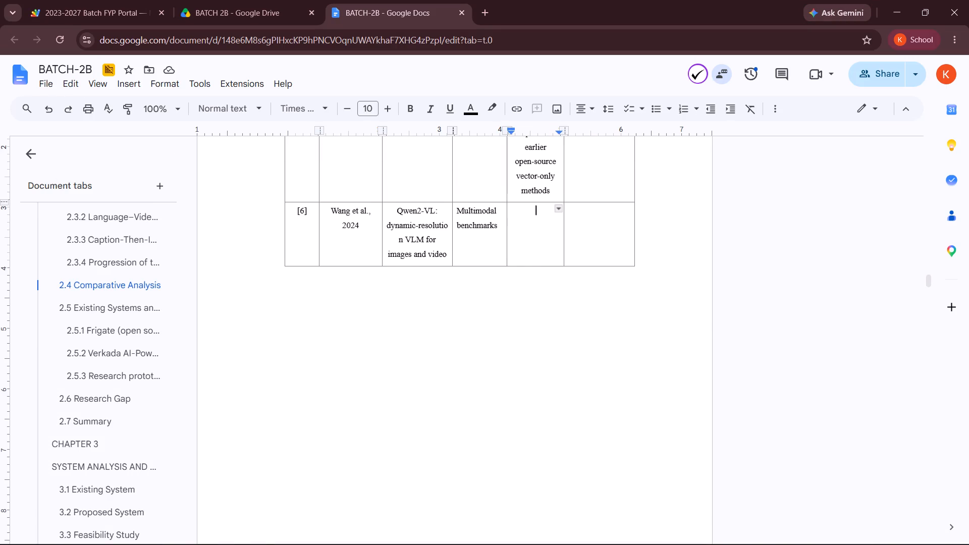
key(BackSpace)
key(BackSpace)
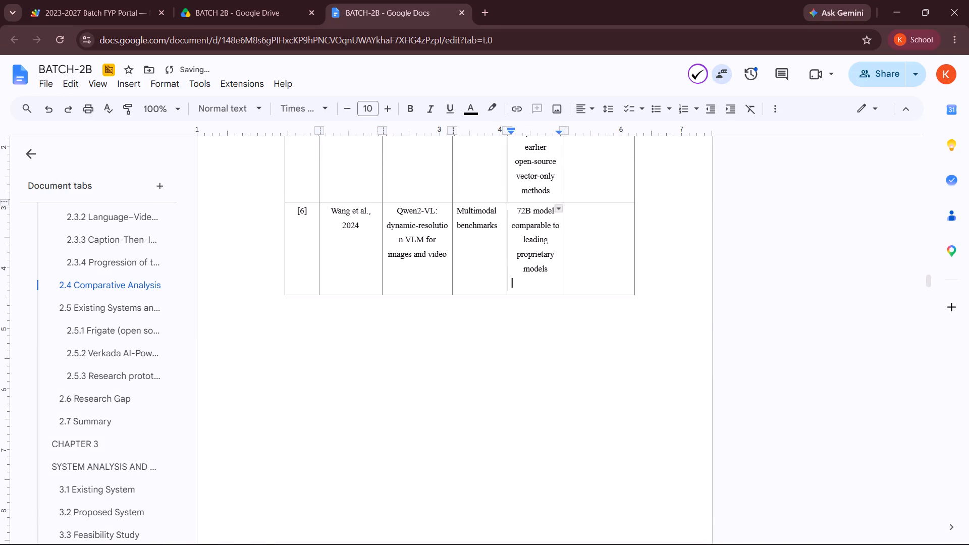
key(BackSpace)
Cut "Quality depends on size; the 2B on-device model is a trade-off" from the [21] row and pass it through Notepad as plain text.
scroll(665, 420, down, 2)
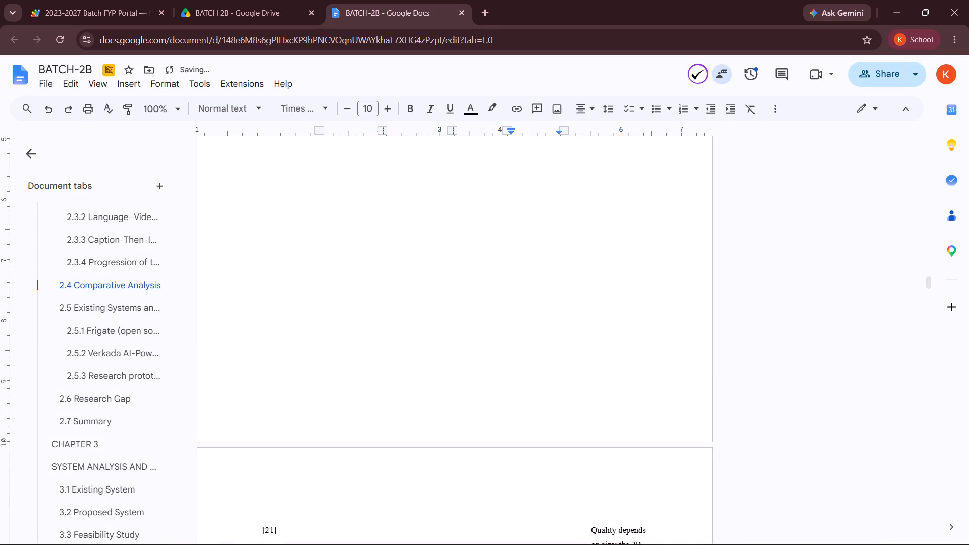
scroll(665, 420, down, 2)
click(768, 428)
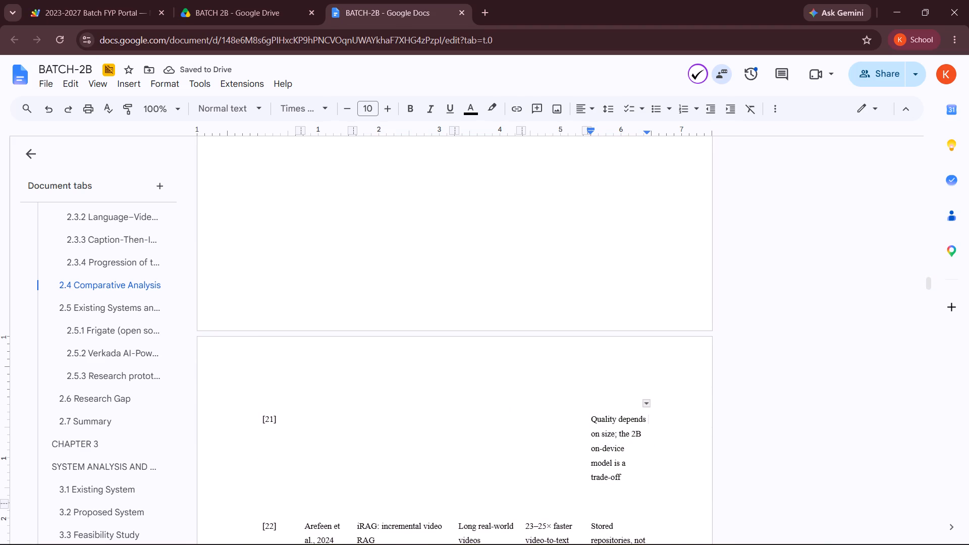
scroll(643, 424, up, 2)
scroll(643, 424, down, 3)
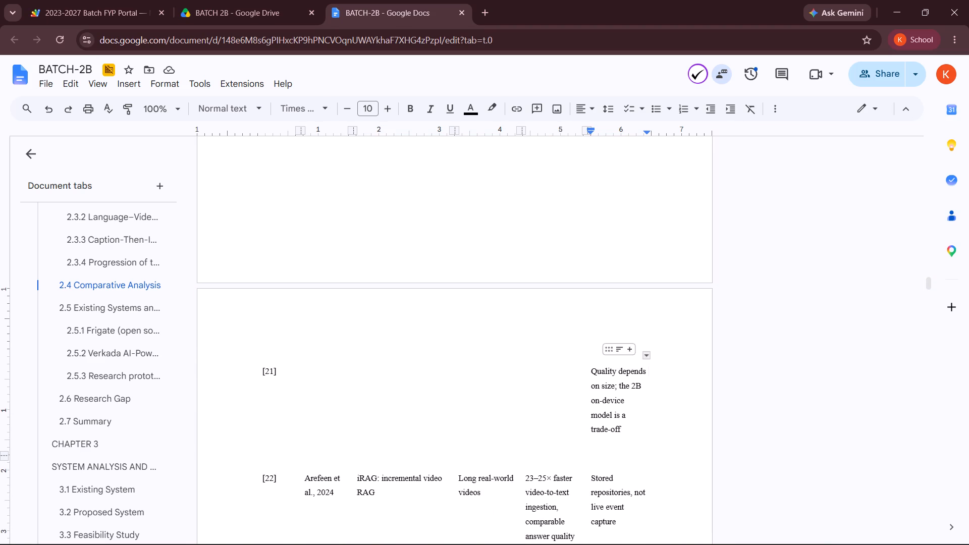
drag(591, 371, 630, 429)
key(ctrl+x)
scroll(630, 429, up, 2)
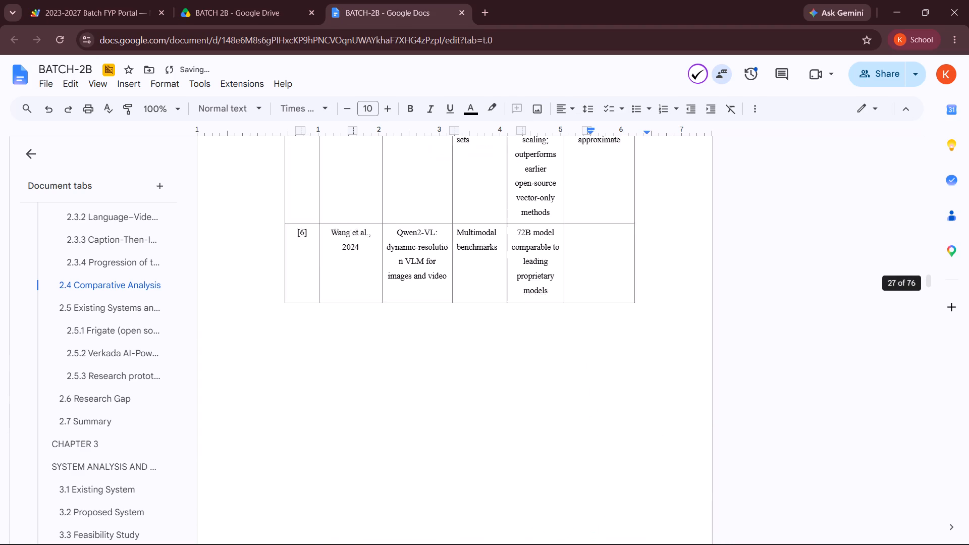
scroll(630, 429, up, 1)
click(603, 247)
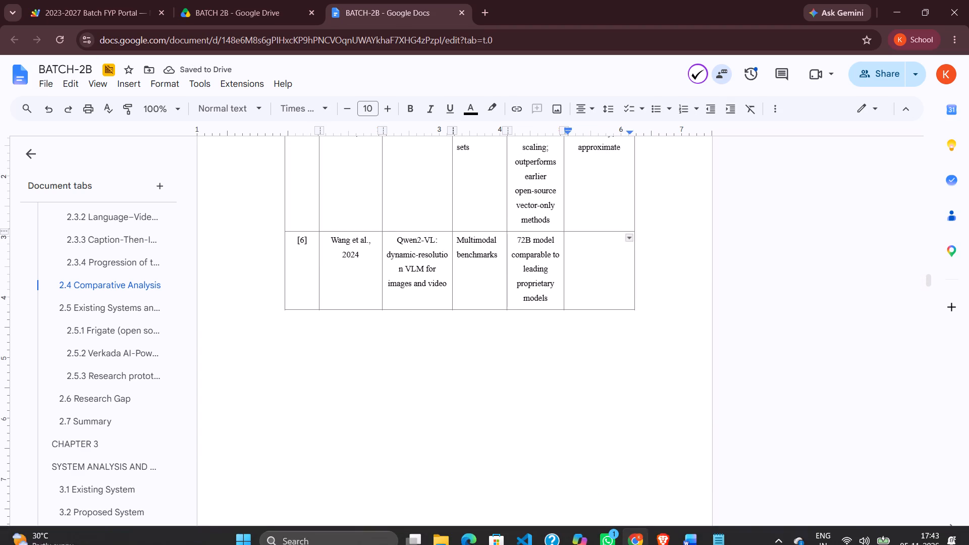
click(715, 530)
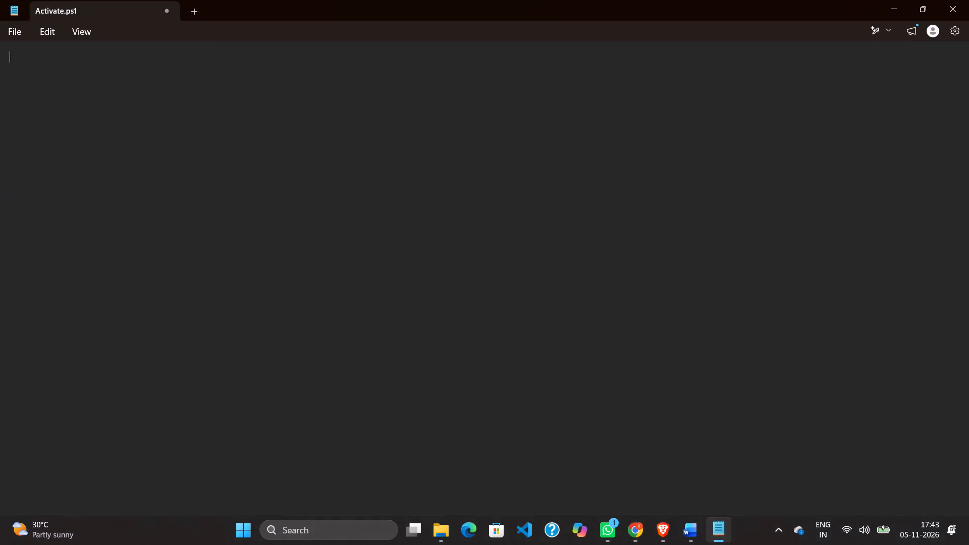
key(ctrl+a)
key(ctrl+v)
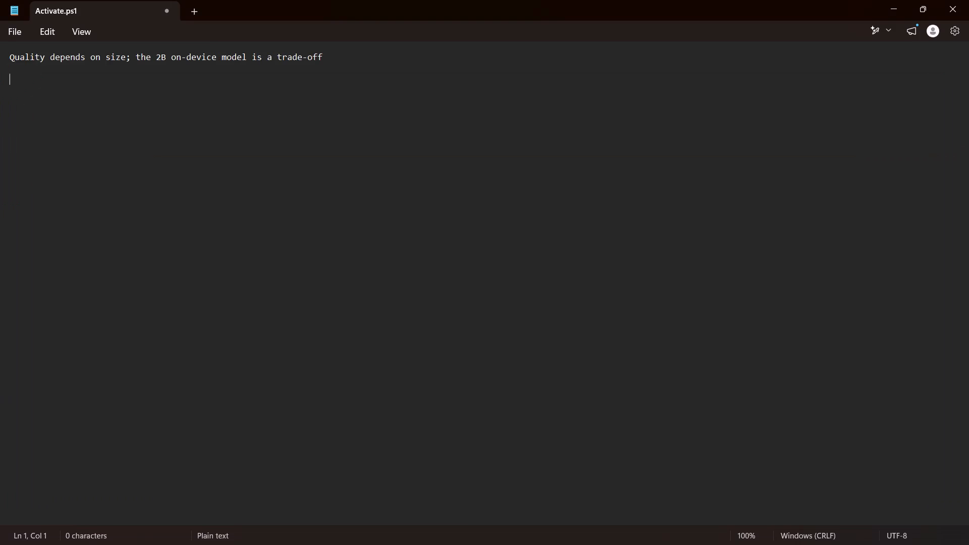
key(ctrl+a)
key(ctrl+x)
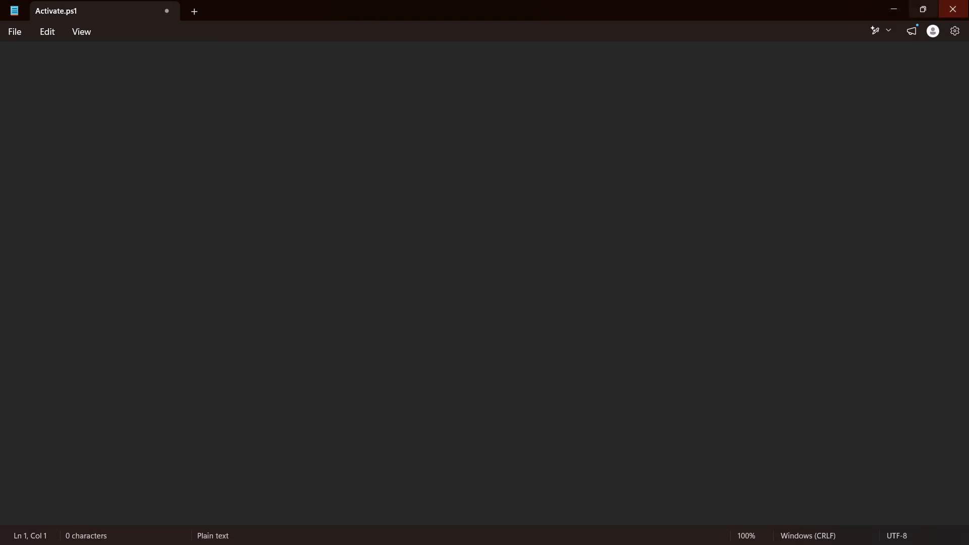
click(889, 0)
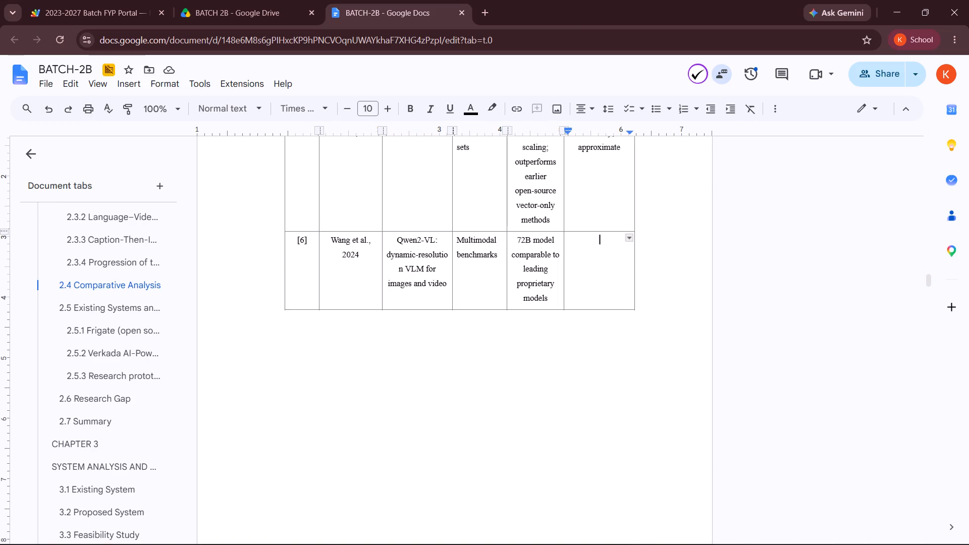
Paste the "Quality depends on size" text into the last cell of the [6] row and delete the trailing blank lines.
key(ctrl+v)
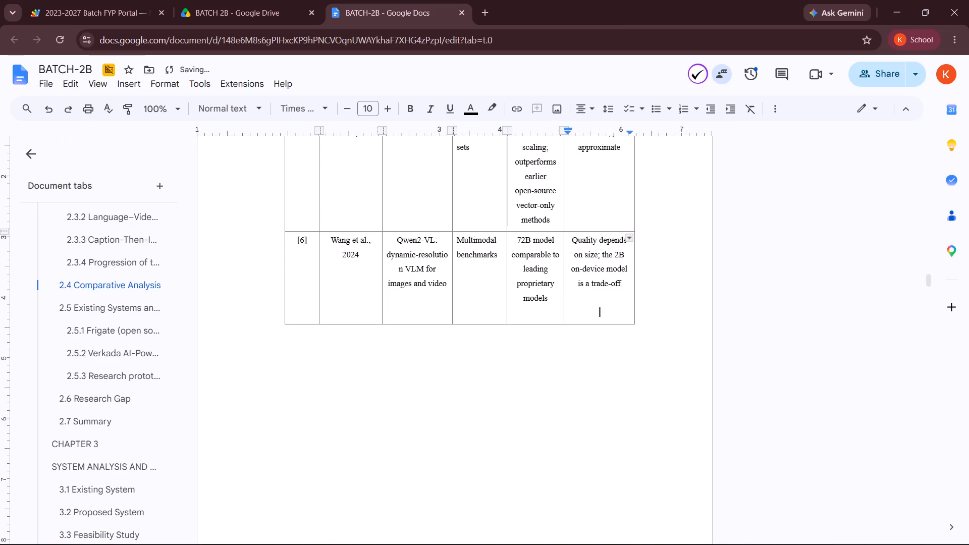
key(BackSpace)
key(BackSpace)
key(BackSpace)
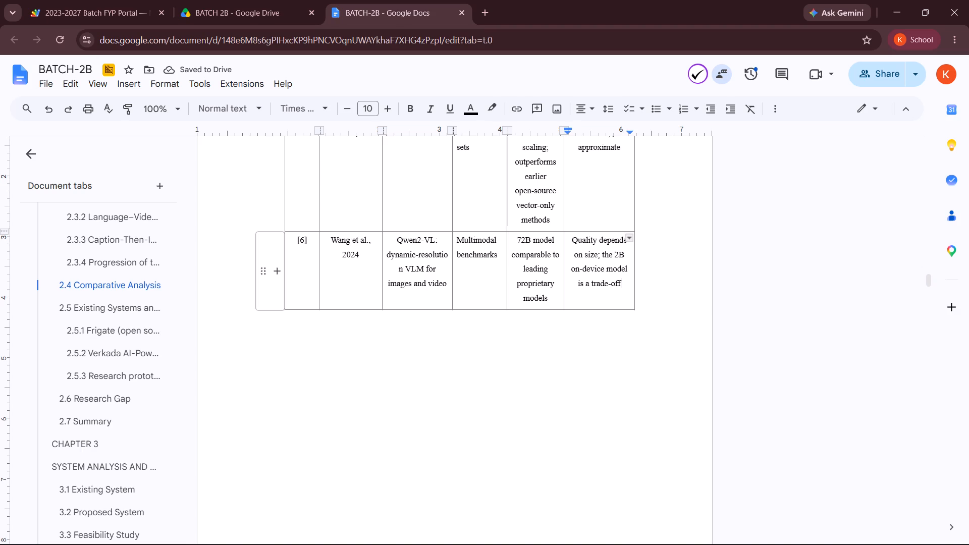
Add a new row below the [6] row of the bordered table and number it [7].
click(282, 271)
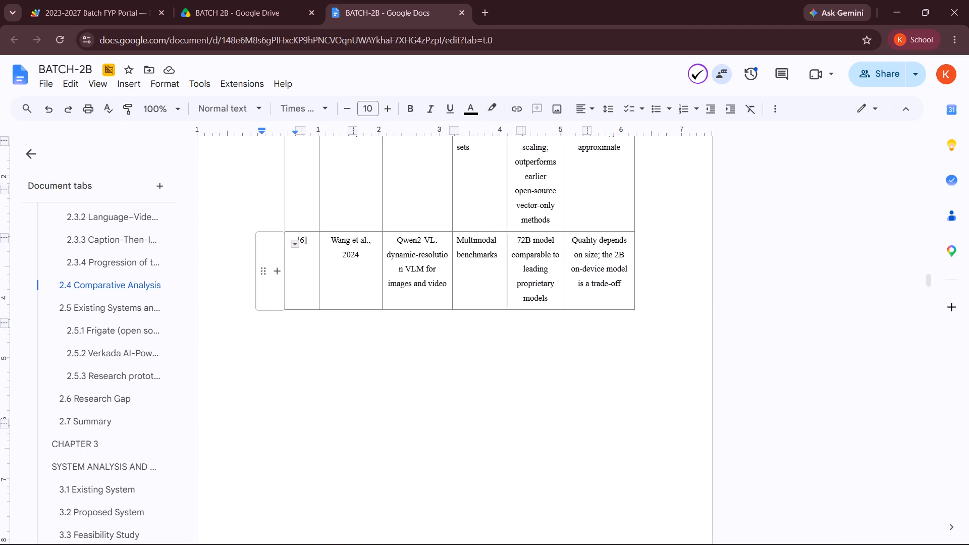
click(280, 273)
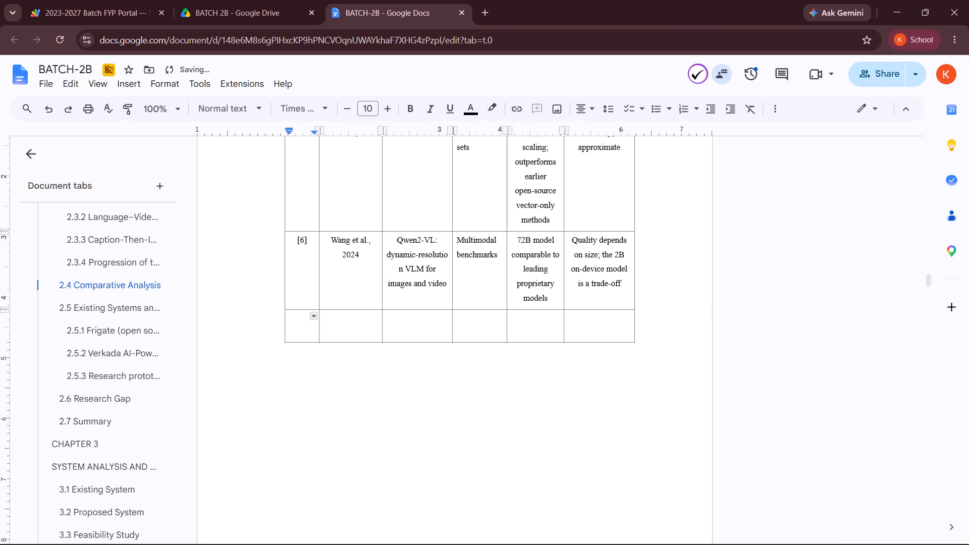
text([7])
Delete the number [21] from the first cell of the emptied row in the unbordered table.
scroll(319, 411, down, 3)
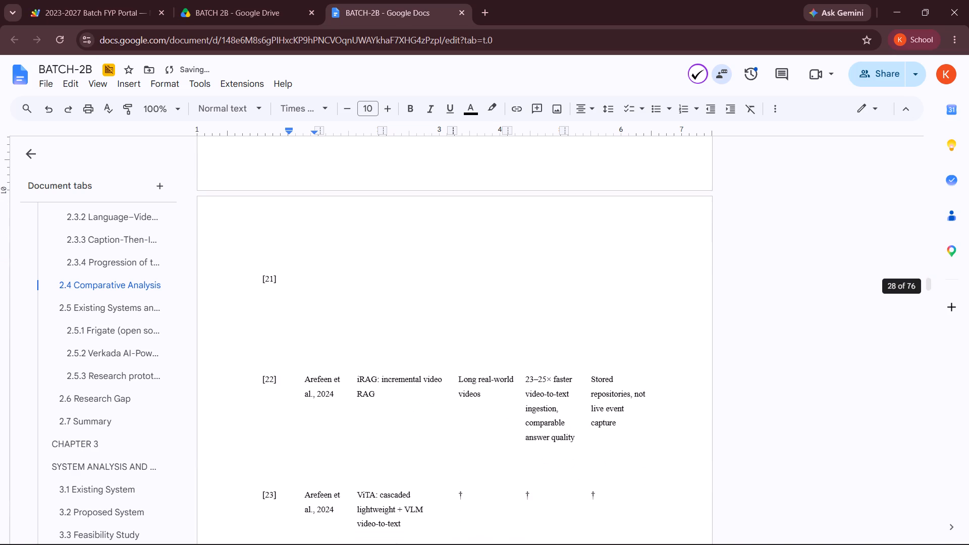
click(281, 286)
key(BackSpace)
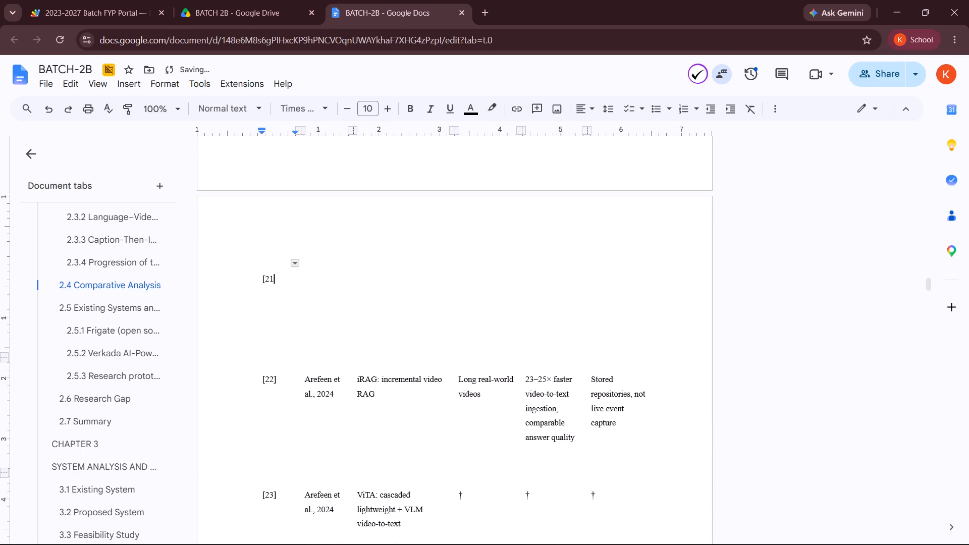
key(BackSpace)
key(BackSpace)
key(BackSpace)
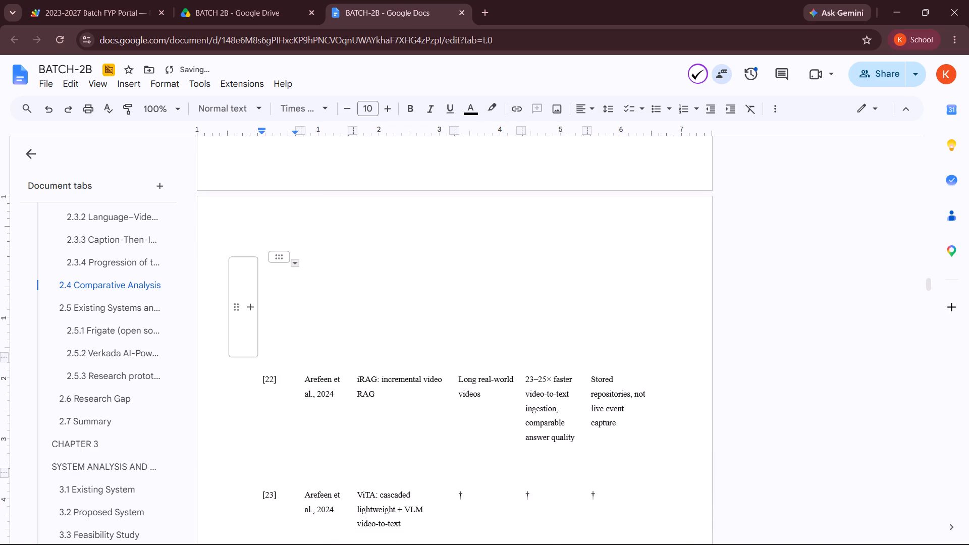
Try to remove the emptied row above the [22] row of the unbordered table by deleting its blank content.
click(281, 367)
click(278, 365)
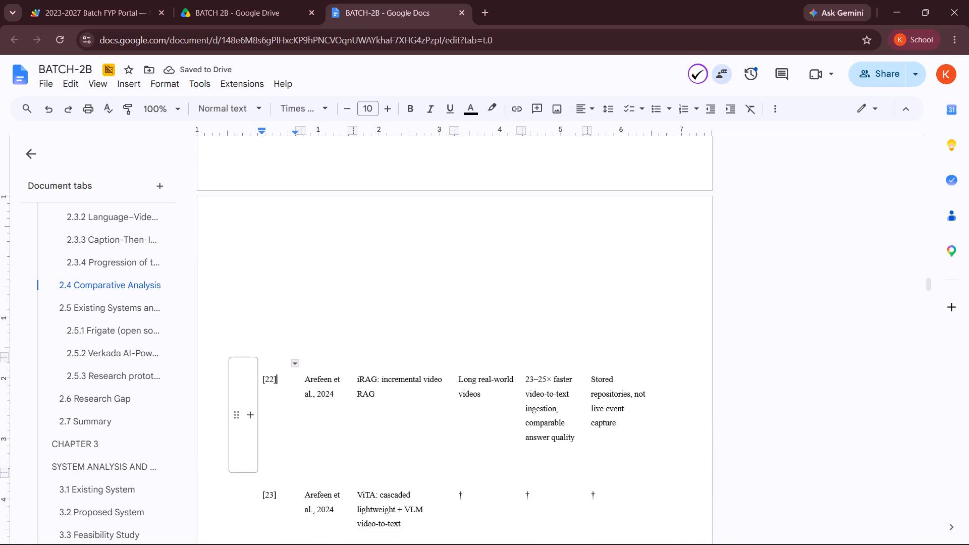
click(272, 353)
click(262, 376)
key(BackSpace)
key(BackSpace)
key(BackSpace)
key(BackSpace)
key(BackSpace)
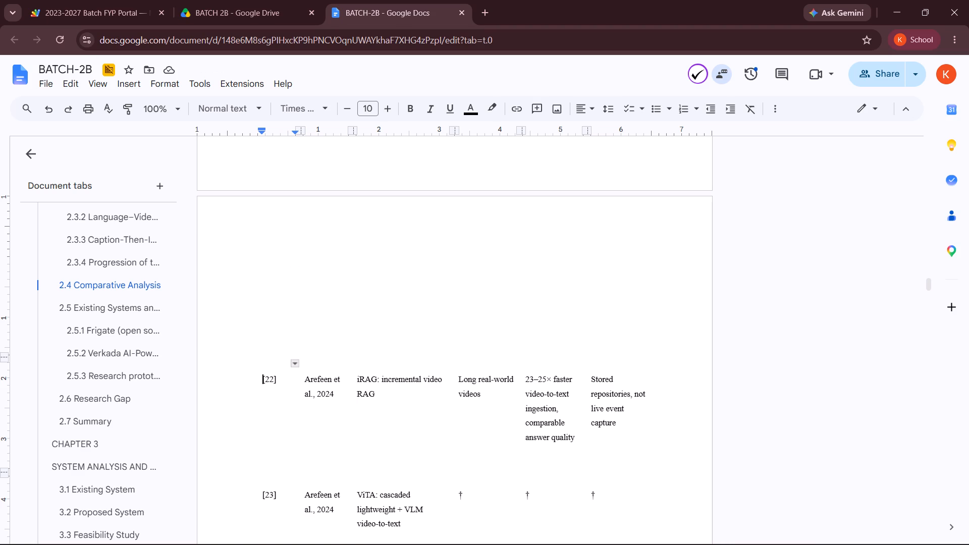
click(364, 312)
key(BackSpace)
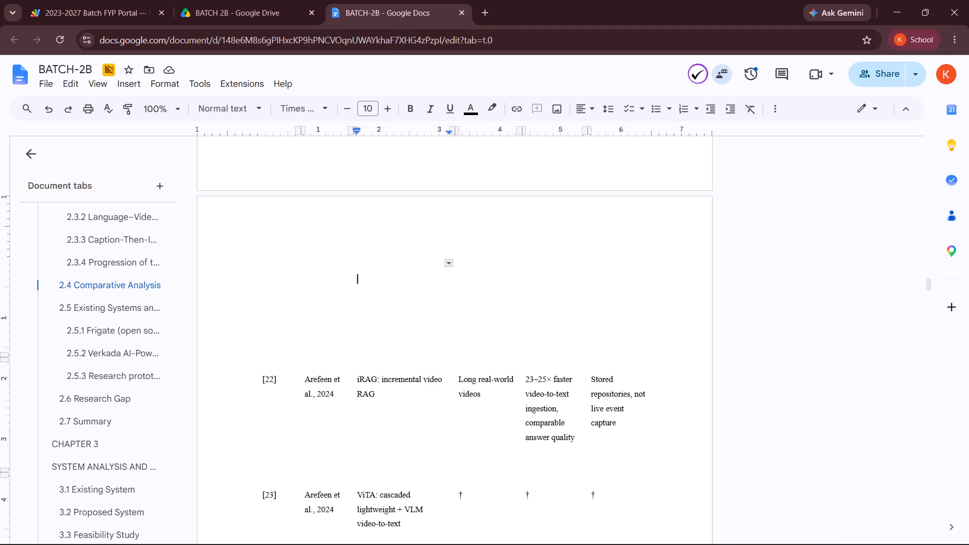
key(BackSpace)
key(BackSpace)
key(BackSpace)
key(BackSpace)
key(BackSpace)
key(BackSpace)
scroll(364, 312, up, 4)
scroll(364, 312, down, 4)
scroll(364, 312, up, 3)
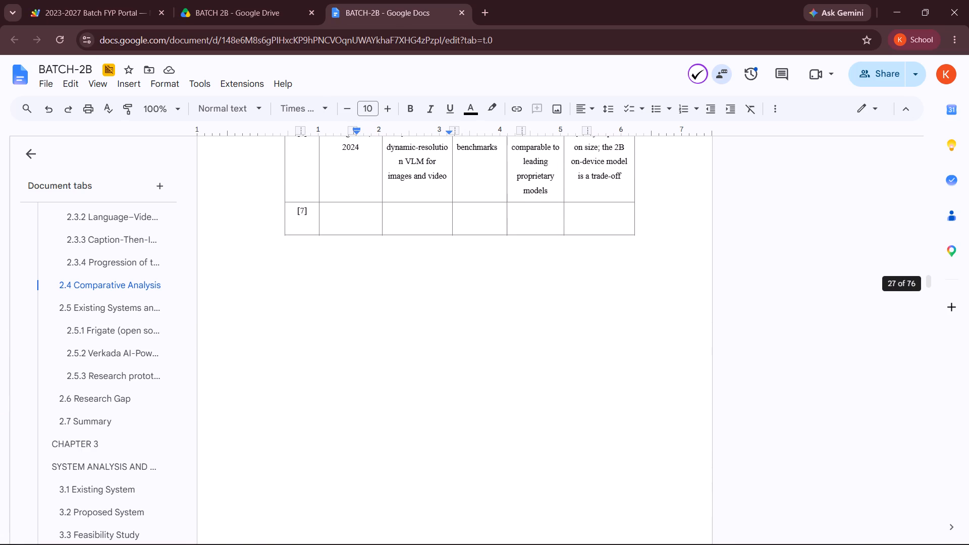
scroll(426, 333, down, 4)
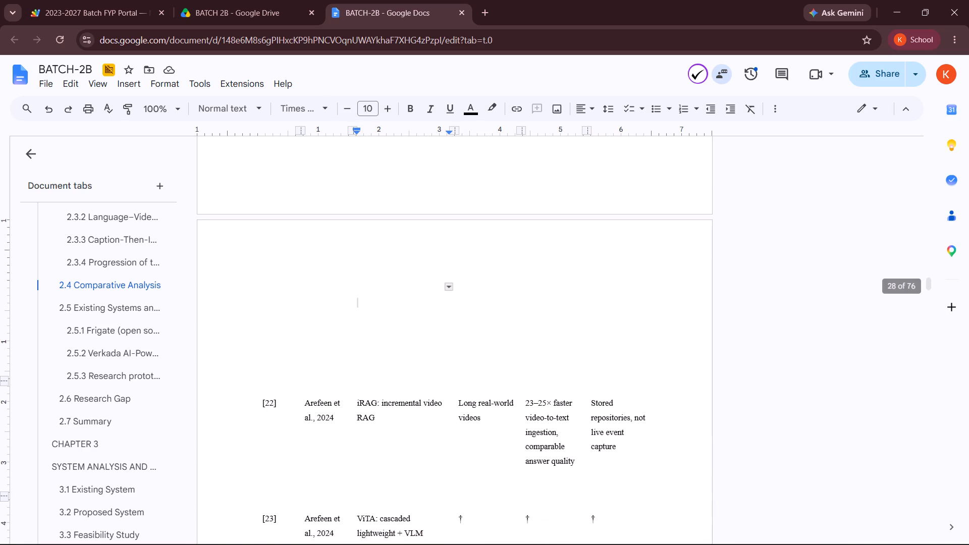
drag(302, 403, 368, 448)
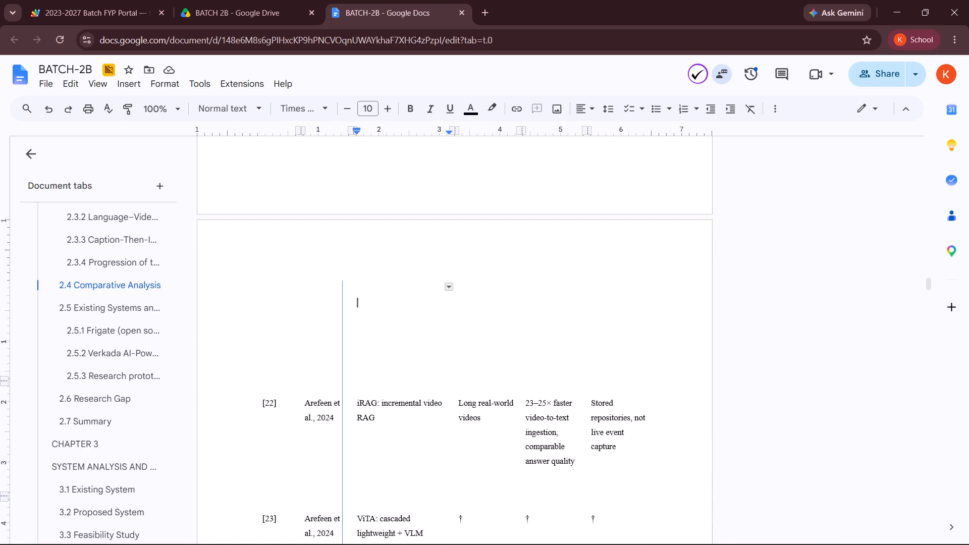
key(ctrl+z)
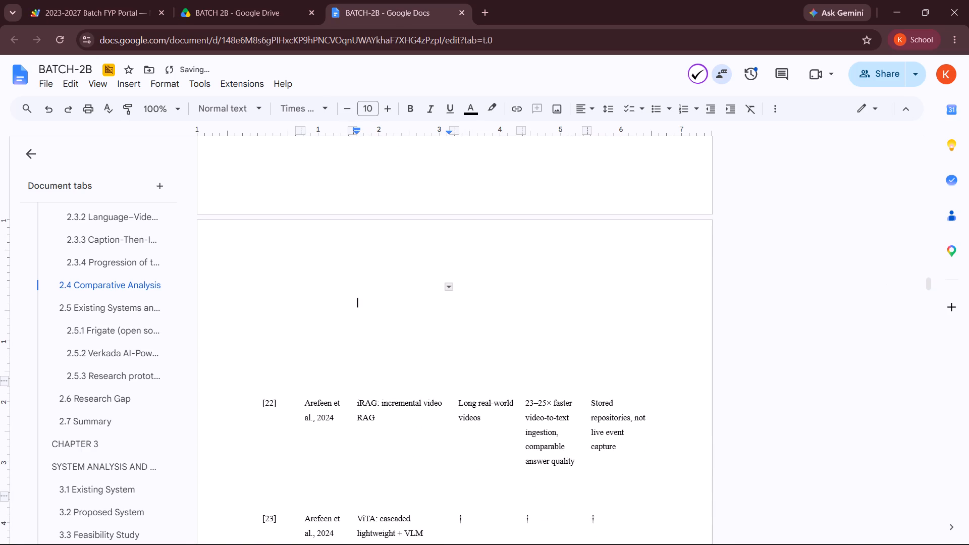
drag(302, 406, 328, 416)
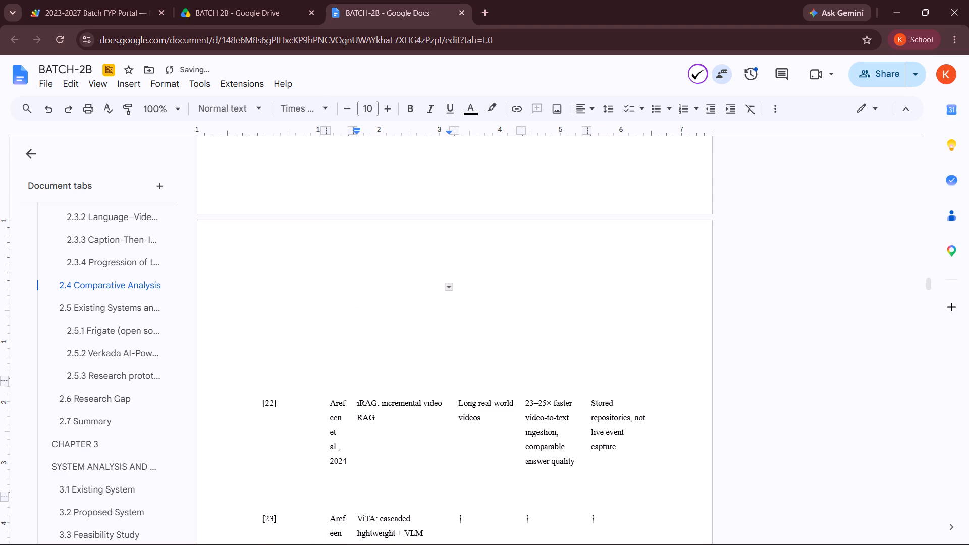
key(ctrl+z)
Cut "Arefeen et al., 2024" from the [22] row of the unbordered table and pass it through Notepad as plain text.
drag(306, 400, 347, 423)
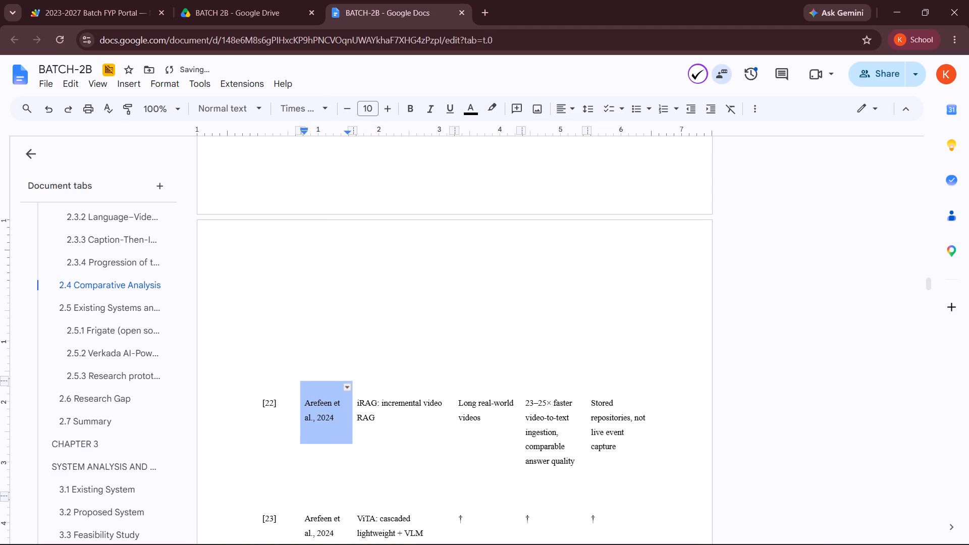
drag(347, 423, 347, 423)
key(ctrl+x)
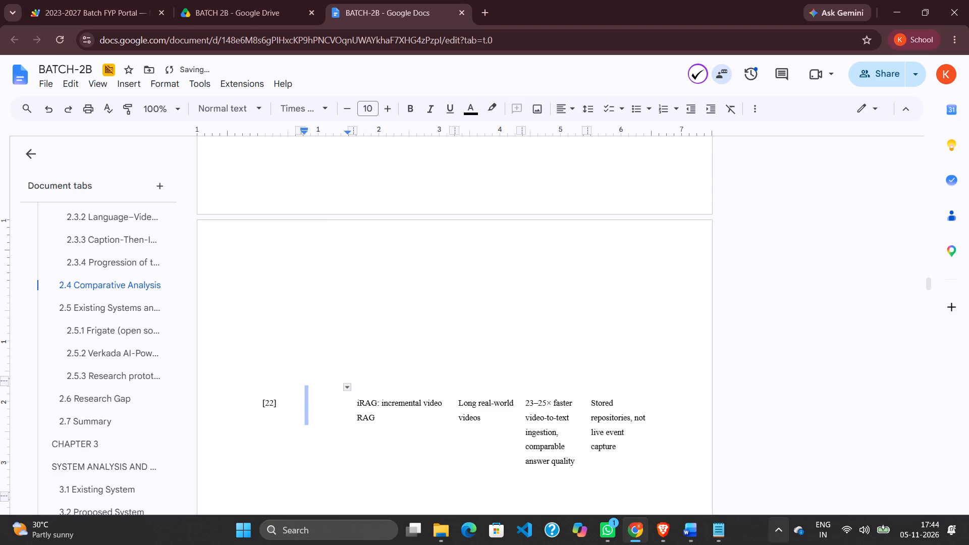
click(728, 532)
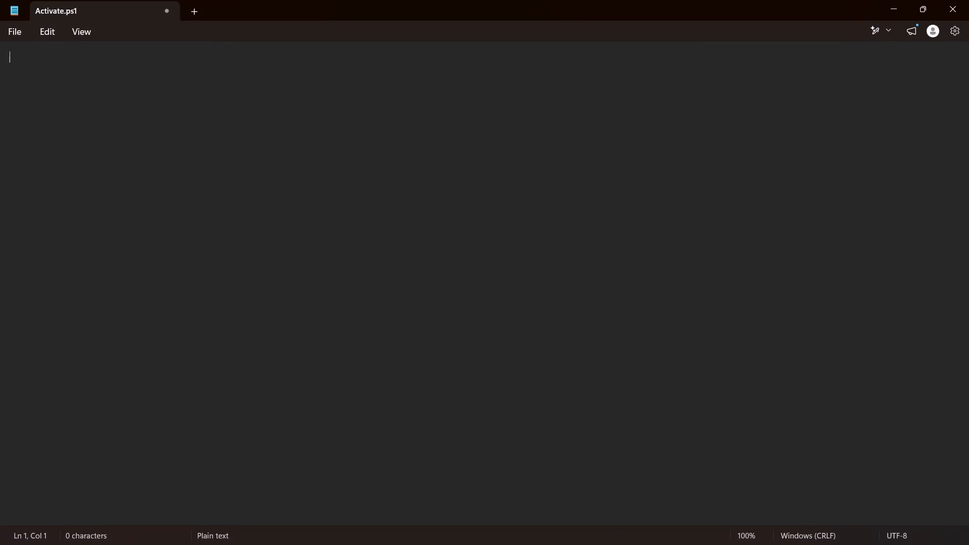
key(ctrl+v)
key(ctrl+a)
key(ctrl+x)
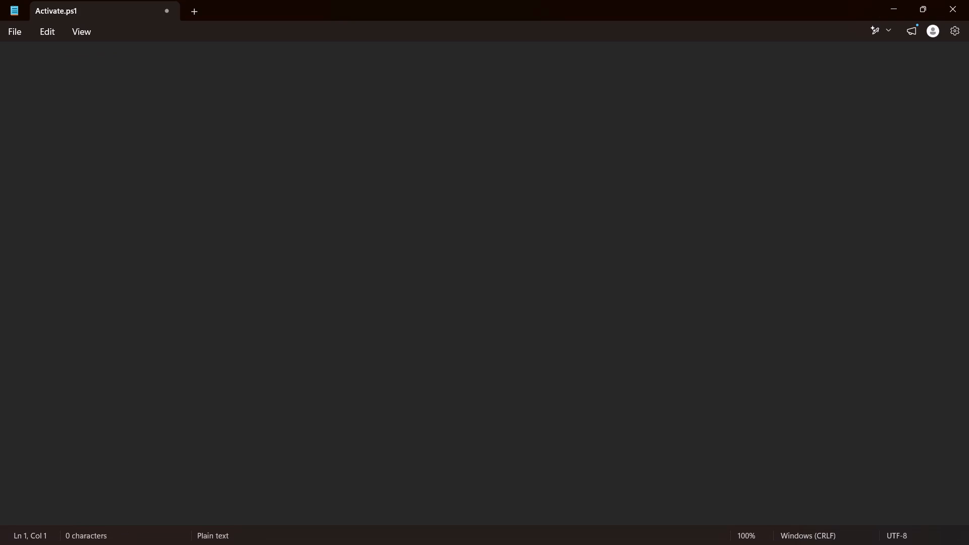
click(897, 0)
Paste "Arefeen et al., 2024" into the second cell of the bordered table's [7] row and delete the trailing blank lines.
scroll(503, 184, up, 4)
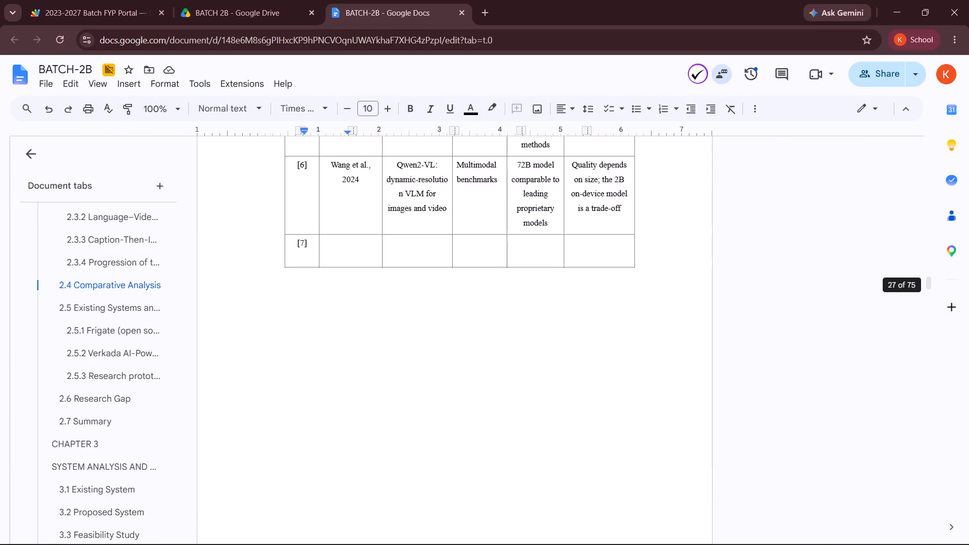
click(362, 247)
key(ctrl+v)
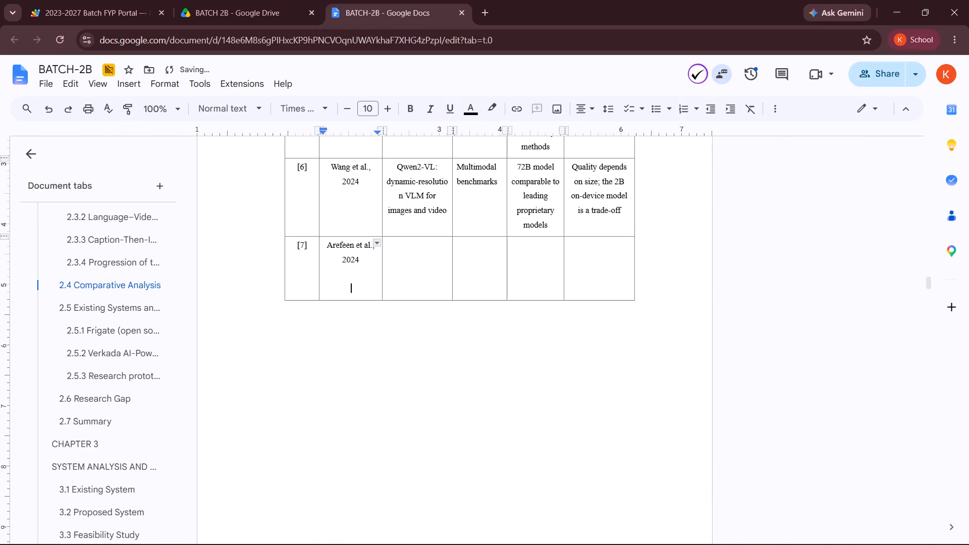
key(BackSpace)
key(BackSpace)
key(BackSpace)
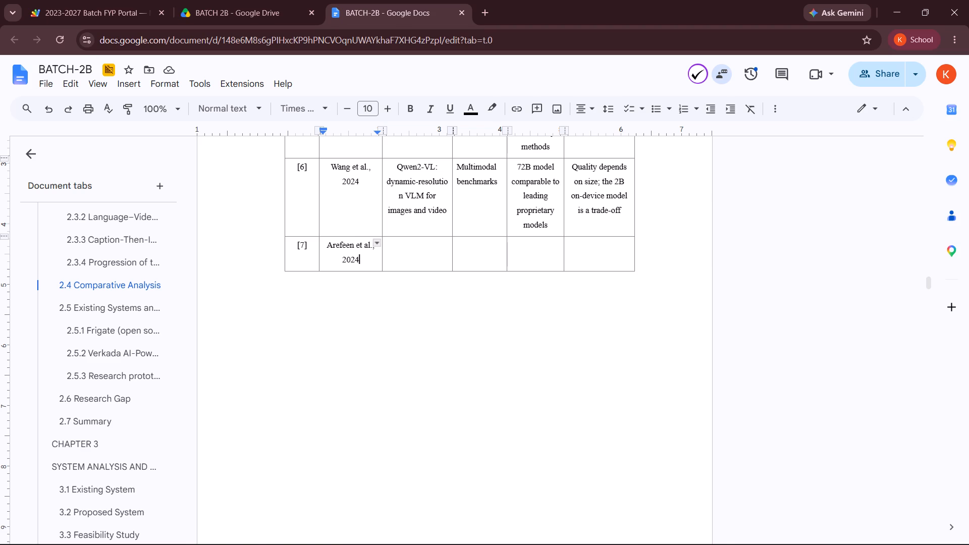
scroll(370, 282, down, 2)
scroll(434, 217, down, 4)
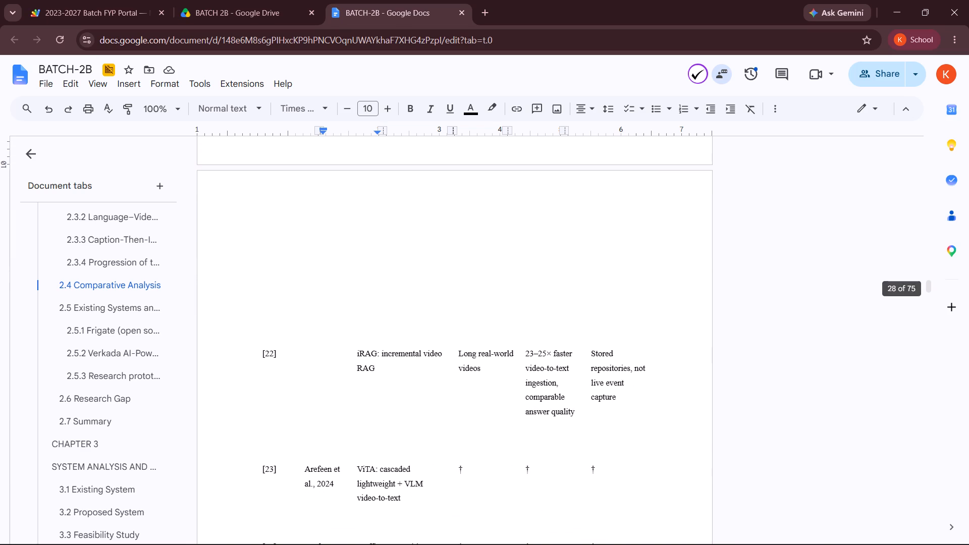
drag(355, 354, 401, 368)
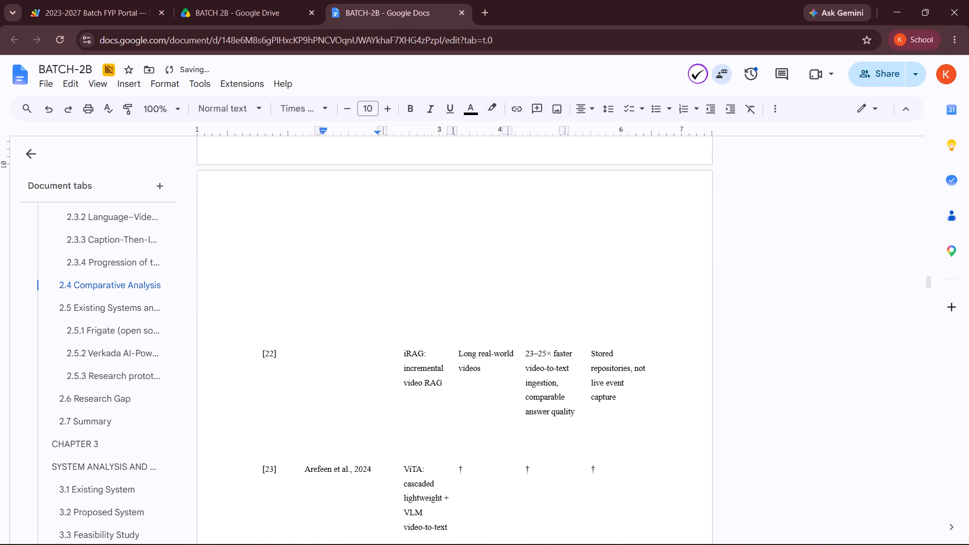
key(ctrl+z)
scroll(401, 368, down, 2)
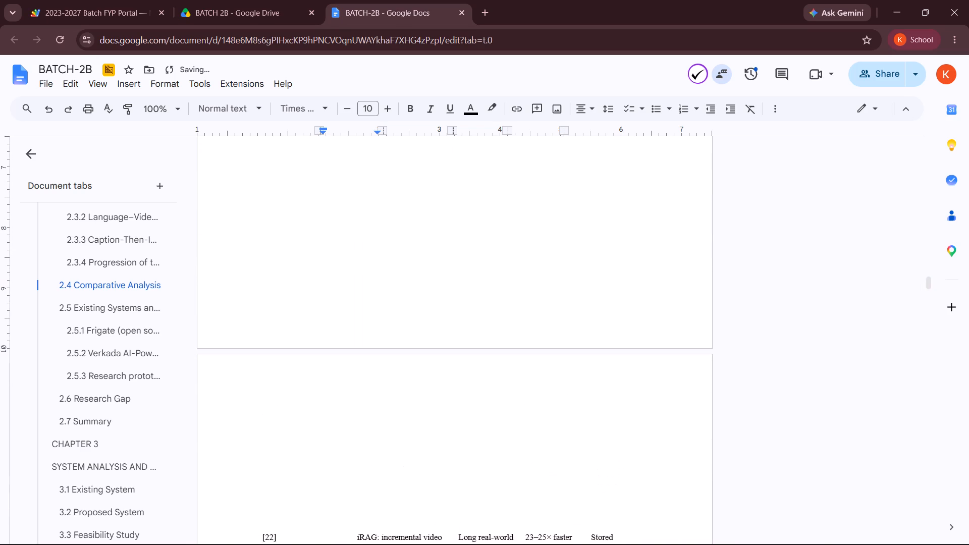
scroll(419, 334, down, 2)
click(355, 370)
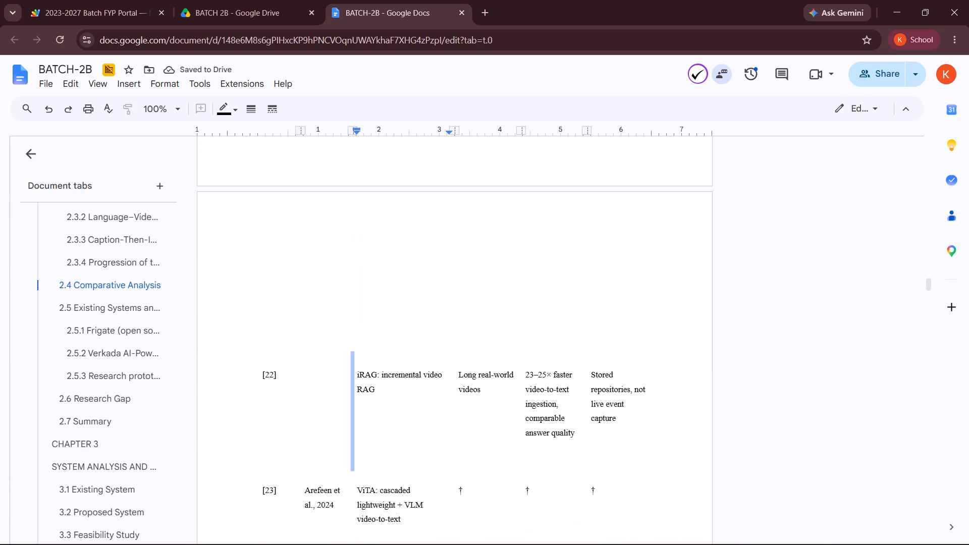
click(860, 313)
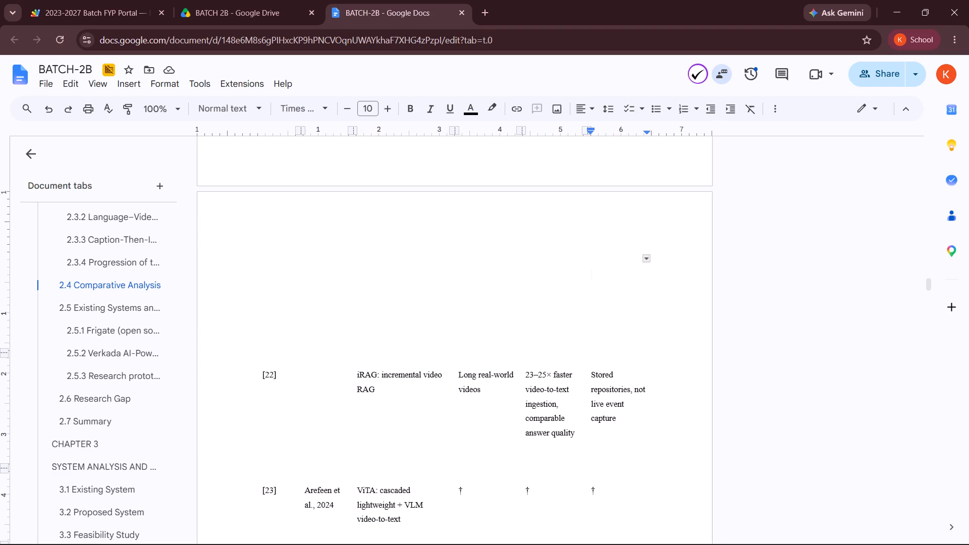
Cut "iRAG: incremental video RAG" from the [22] row of the unbordered table and pass it through Notepad as plain text.
drag(355, 375, 389, 392)
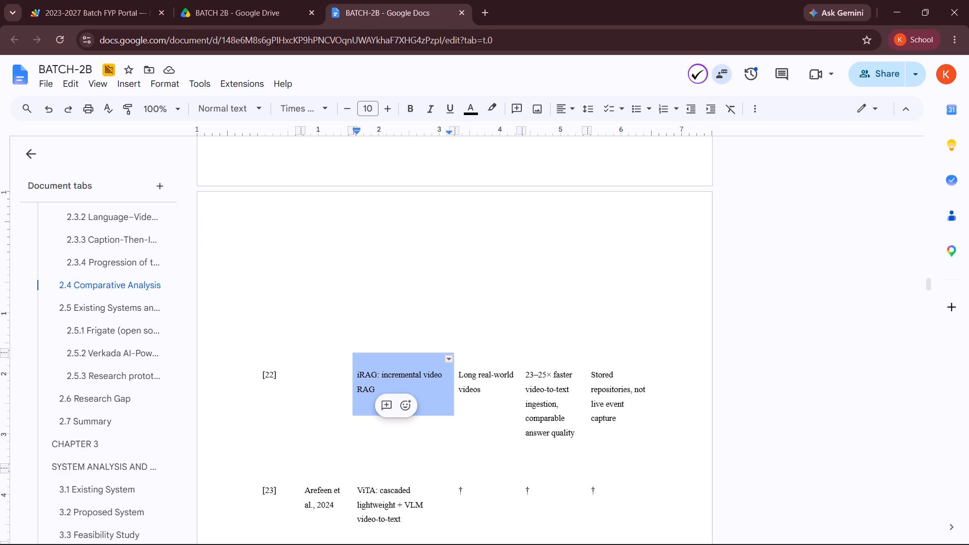
key(ctrl+c)
key(ctrl+x)
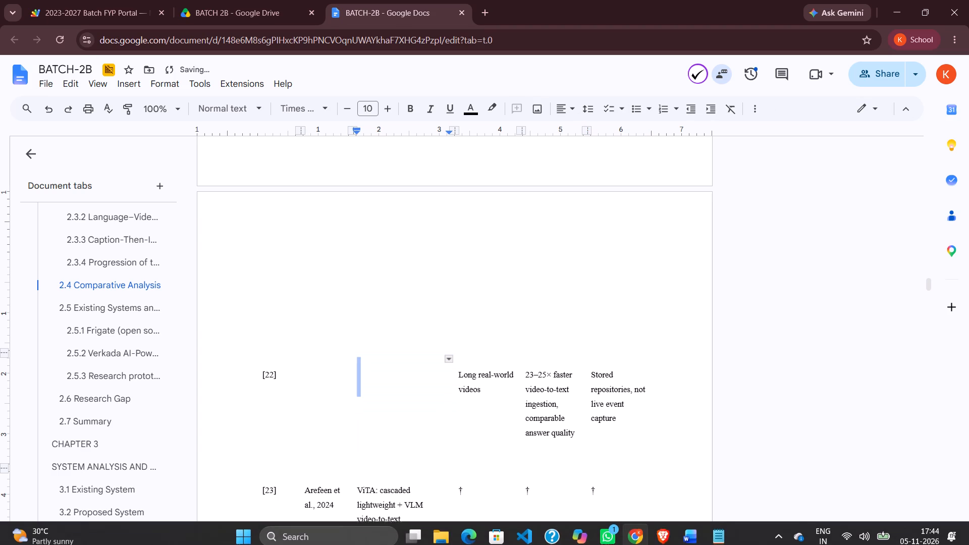
click(718, 526)
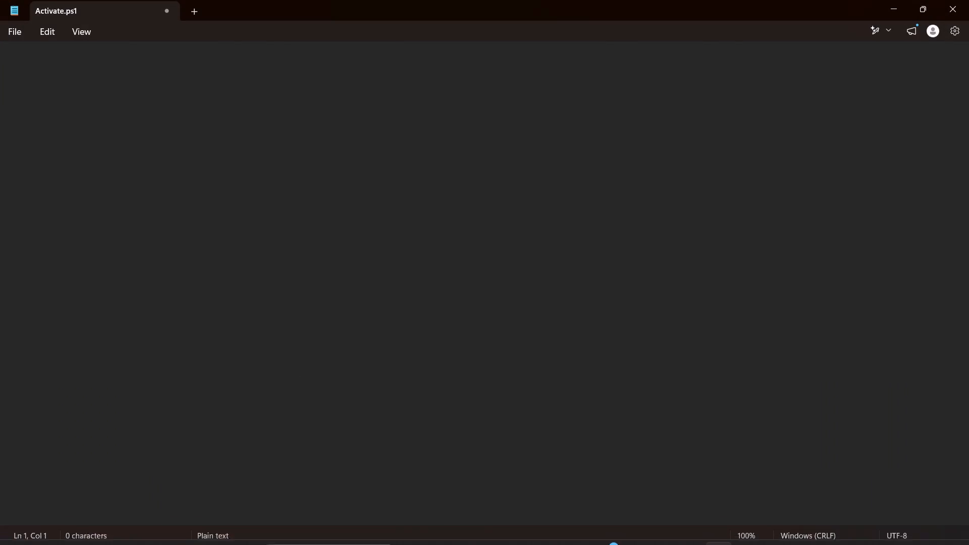
key(ctrl+v)
key(ctrl+a)
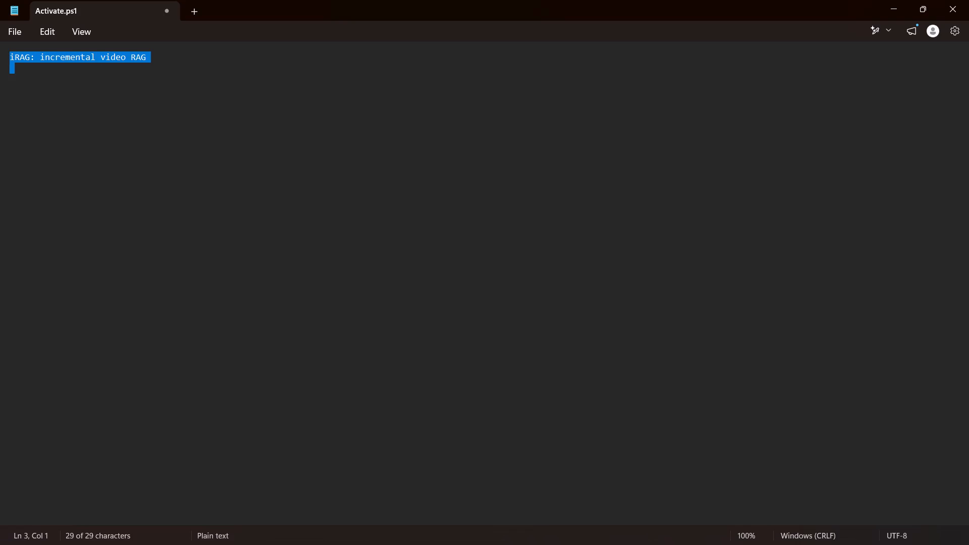
key(ctrl+x)
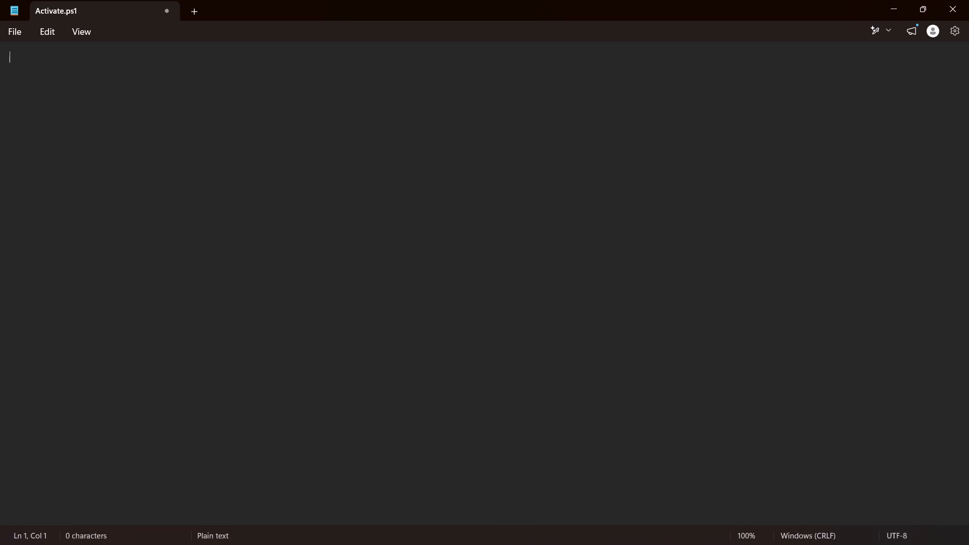
click(897, 0)
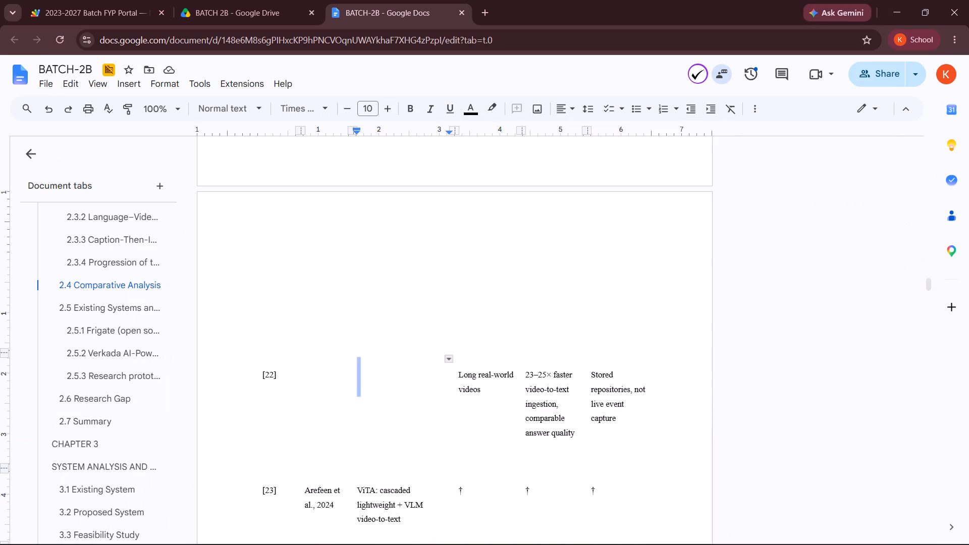
Paste "iRAG: incremental video RAG" into the third cell of the bordered table's [7] row and delete the trailing blank lines.
scroll(498, 237, up, 4)
scroll(382, 343, down, 2)
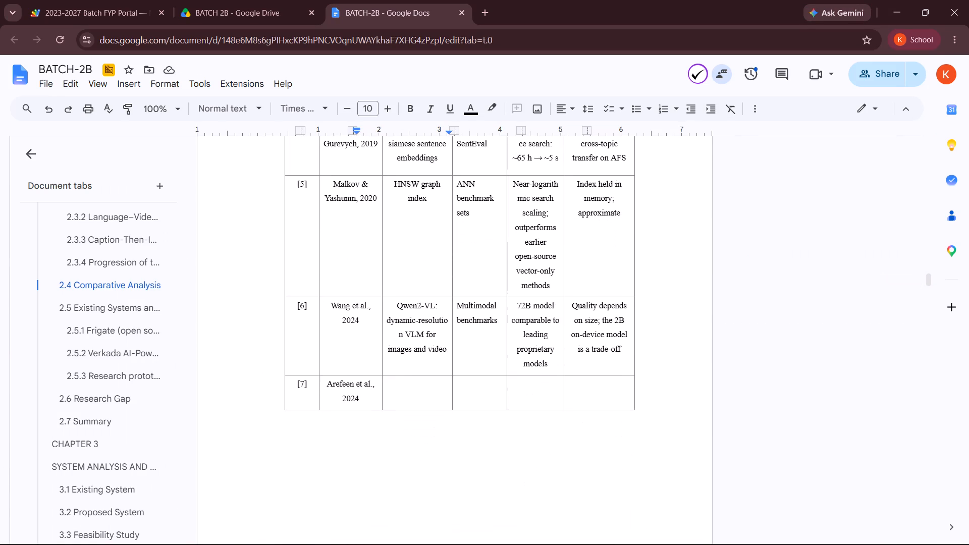
click(413, 380)
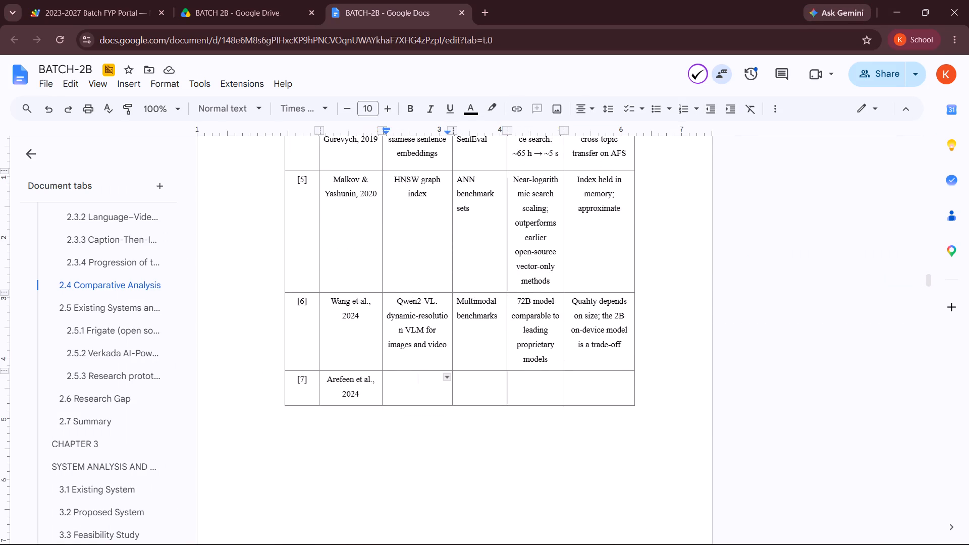
key(ctrl+v)
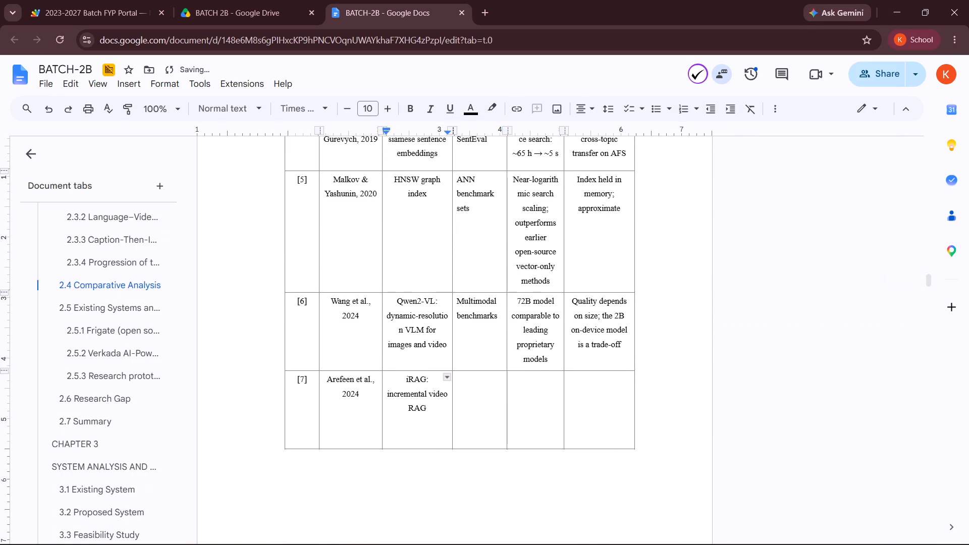
key(BackSpace)
key(BackSpace)
key(BackSpace)
Cut "Long real-world videos" from the [22] row of the unbordered table and pass it through Notepad as plain text.
scroll(421, 444, down, 2)
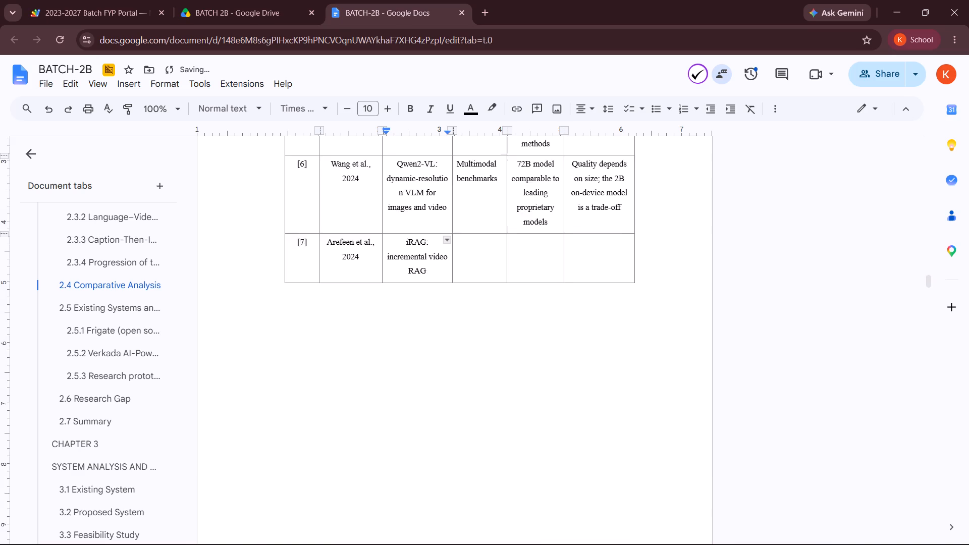
scroll(421, 444, down, 4)
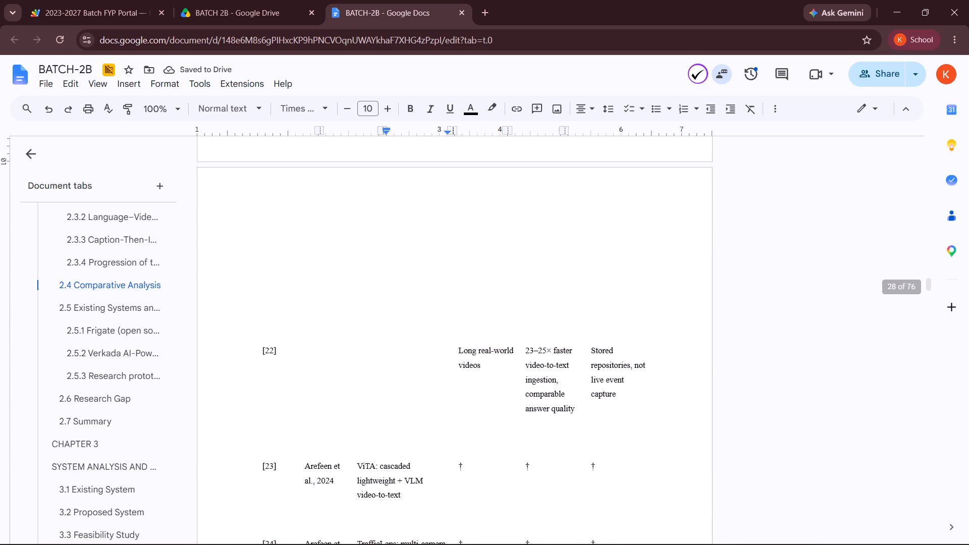
drag(457, 352, 496, 373)
key(ctrl+x)
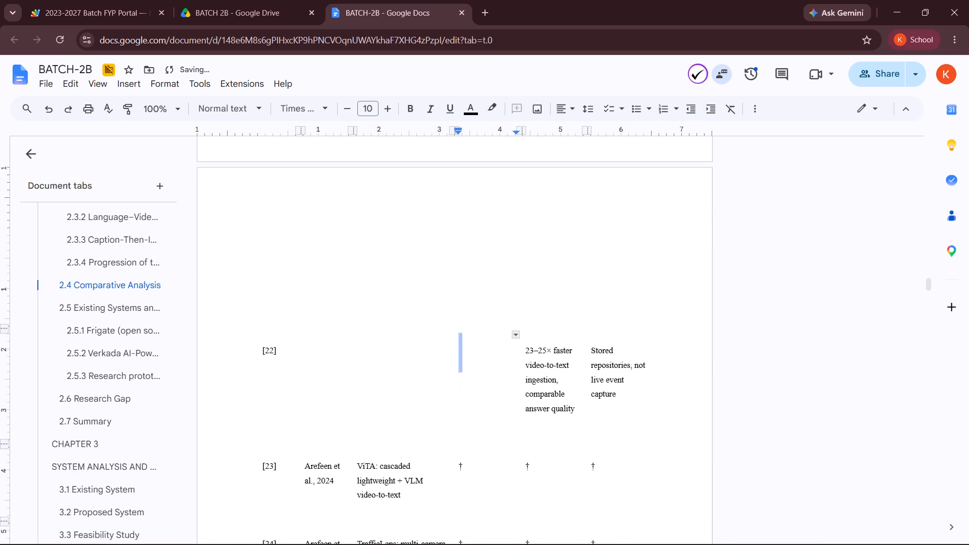
scroll(496, 373, up, 2)
click(719, 538)
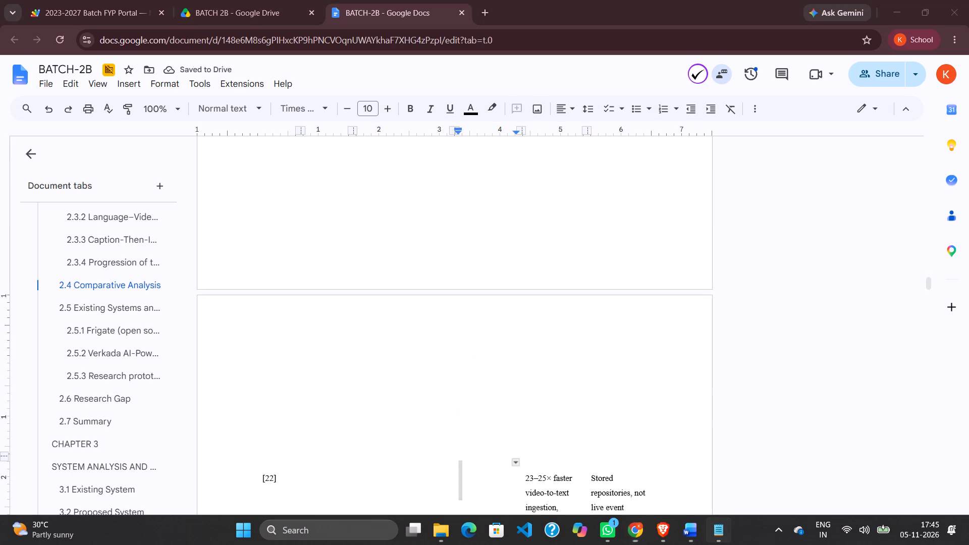
key(ctrl+v)
key(ctrl+a)
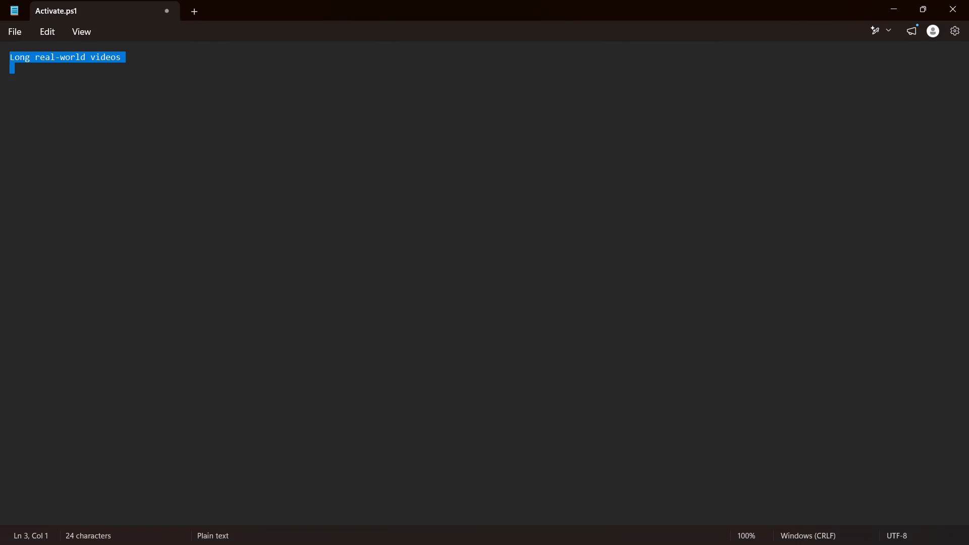
key(ctrl+x)
click(903, 1)
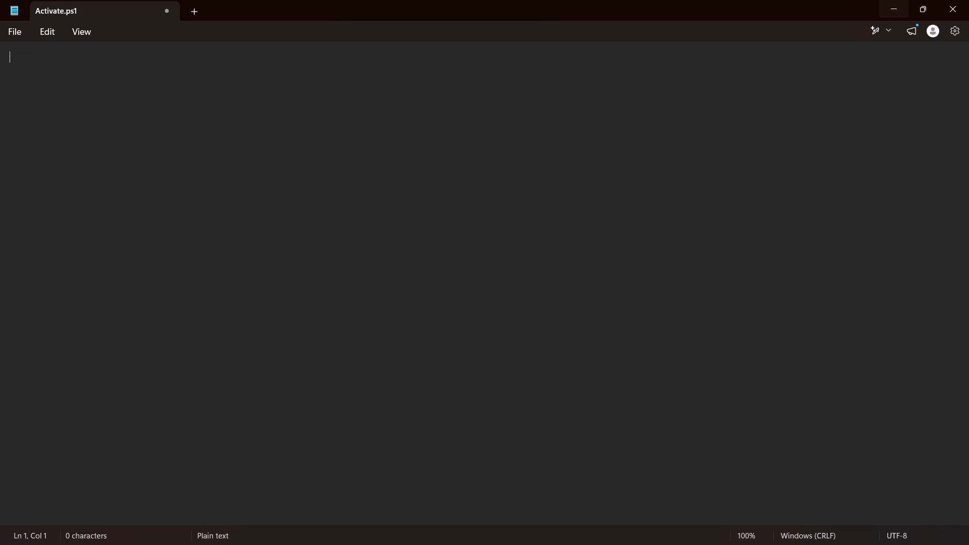
Paste "Long real-world videos" into the fourth cell of the bordered table's [7] row and delete the trailing blank lines.
scroll(518, 289, up, 3)
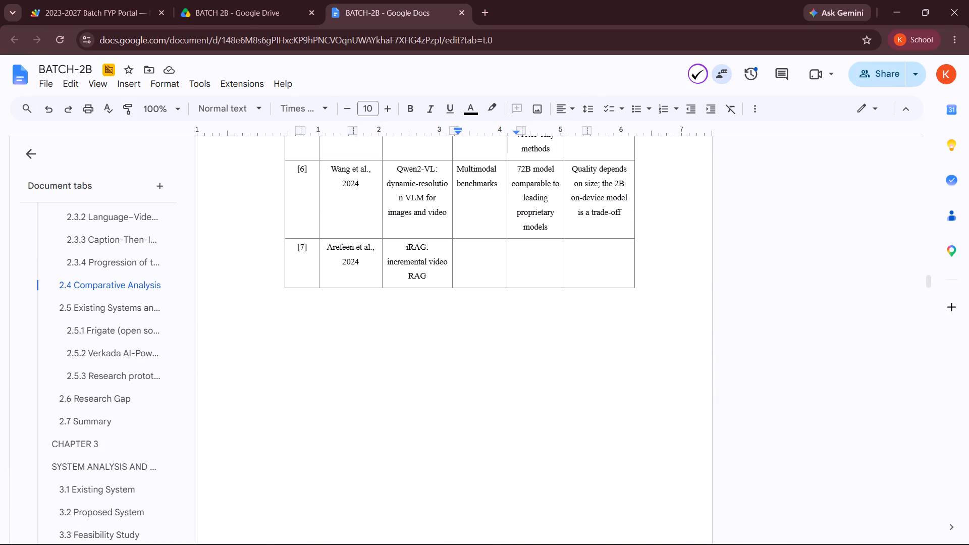
click(484, 261)
key(ctrl+v)
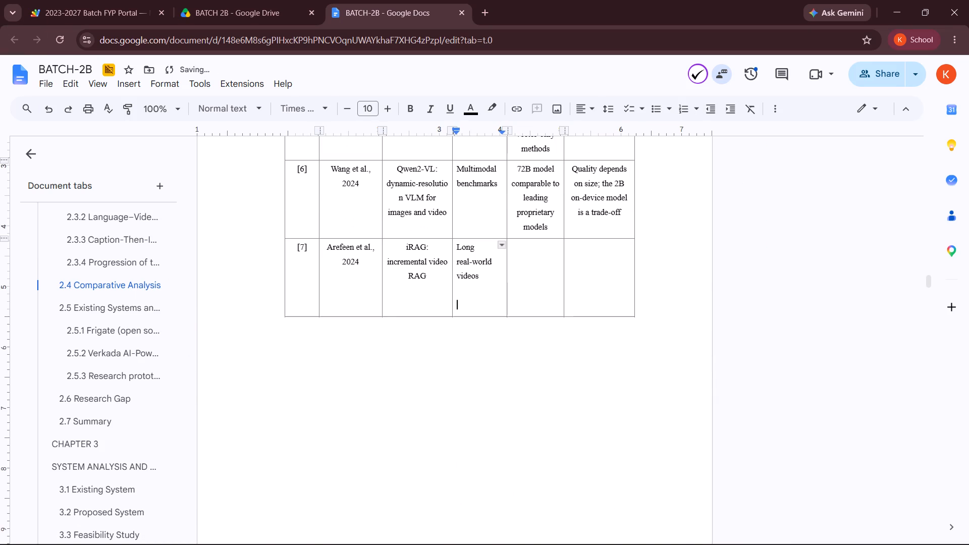
key(BackSpace)
key(BackSpace)
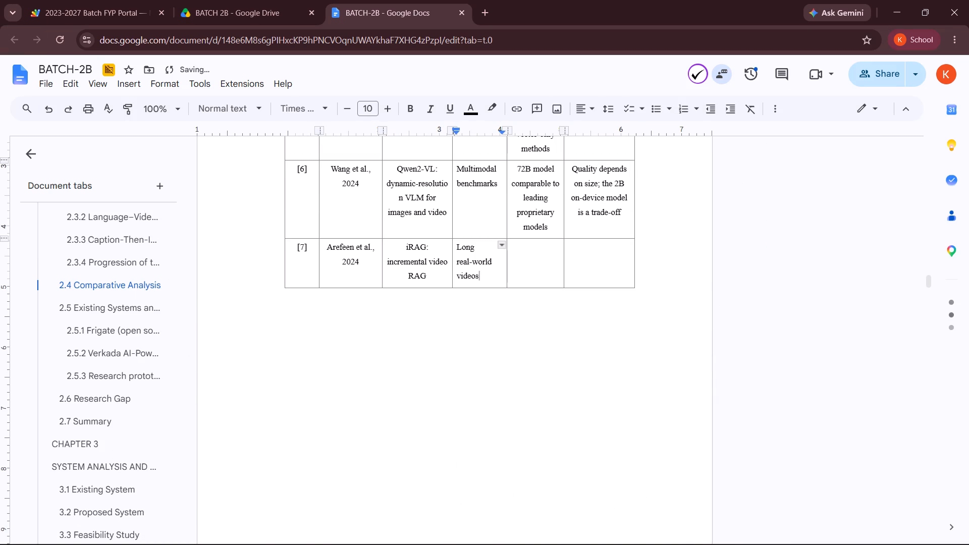
Cut "23–25× faster video-to-text ingestion, comparable answer quality" from the [22] row of the unbordered table and pass it through Notepad as plain text.
scroll(471, 368, down, 4)
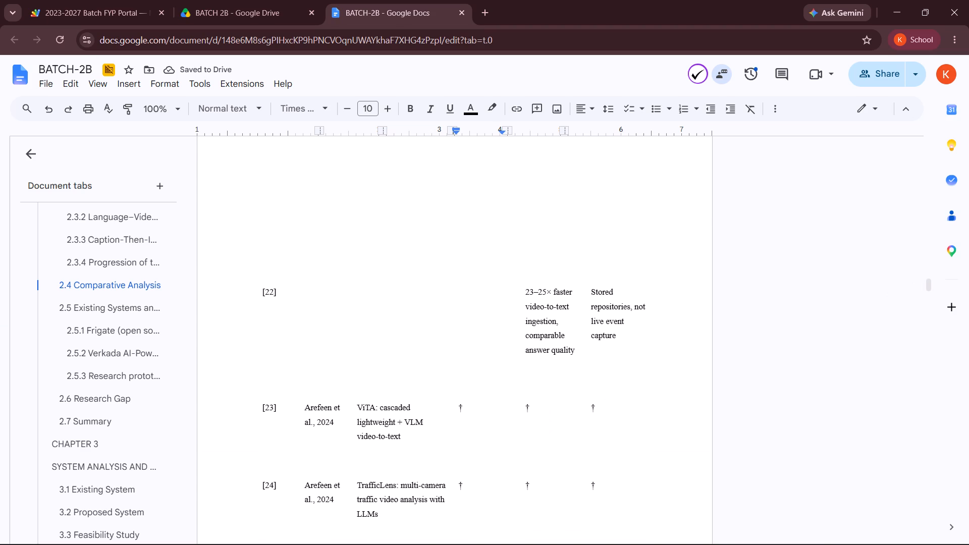
drag(524, 293, 578, 356)
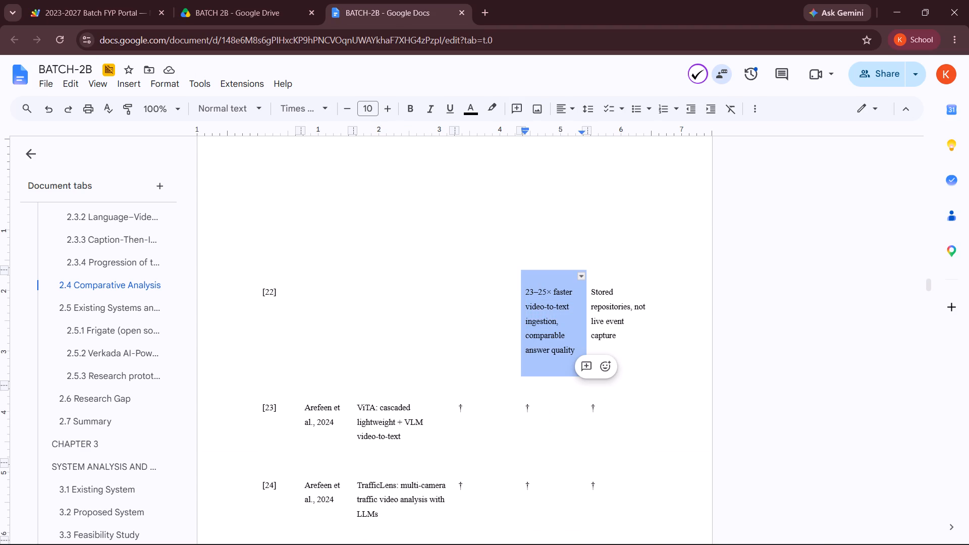
key(ctrl+x)
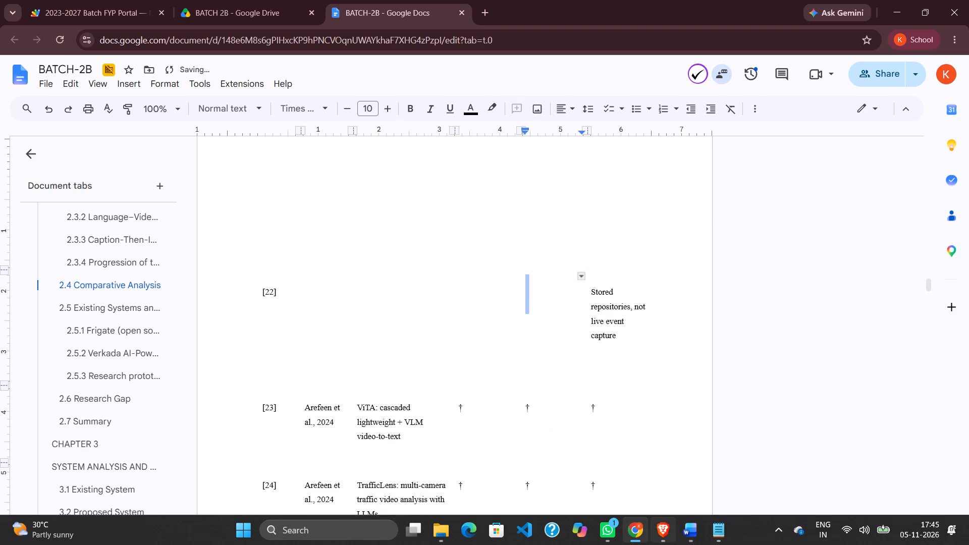
click(709, 529)
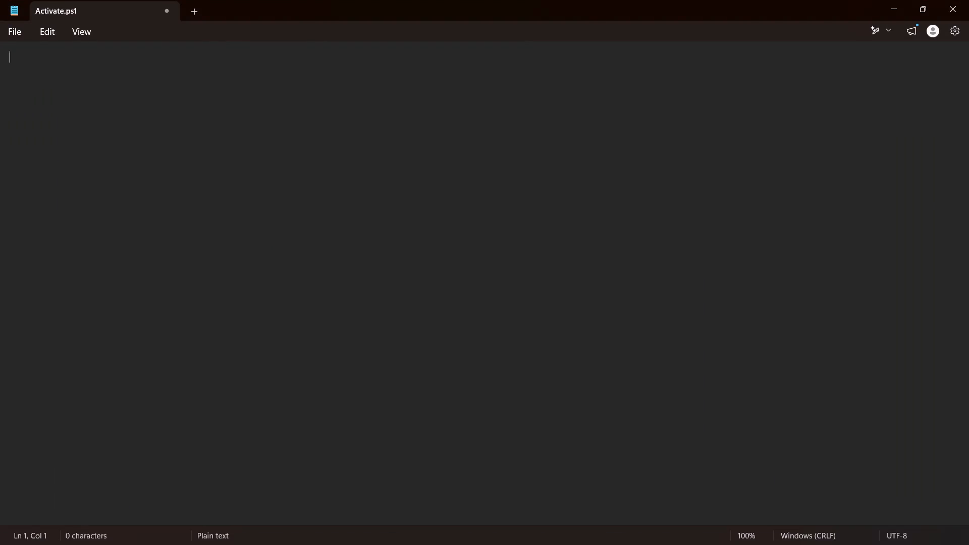
key(ctrl+v)
key(ctrl+a)
key(ctrl+x)
click(885, 0)
Paste "23–25× faster video-to-text ingestion, comparable answer quality" into the fifth cell of the bordered table's [7] row and delete the trailing blank lines.
scroll(552, 234, up, 1)
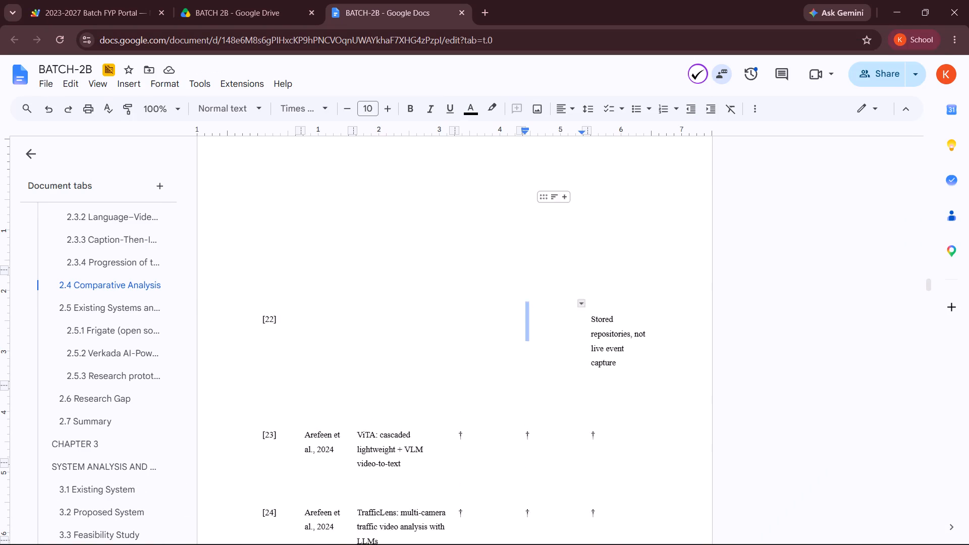
scroll(552, 234, up, 3)
click(527, 206)
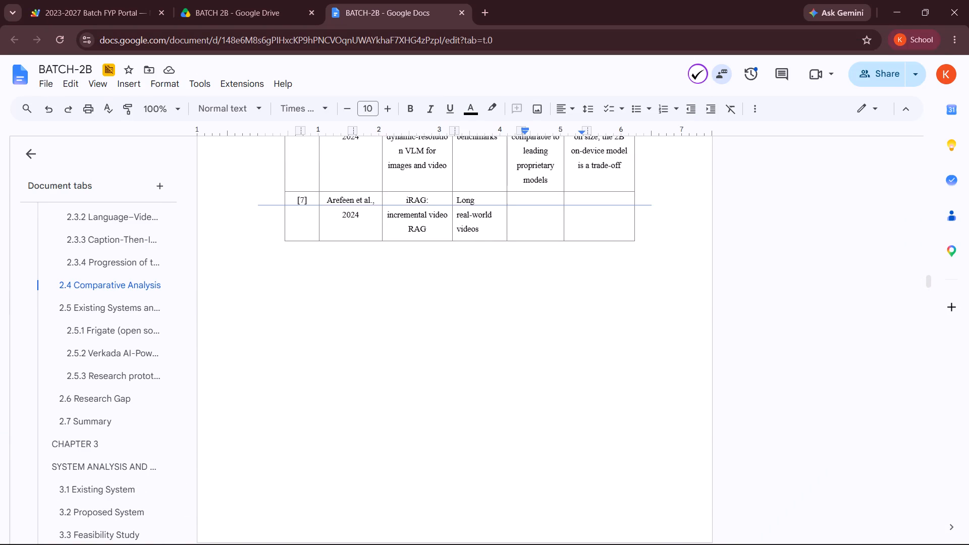
click(525, 201)
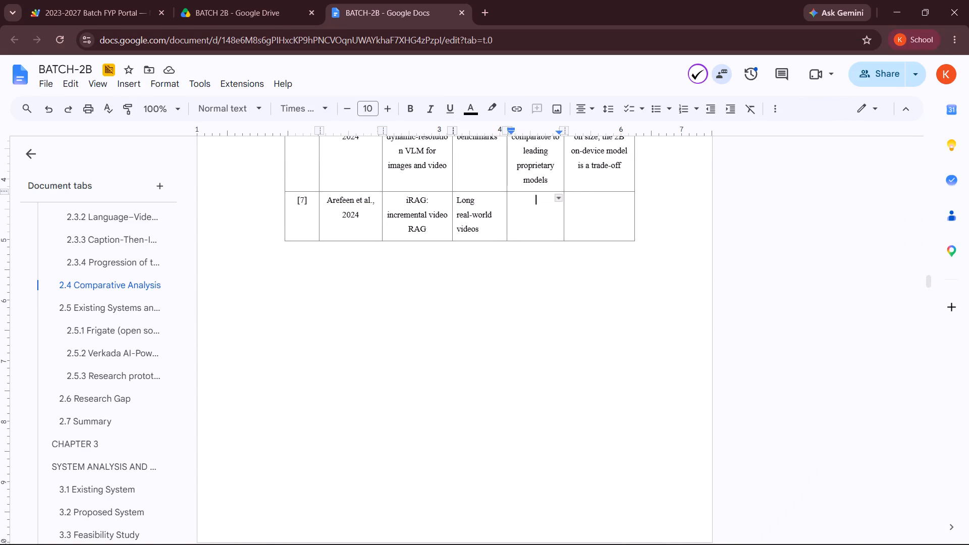
key(ctrl+v)
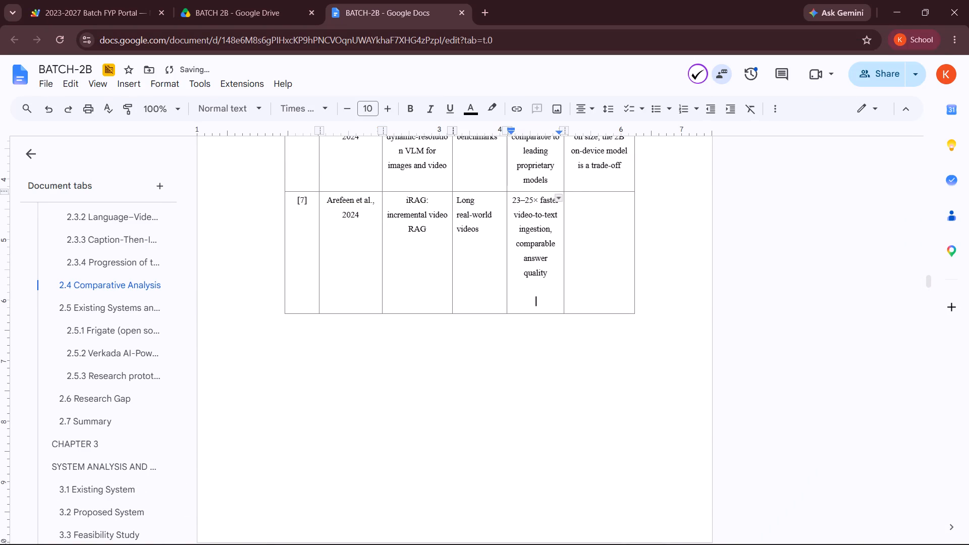
key(BackSpace)
key(BackSpace)
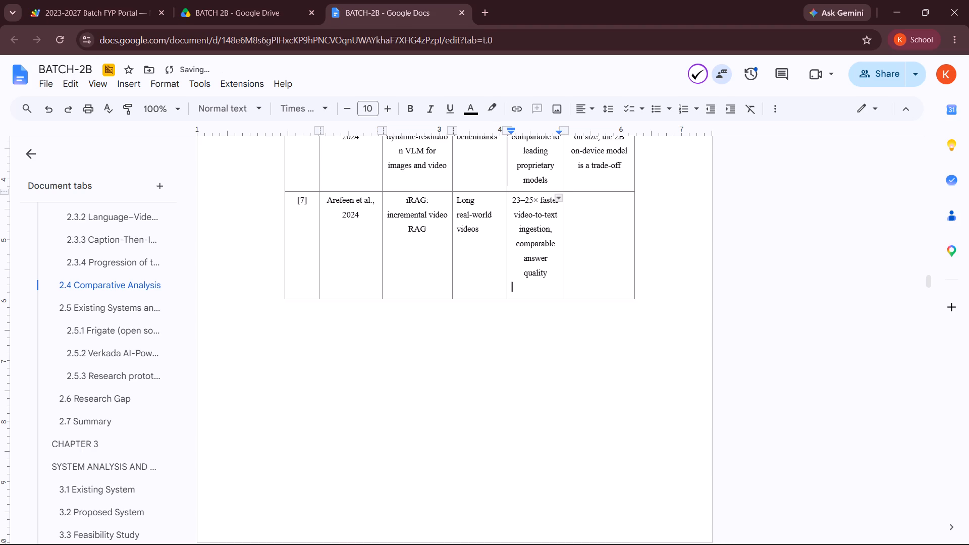
key(BackSpace)
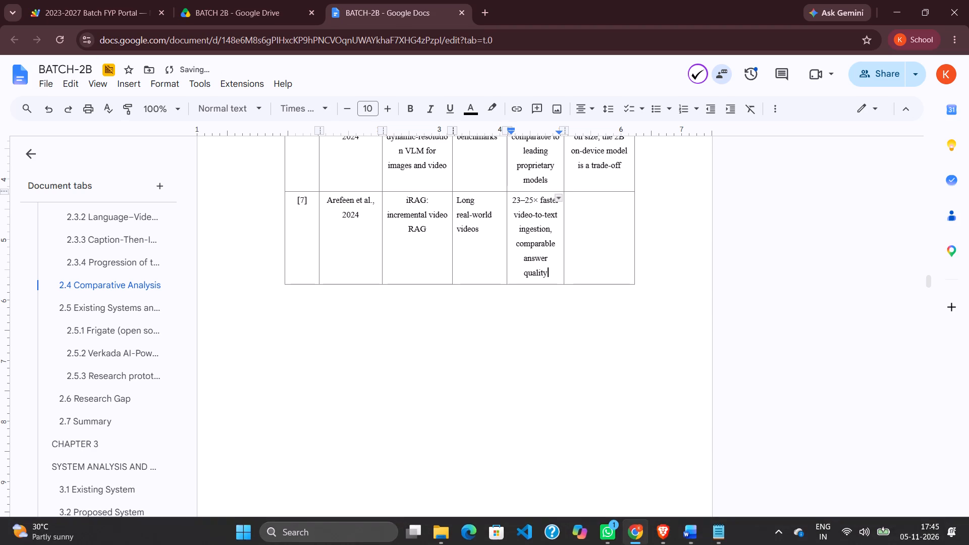
Cut "Stored repositories, not live event capture" from the [22] row of the unbordered table and pass it through Notepad as plain text.
scroll(681, 395, down, 4)
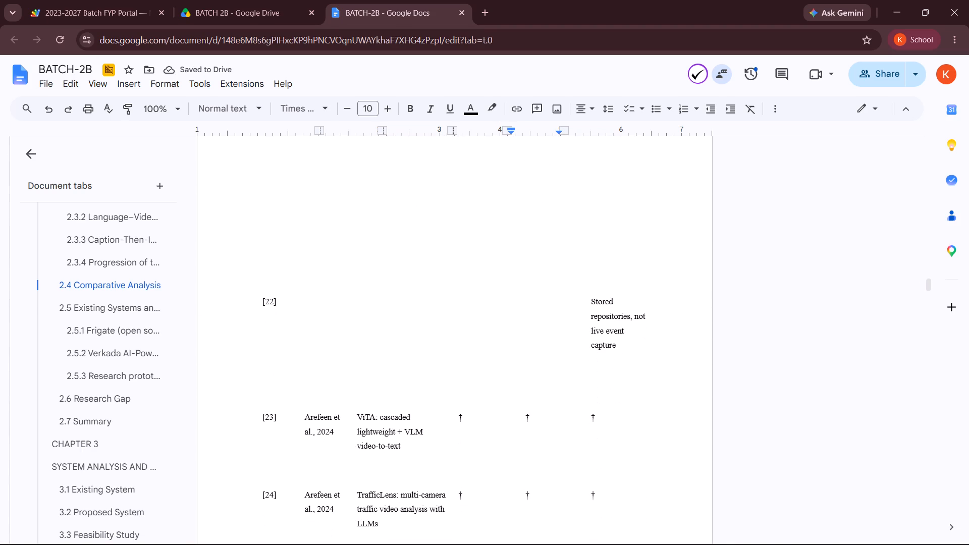
drag(590, 301, 620, 345)
key(ctrl+x)
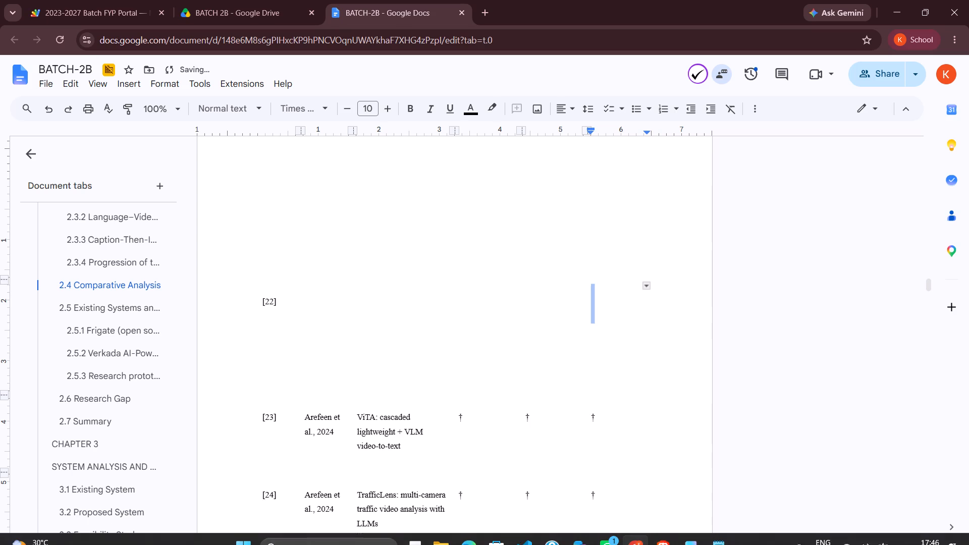
scroll(622, 372, up, 1)
click(708, 527)
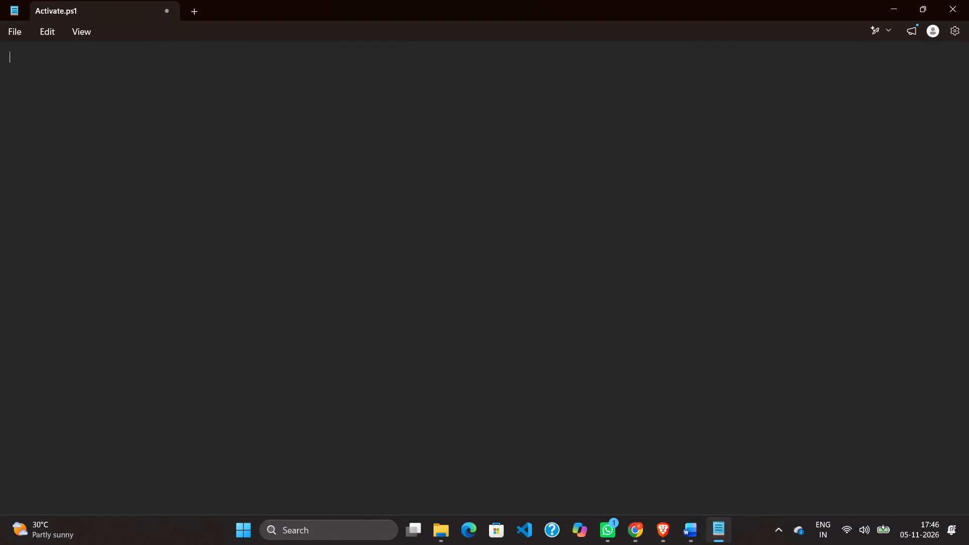
key(ctrl+v)
key(ctrl+a)
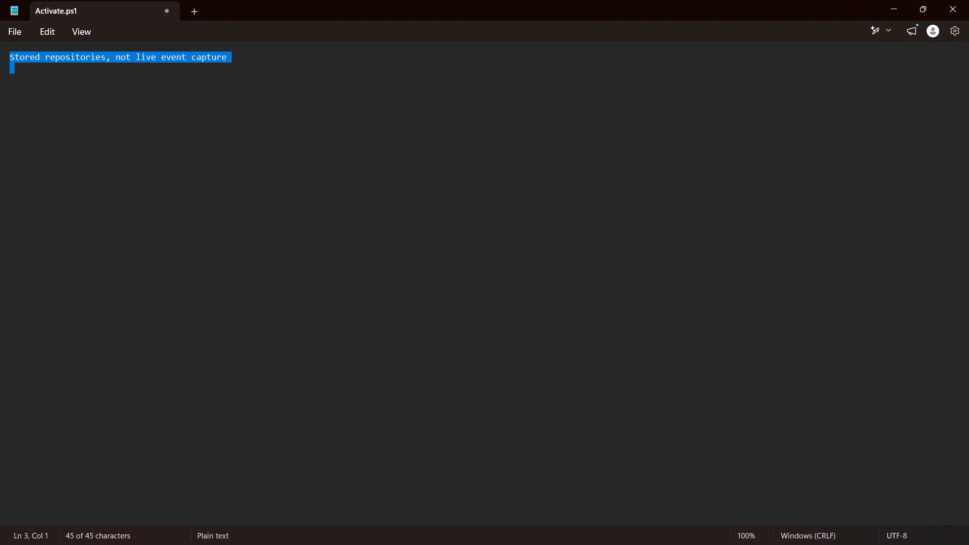
key(ctrl+x)
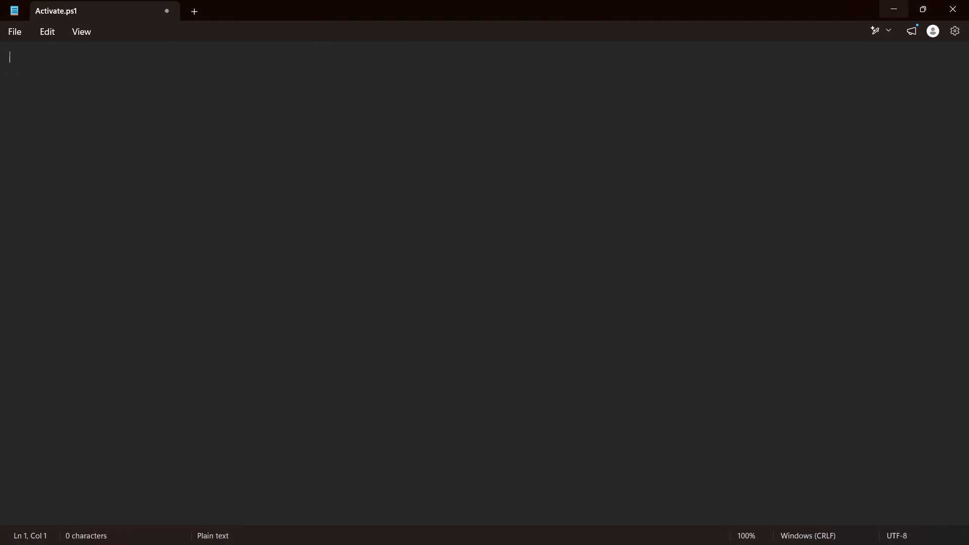
click(895, 2)
Paste "Stored repositories, not live event capture" into the last cell of the bordered table's [7] row.
scroll(573, 220, up, 3)
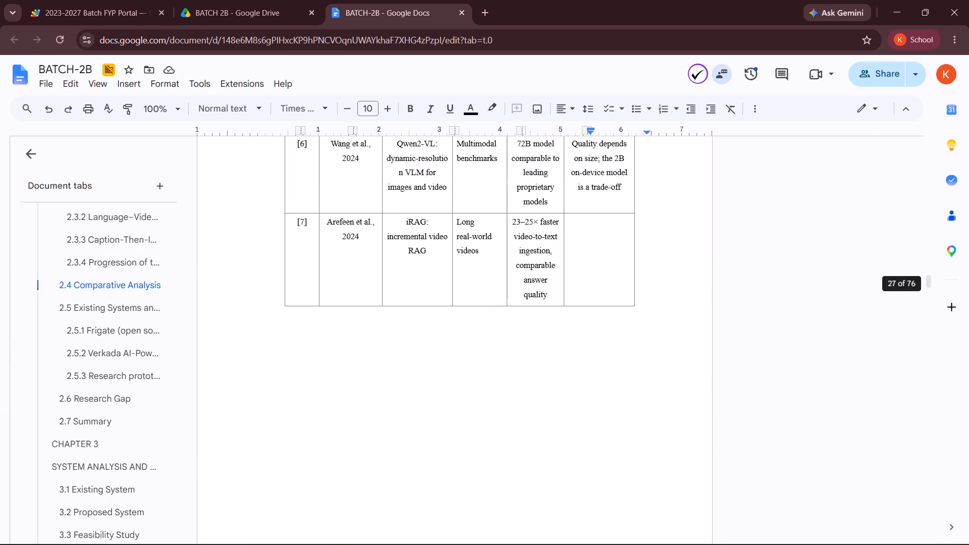
scroll(573, 220, up, 1)
click(583, 248)
key(ctrl+v)
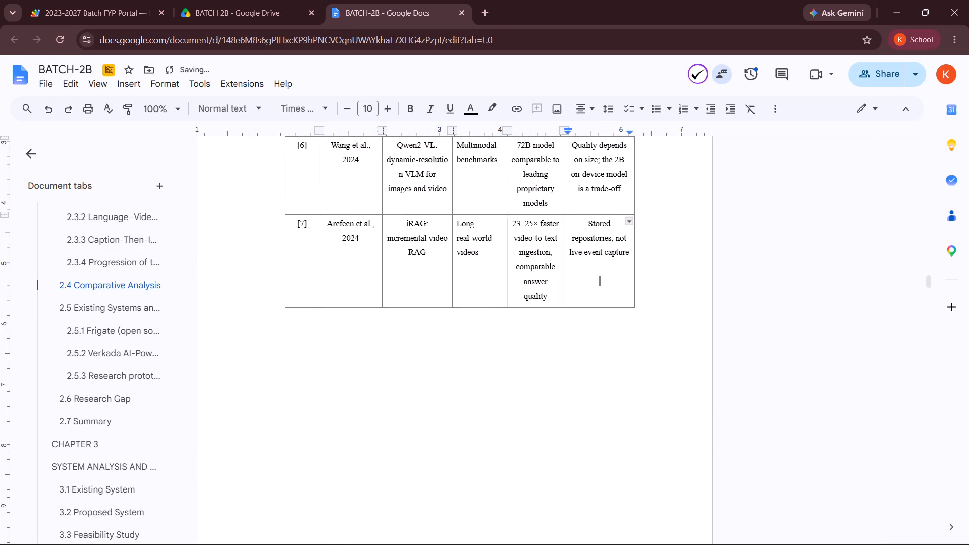
Add a new row below the bordered table's [7] row and number it [8].
click(281, 268)
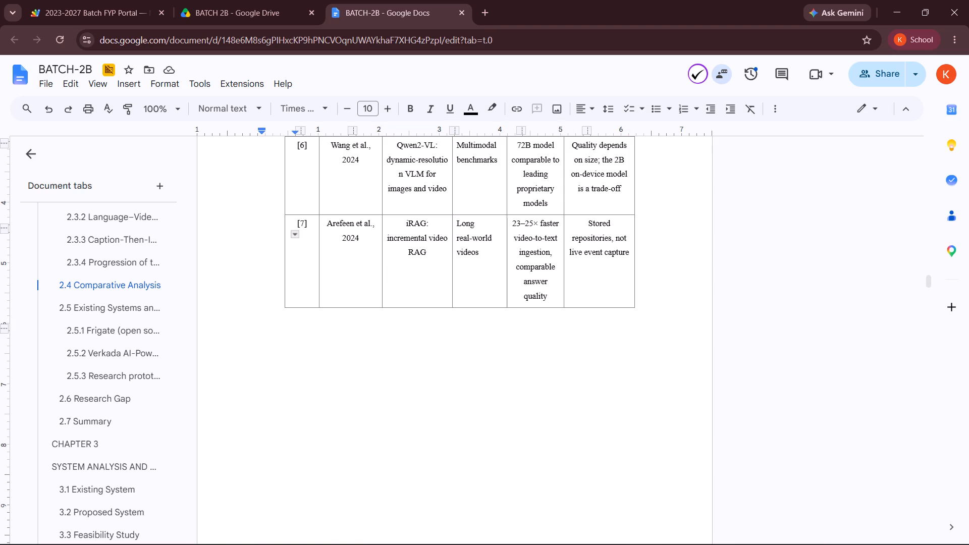
click(283, 268)
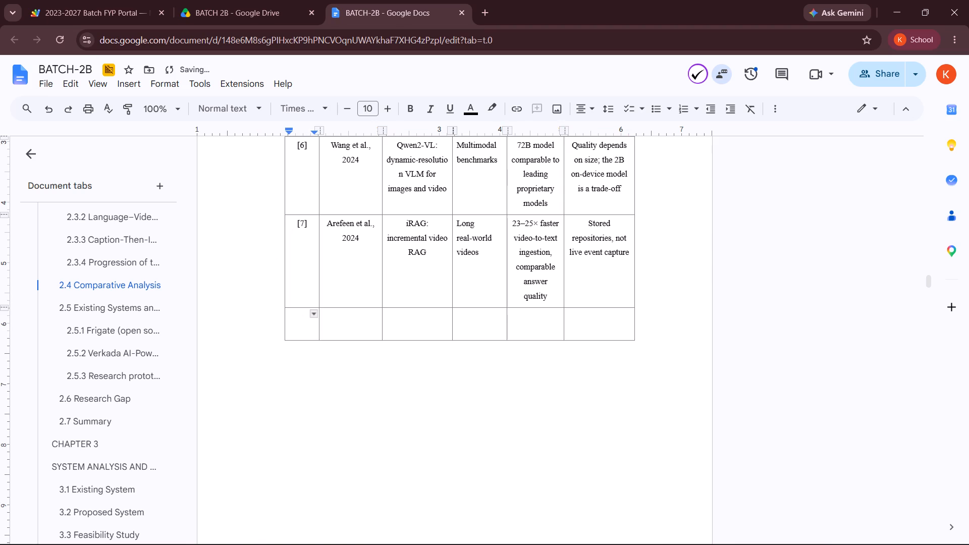
text([8)
key(bracketright)
Delete the leftover number [22] from the emptied row of the unbordered table.
scroll(356, 406, down, 3)
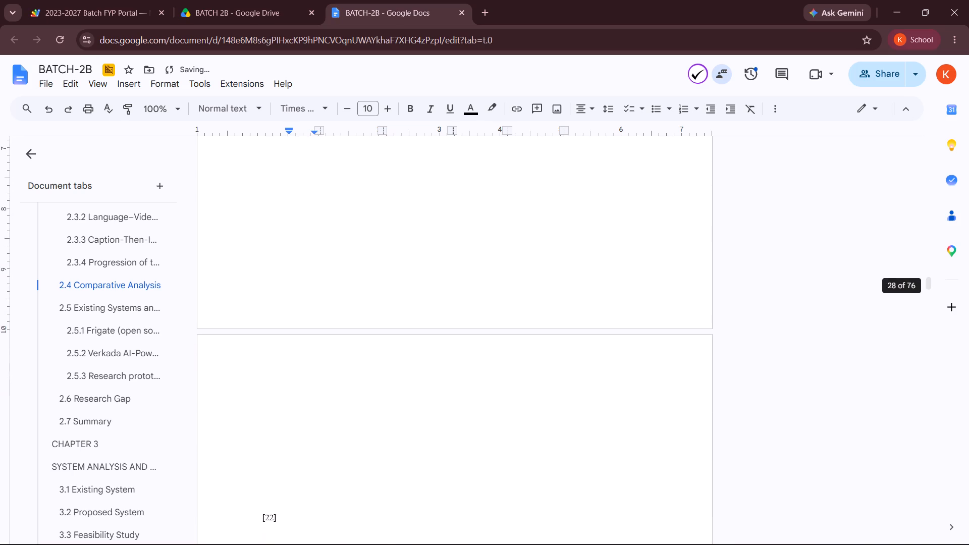
scroll(306, 511, down, 2)
drag(288, 400, 264, 398)
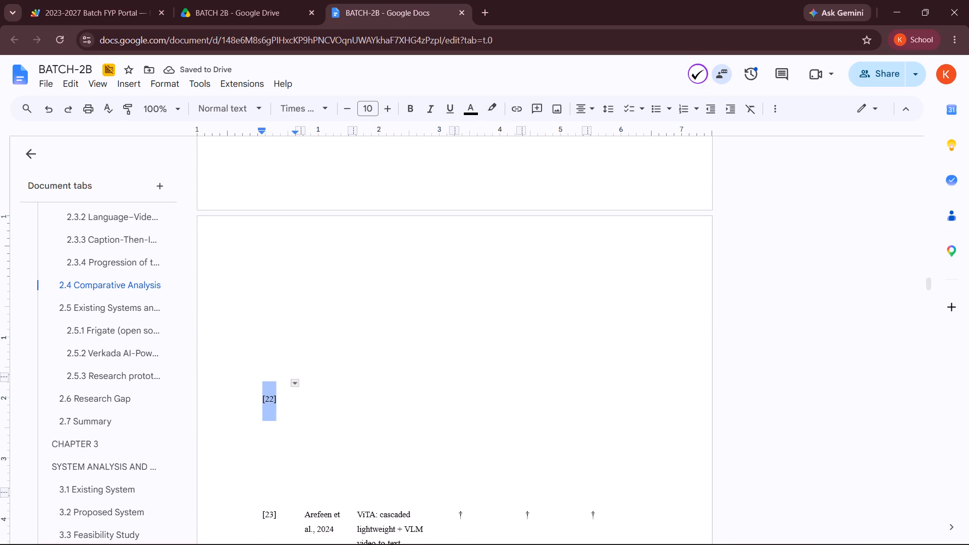
drag(264, 398, 262, 398)
key(BackSpace)
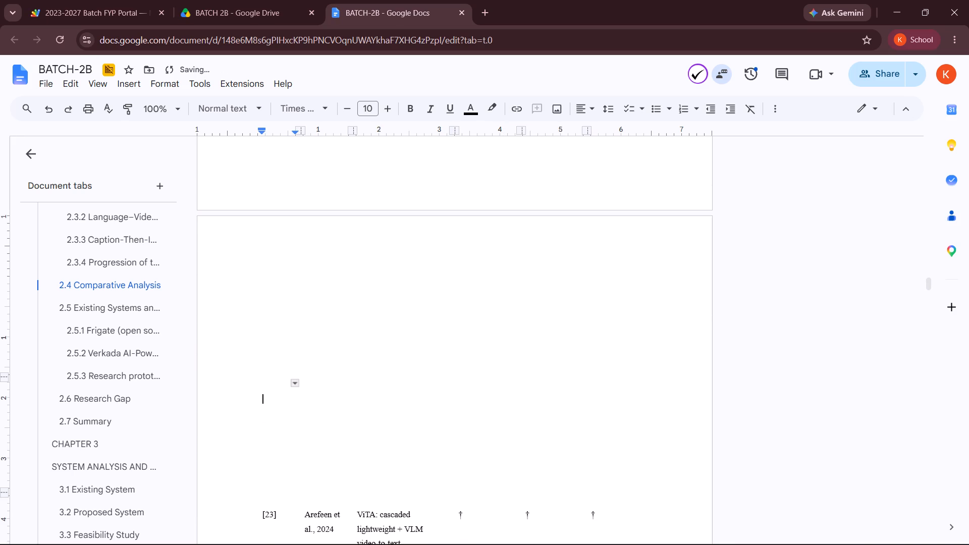
click(276, 452)
scroll(276, 452, down, 1)
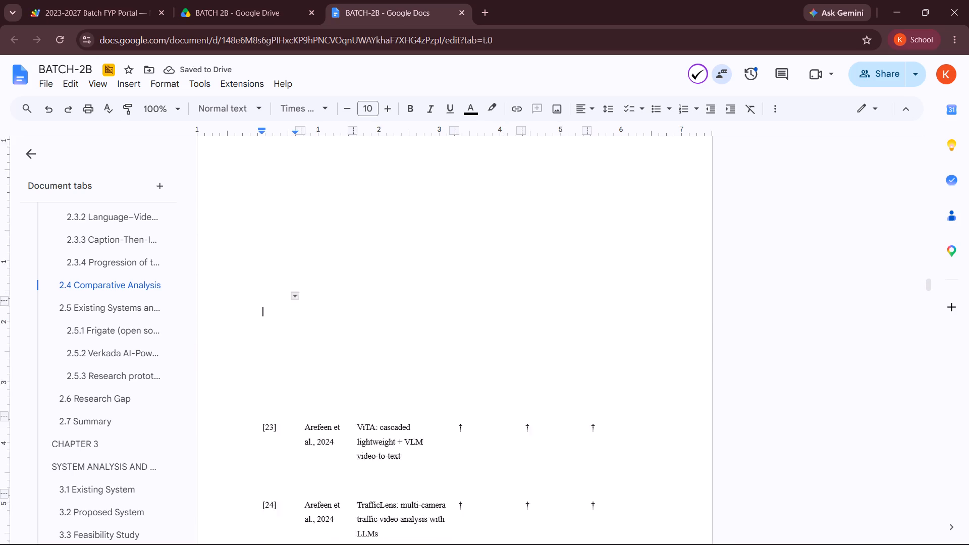
scroll(276, 452, down, 1)
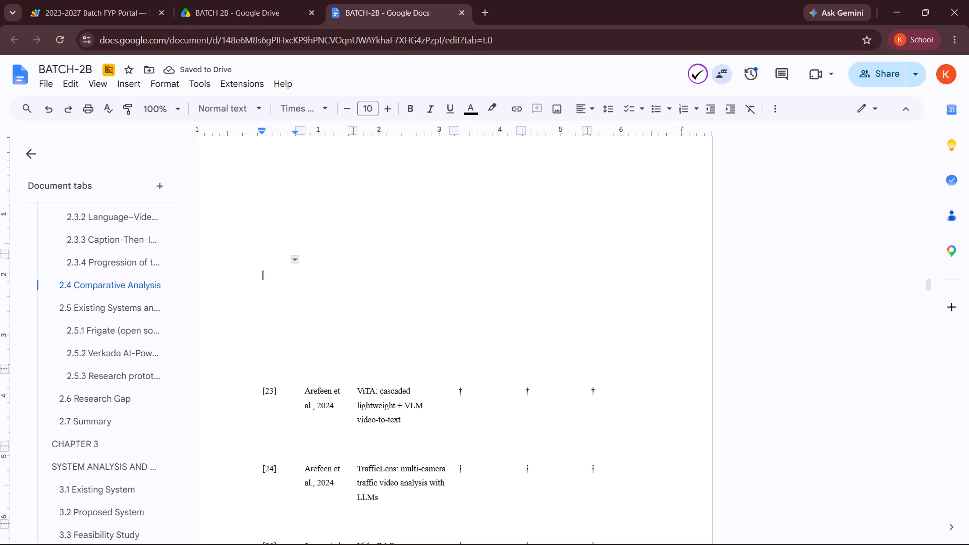
Select the author entry "Arefeen et al., 2024" in the [23] row of the unbordered table.
drag(305, 387, 337, 402)
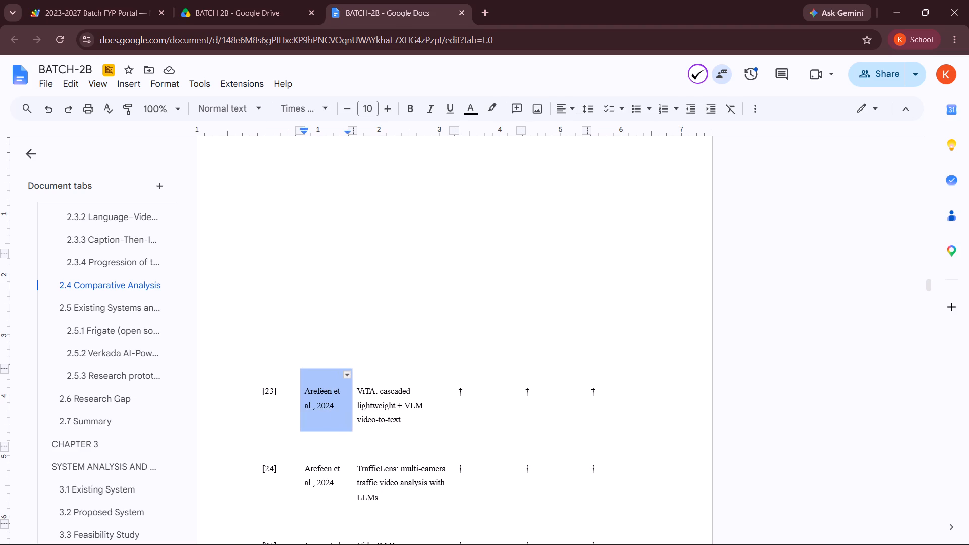
drag(337, 402, 338, 402)
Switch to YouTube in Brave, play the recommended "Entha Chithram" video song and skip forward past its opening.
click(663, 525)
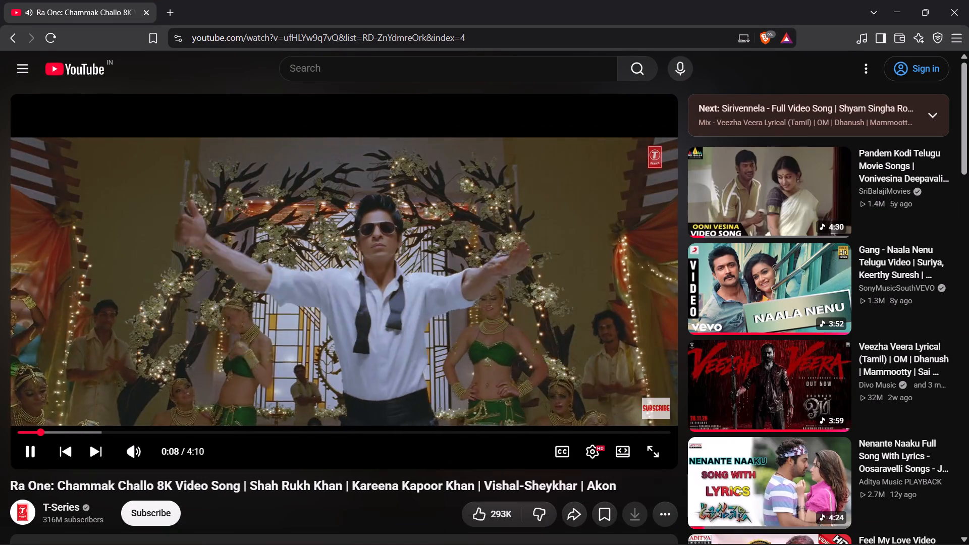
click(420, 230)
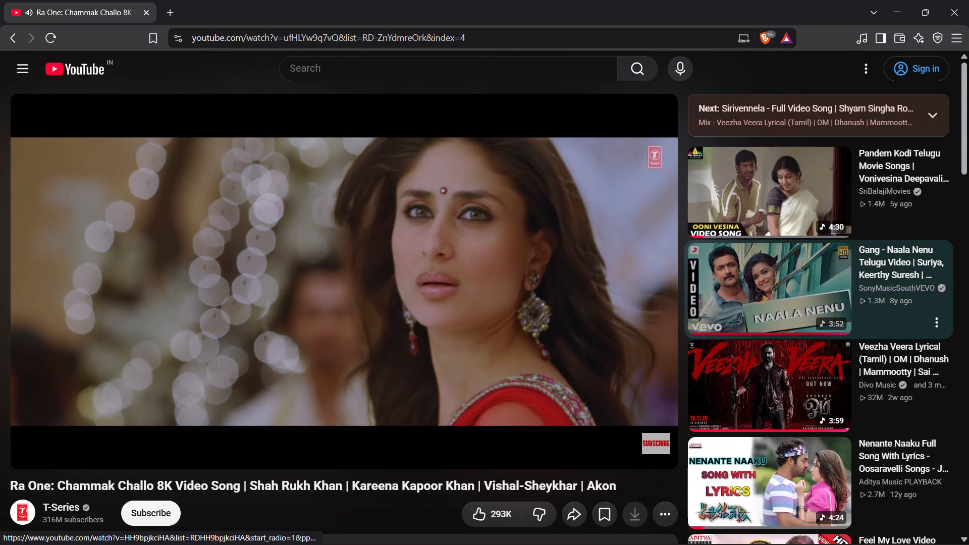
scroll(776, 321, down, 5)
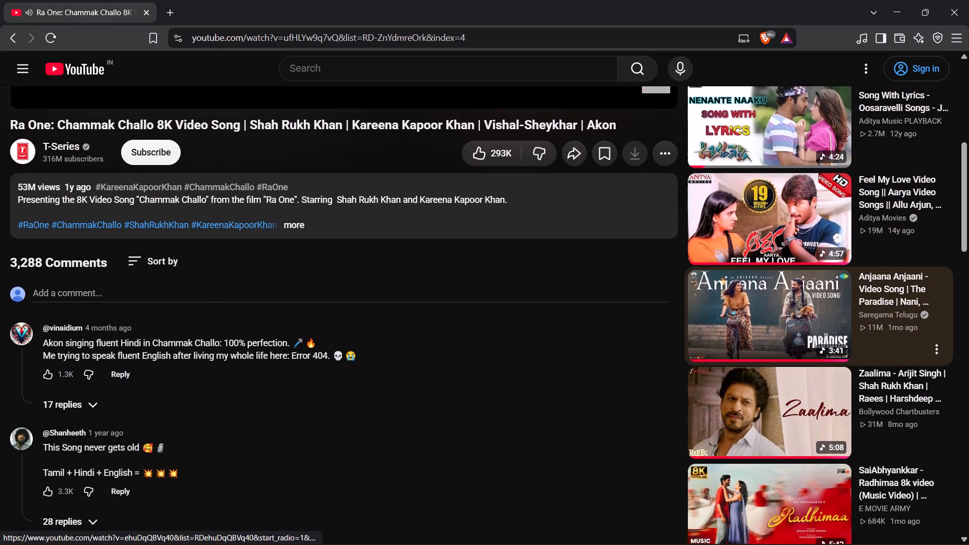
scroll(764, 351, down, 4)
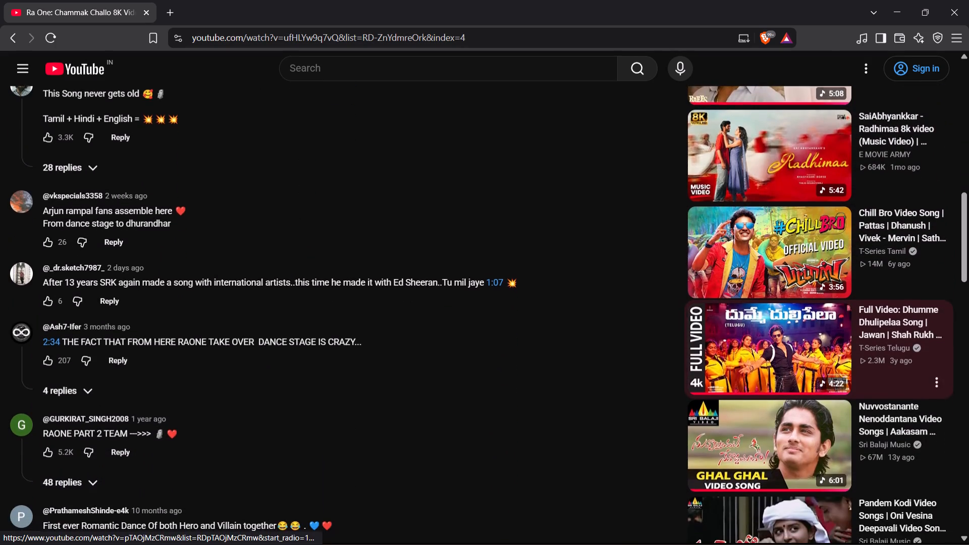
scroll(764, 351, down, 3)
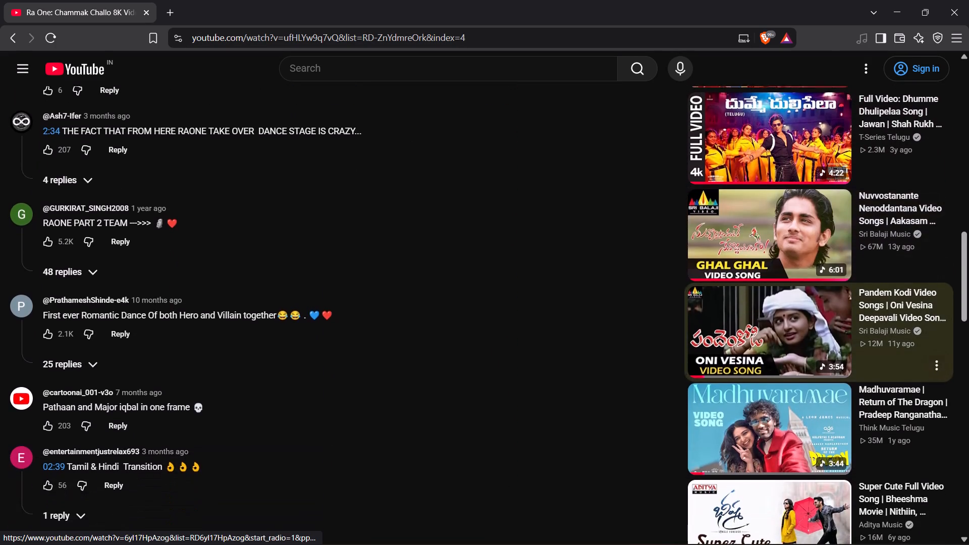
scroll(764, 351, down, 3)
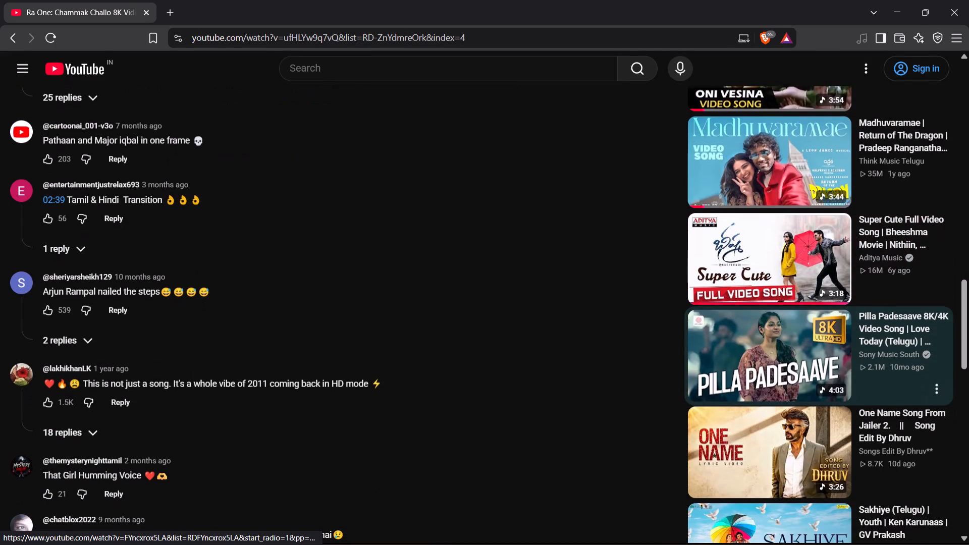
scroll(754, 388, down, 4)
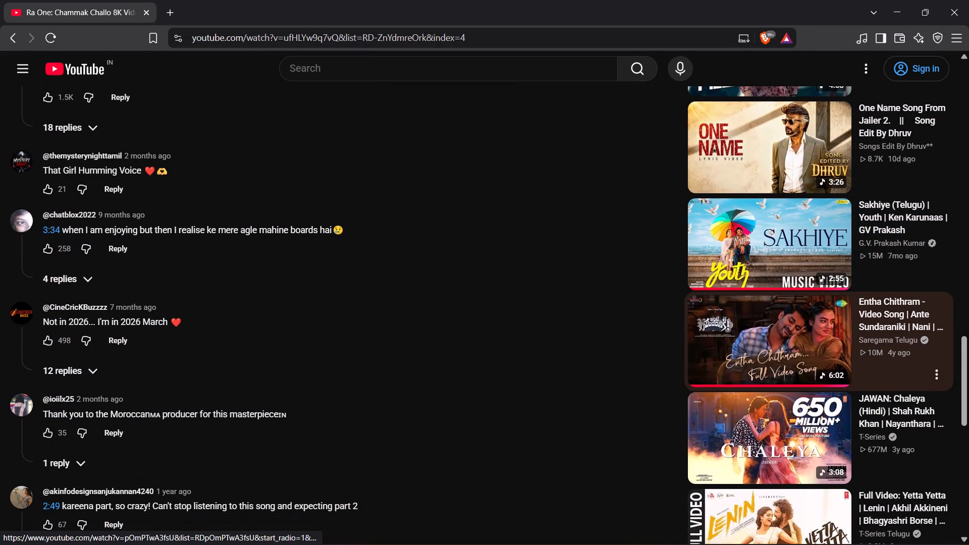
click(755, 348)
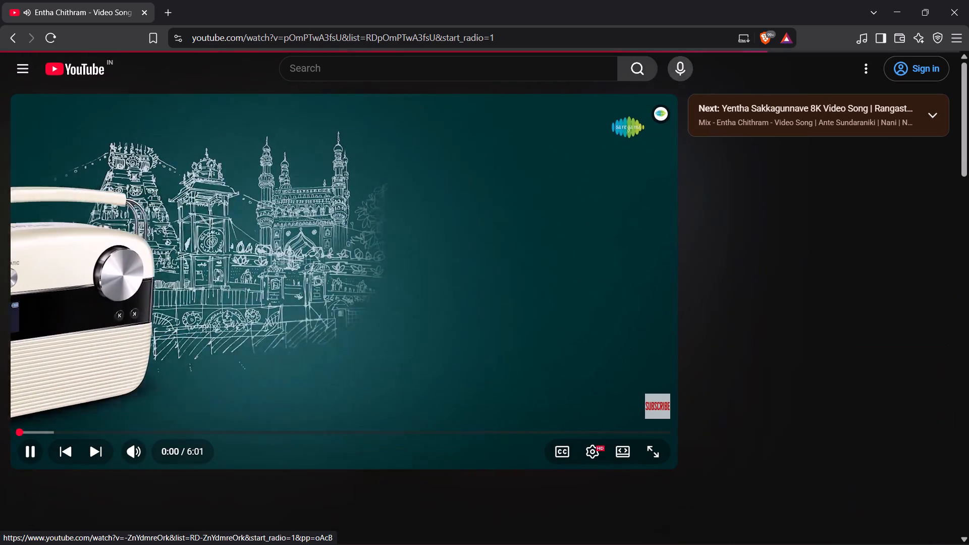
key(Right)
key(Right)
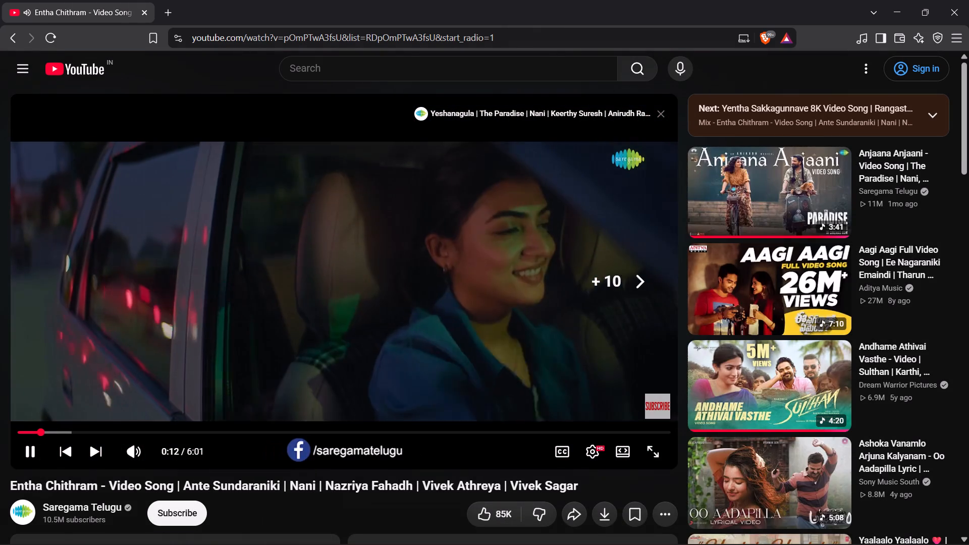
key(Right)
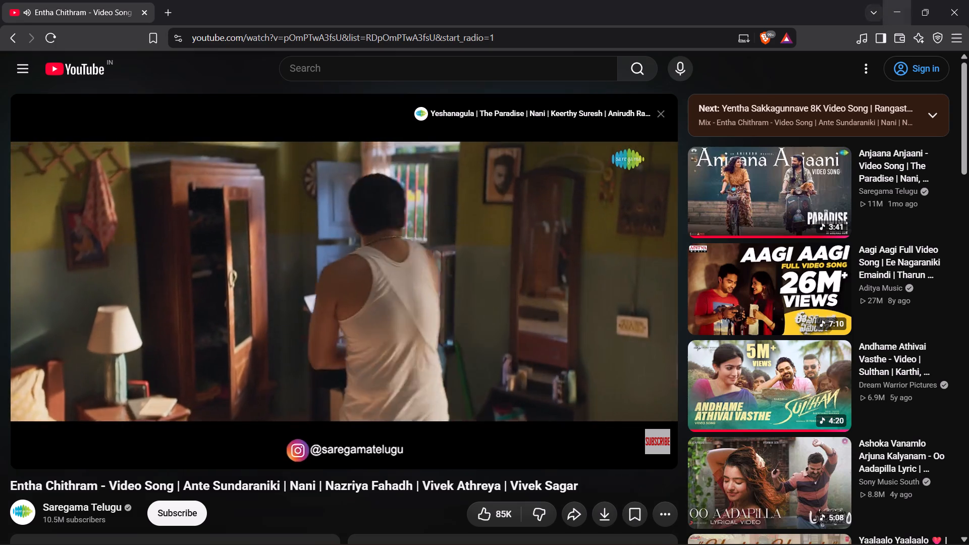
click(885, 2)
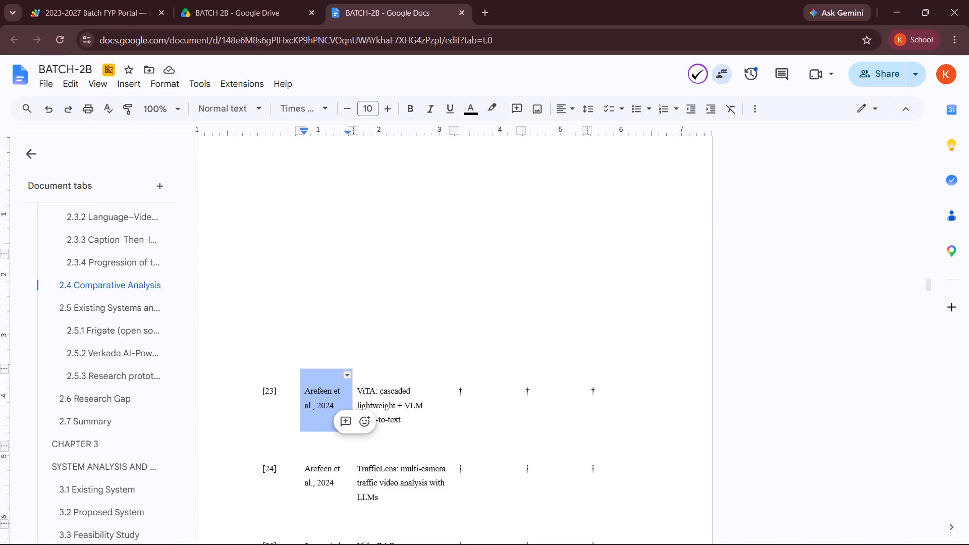
Cut the selected "Arefeen et al., 2024" from the [23] row and pass it through Notepad as plain text.
key(ctrl+x)
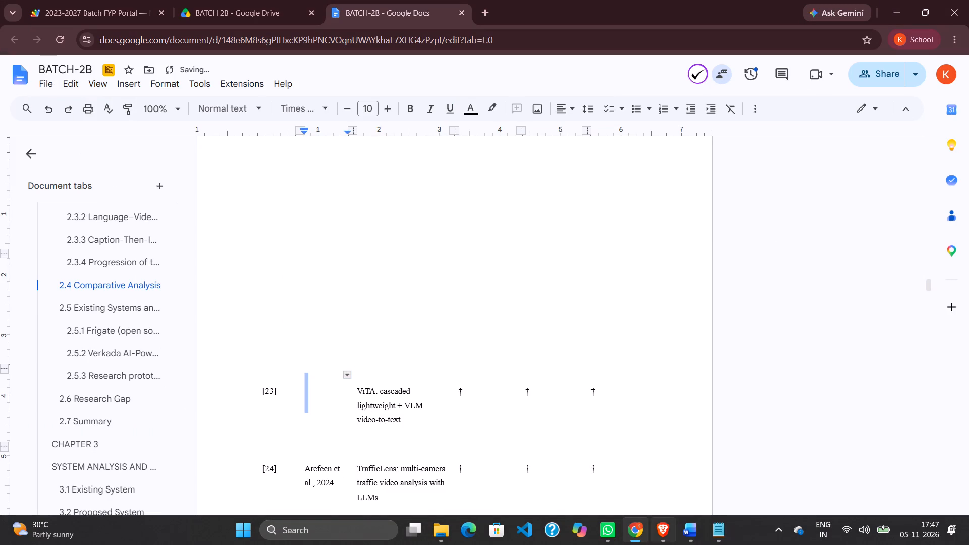
click(712, 535)
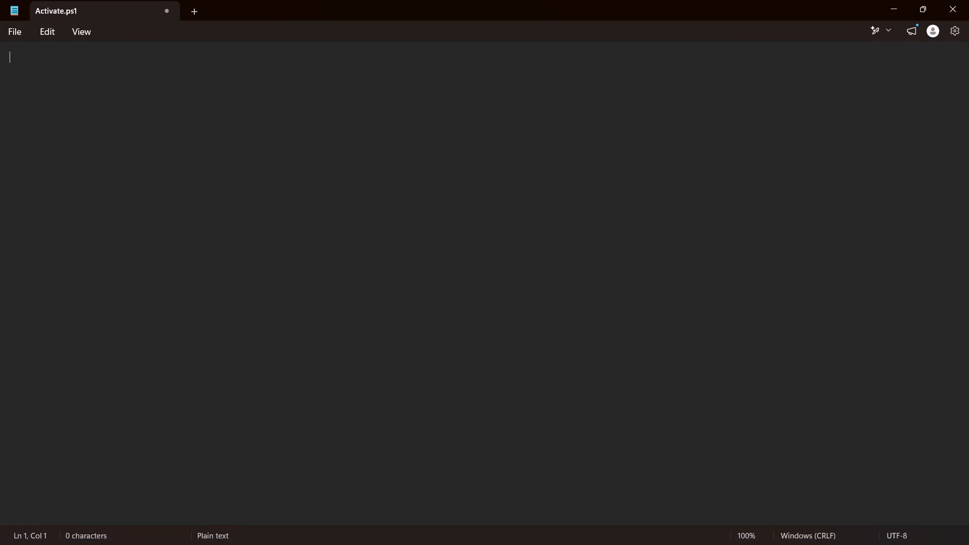
key(ctrl+v)
key(ctrl+a)
key(ctrl+x)
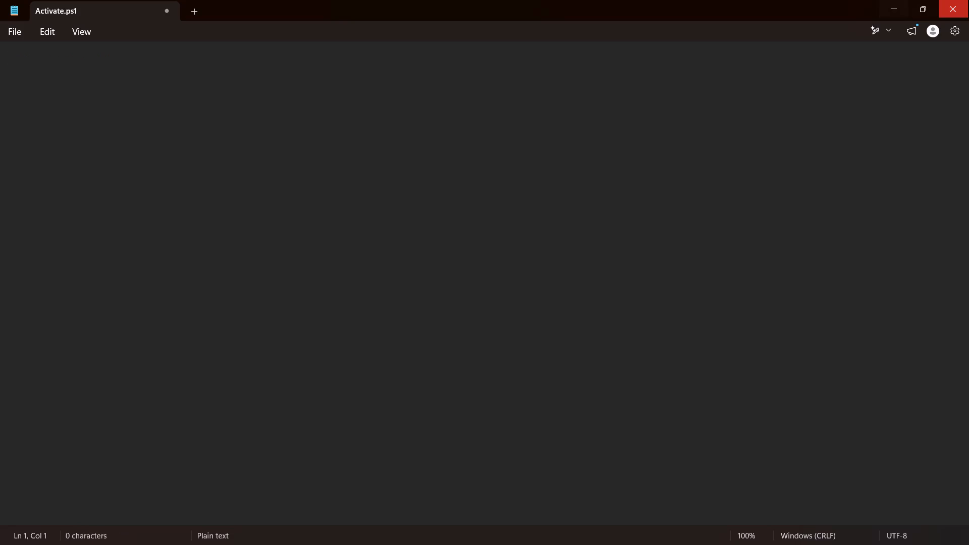
click(883, 0)
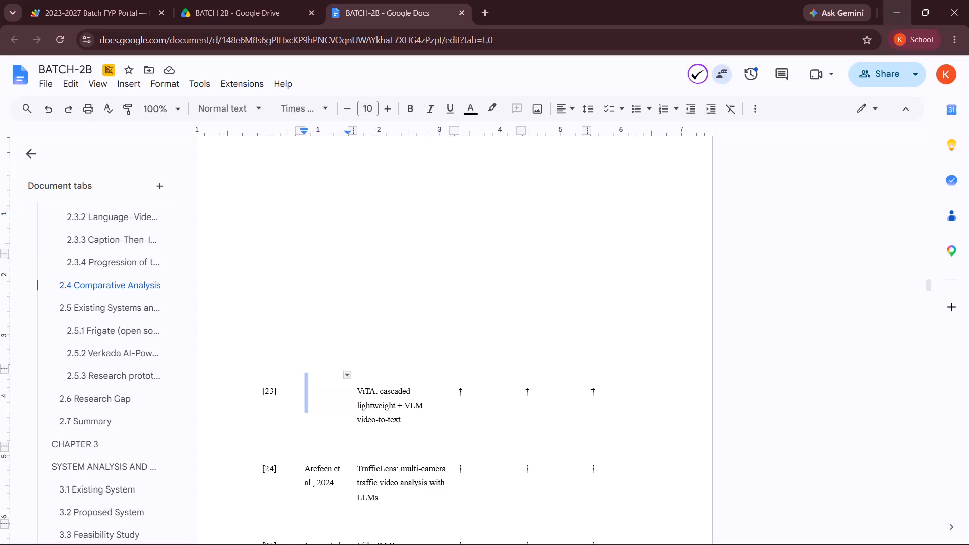
Paste "Arefeen et al., 2024" into the second cell of the bordered table's [8] row and remove the trailing blank lines.
scroll(883, 0, up, 4)
scroll(709, 217, up, 4)
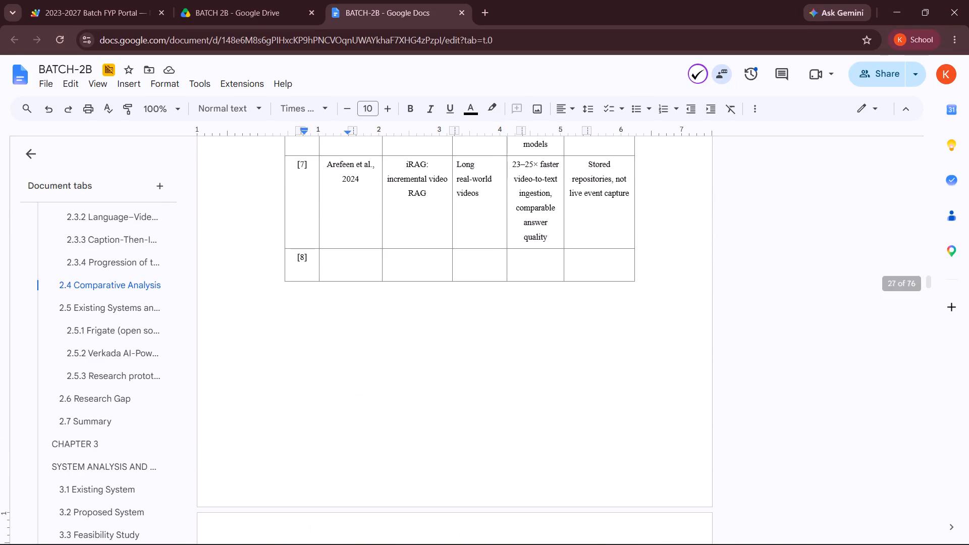
click(345, 257)
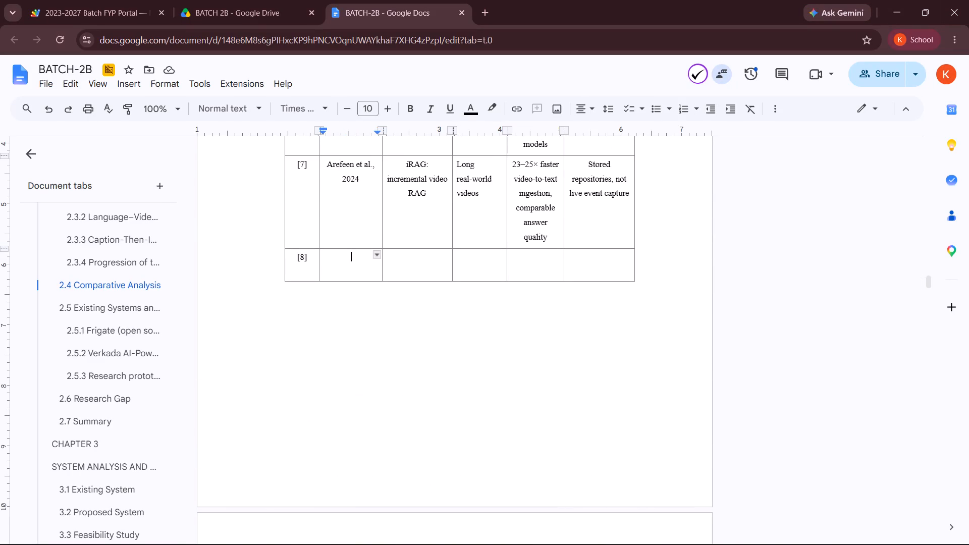
key(ctrl+v)
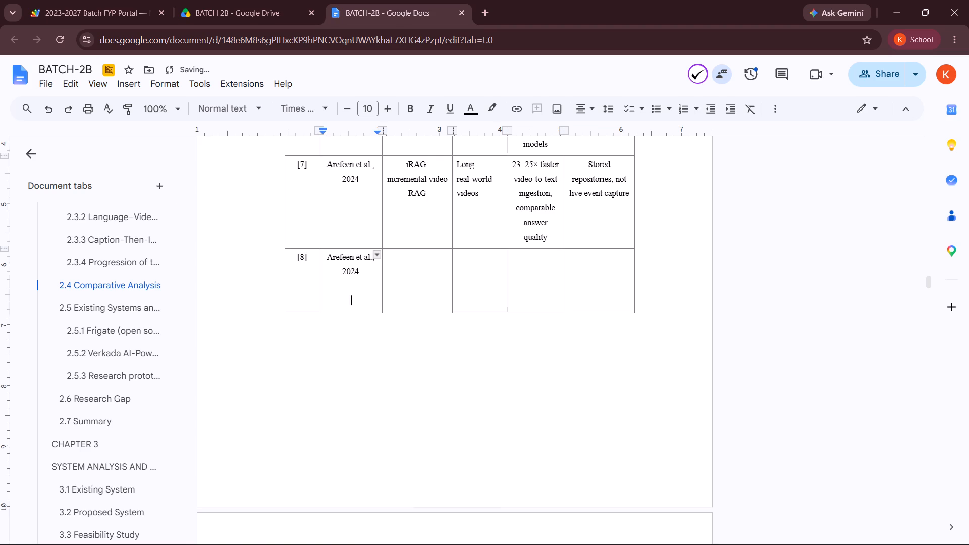
key(BackSpace)
key(BackSpace)
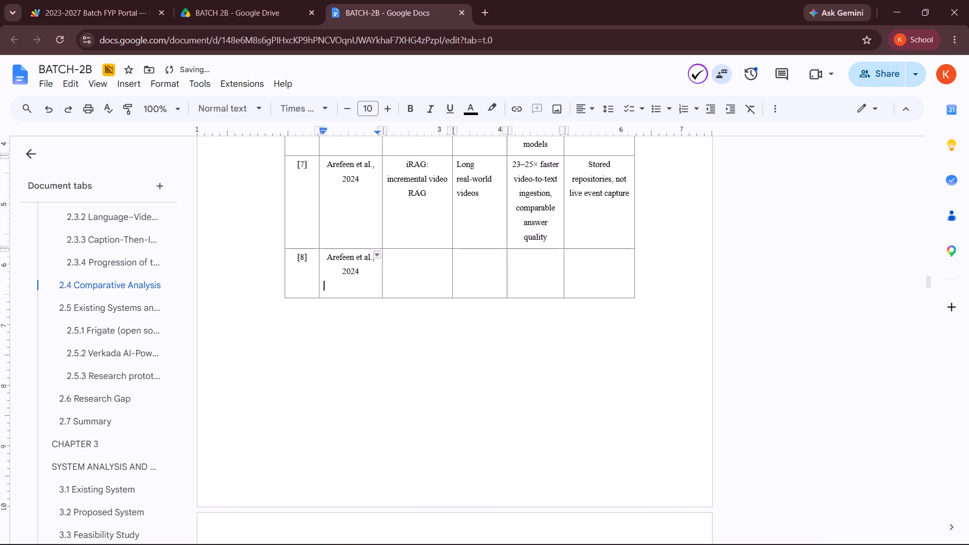
key(BackSpace)
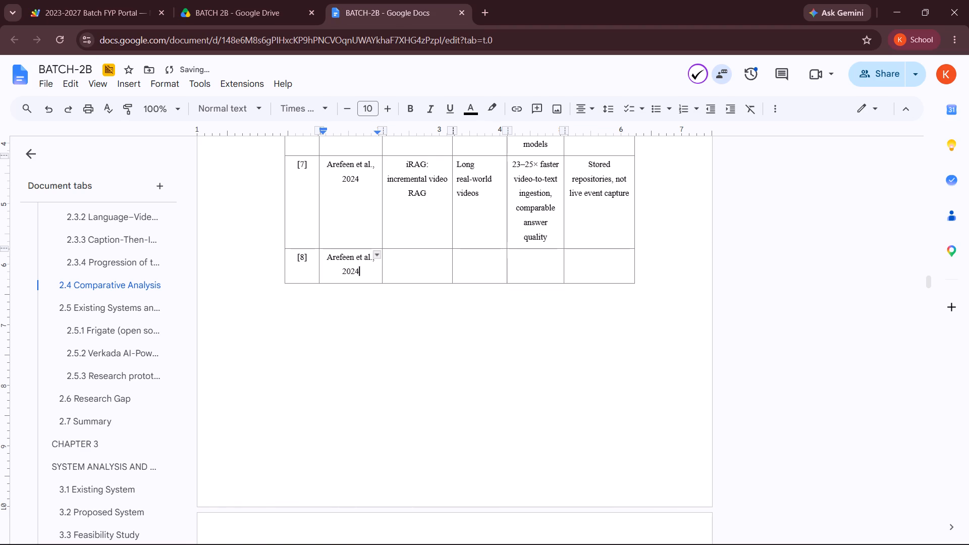
Cut "ViTA: cascaded lightweight + VLM video-to-text" from the [23] row of the unbordered table and pass it through Notepad as plain text.
scroll(430, 307, down, 4)
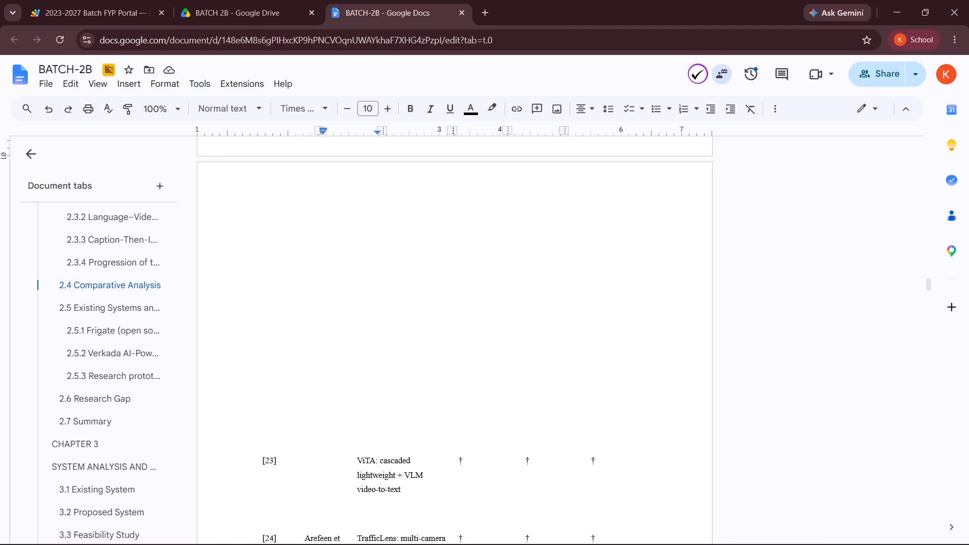
drag(360, 461, 416, 492)
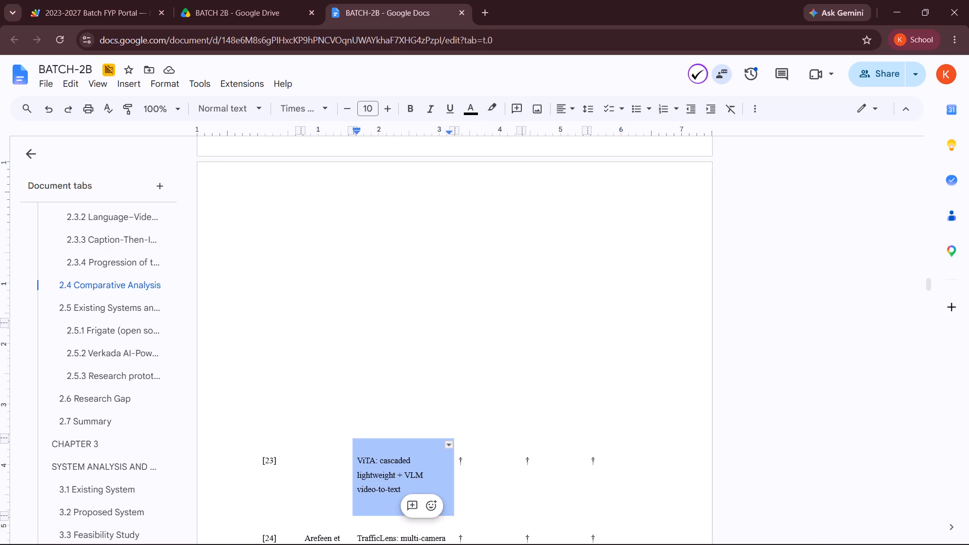
key(ctrl+x)
scroll(416, 492, up, 4)
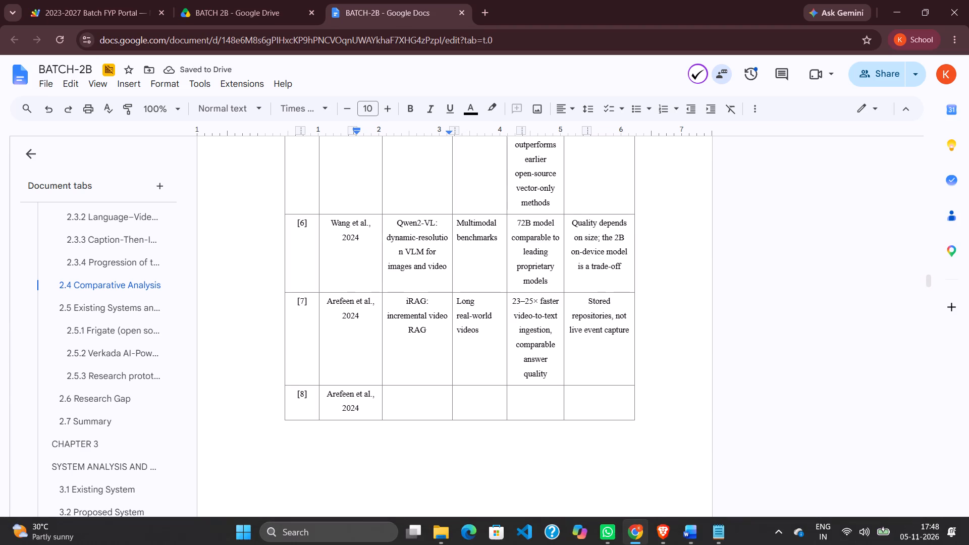
click(717, 532)
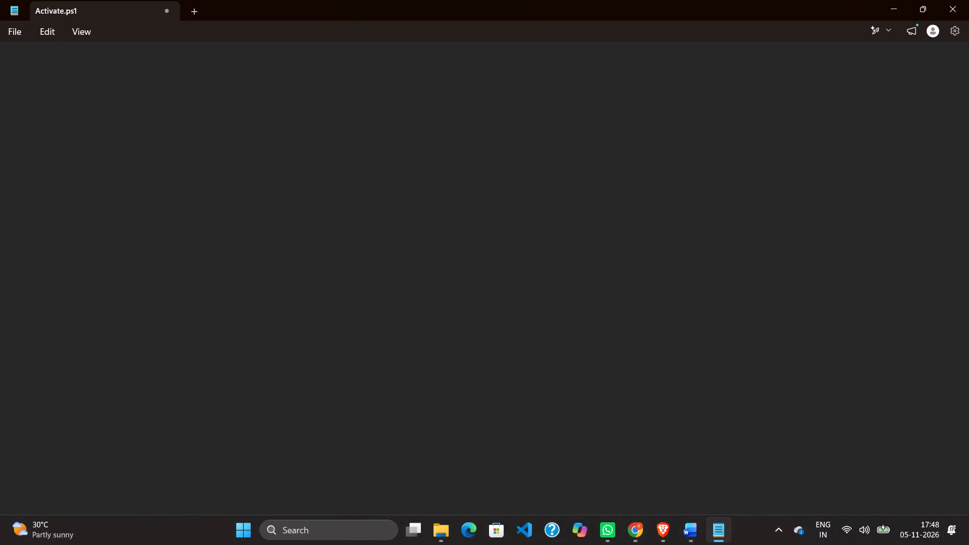
key(ctrl+a)
key(ctrl+v)
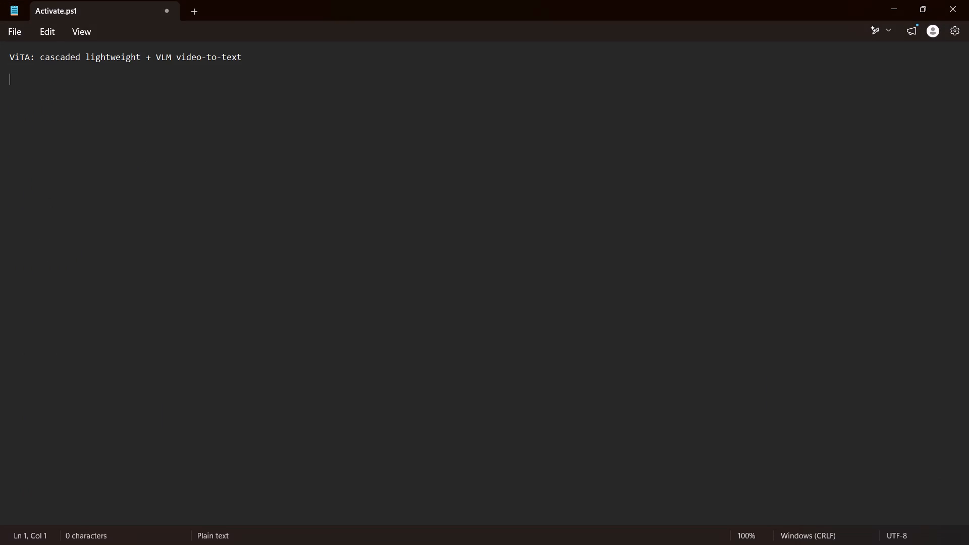
key(ctrl+a)
key(ctrl+x)
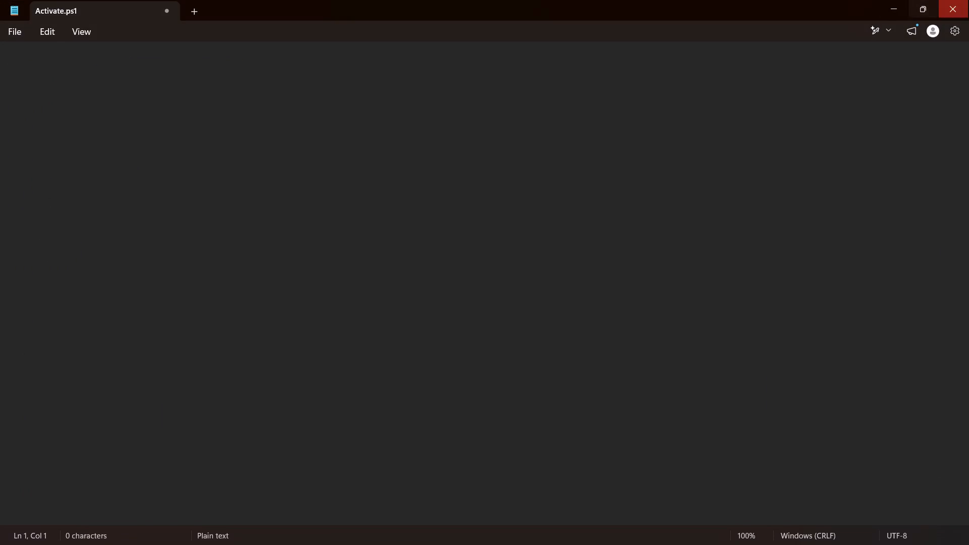
click(903, 0)
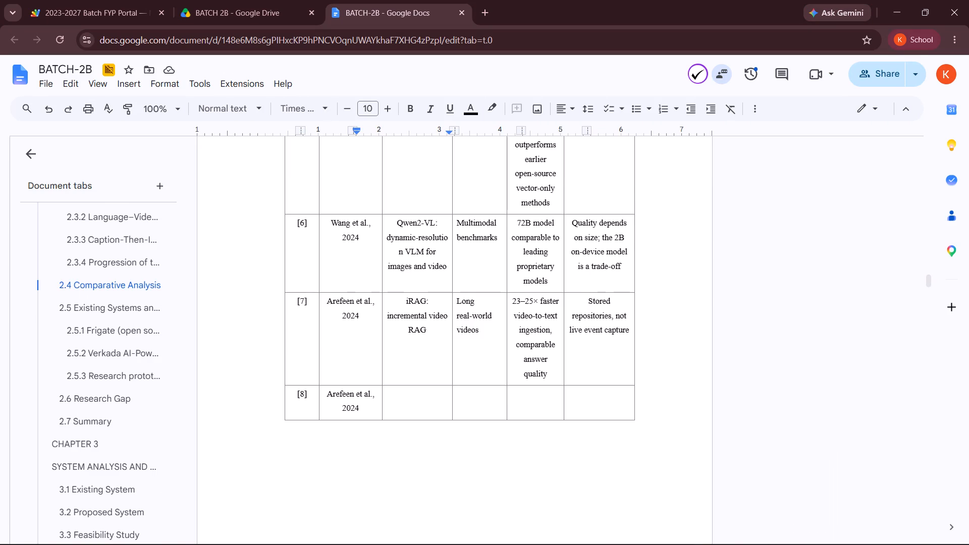
Paste "ViTA: cascaded lightweight + VLM video-to-text" into the third cell of the bordered table's [8] row and remove the trailing blank lines.
click(427, 394)
key(ctrl+v)
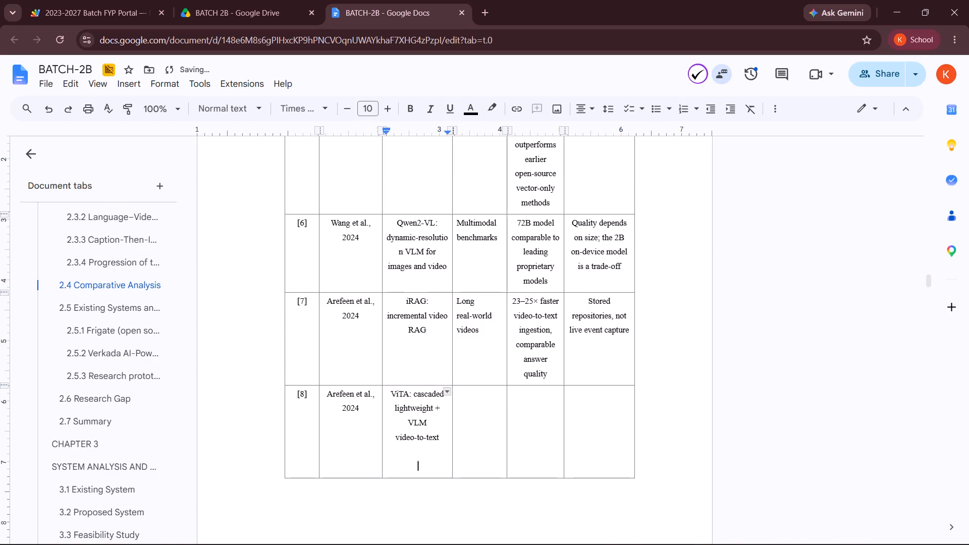
key(BackSpace)
key(BackSpace)
key(BackSpace)
Cut the † from the fourth cell of the unbordered table's [23] row and pass it through Notepad as plain text.
scroll(432, 465, down, 4)
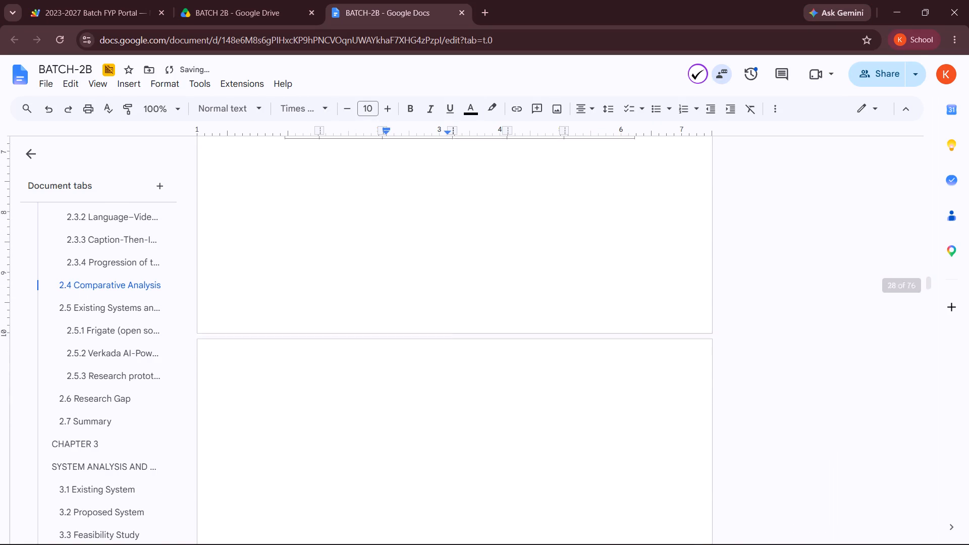
scroll(496, 494, down, 3)
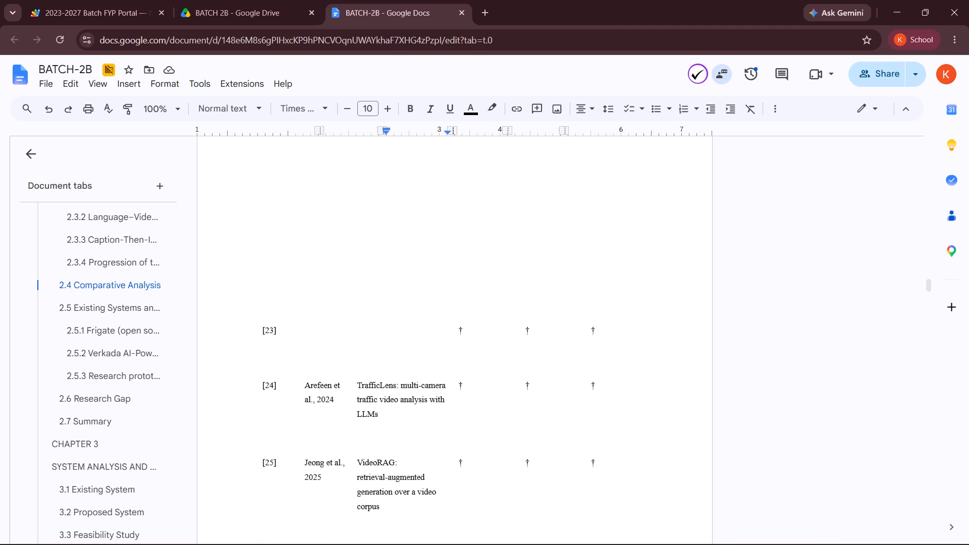
drag(459, 330, 473, 331)
key(ctrl+x)
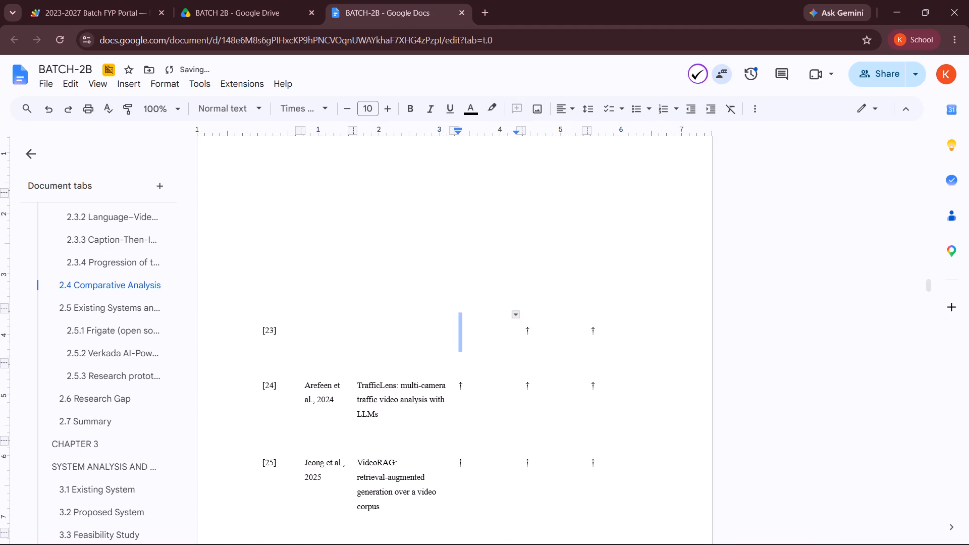
click(728, 524)
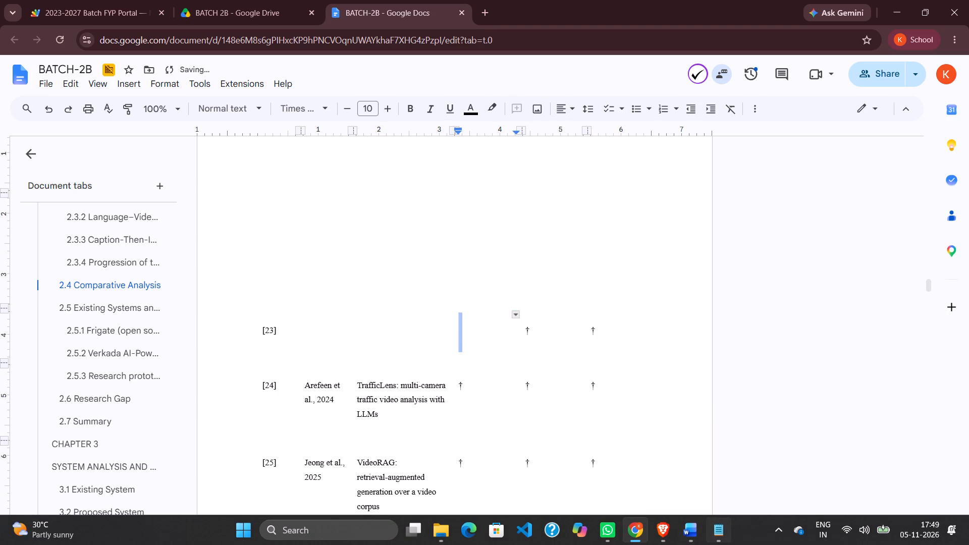
key(ctrl+v)
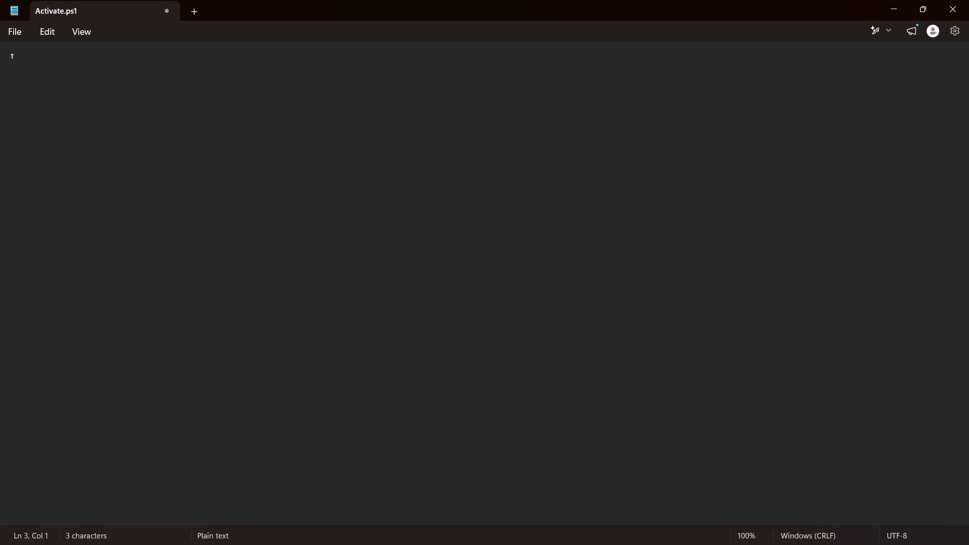
key(ctrl+a)
key(ctrl+x)
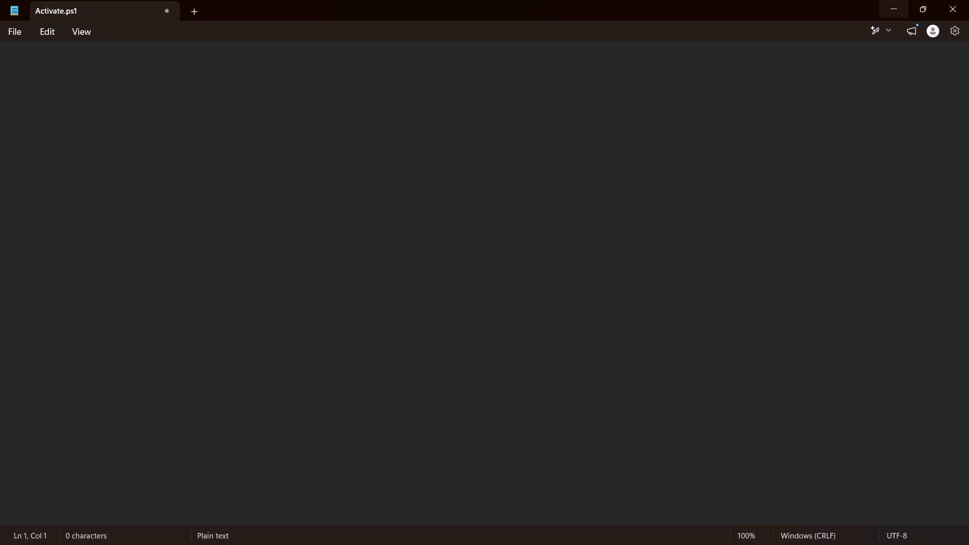
click(884, 0)
Paste the † into the fourth cell of the bordered table's [8] row.
scroll(598, 246, up, 3)
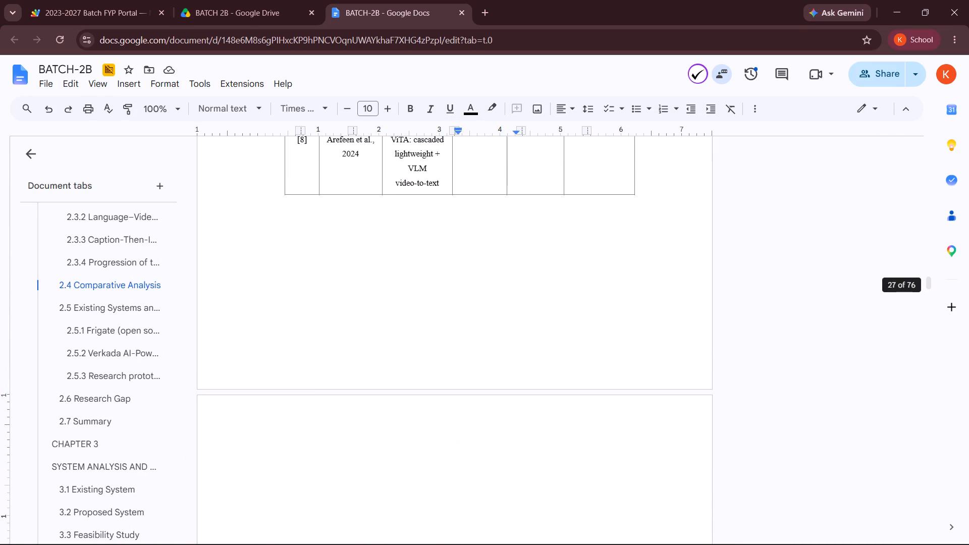
click(477, 180)
key(ctrl+v)
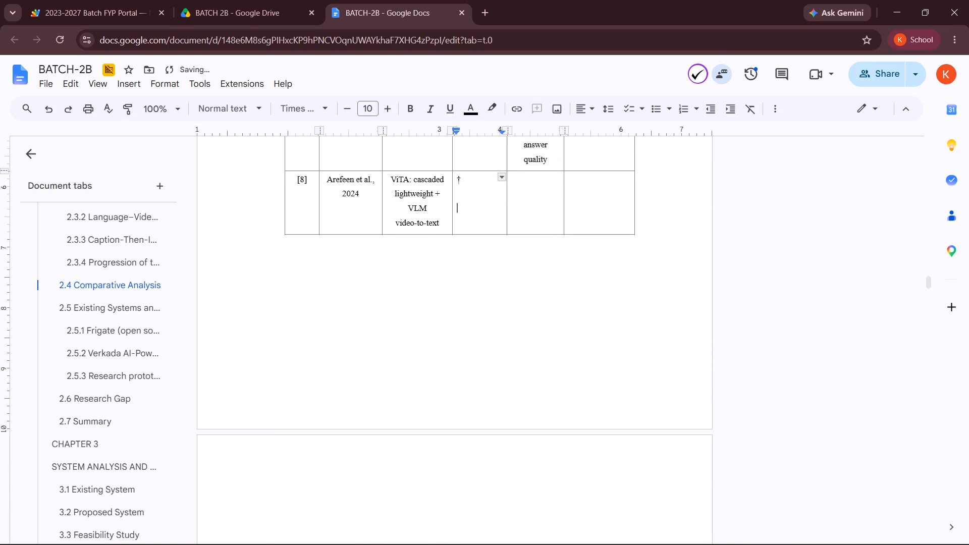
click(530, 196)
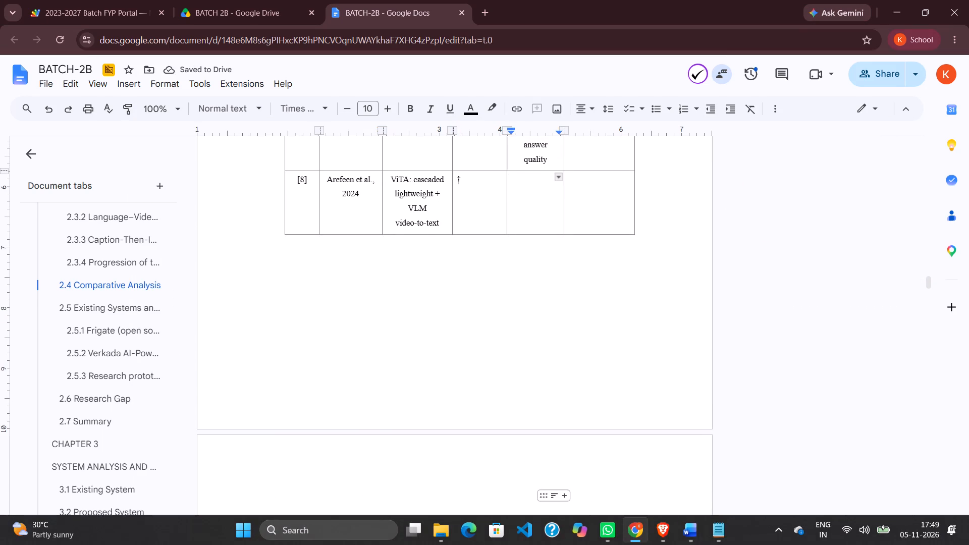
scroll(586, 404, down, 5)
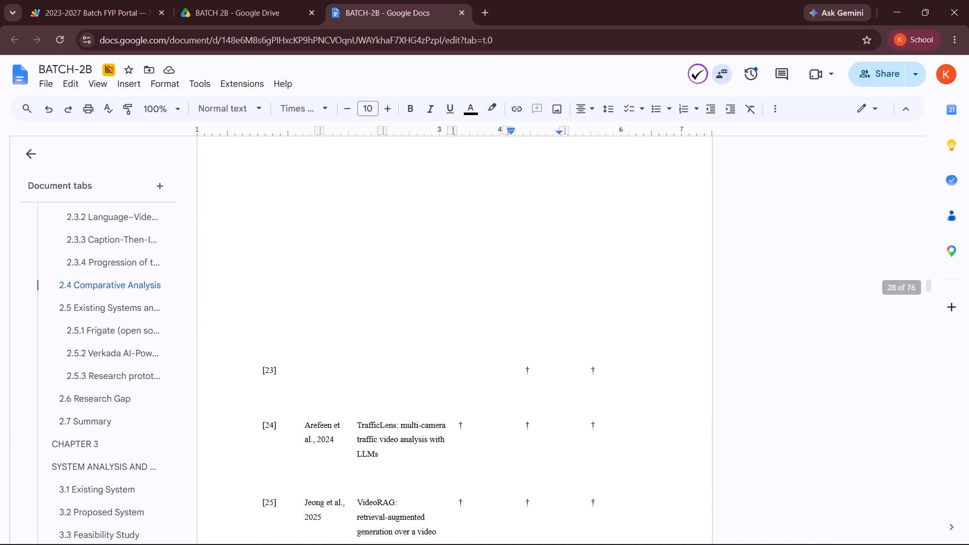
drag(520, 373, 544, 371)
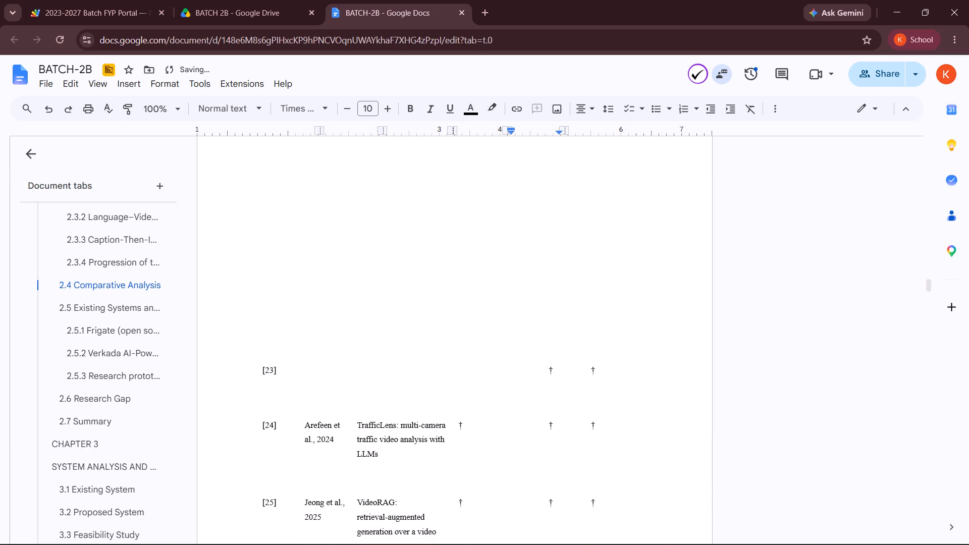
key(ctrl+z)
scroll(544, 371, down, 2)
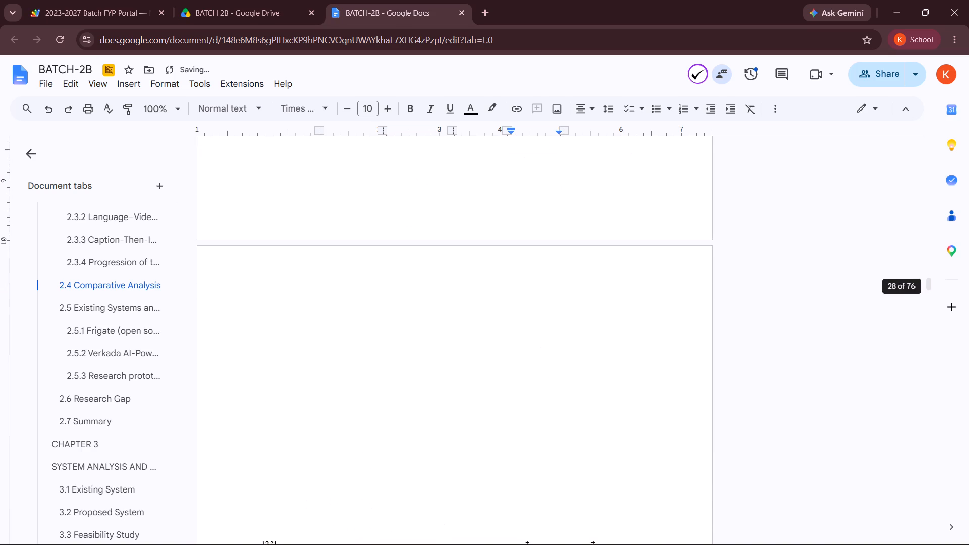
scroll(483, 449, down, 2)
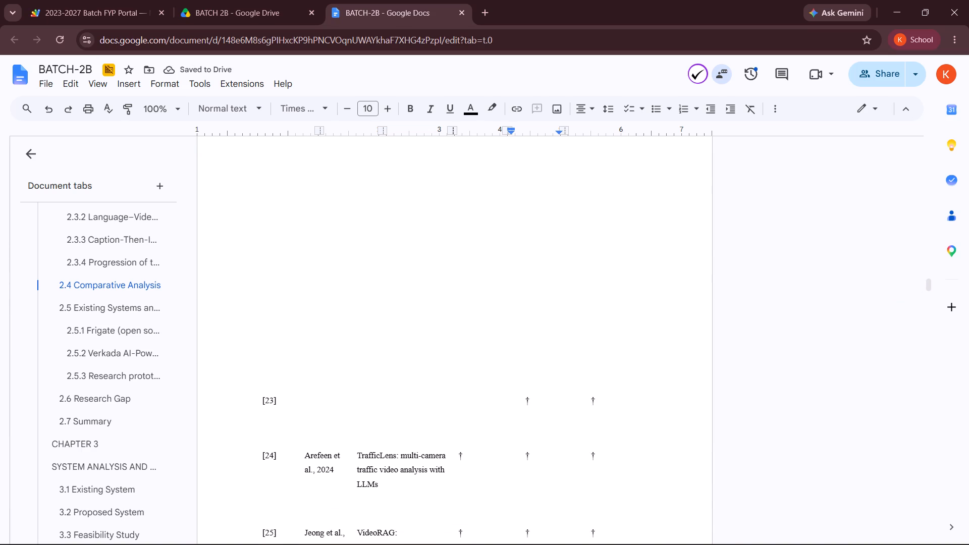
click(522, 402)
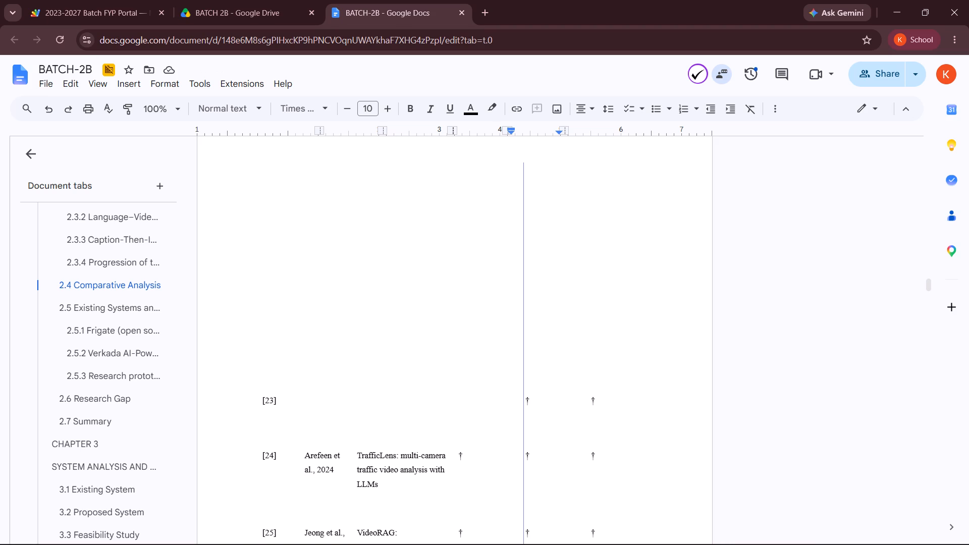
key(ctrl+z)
Cut the fourth and fifth cells' contents, including the †, from the unbordered table's [23] row and pass them through Notepad as plain text.
scroll(523, 402, down, 1)
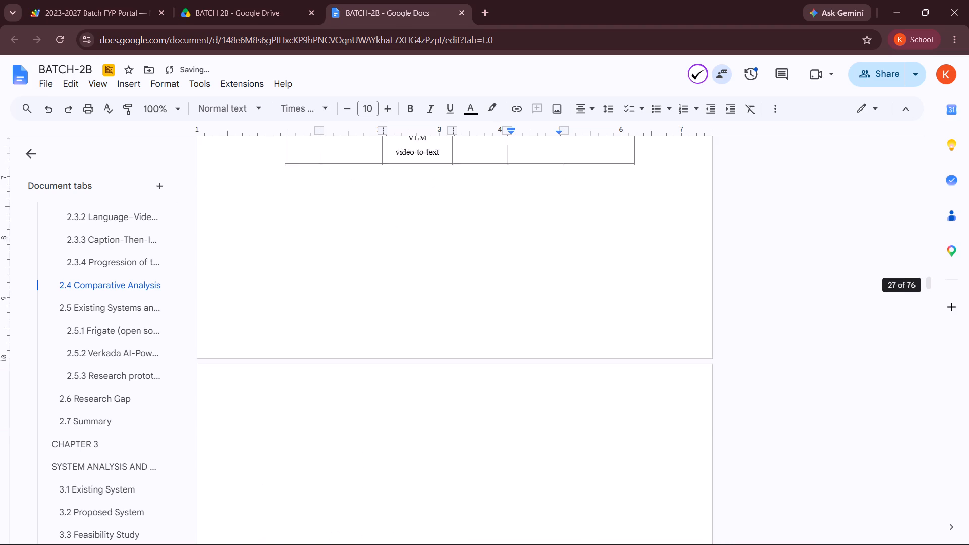
scroll(523, 402, down, 3)
drag(540, 350, 513, 345)
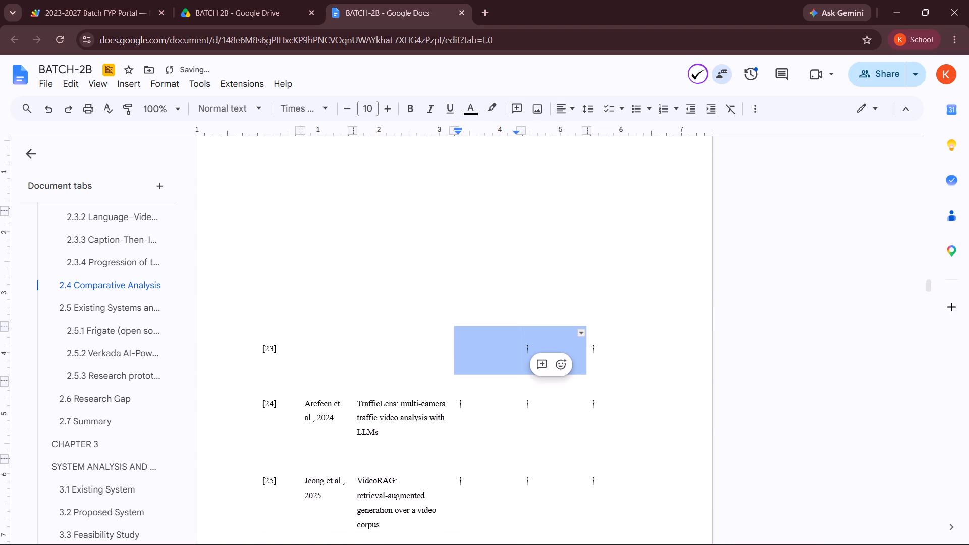
key(ctrl+x)
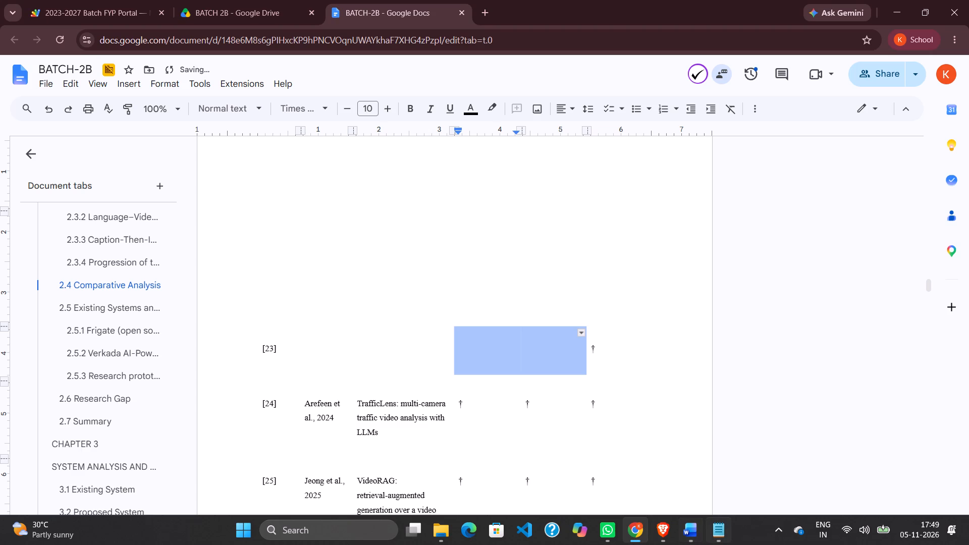
click(710, 530)
key(ctrl+v)
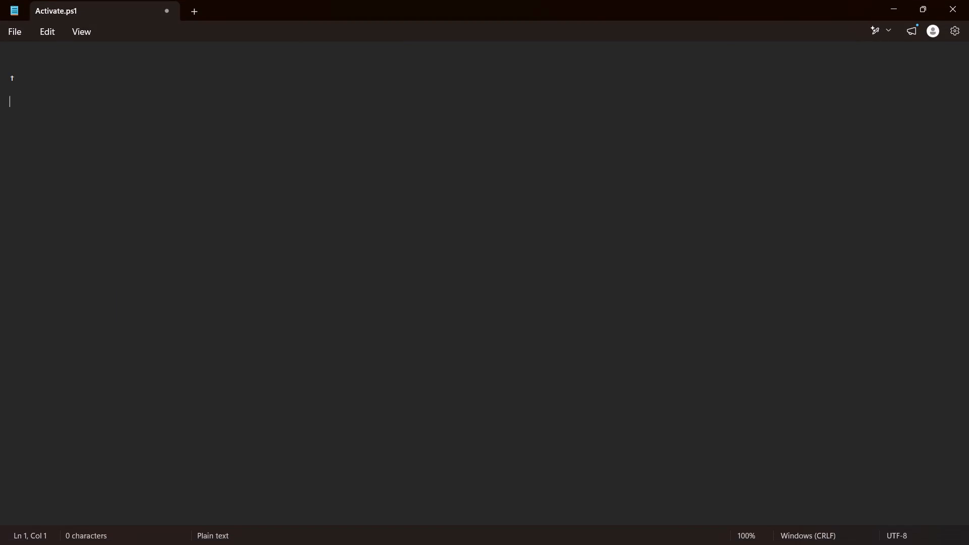
key(ctrl+a)
key(ctrl+x)
click(897, 0)
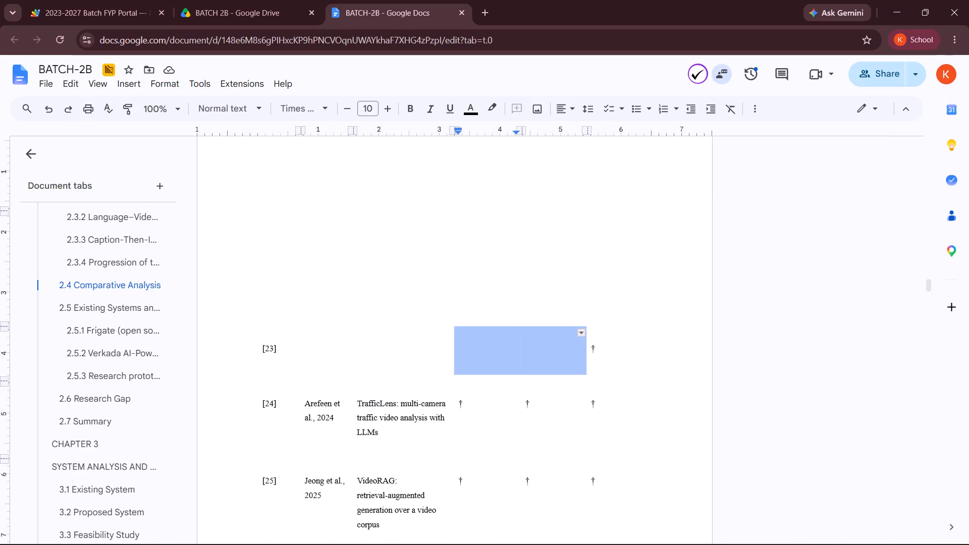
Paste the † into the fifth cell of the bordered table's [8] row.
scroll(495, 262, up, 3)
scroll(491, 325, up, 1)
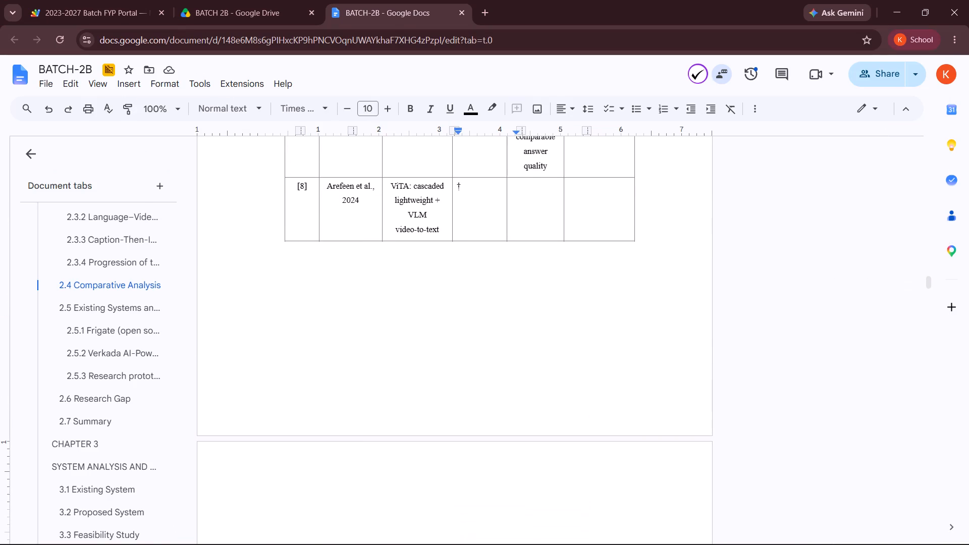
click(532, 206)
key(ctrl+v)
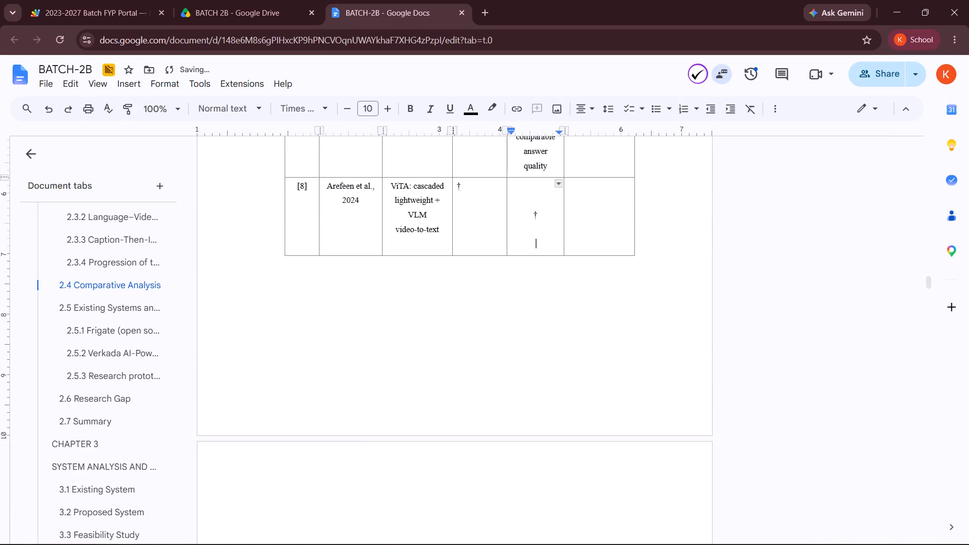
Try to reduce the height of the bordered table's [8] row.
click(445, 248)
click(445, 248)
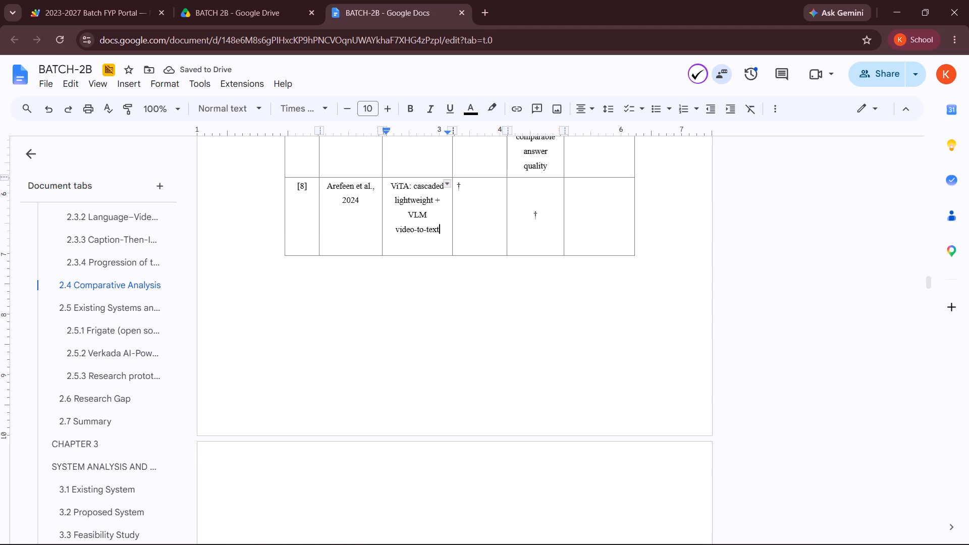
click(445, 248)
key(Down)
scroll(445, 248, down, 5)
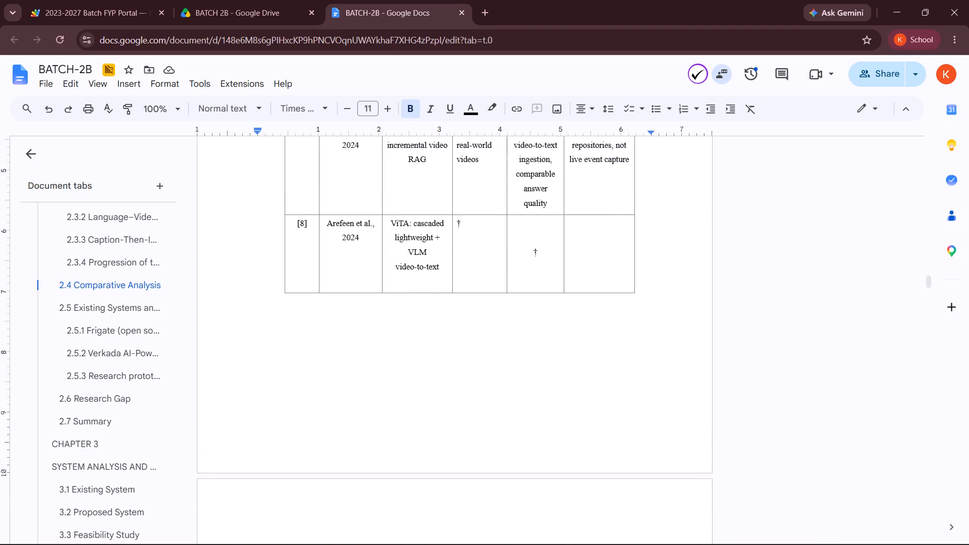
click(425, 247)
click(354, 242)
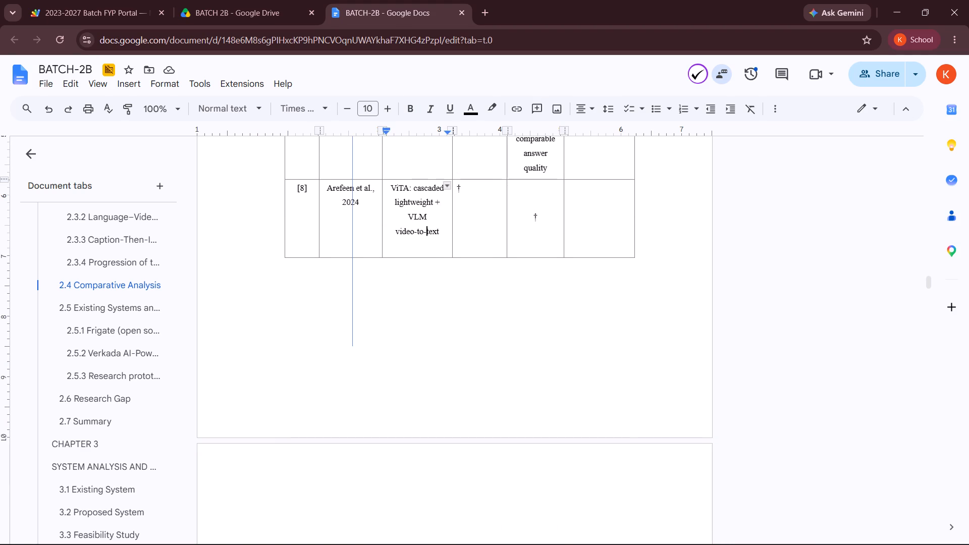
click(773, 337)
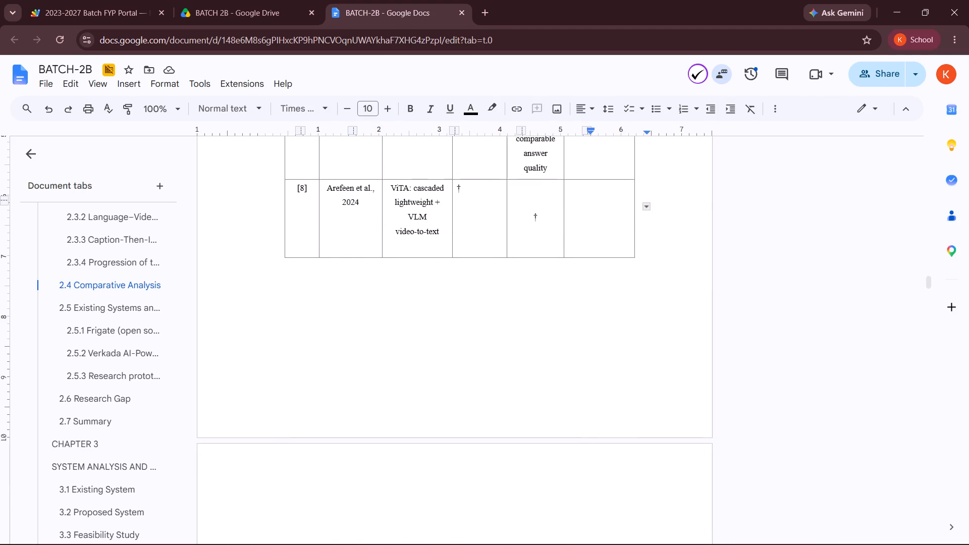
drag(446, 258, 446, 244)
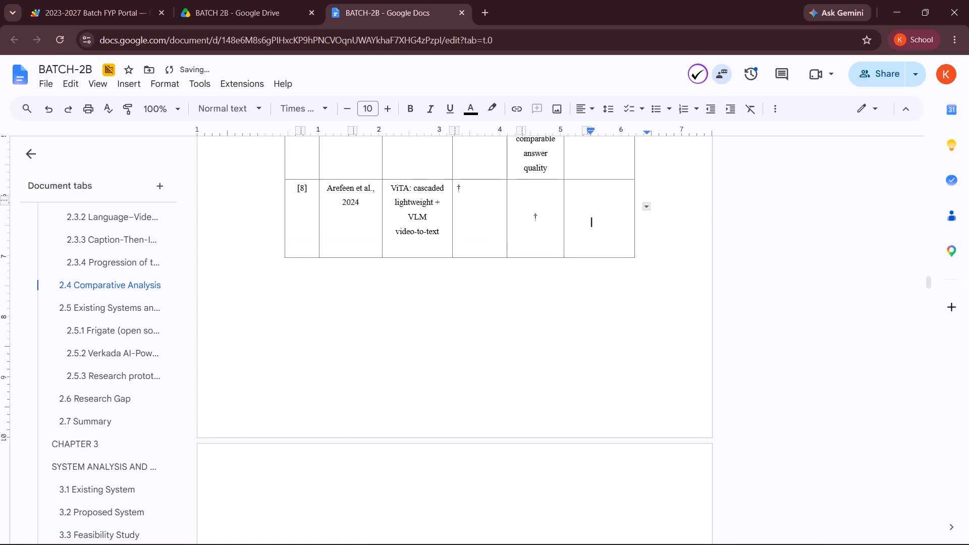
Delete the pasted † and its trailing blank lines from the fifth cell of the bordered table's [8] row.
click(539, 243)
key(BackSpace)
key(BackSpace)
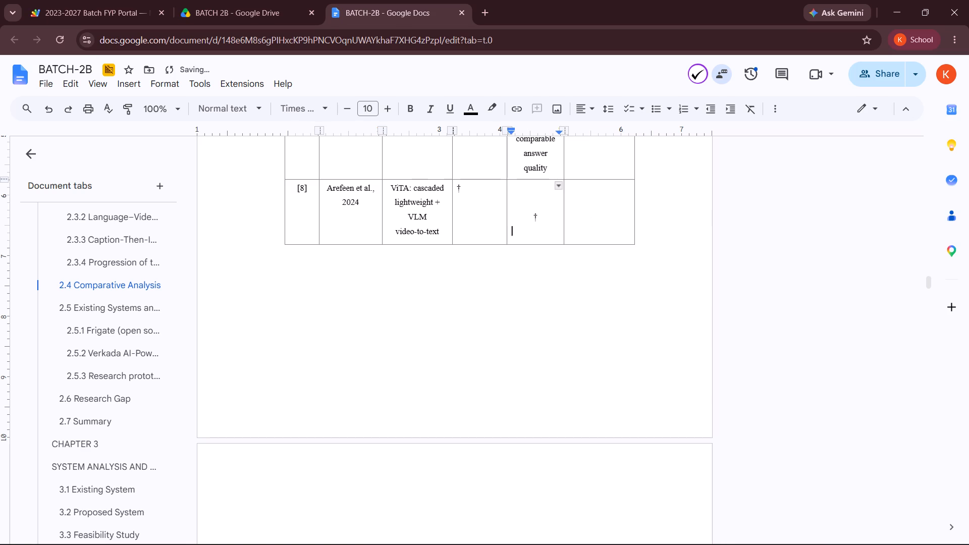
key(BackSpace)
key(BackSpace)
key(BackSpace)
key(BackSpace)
Reduce the height of the bordered table's [8] row slightly so it fits its text closely.
scroll(539, 243, up, 1)
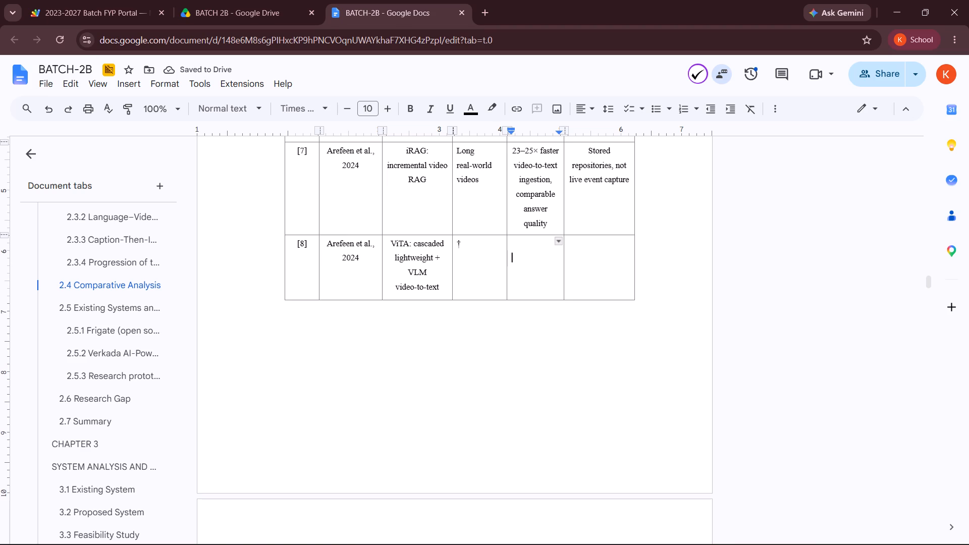
drag(437, 300, 437, 295)
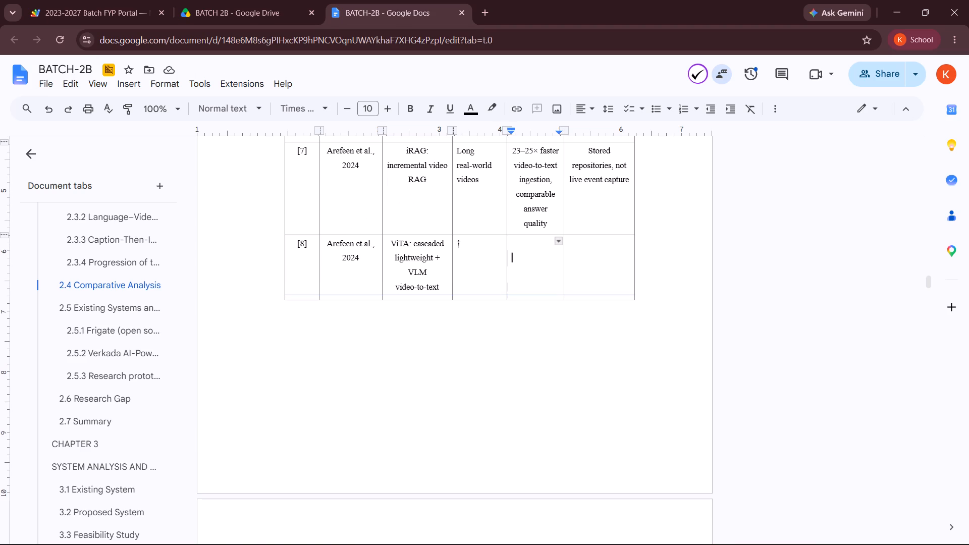
drag(437, 295, 437, 296)
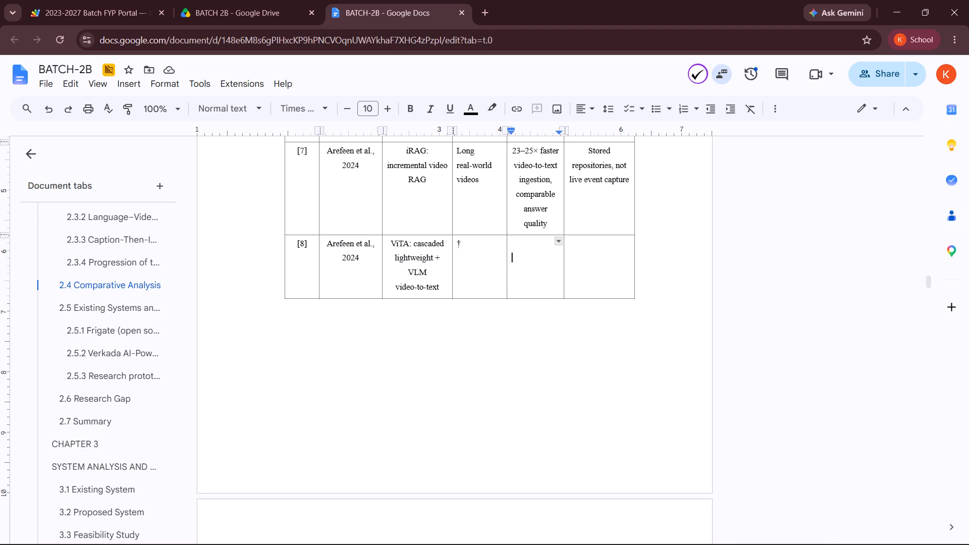
Move the † in the Dataset cell of the bordered table's [8] row down to the cell's second line.
double_click(463, 243)
double_click(463, 243)
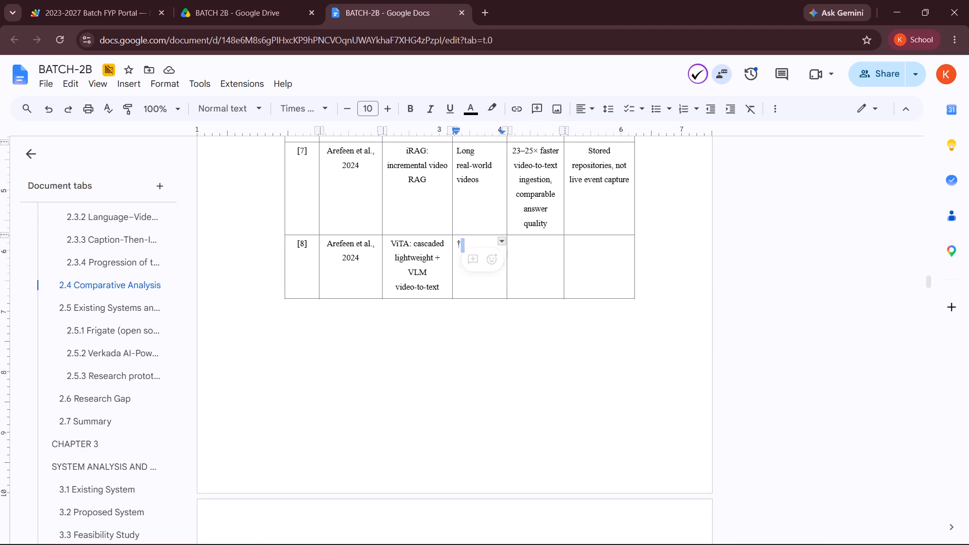
drag(463, 243, 456, 247)
drag(456, 247, 457, 247)
click(439, 380)
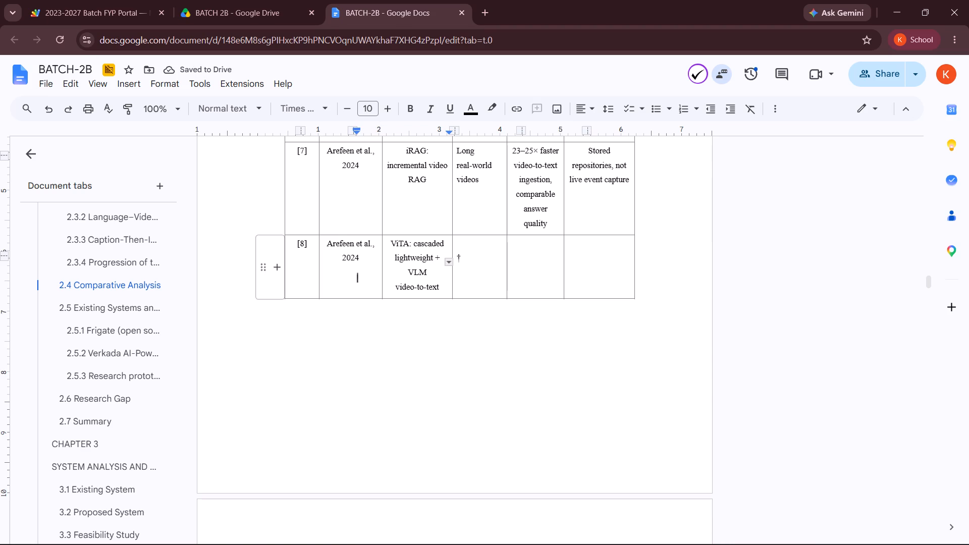
Center-align the text in all cells of the bordered table's [8] row.
drag(296, 247, 596, 287)
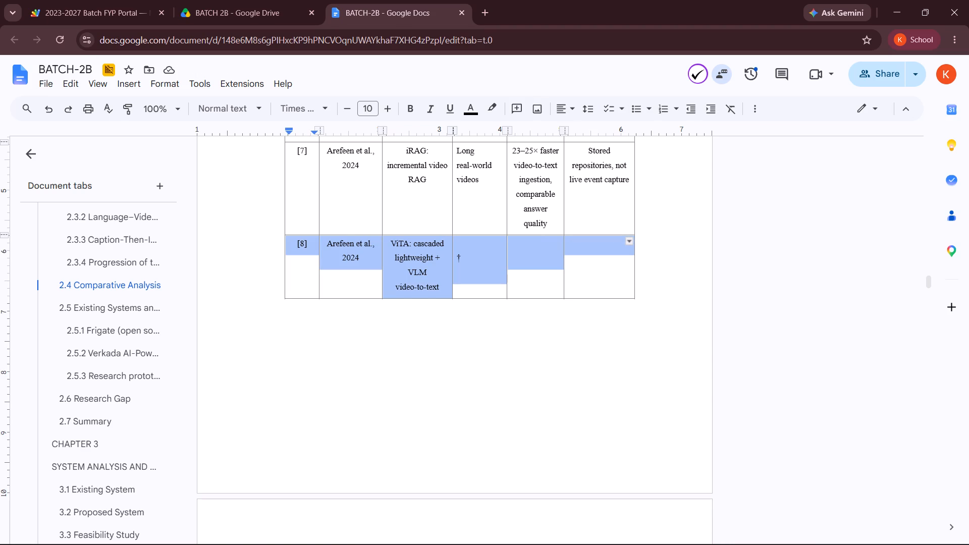
drag(596, 287, 597, 287)
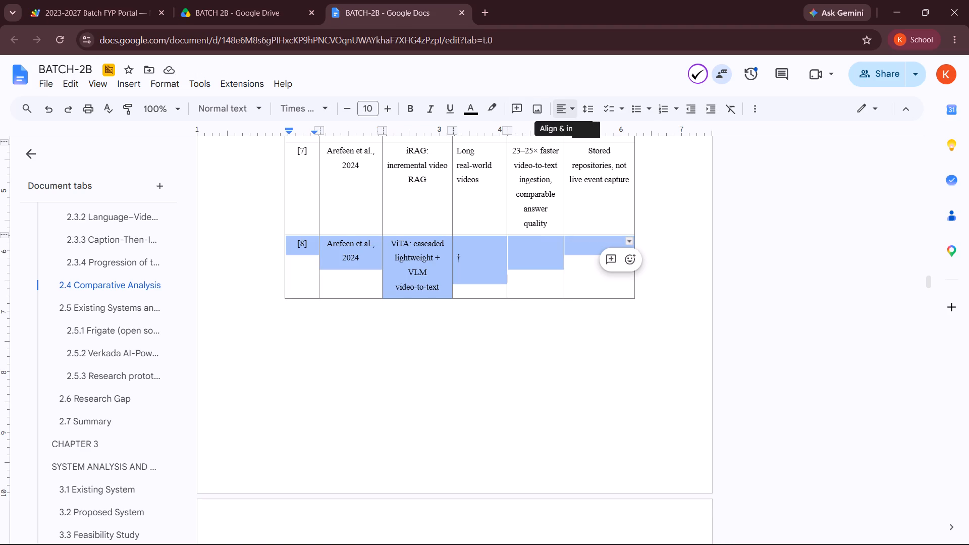
click(569, 111)
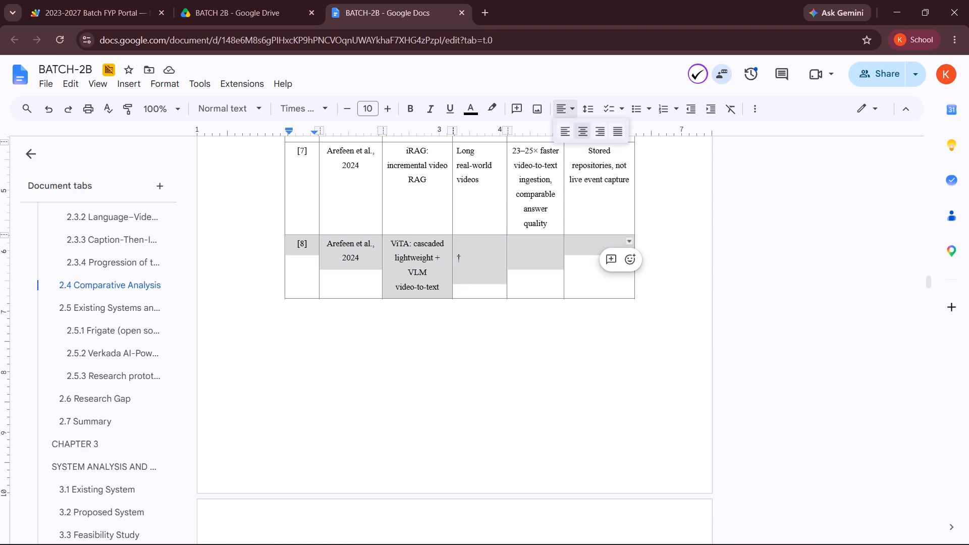
click(580, 136)
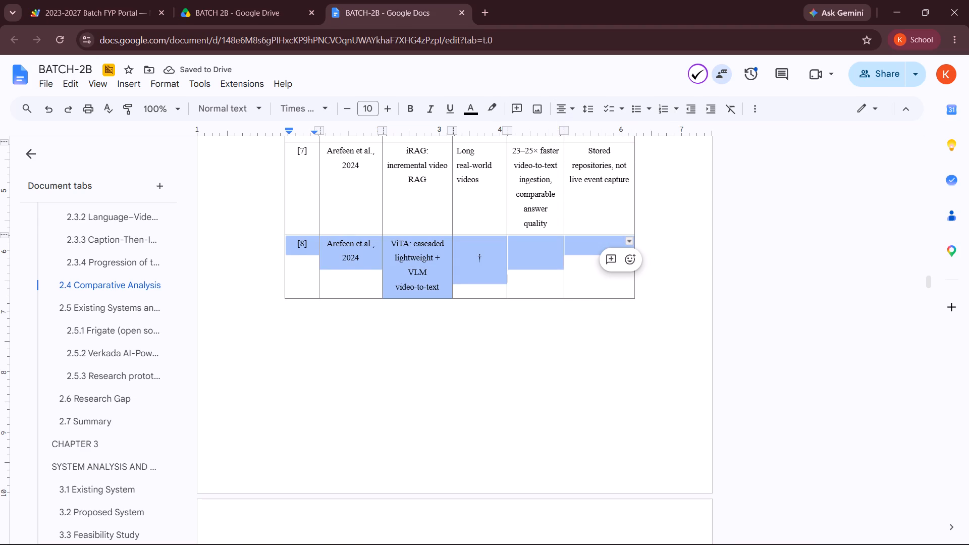
click(829, 329)
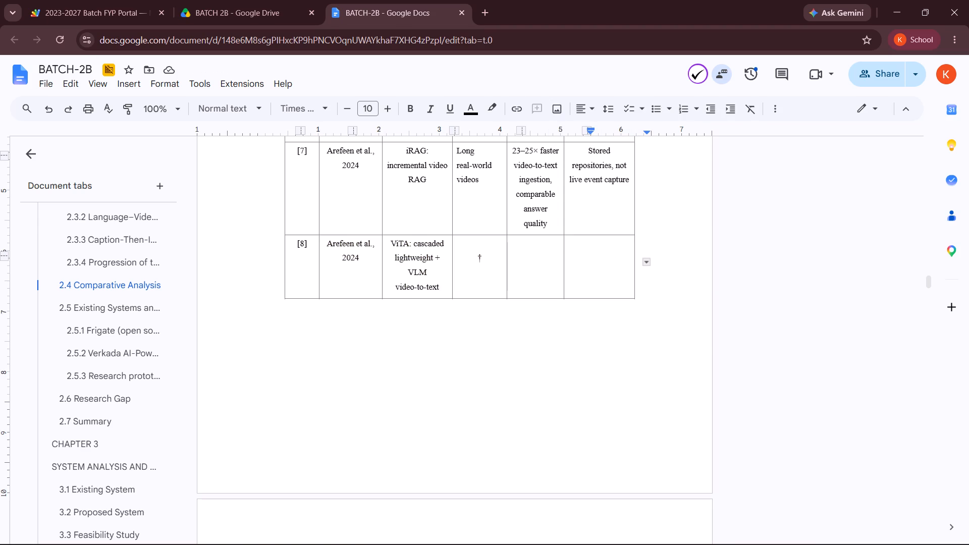
Copy the † from the Dataset cell of the bordered table's [8] row into that row's Result and Limitation cells.
double_click(479, 260)
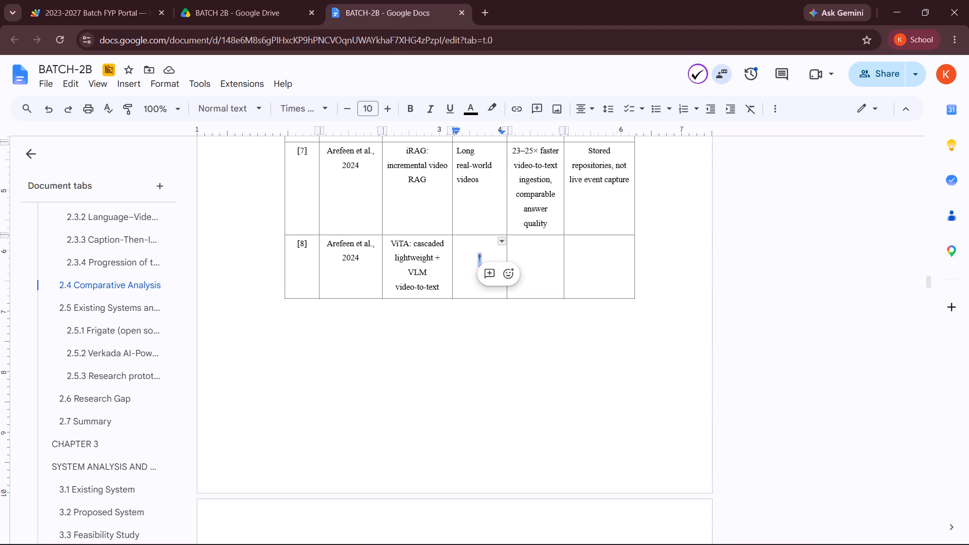
key(ctrl+c)
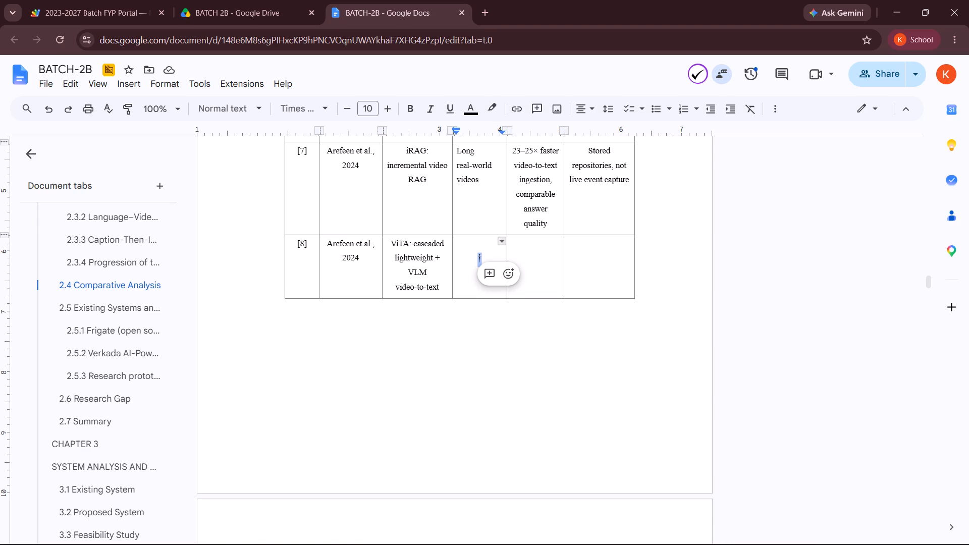
click(545, 261)
key(ctrl+v)
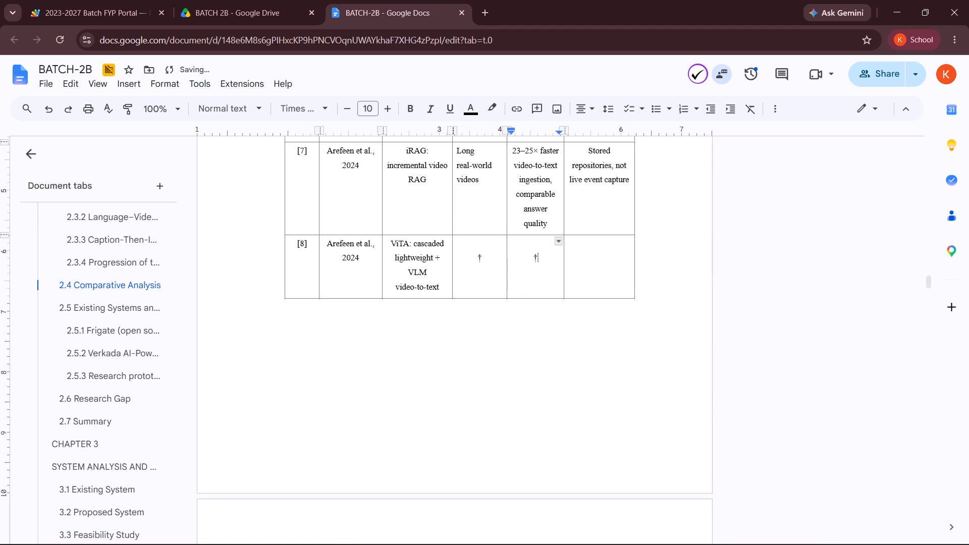
click(600, 265)
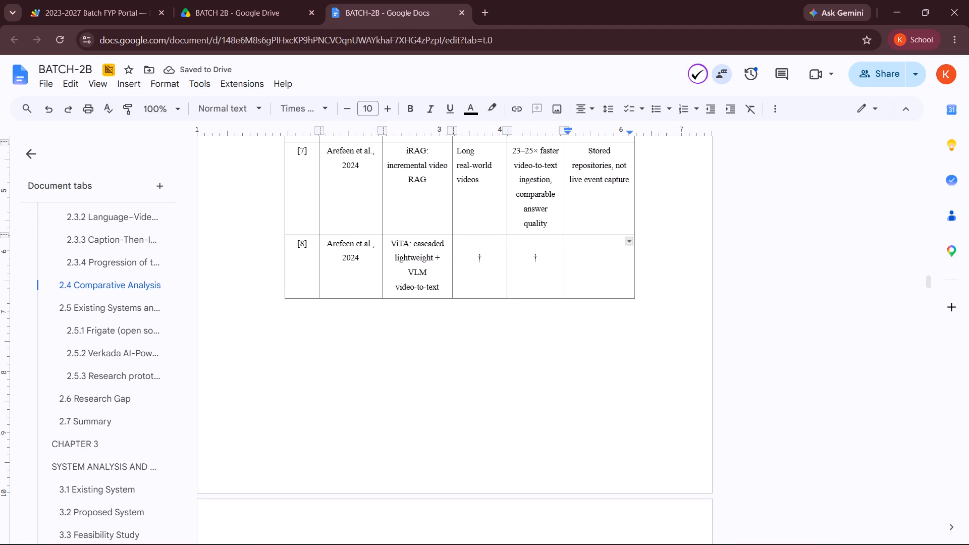
key(ctrl+v)
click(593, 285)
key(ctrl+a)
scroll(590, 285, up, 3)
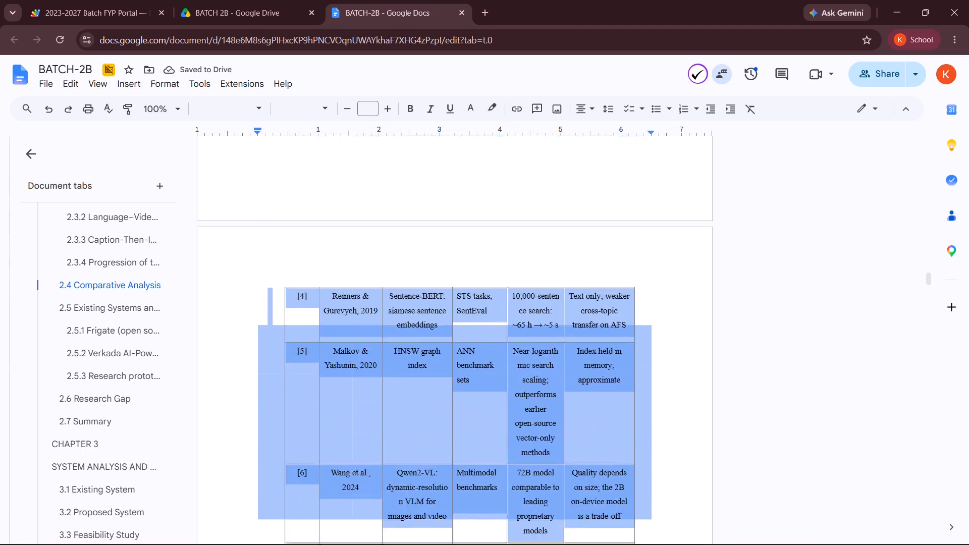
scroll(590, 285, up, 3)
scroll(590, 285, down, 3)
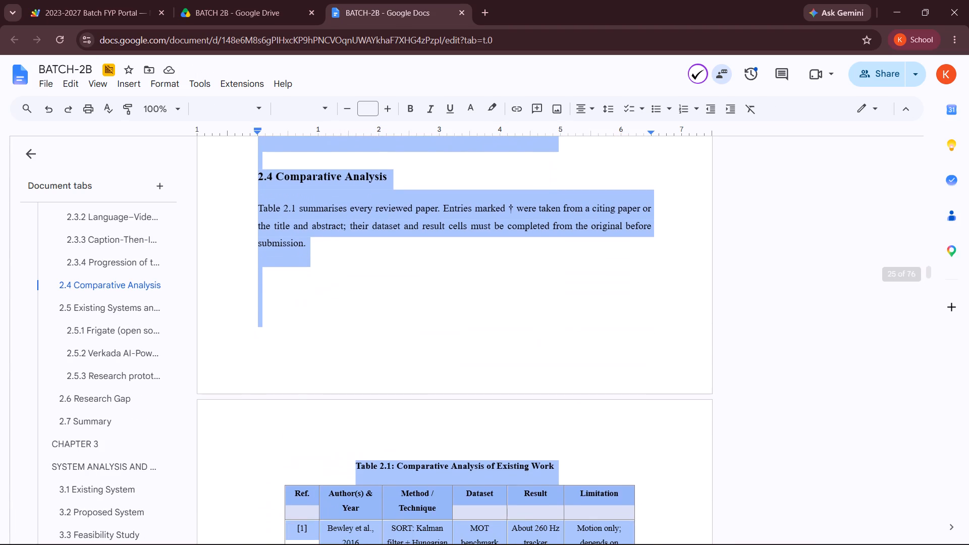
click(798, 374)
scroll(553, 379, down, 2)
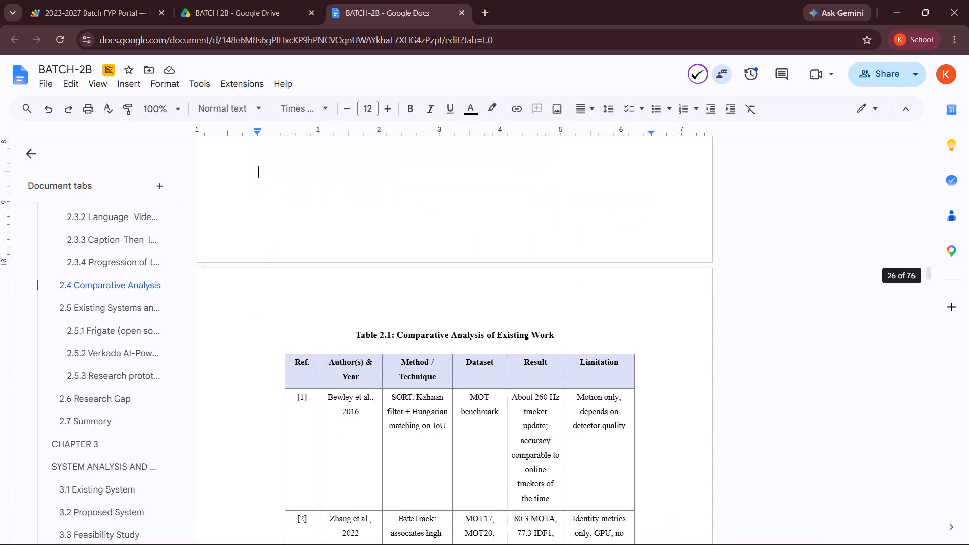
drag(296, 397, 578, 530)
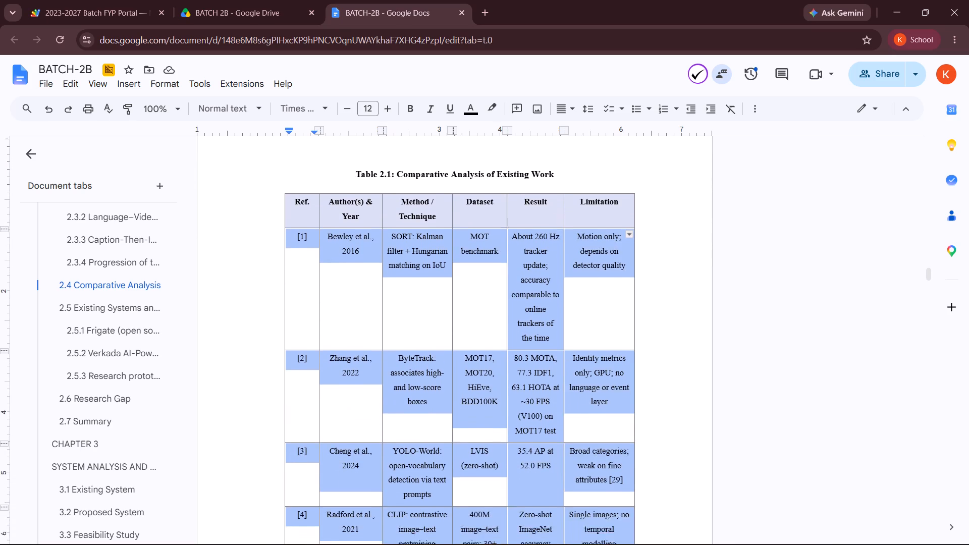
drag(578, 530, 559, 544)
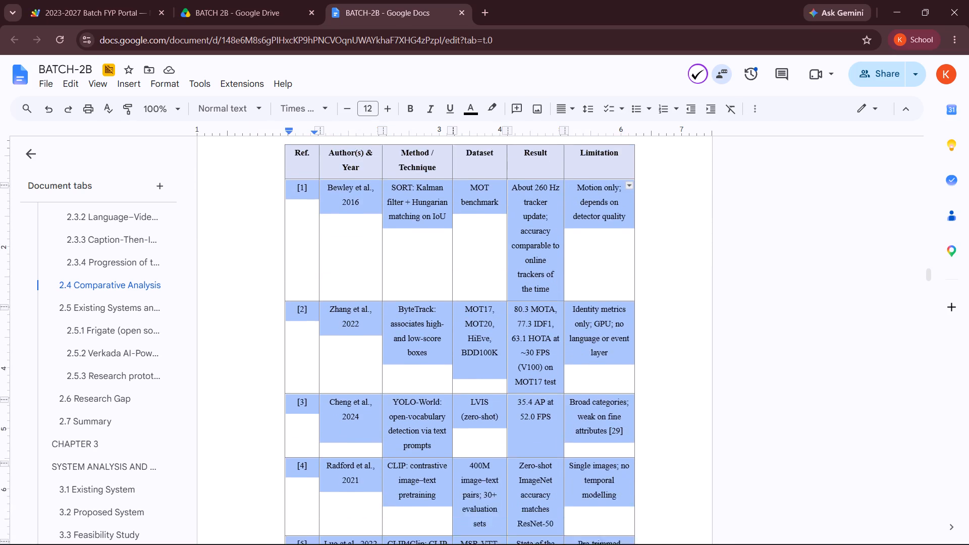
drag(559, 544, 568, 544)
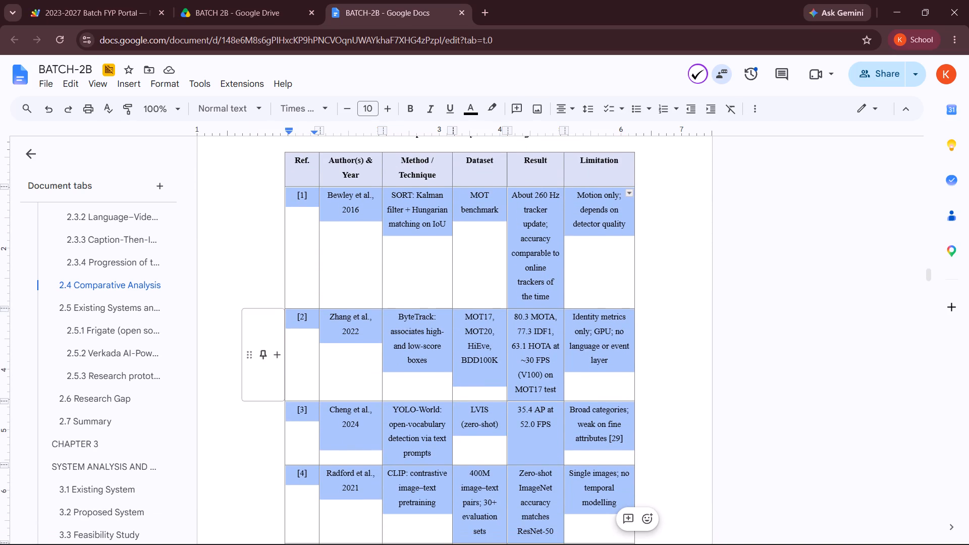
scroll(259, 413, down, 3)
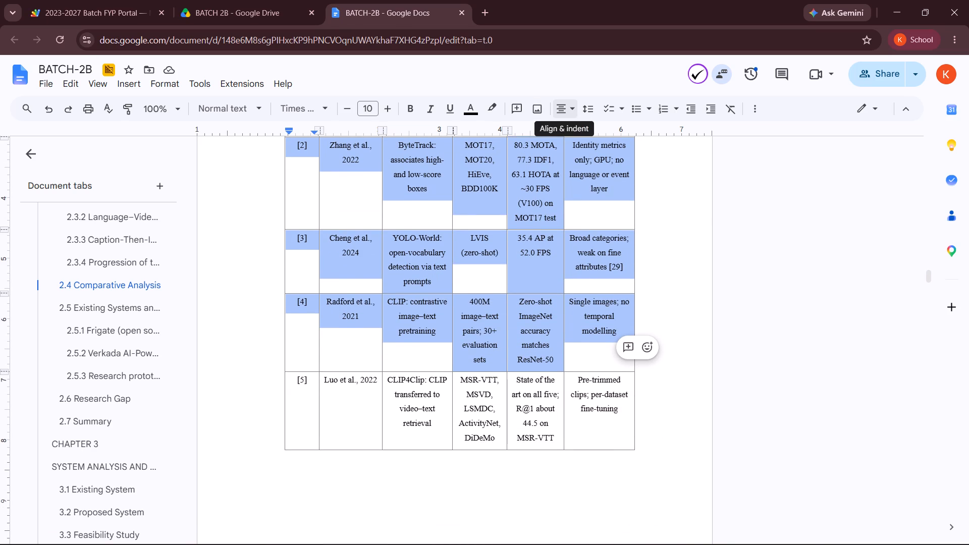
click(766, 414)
Center-align the text in the Reimers & Gurevych [4] and Malkov & Yashunin [5] rows of the bordered table.
scroll(766, 414, down, 6)
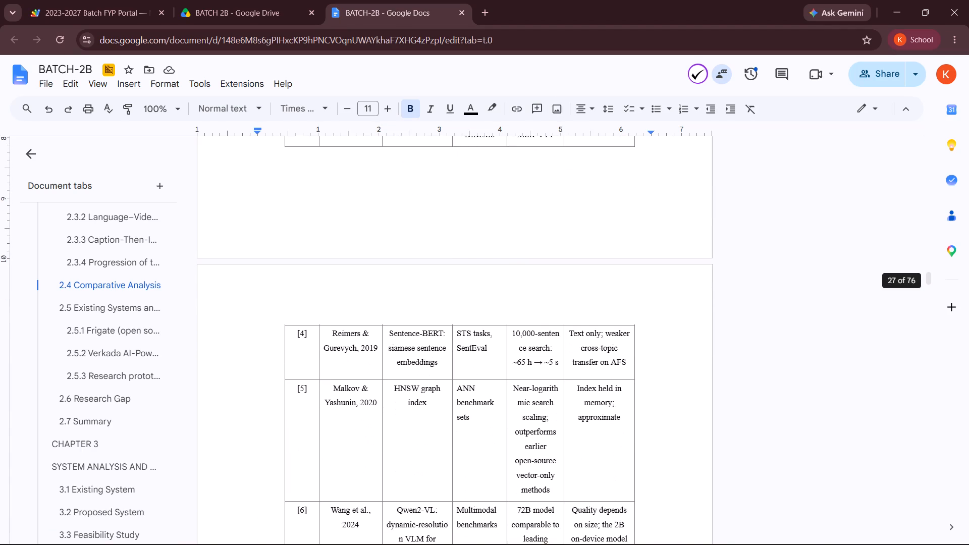
drag(297, 333, 582, 494)
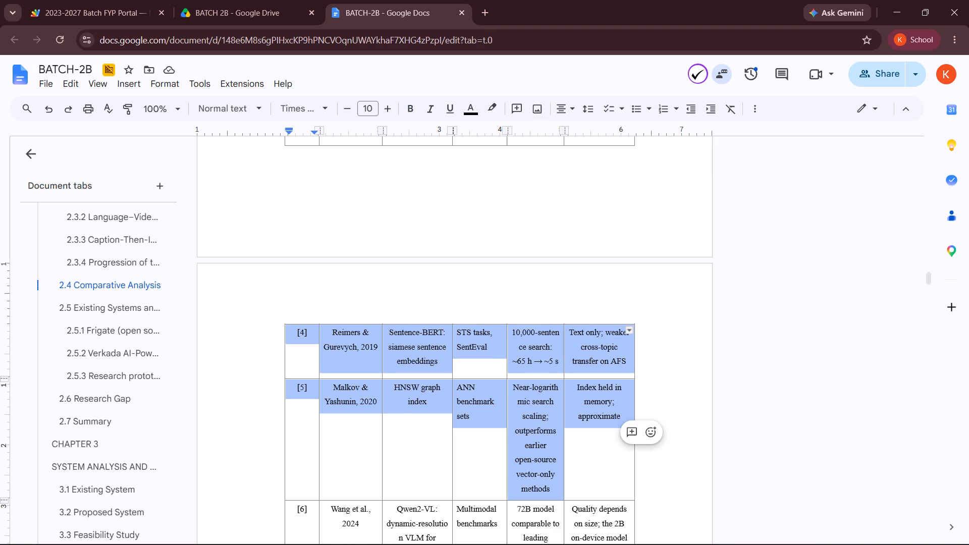
click(576, 110)
click(580, 125)
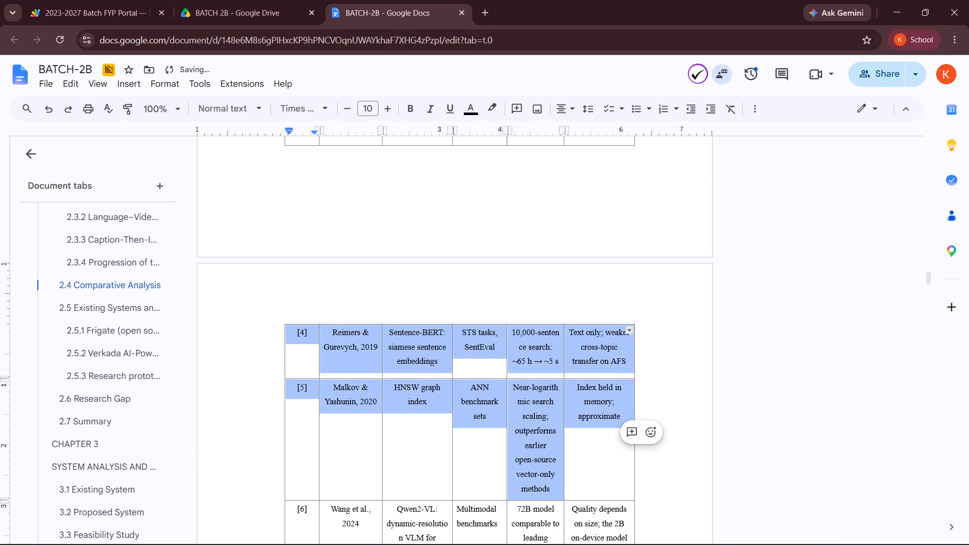
click(831, 318)
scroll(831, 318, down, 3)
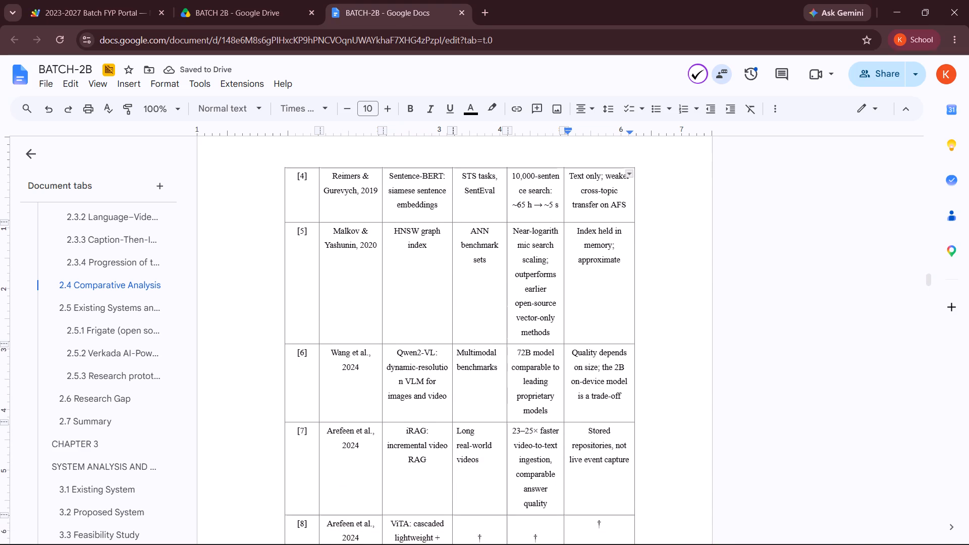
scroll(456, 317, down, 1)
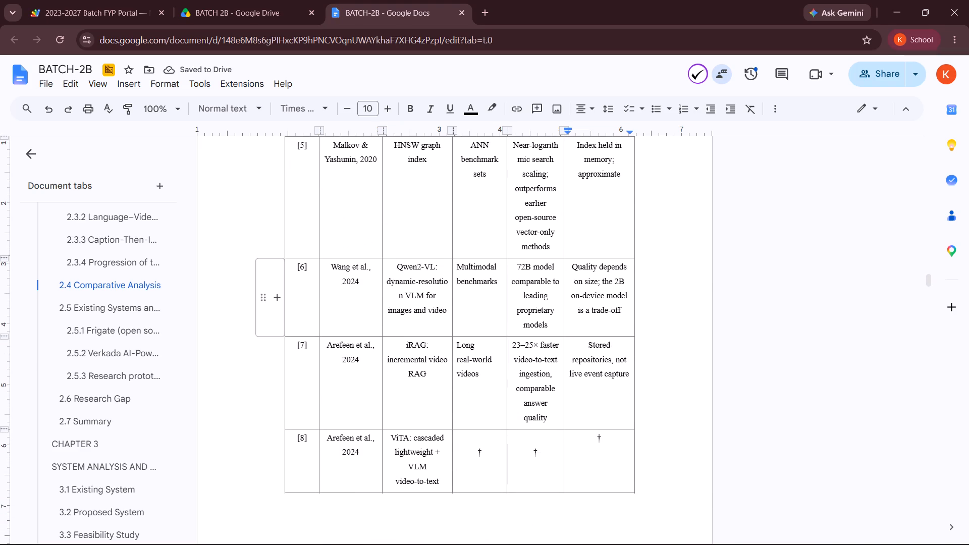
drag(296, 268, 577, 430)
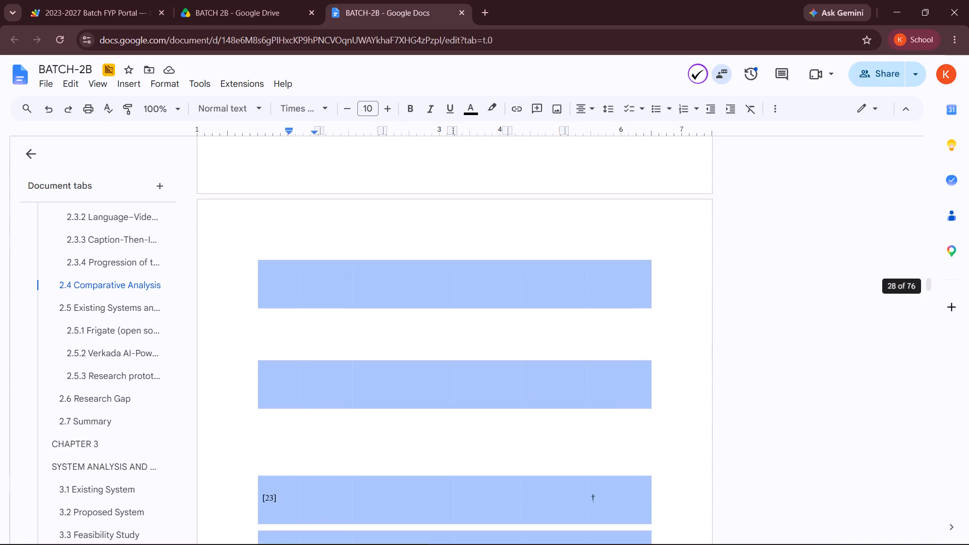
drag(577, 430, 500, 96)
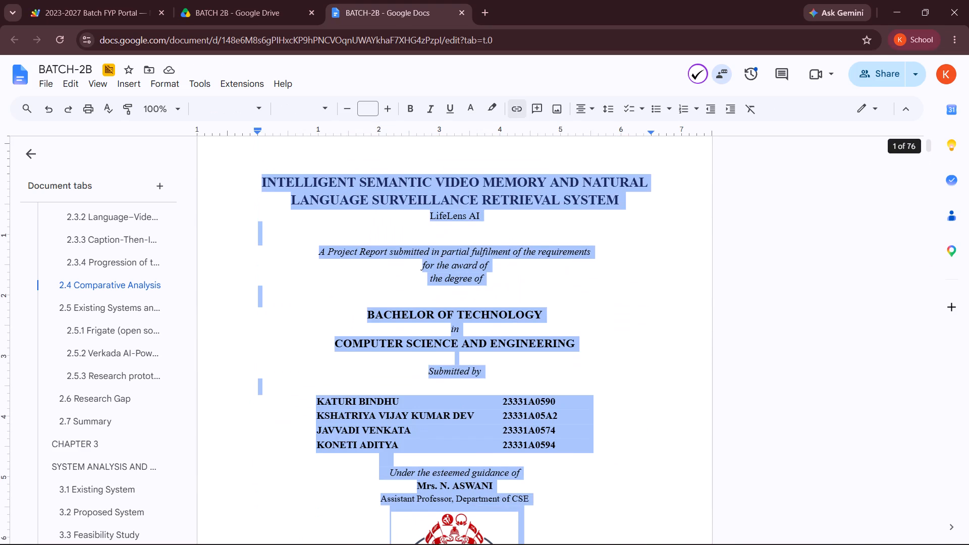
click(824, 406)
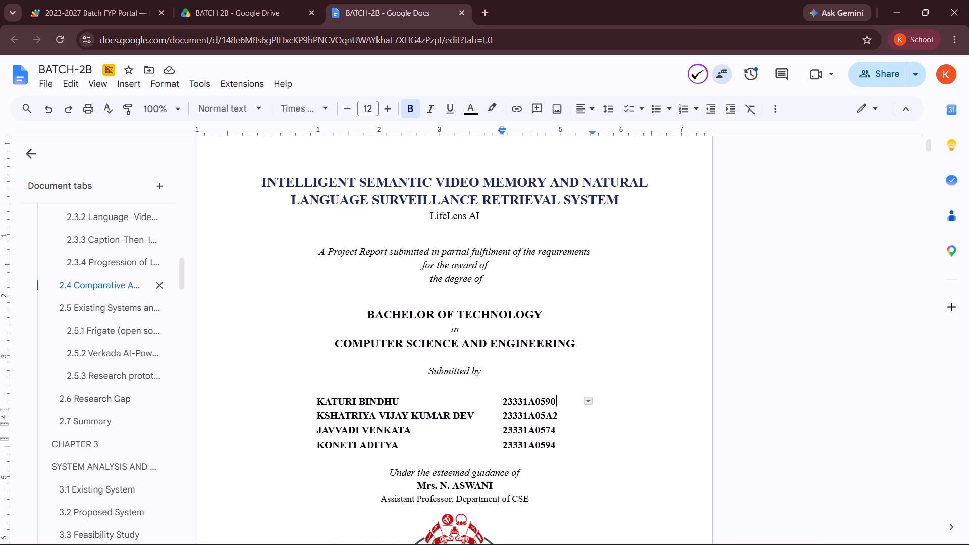
Center-align the text in rows [6] to [8] of the bordered table in section 2.4 Comparative Analysis.
click(118, 288)
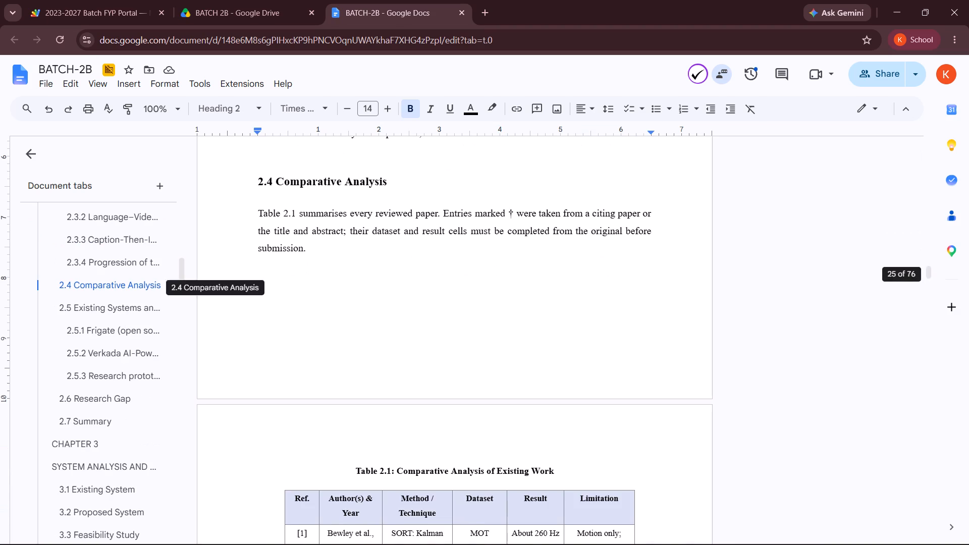
scroll(371, 372, down, 8)
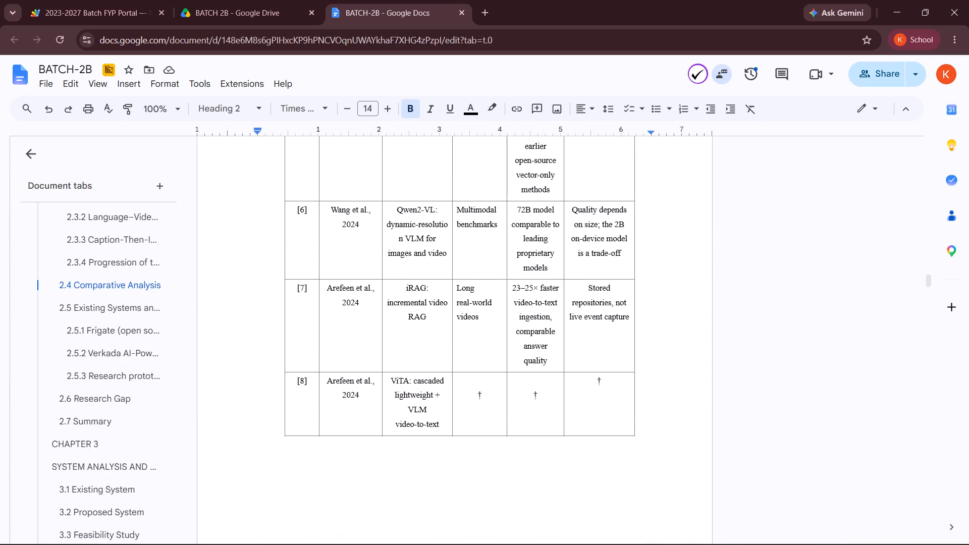
drag(294, 214, 592, 409)
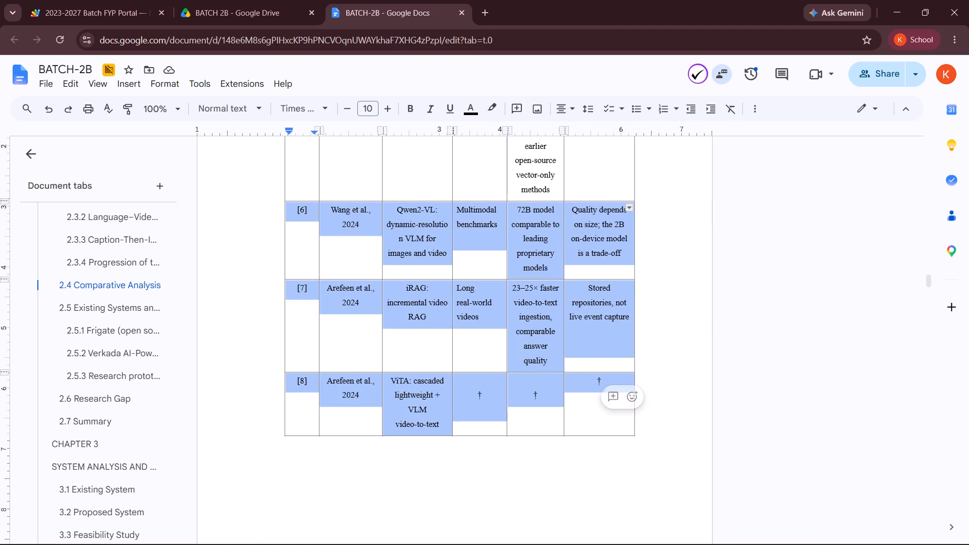
click(559, 114)
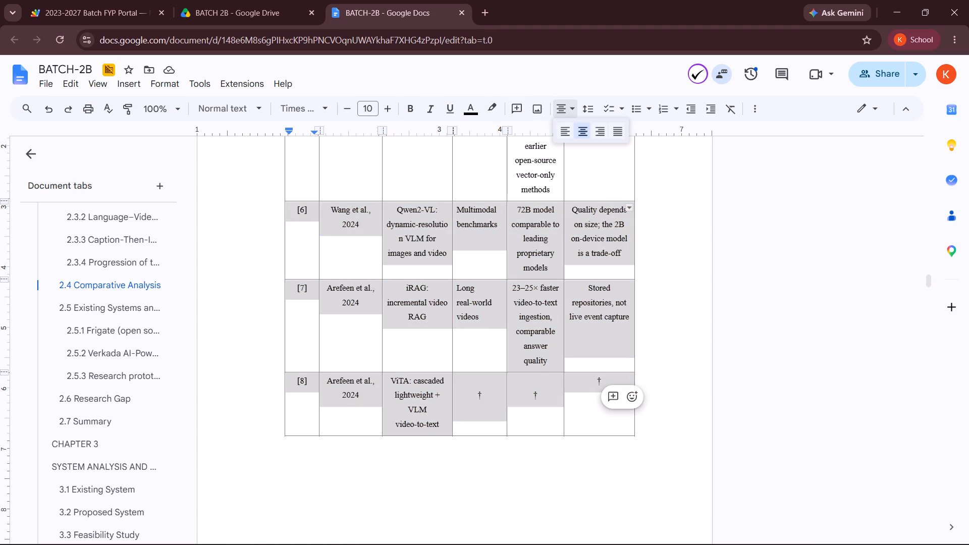
click(585, 134)
click(755, 262)
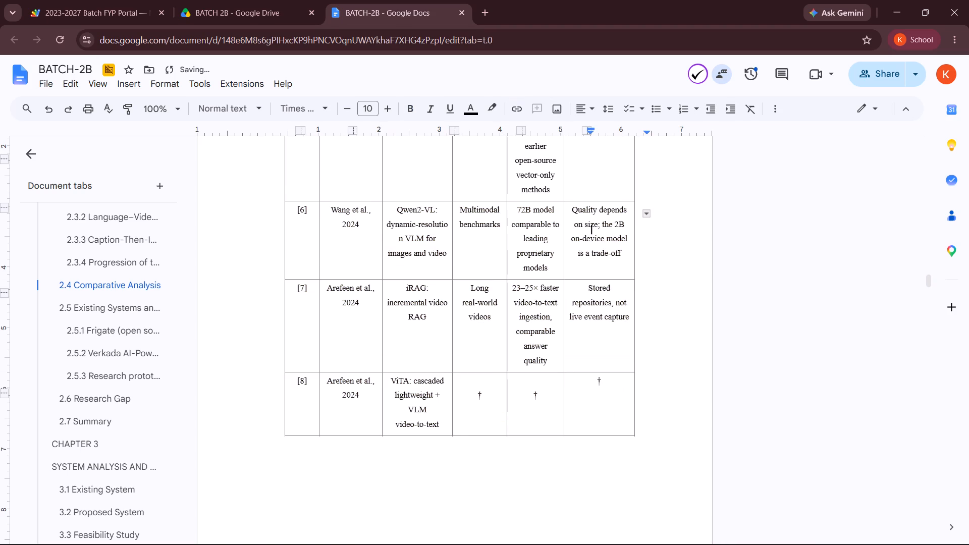
Center-align the † entries in the Dataset, Result and Limitation cells of the bordered table's [8] row.
drag(297, 379, 591, 429)
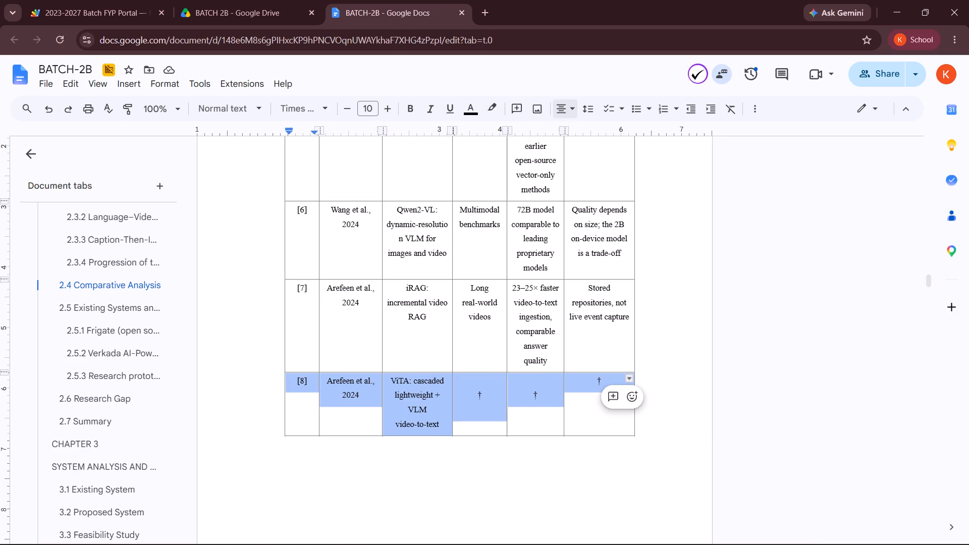
click(564, 110)
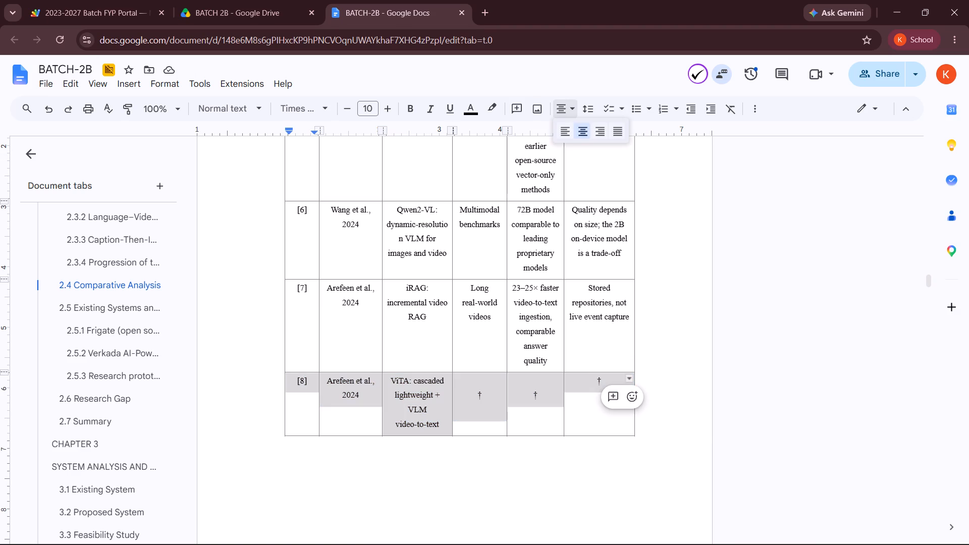
click(602, 413)
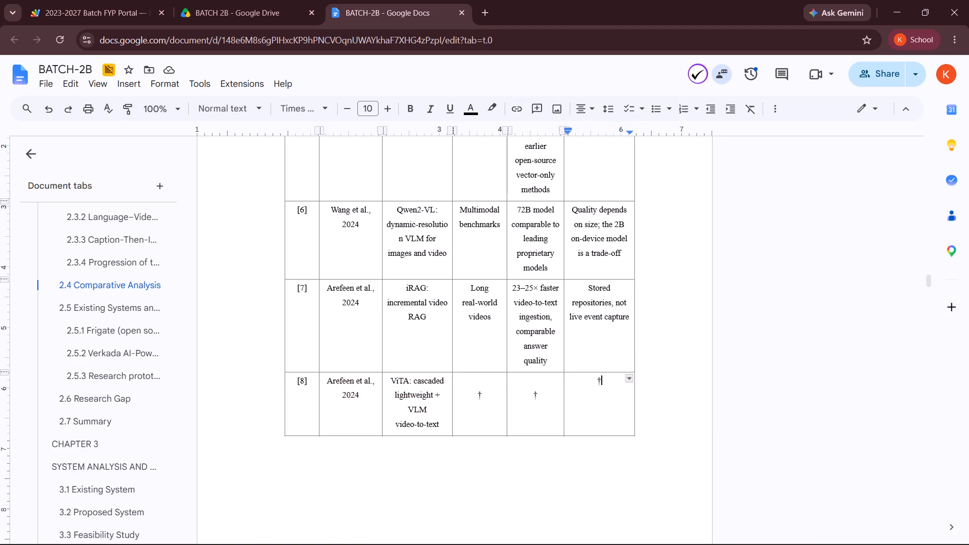
drag(474, 397, 575, 403)
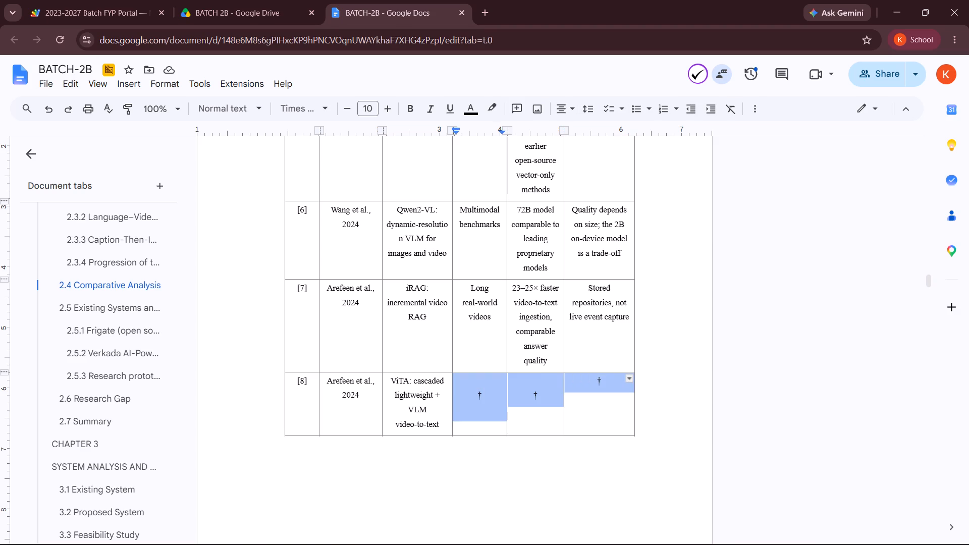
drag(575, 403, 594, 403)
click(571, 110)
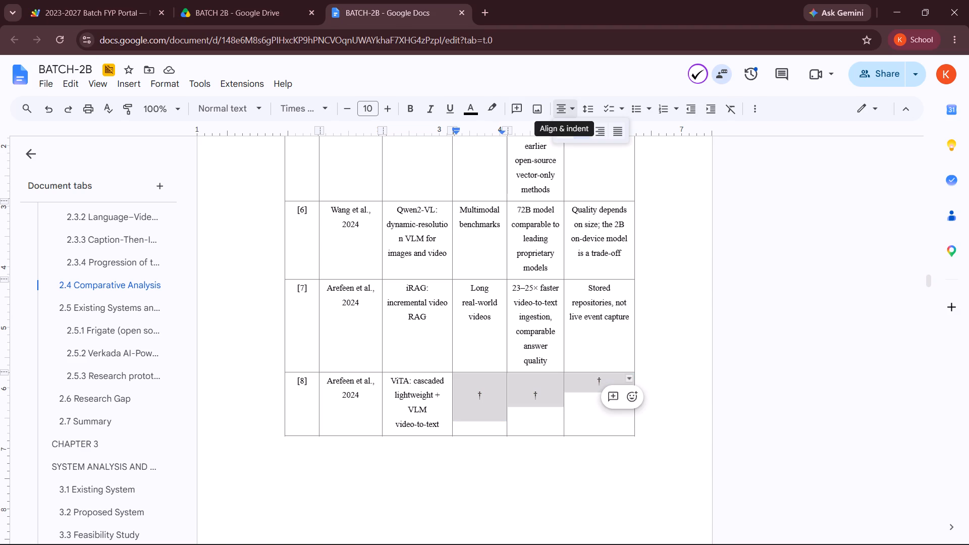
click(580, 129)
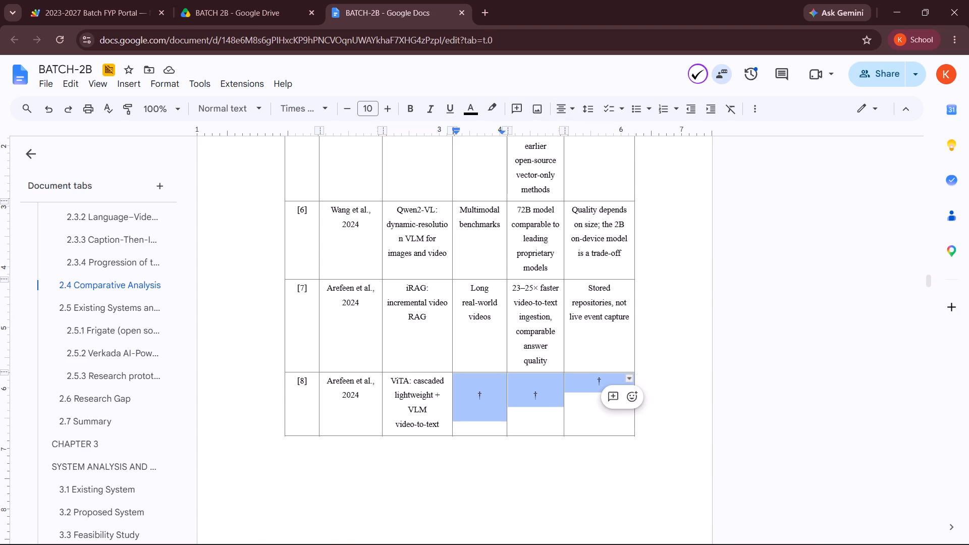
click(540, 456)
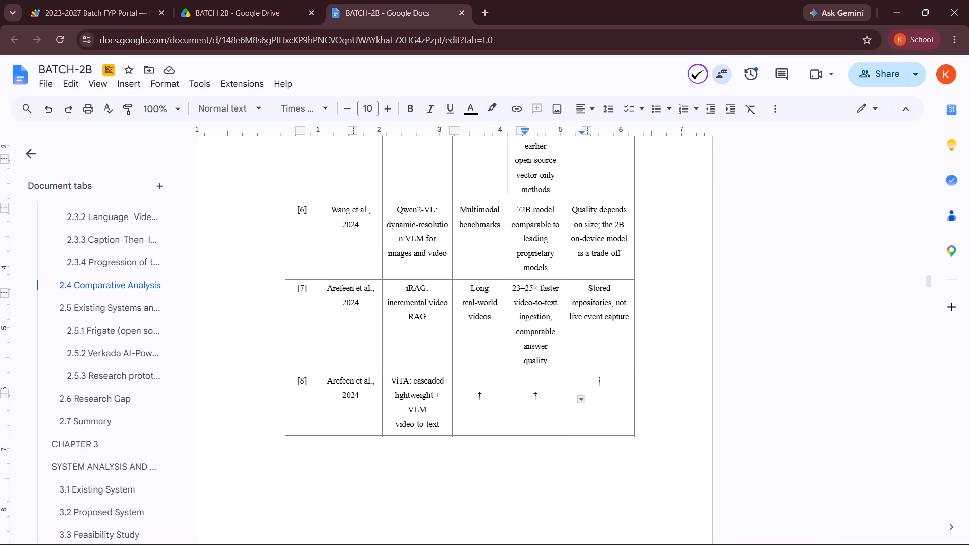
Replace the † in the [8] row's Limitation cell with the † copied from its Result cell.
click(599, 425)
click(613, 421)
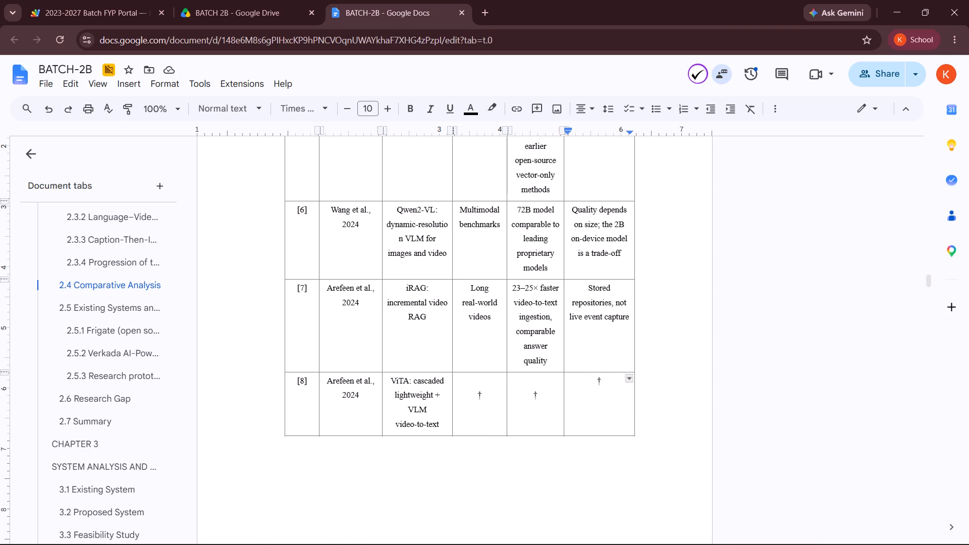
key(BackSpace)
key(BackSpace)
click(604, 429)
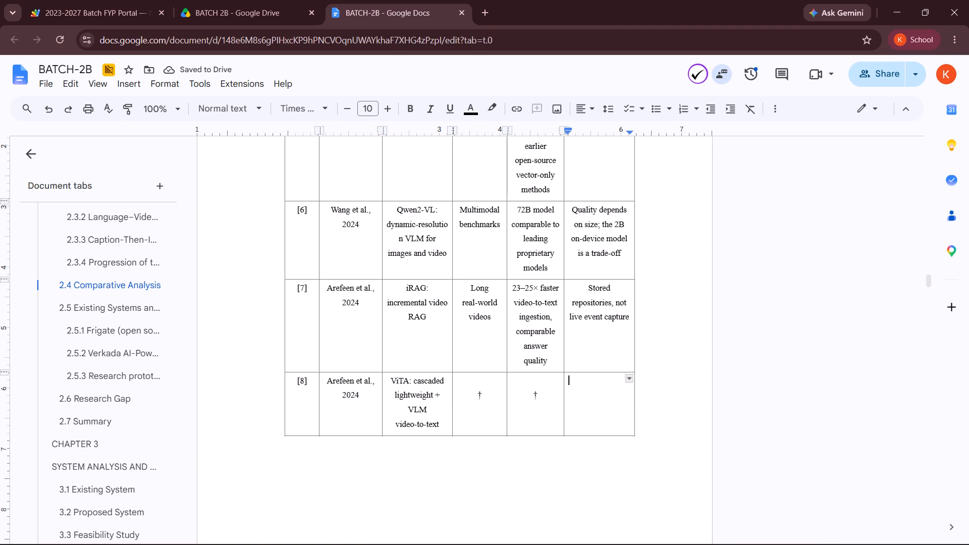
drag(544, 399, 526, 393)
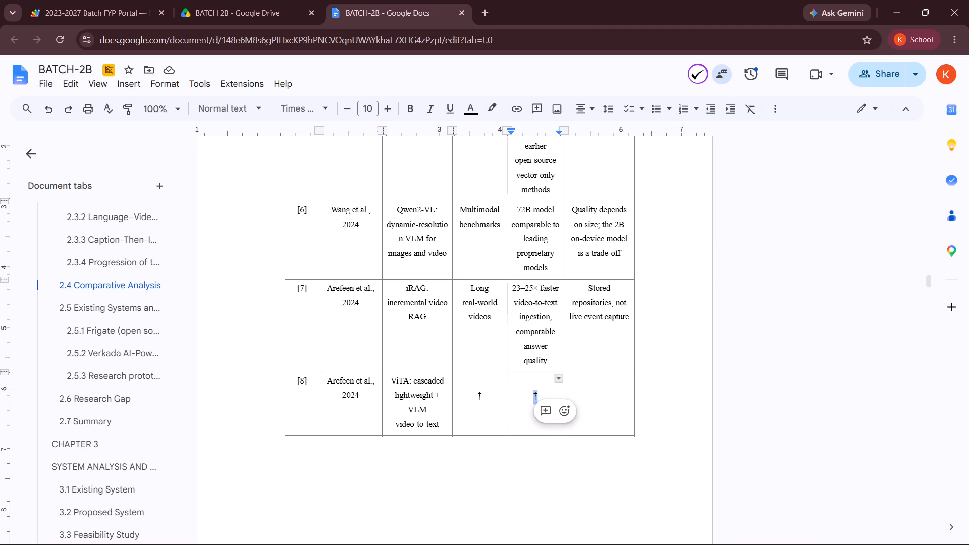
key(ctrl+c)
click(600, 405)
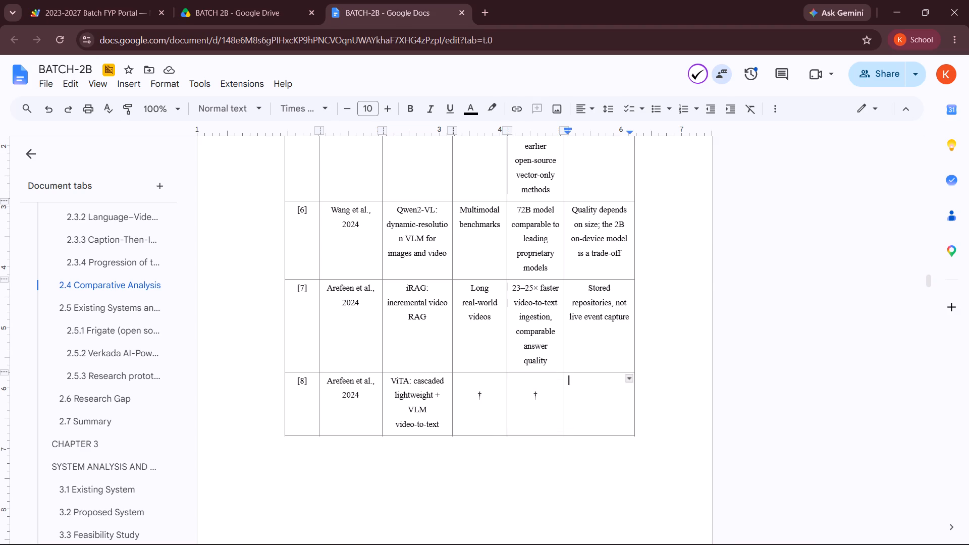
key(Down)
scroll(600, 405, down, 2)
triple_click(603, 417)
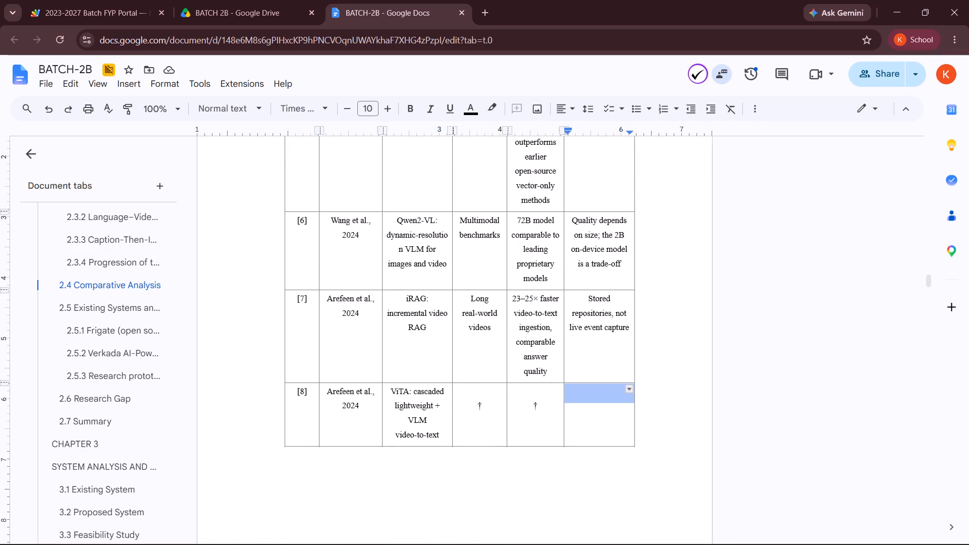
click(603, 417)
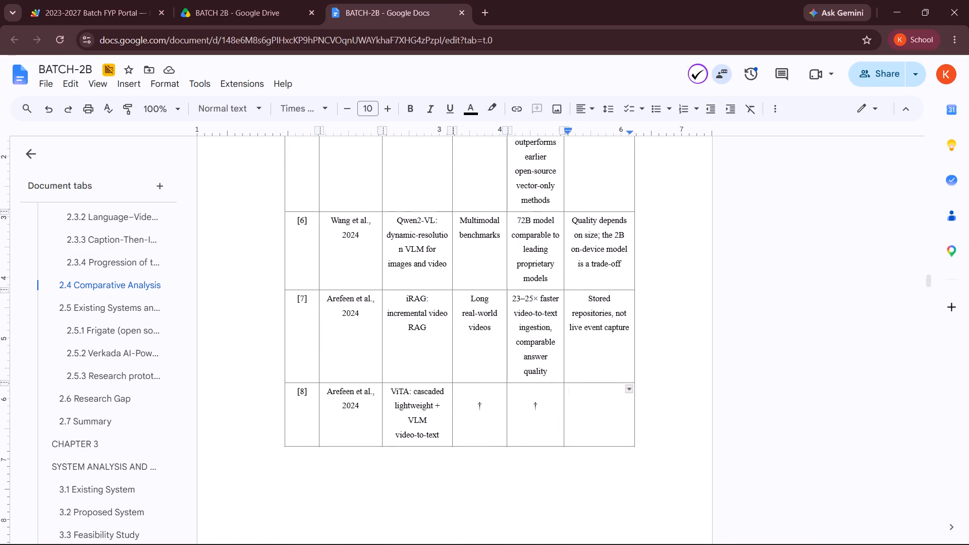
click(575, 411)
key(ctrl+v)
Center-align the † in the Limitation cell of the bordered table's [8] row.
drag(594, 393, 605, 397)
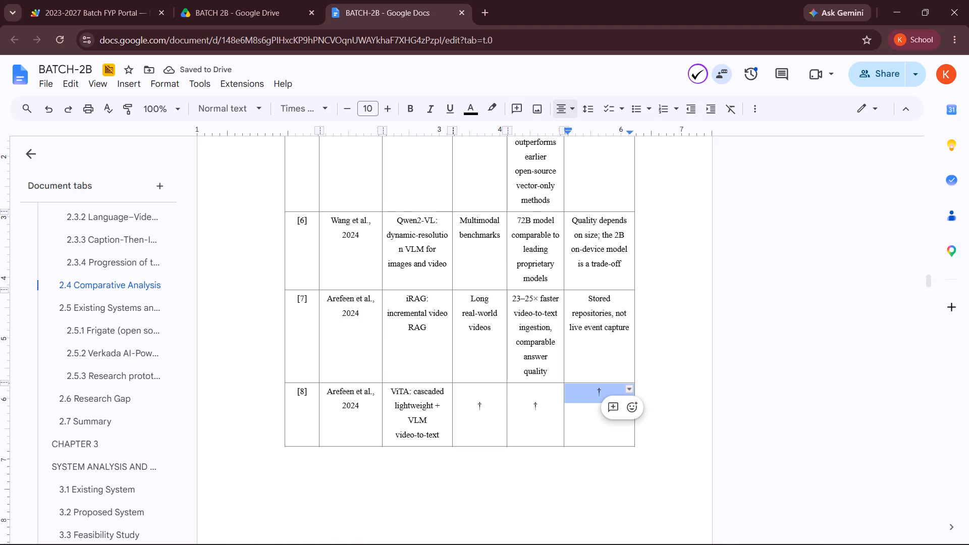
click(562, 108)
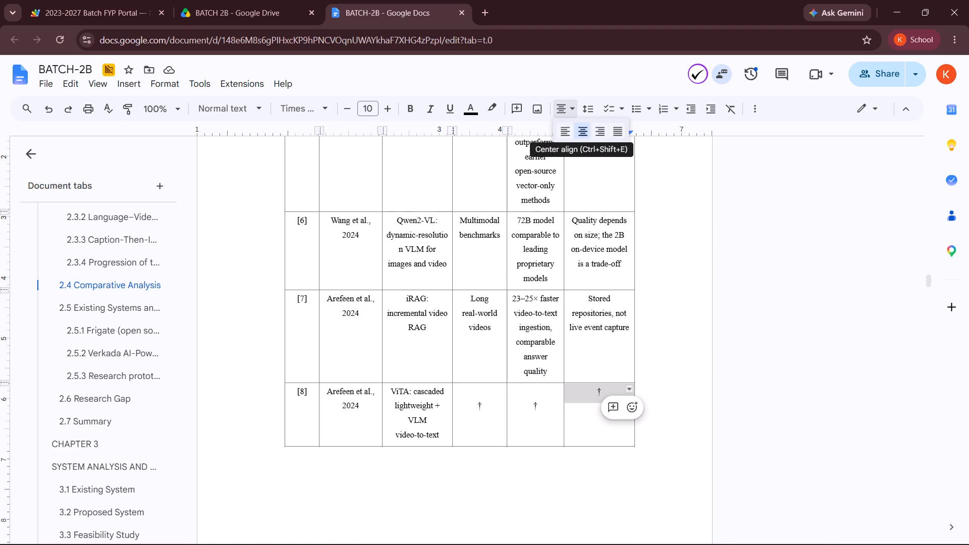
click(584, 132)
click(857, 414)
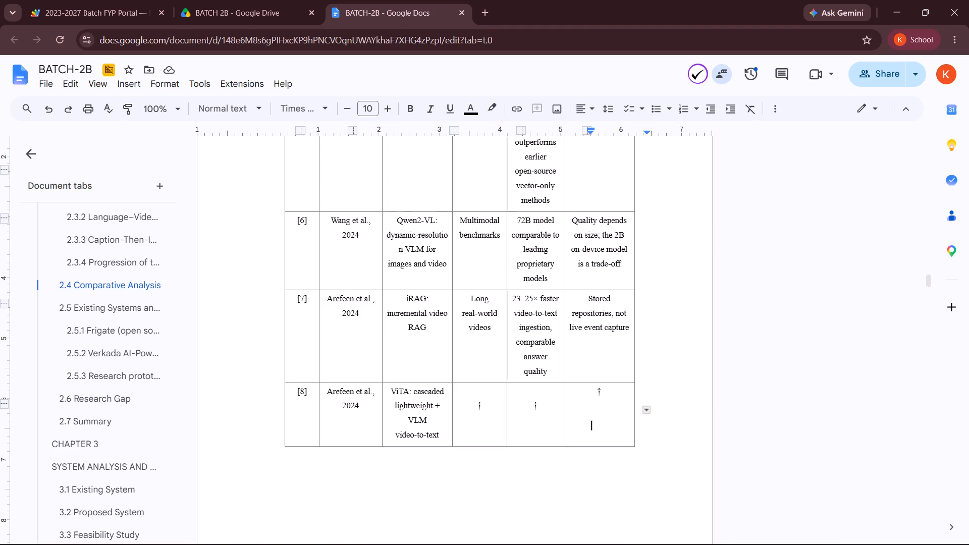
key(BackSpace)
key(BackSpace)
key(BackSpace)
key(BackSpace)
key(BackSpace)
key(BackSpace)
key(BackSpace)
Add a row below the [8] row of the bordered table and number it [9] in the first cell.
scroll(419, 450, down, 4)
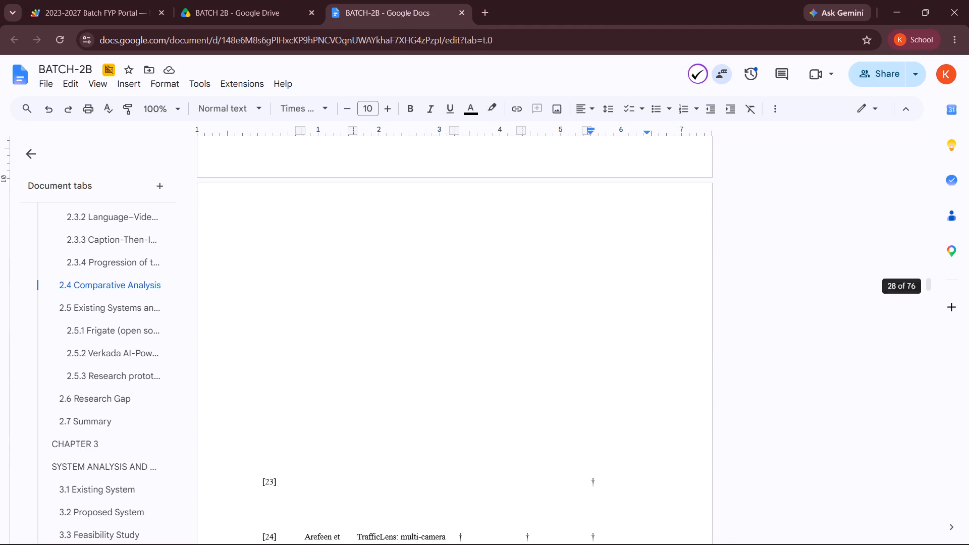
scroll(419, 450, up, 3)
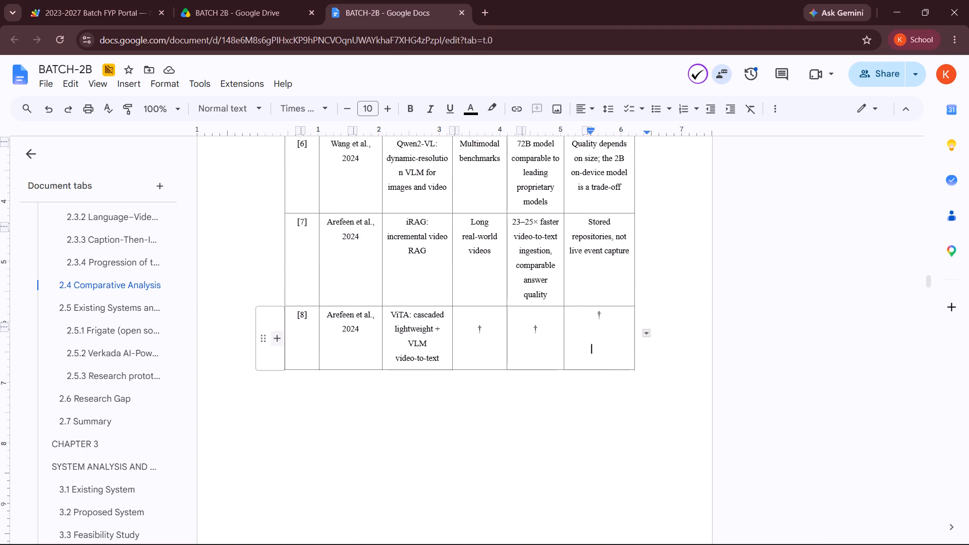
click(277, 340)
scroll(277, 340, down, 1)
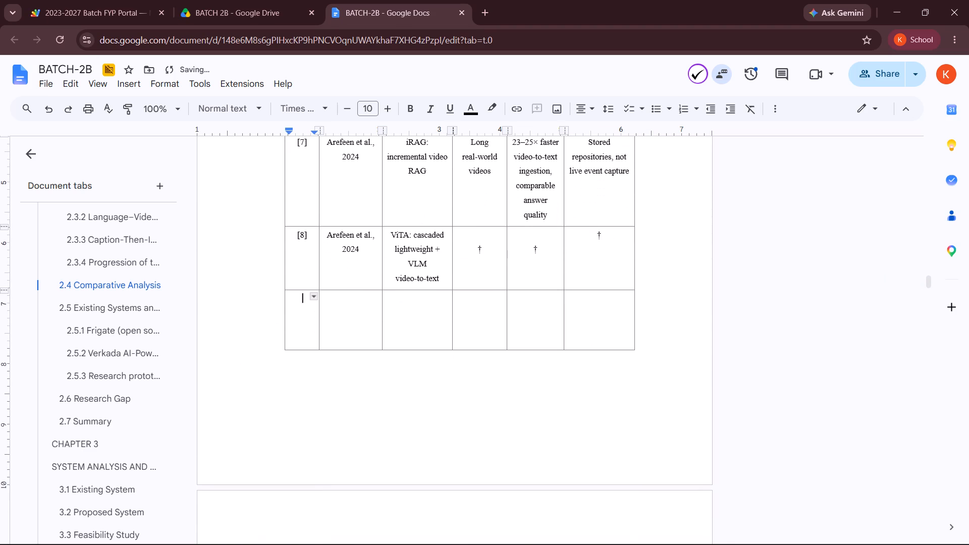
key(bracketleft)
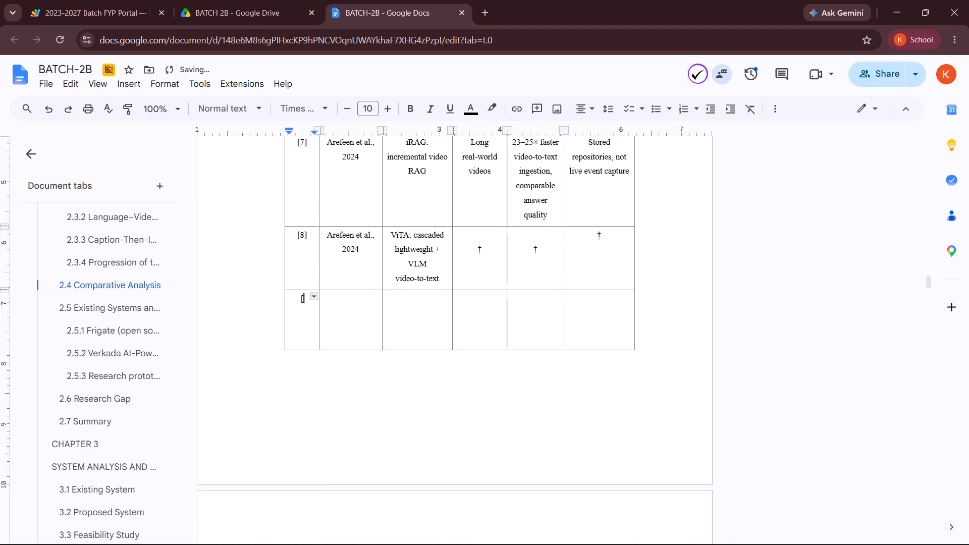
key(9)
key(bracketright)
scroll(307, 355, down, 1)
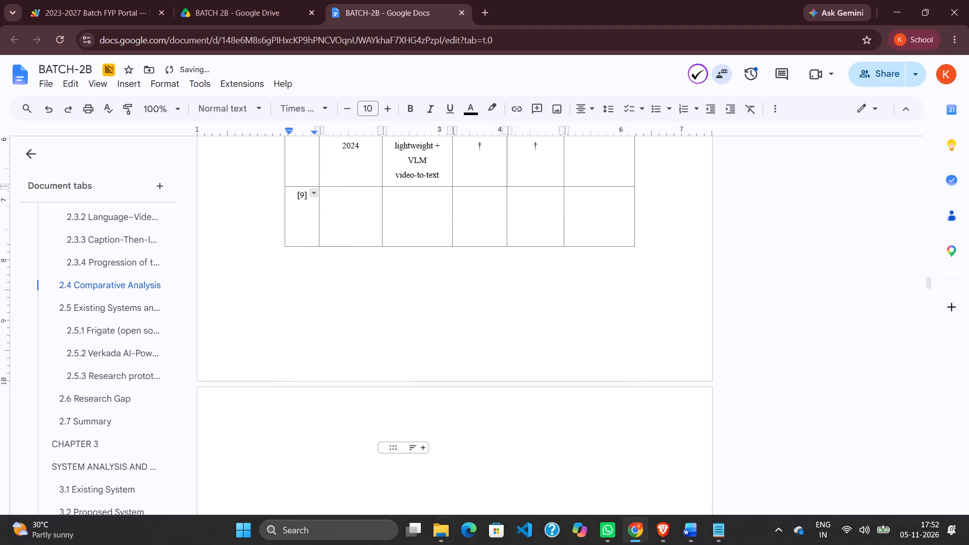
Switch to YouTube in Brave, browse the related videos, and start Dheema Video Song (Telugu).
click(661, 530)
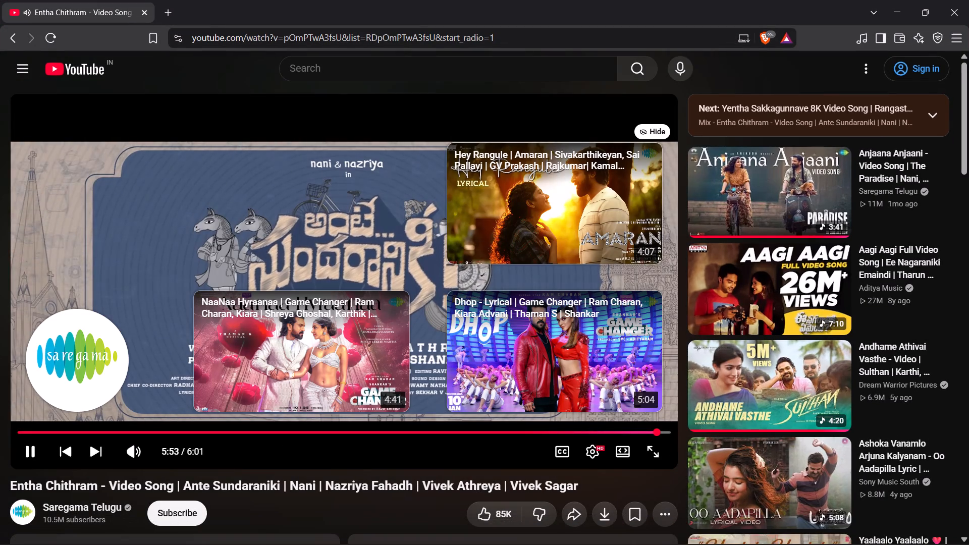
click(333, 194)
scroll(786, 321, down, 1)
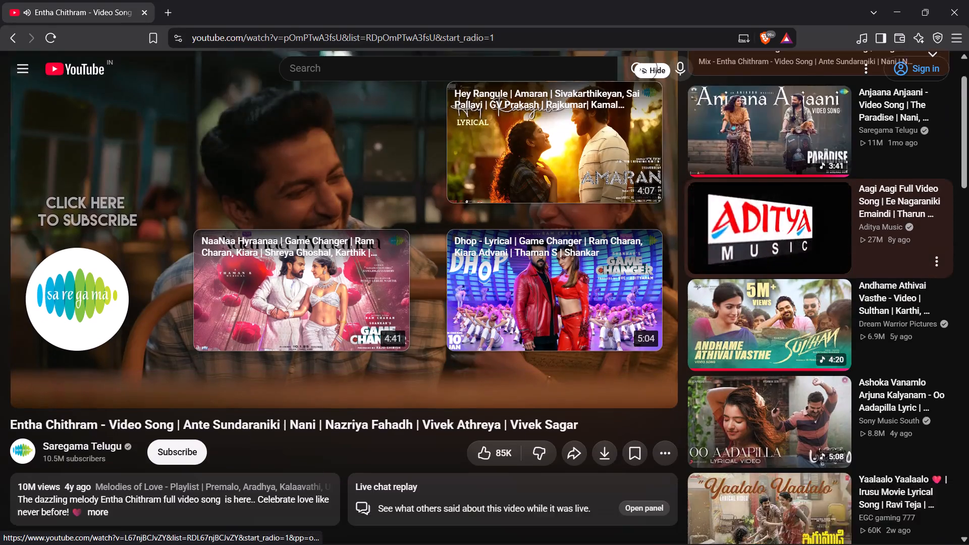
scroll(786, 321, down, 2)
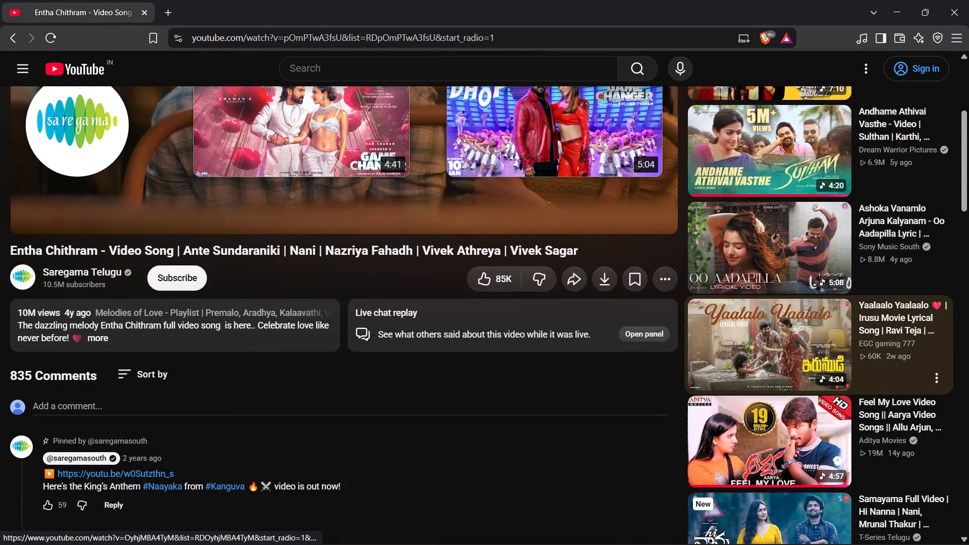
scroll(786, 321, down, 4)
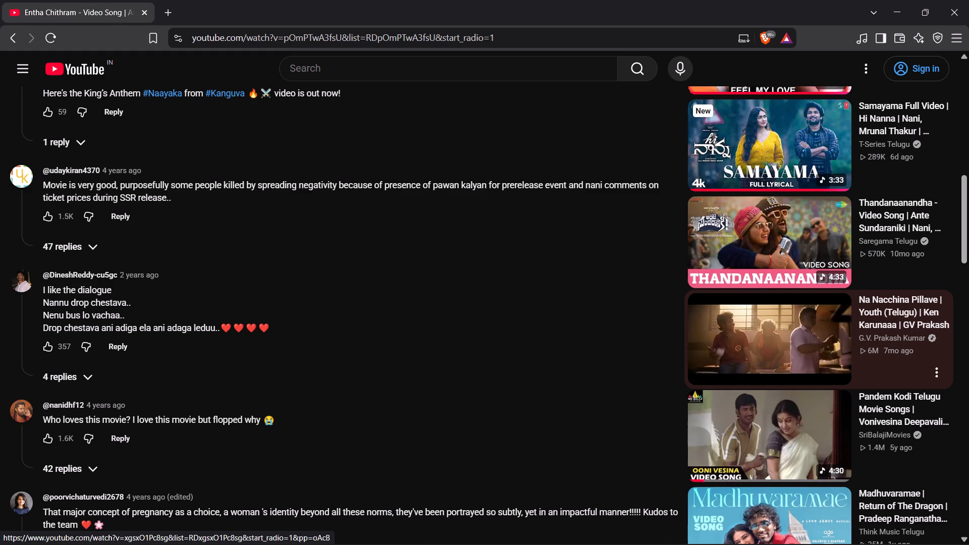
scroll(786, 321, down, 2)
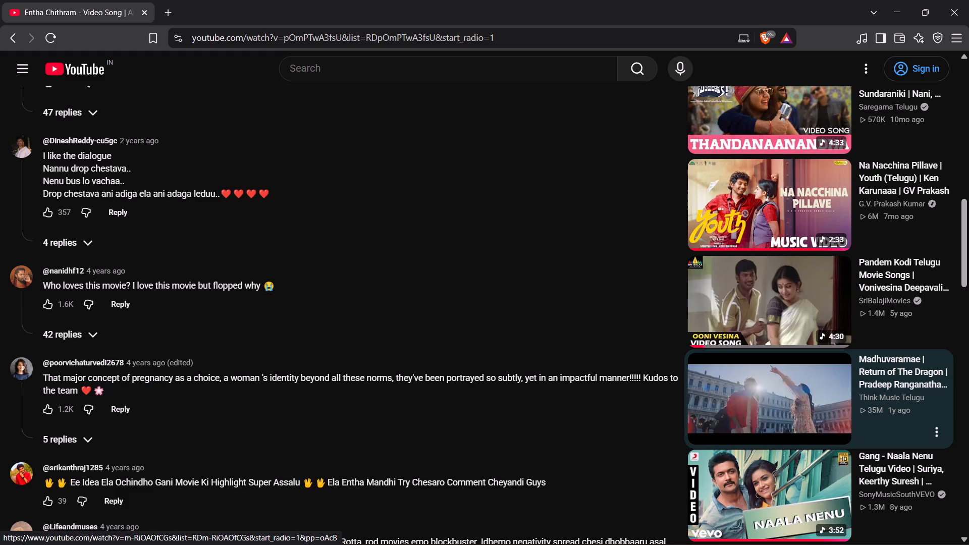
scroll(729, 405, down, 3)
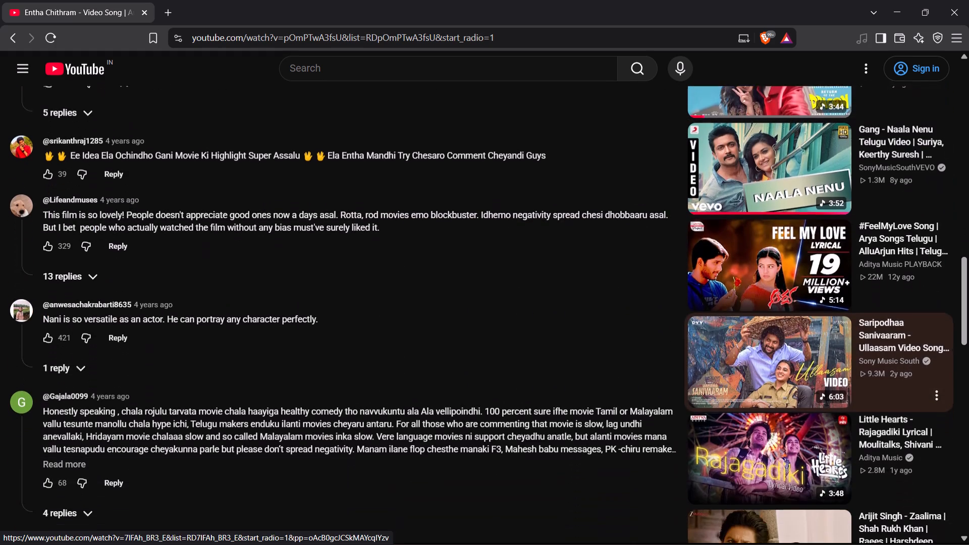
scroll(758, 400, down, 1)
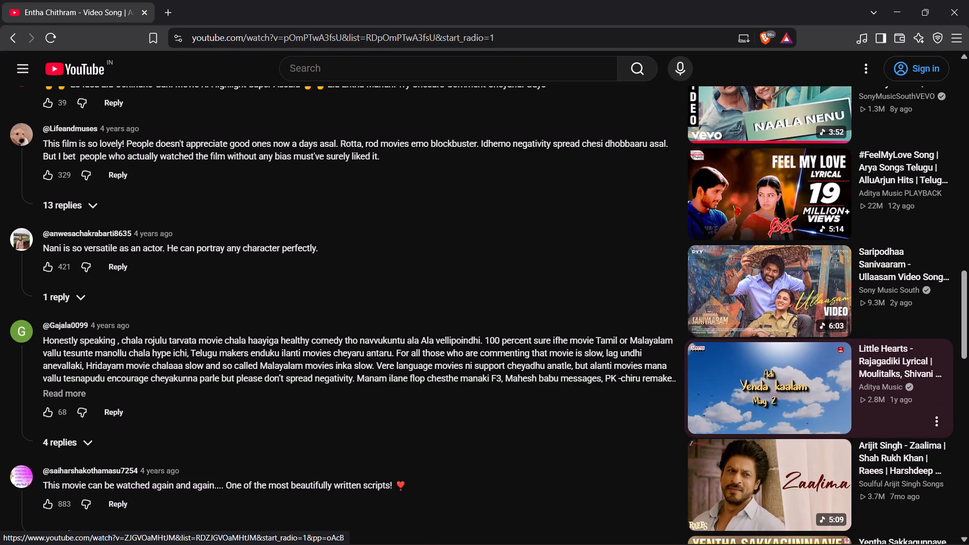
scroll(758, 400, down, 2)
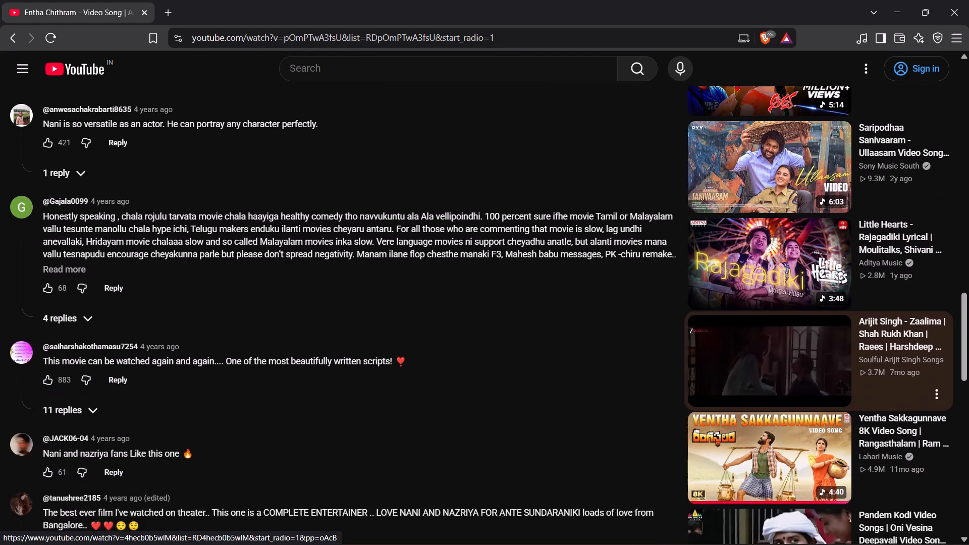
scroll(758, 400, down, 2)
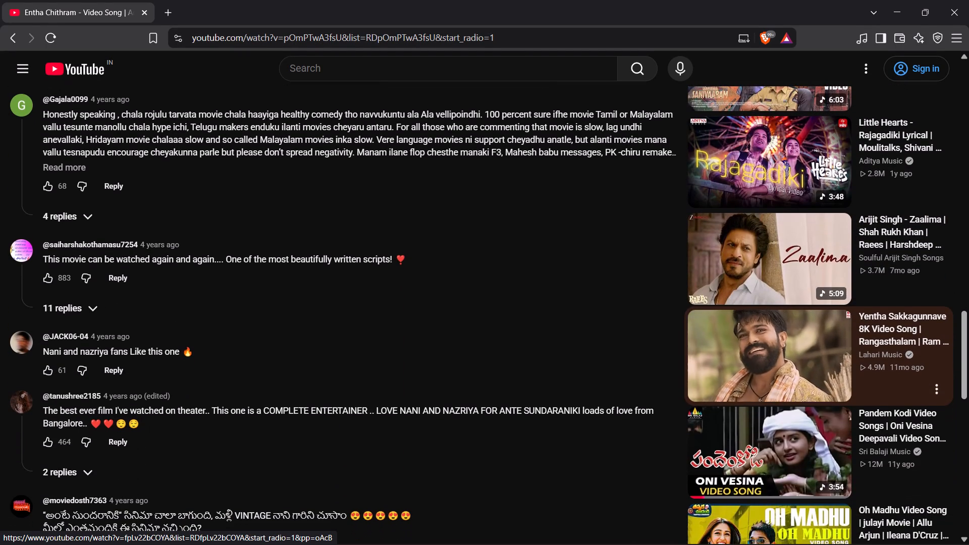
scroll(769, 375, down, 3)
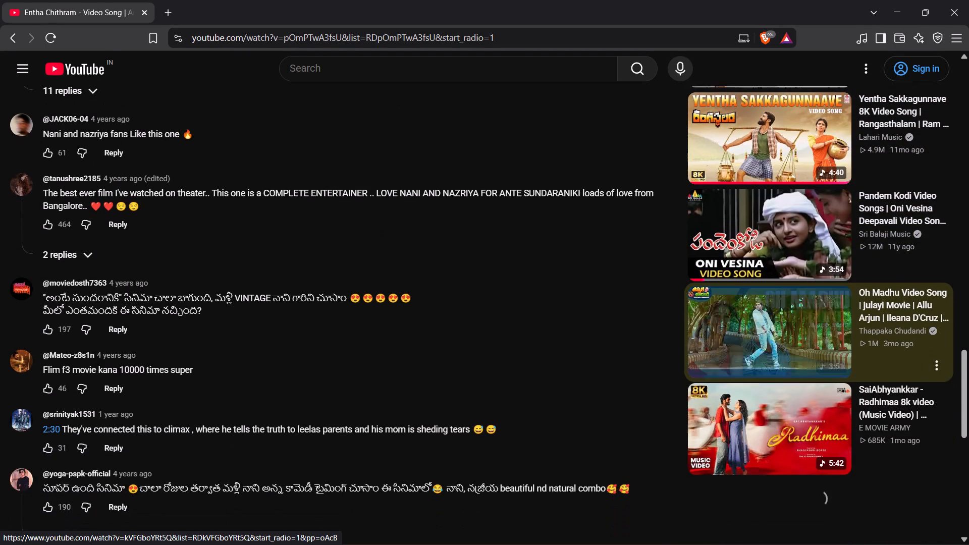
scroll(769, 375, down, 3)
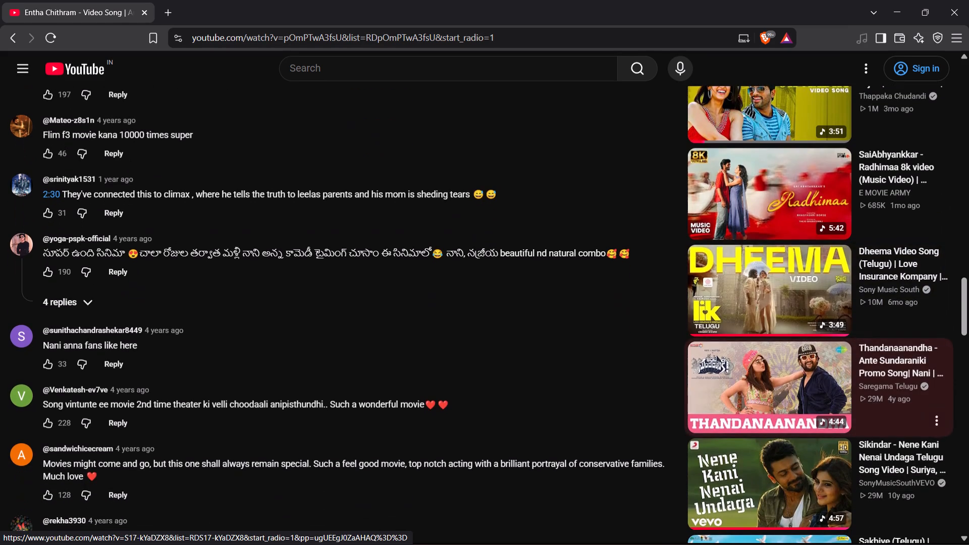
click(780, 289)
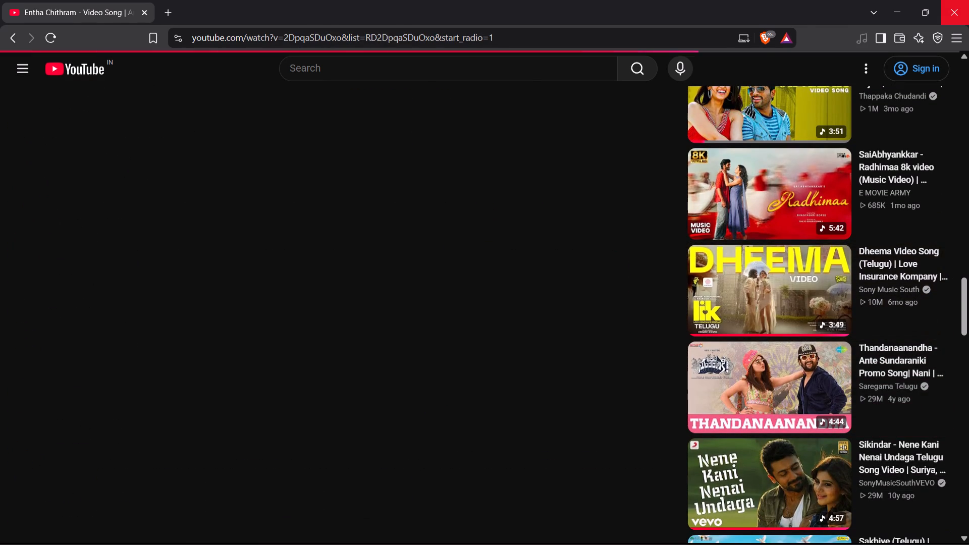
click(907, 1)
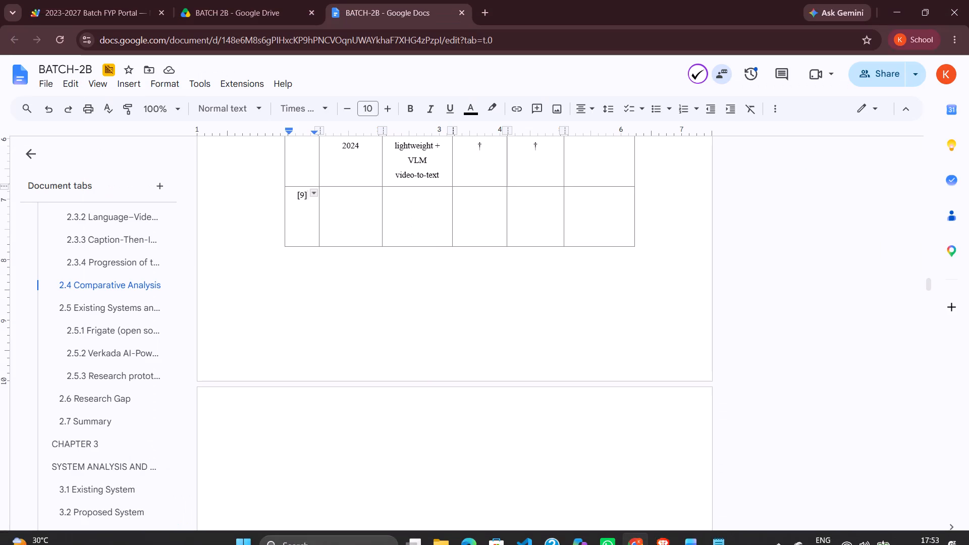
click(662, 535)
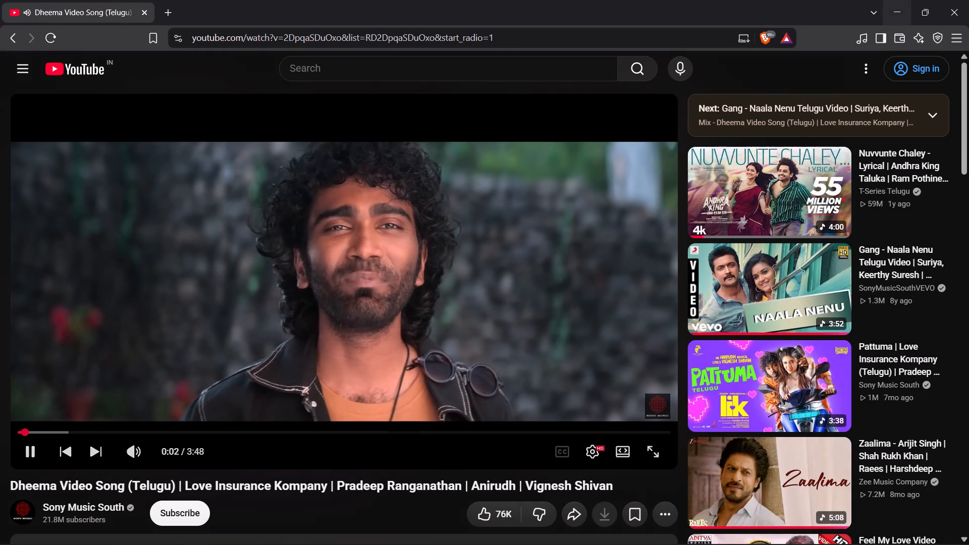
click(888, 2)
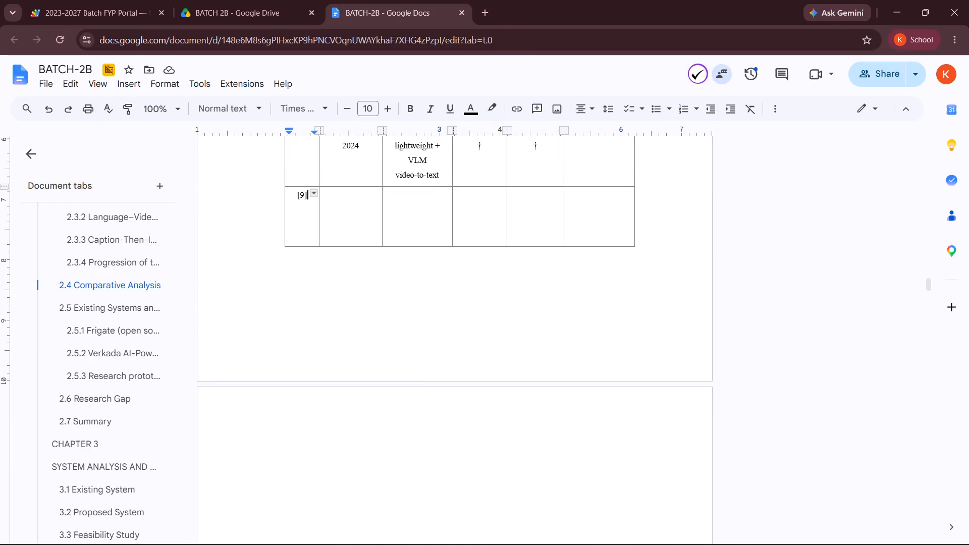
Delete the number [23] from the first cell of its row in the old unbordered table.
click(357, 212)
scroll(357, 212, down, 5)
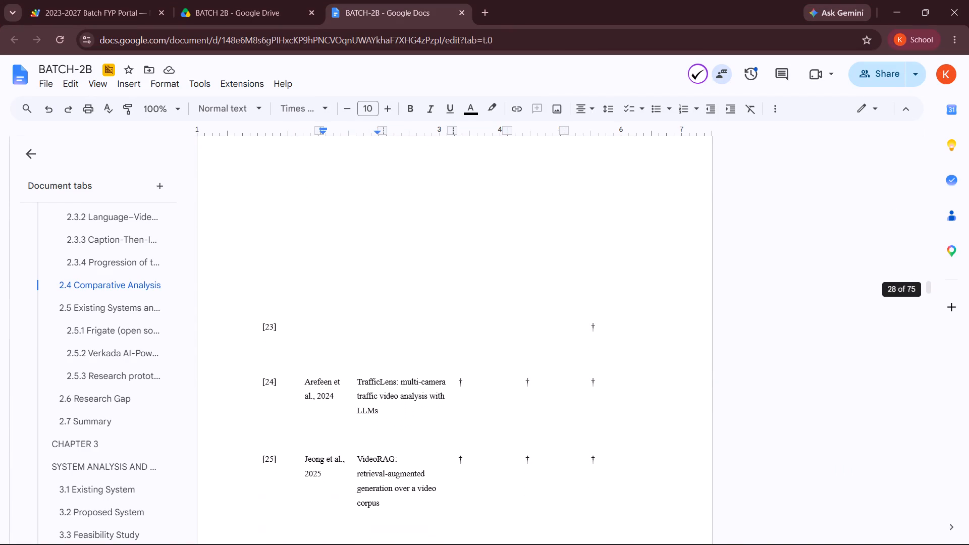
click(294, 326)
key(BackSpace)
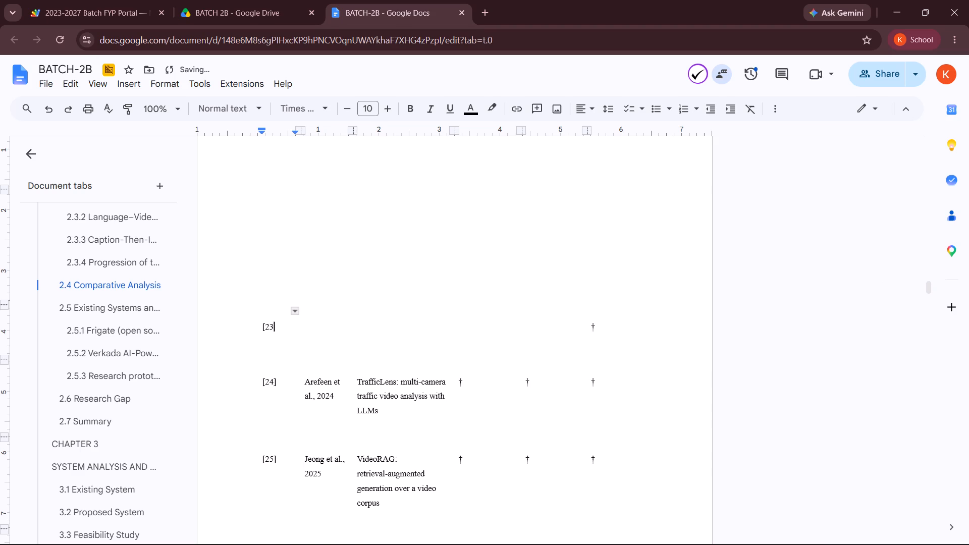
key(BackSpace)
key(BackSpace)
key(BackSpace)
drag(588, 329, 603, 330)
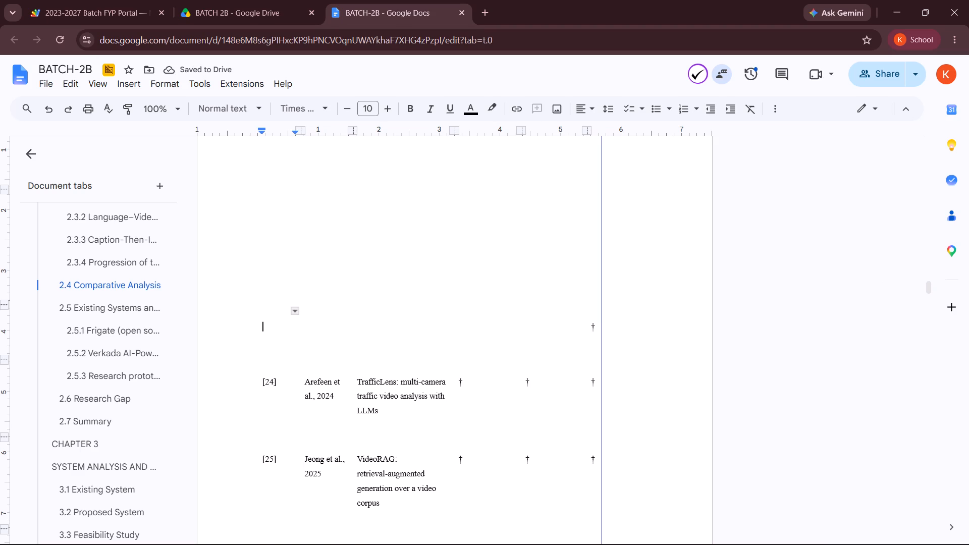
key(ctrl+z)
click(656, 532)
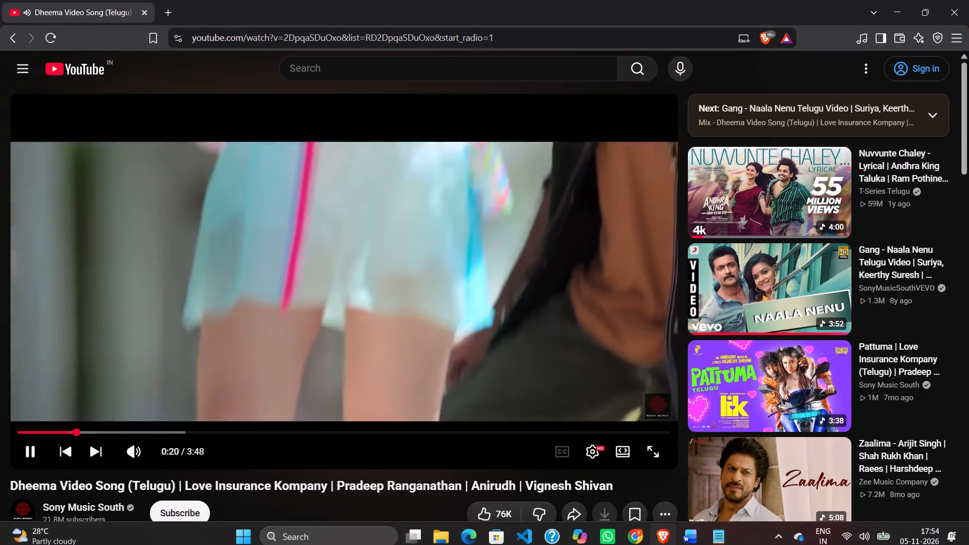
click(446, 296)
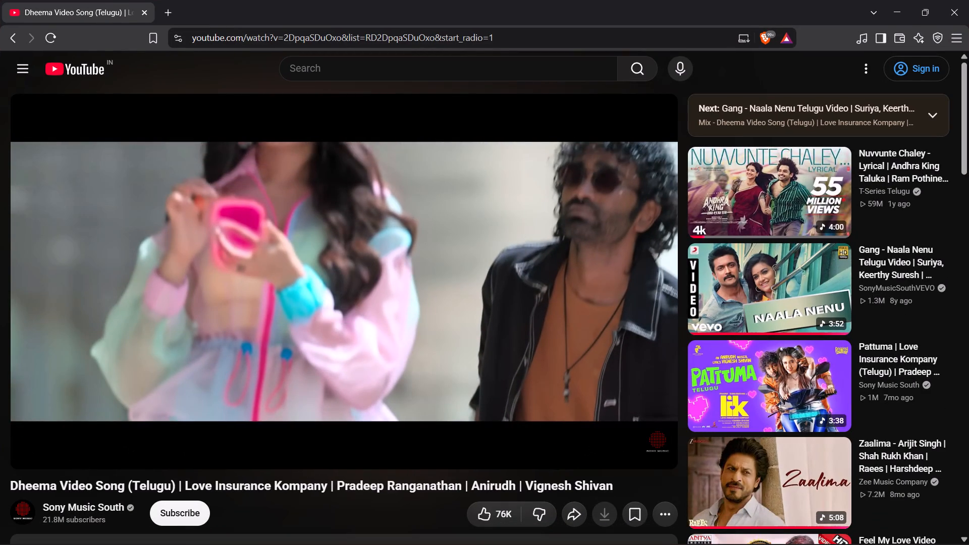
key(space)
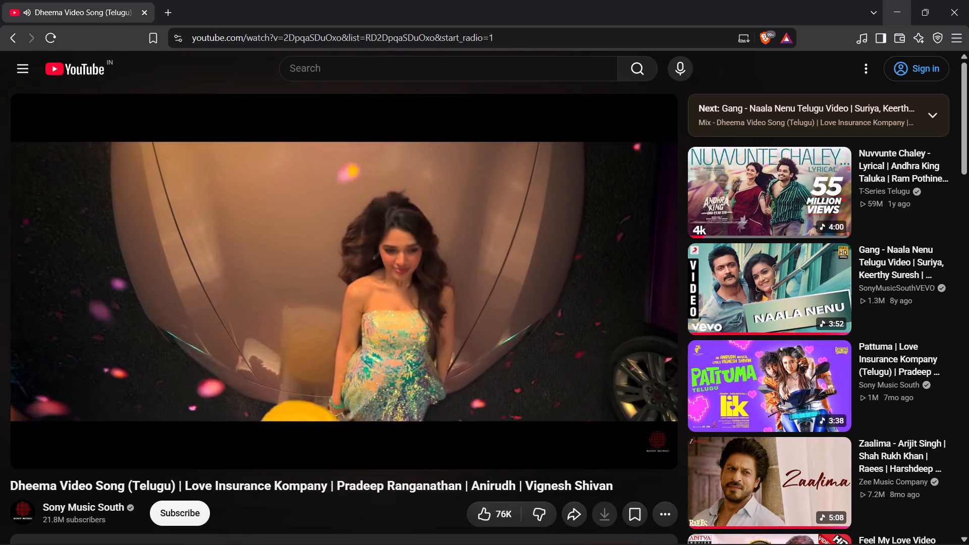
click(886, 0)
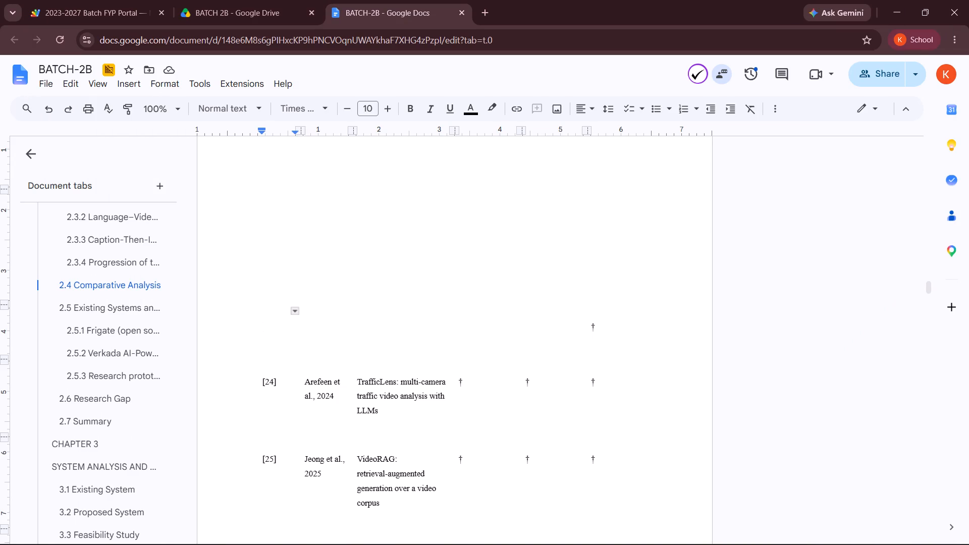
Cut the † from the old table's row above [24], paste it into Notepad as plain text, and cut it again from there.
drag(609, 329, 583, 326)
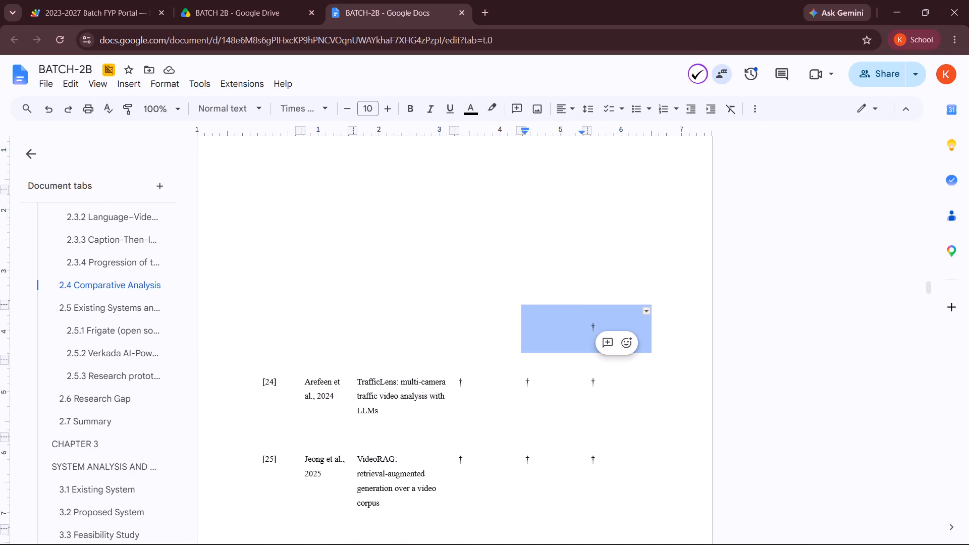
key(ctrl+x)
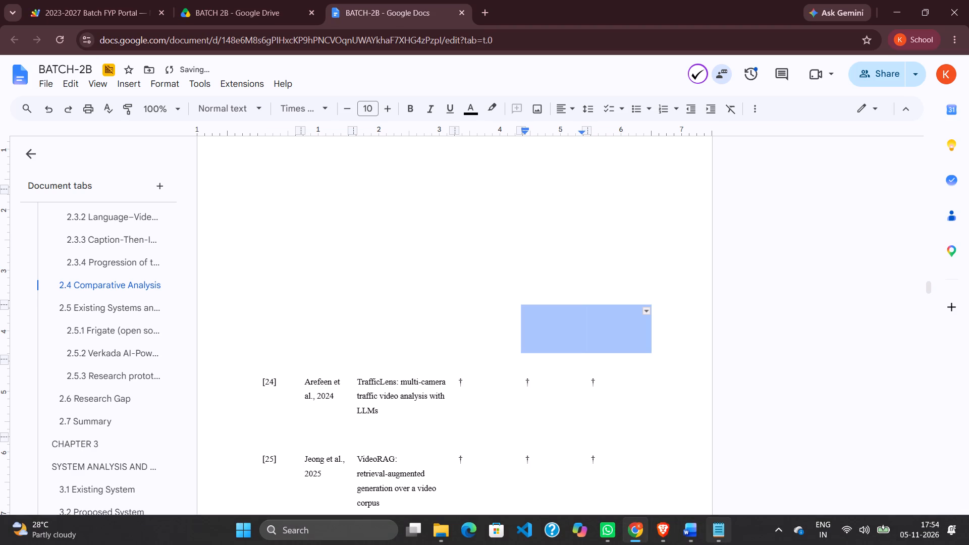
click(713, 534)
key(ctrl+v)
ctrl+click(177, 123)
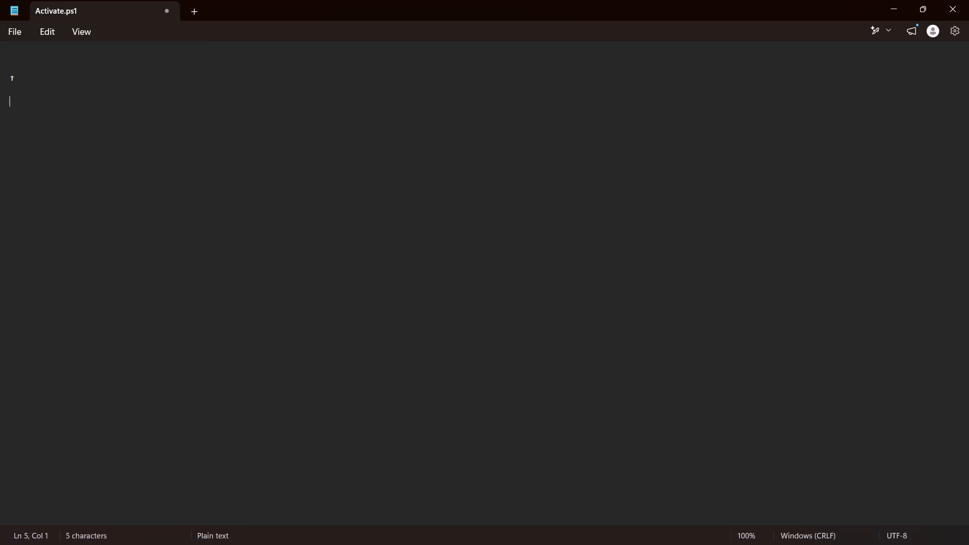
key(ctrl+a)
key(ctrl+x)
click(888, 0)
Replace the † in the [8] row's Limitation cell with the plain-text † cut from Notepad, and trim extra blank lines below it.
scroll(624, 222, up, 2)
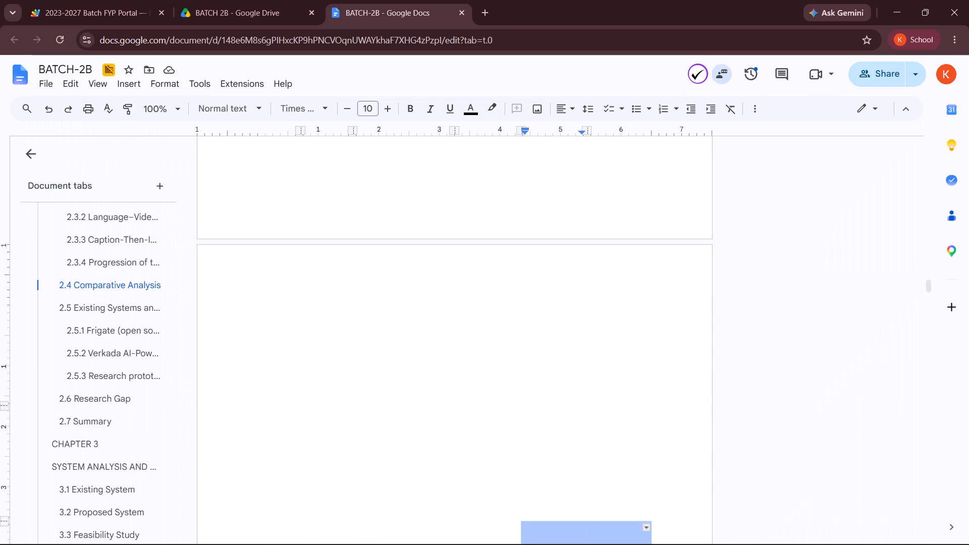
scroll(624, 222, up, 2)
drag(613, 233, 594, 234)
key(BackSpace)
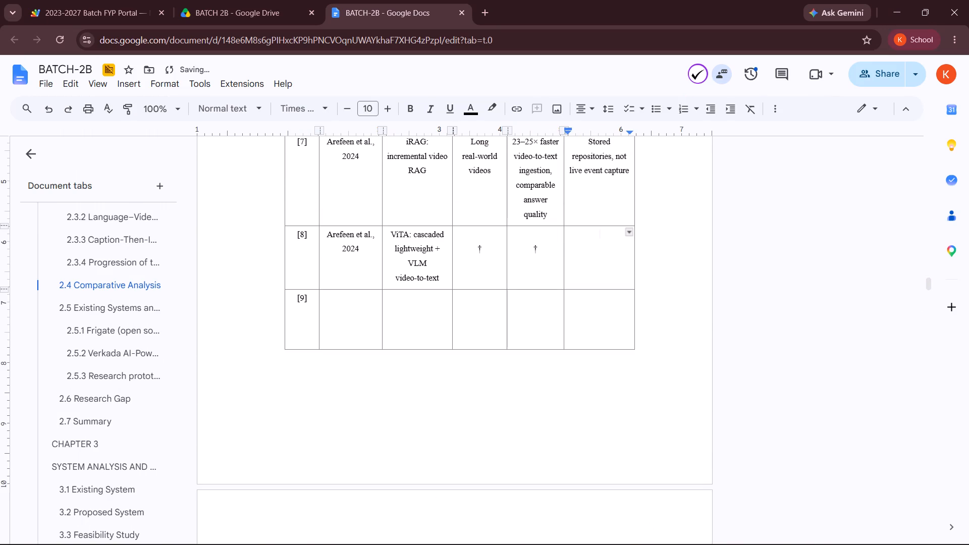
click(593, 242)
key(ctrl+v)
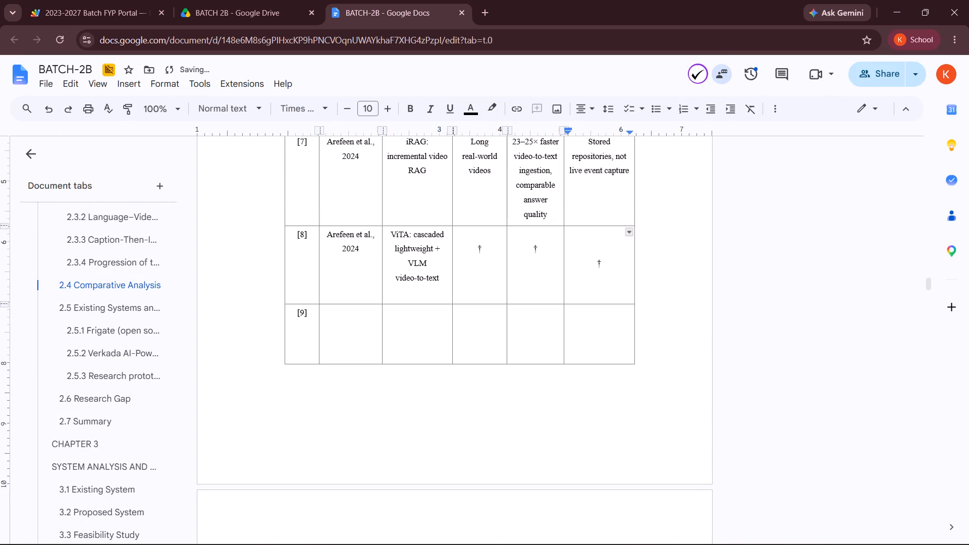
key(BackSpace)
key(BackSpace)
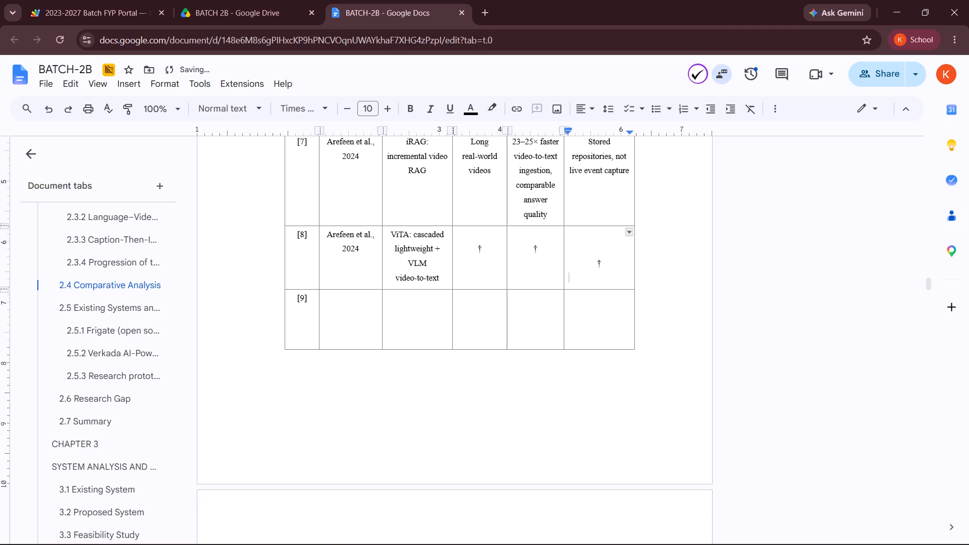
Center-align the contents of the last three † cells in the [8] row of the bordered table.
drag(476, 254, 529, 261)
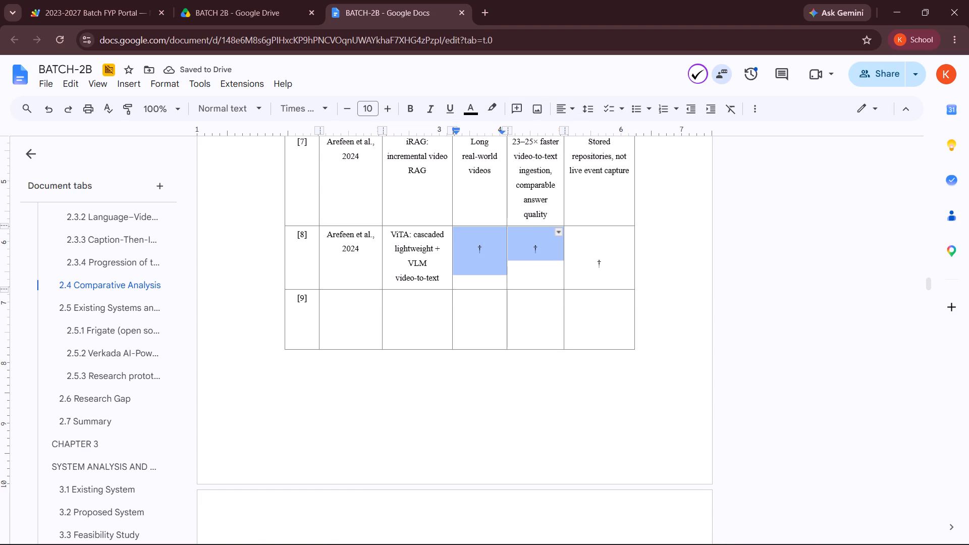
drag(529, 261, 583, 263)
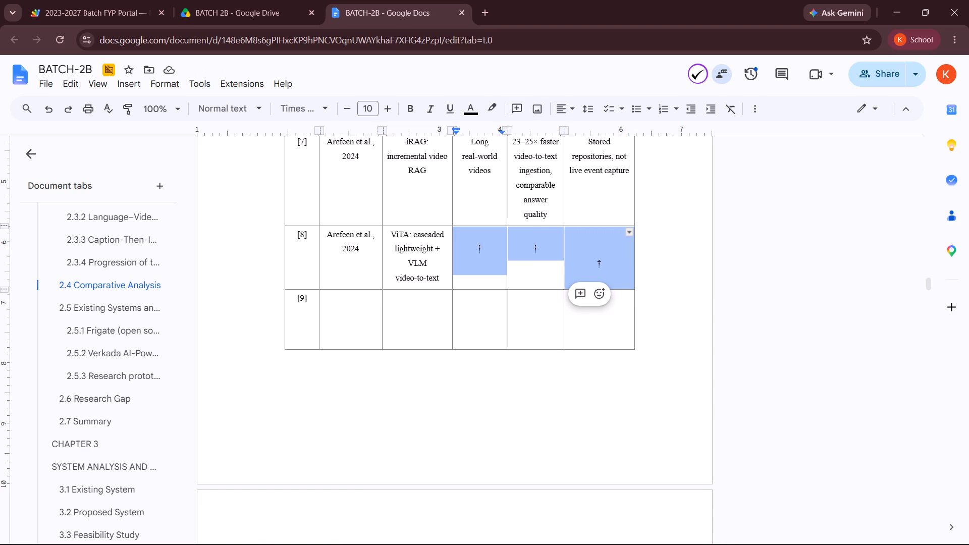
click(562, 102)
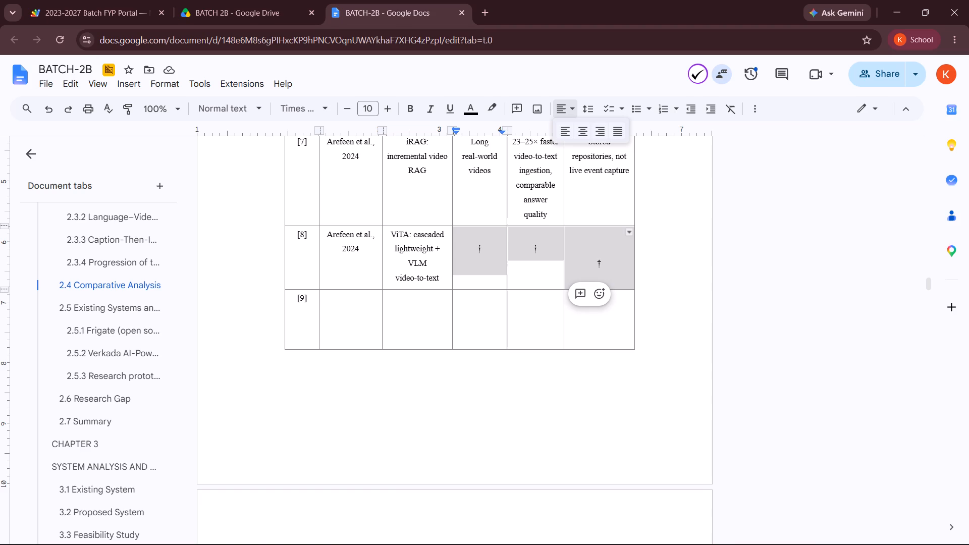
click(582, 125)
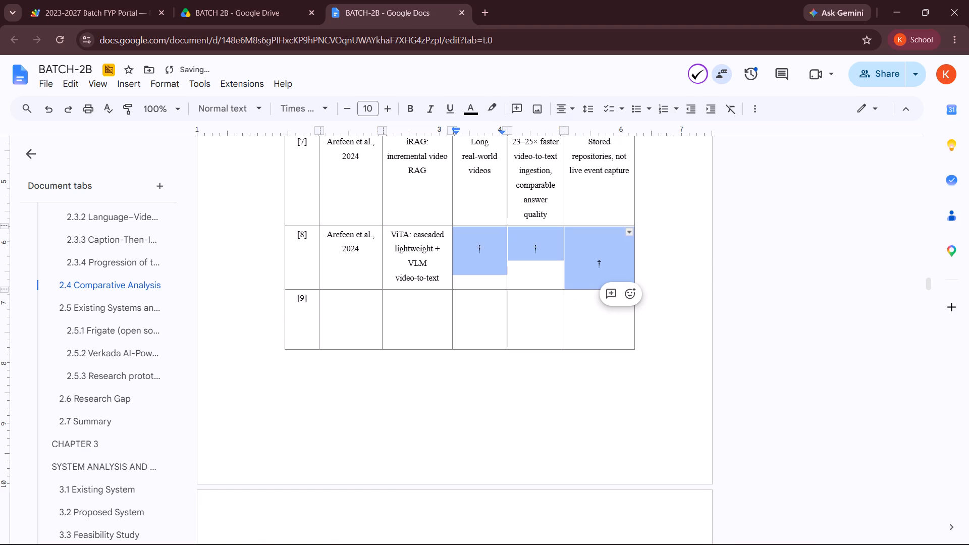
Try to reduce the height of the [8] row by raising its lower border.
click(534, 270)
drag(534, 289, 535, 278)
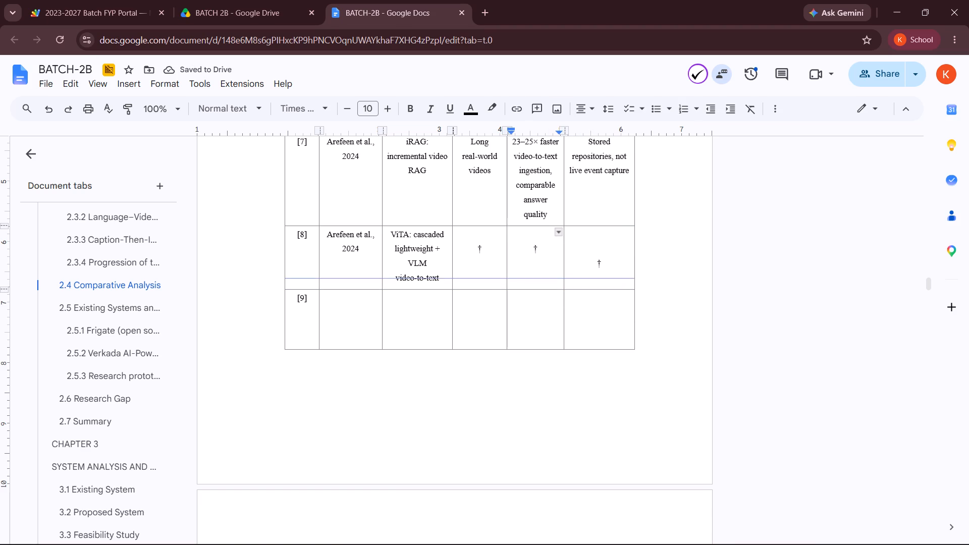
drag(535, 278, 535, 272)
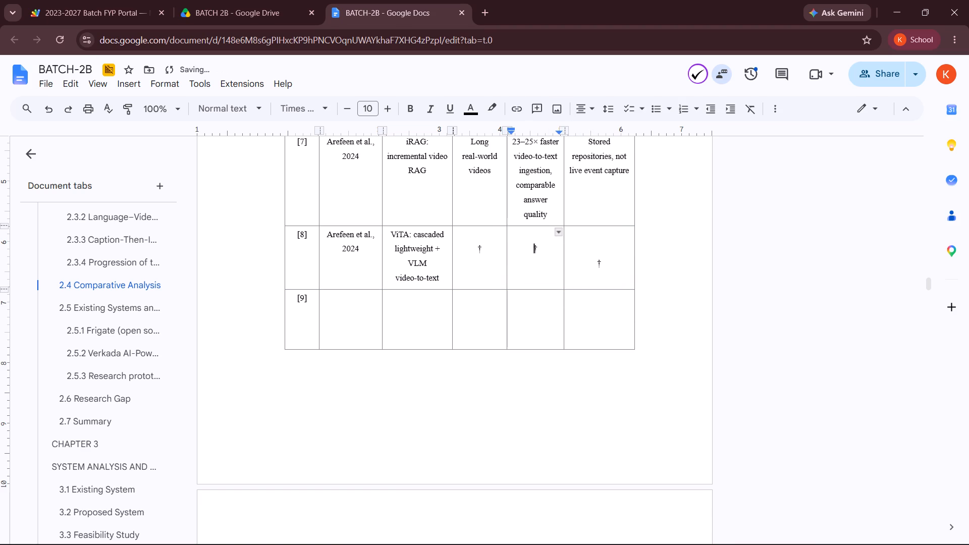
Remove the extra blank line above the † in the [8] row's Limitation cell.
click(610, 282)
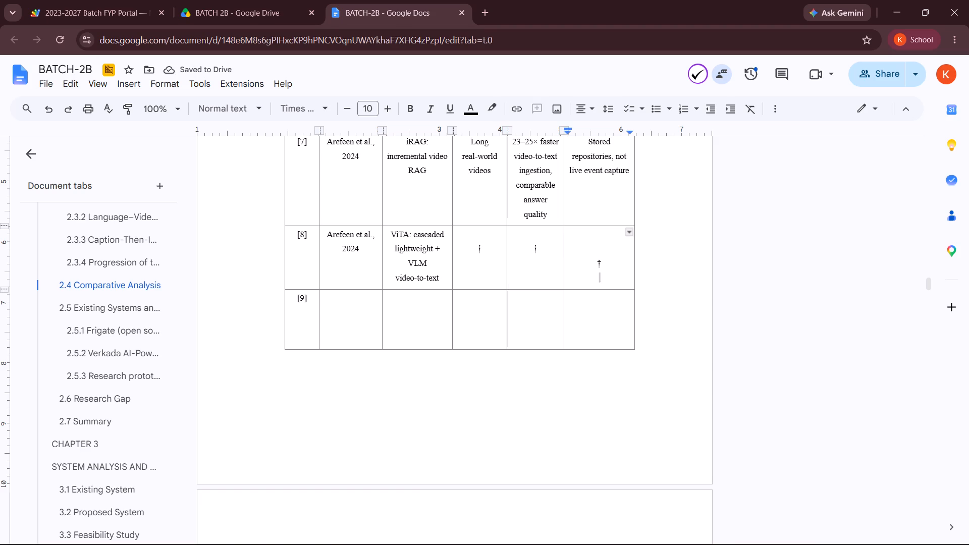
click(593, 265)
key(BackSpace)
key(BackSpace)
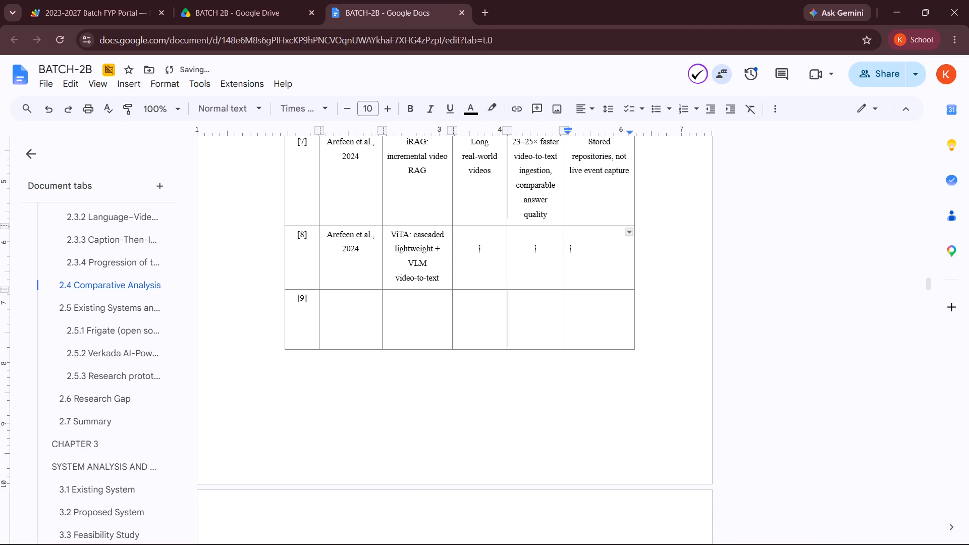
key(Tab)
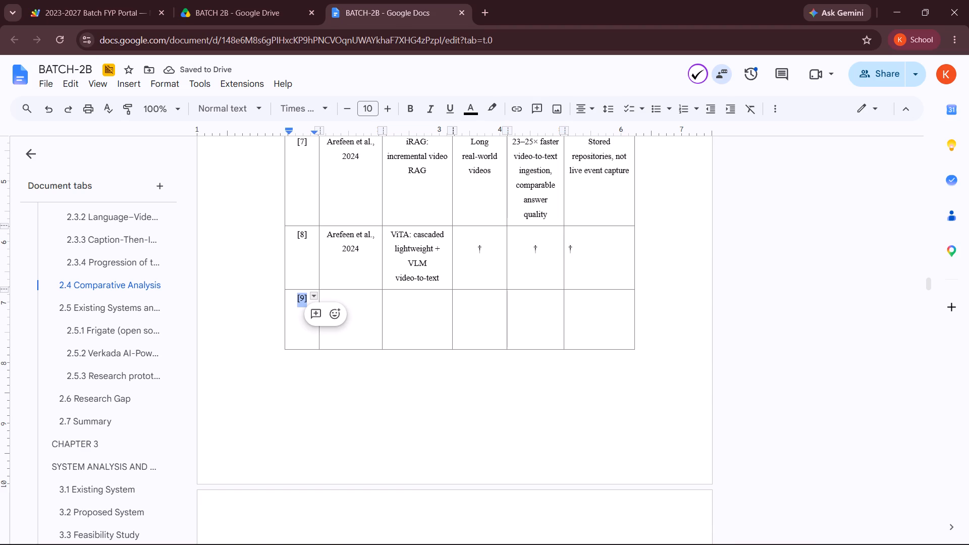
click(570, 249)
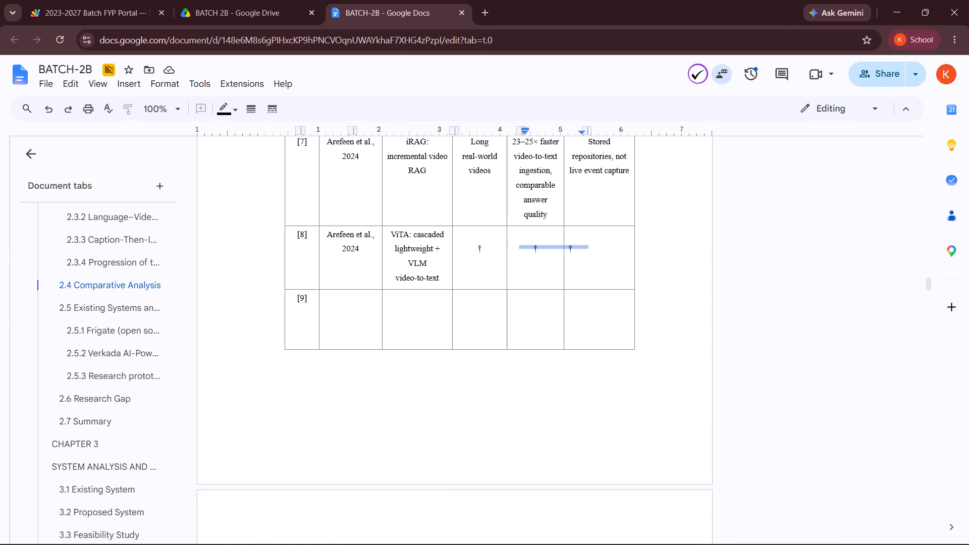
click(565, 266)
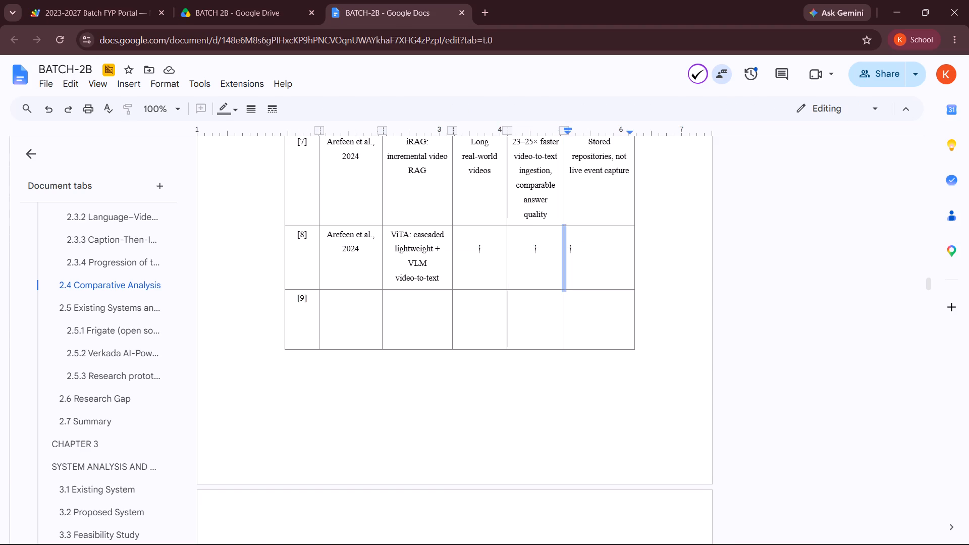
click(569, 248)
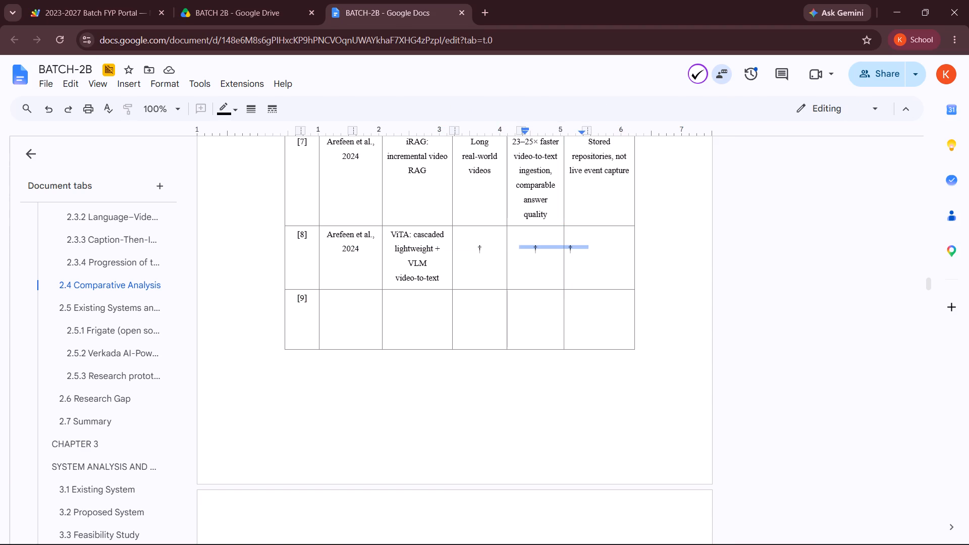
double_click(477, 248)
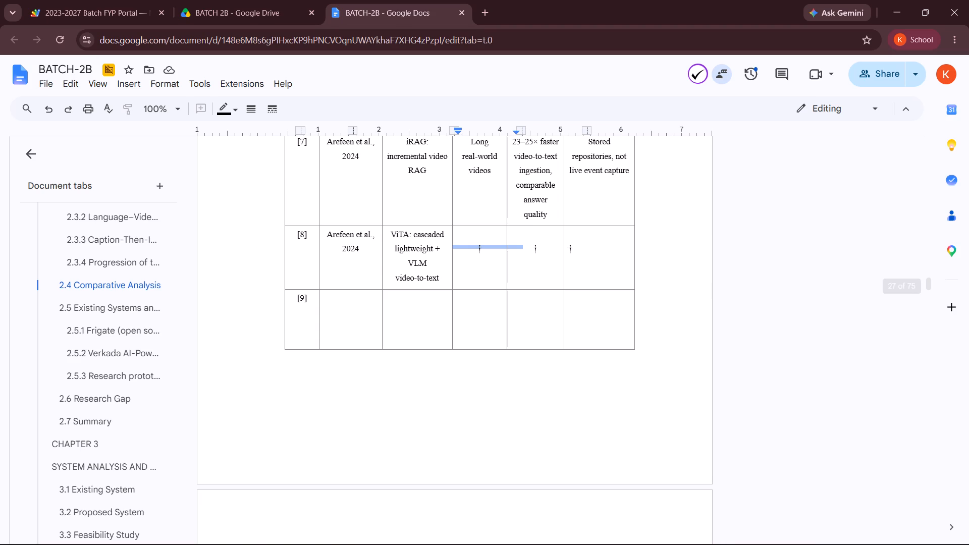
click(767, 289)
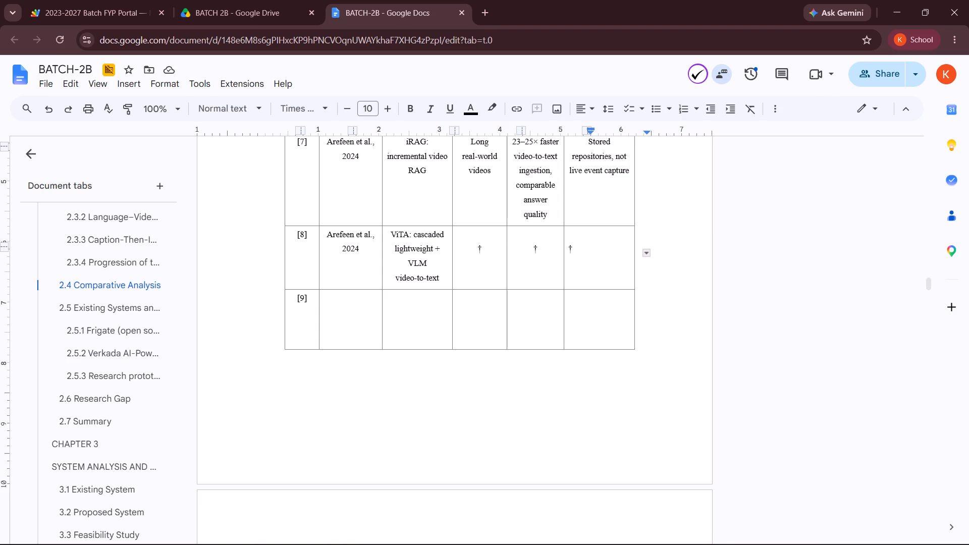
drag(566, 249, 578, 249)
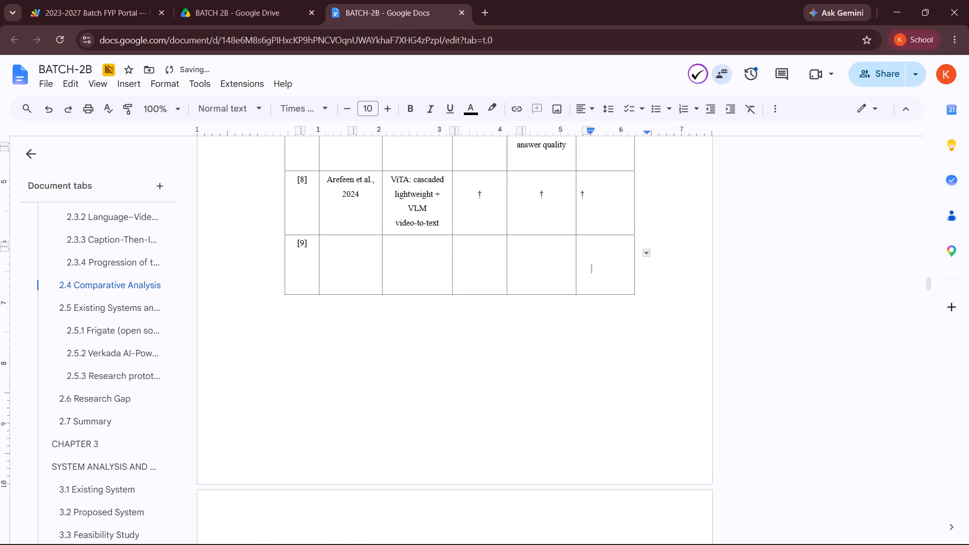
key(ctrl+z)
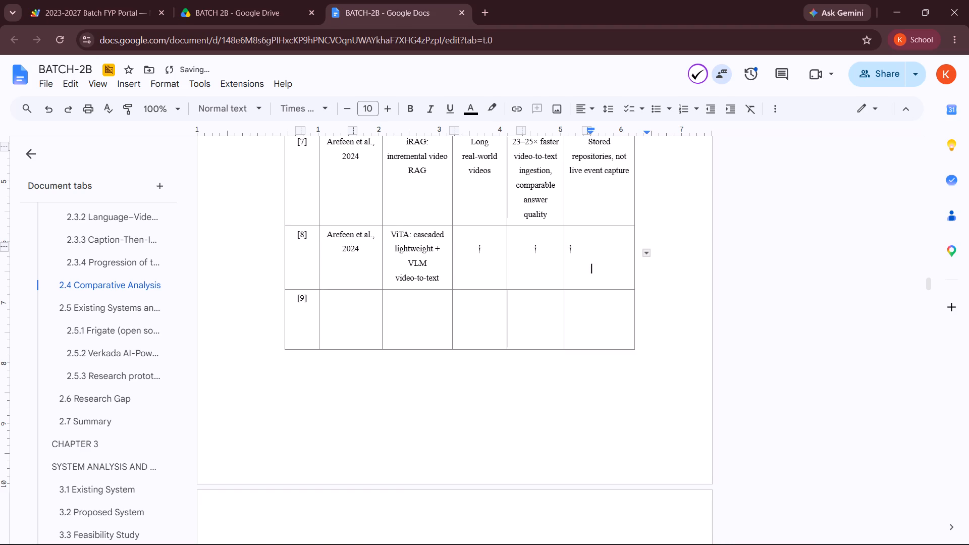
Center-align the † in the [8] row's Limitation cell.
drag(569, 251, 577, 251)
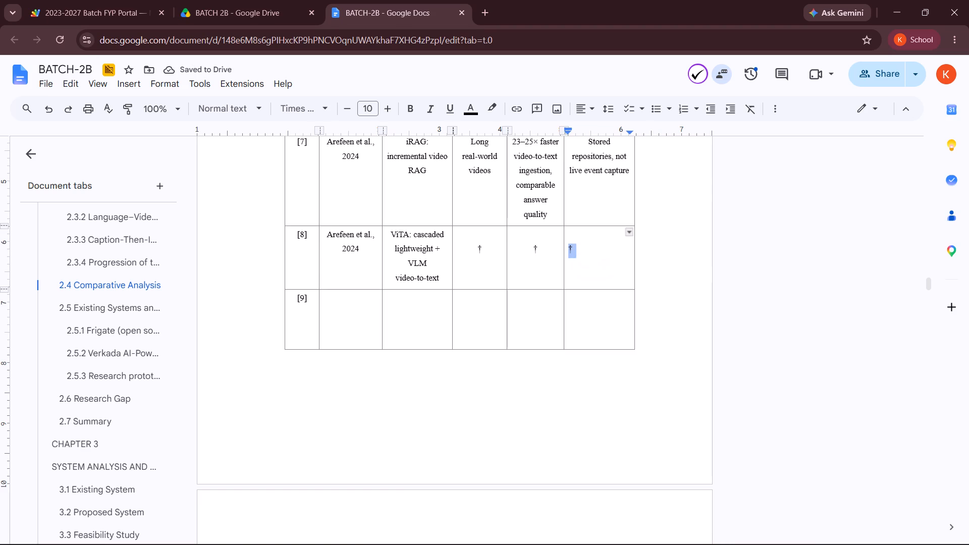
click(586, 113)
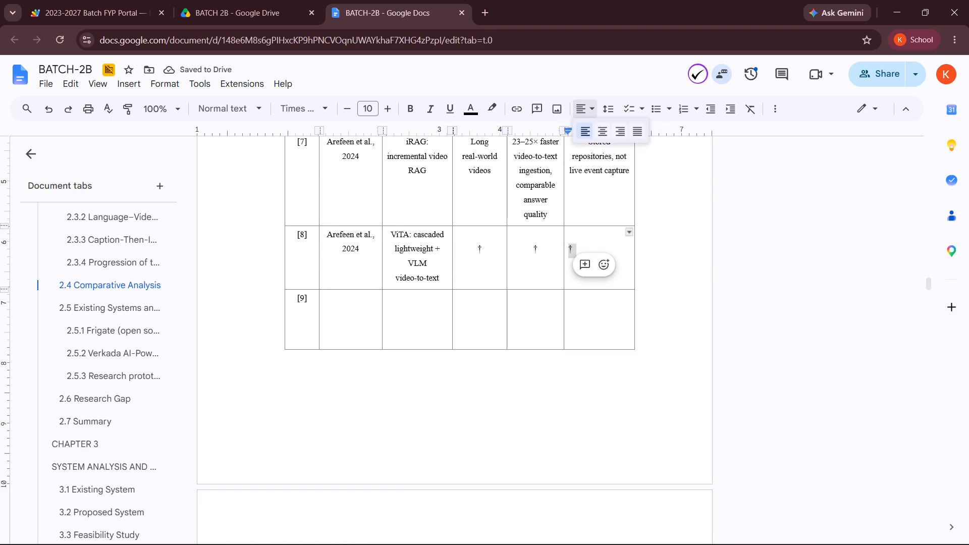
click(600, 130)
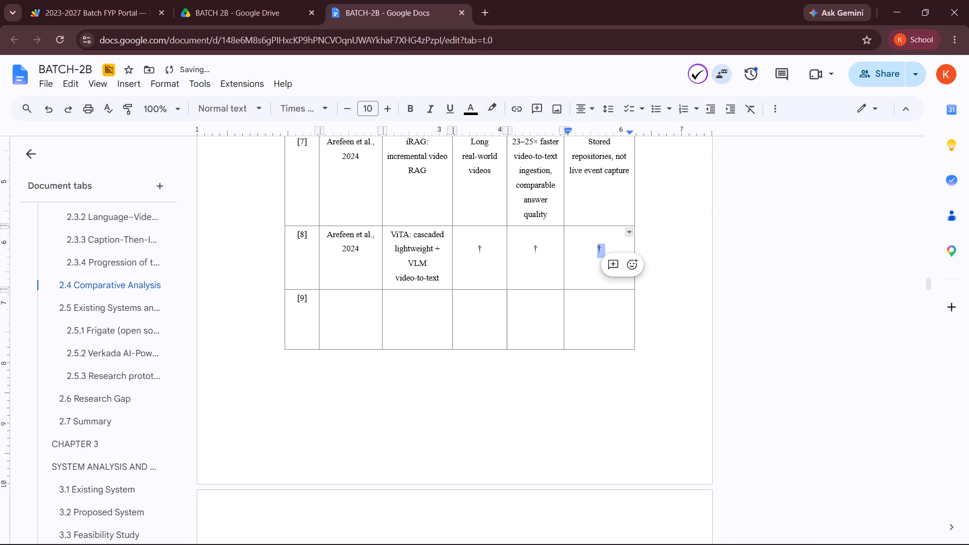
click(767, 334)
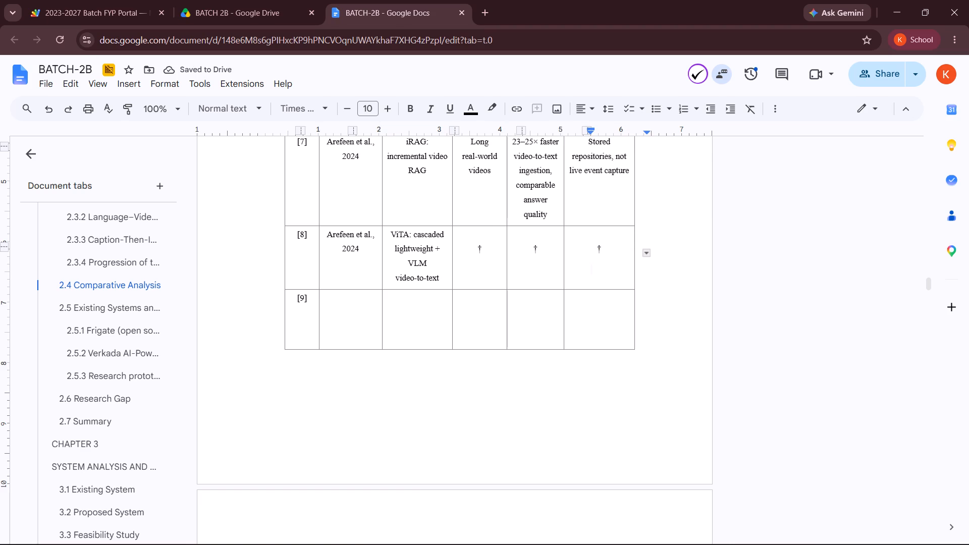
Cut the author entry "Arefeen et al., 2024" from the [24] row of the old unbordered table.
scroll(478, 274, down, 6)
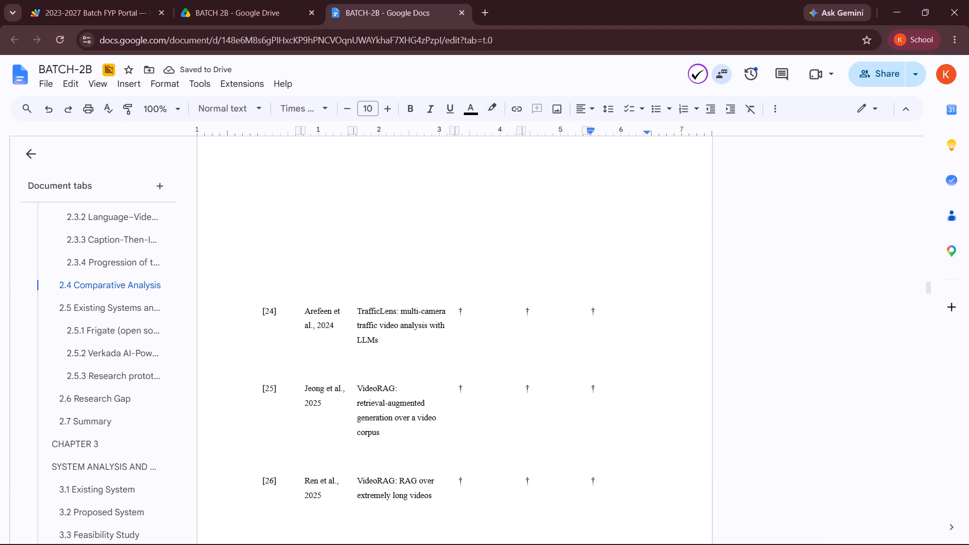
drag(305, 310, 332, 338)
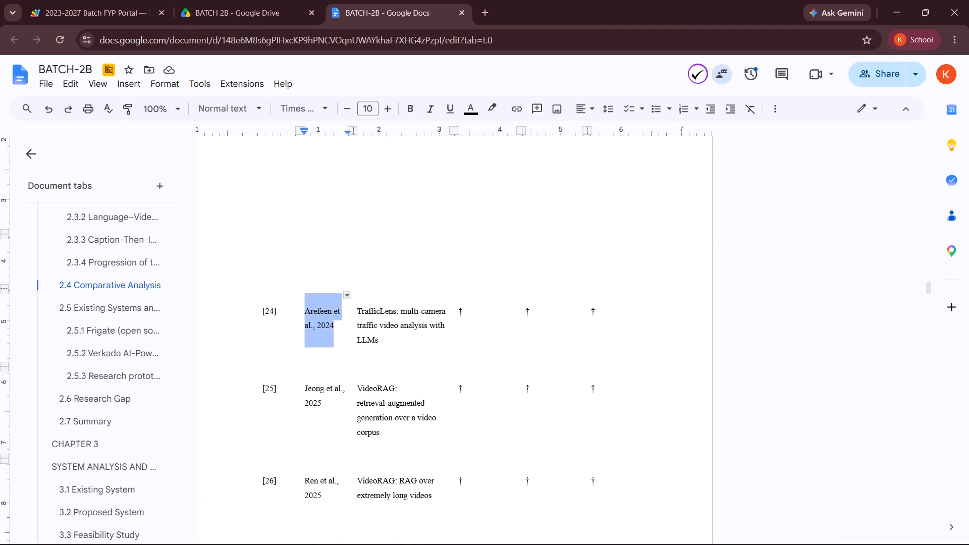
drag(332, 338, 338, 341)
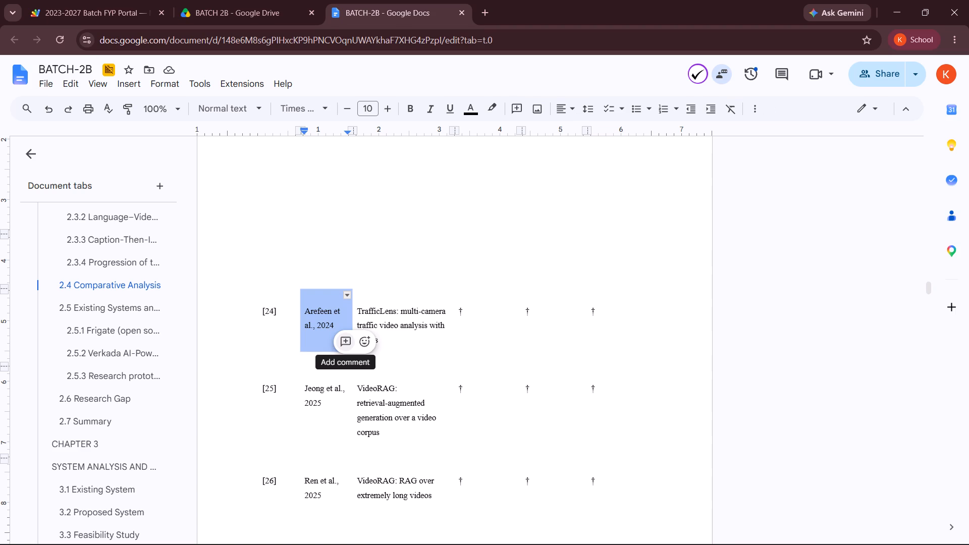
key(ctrl+x)
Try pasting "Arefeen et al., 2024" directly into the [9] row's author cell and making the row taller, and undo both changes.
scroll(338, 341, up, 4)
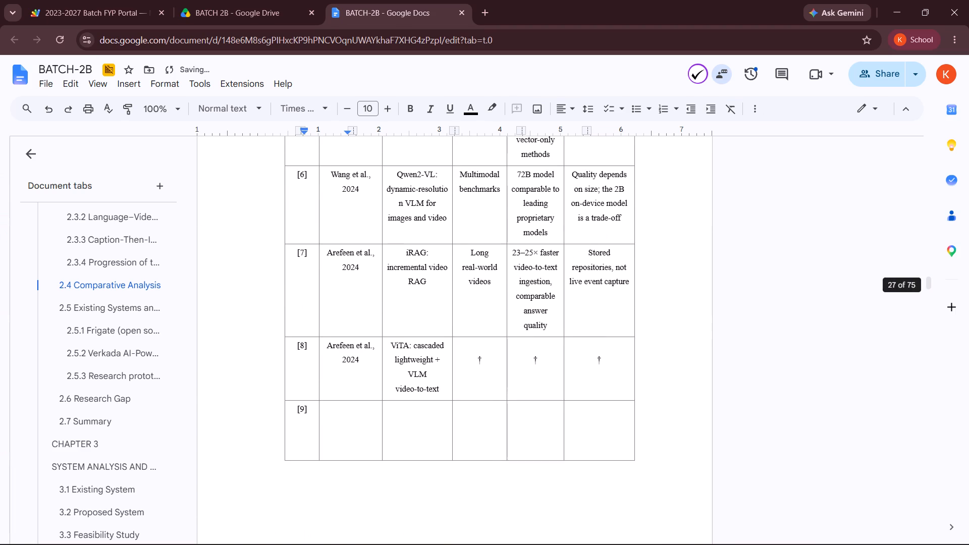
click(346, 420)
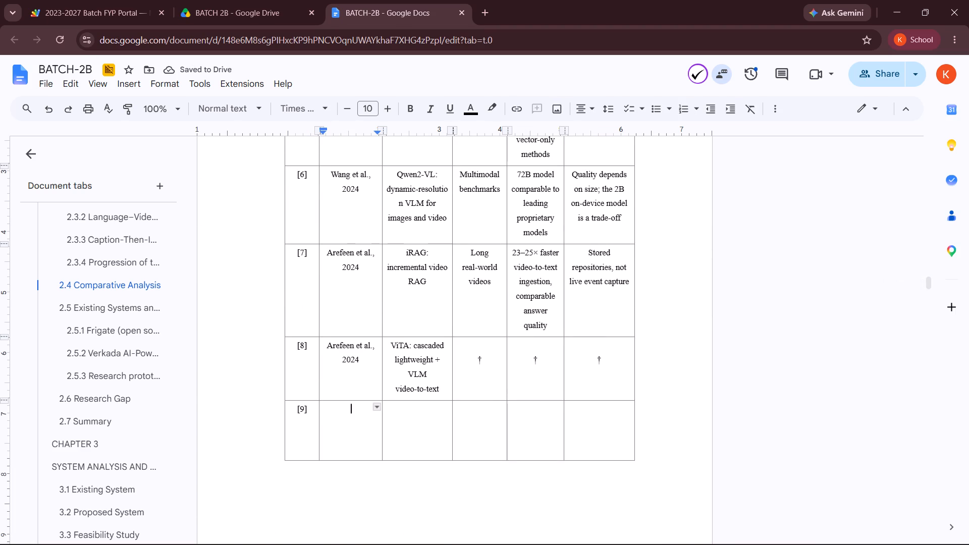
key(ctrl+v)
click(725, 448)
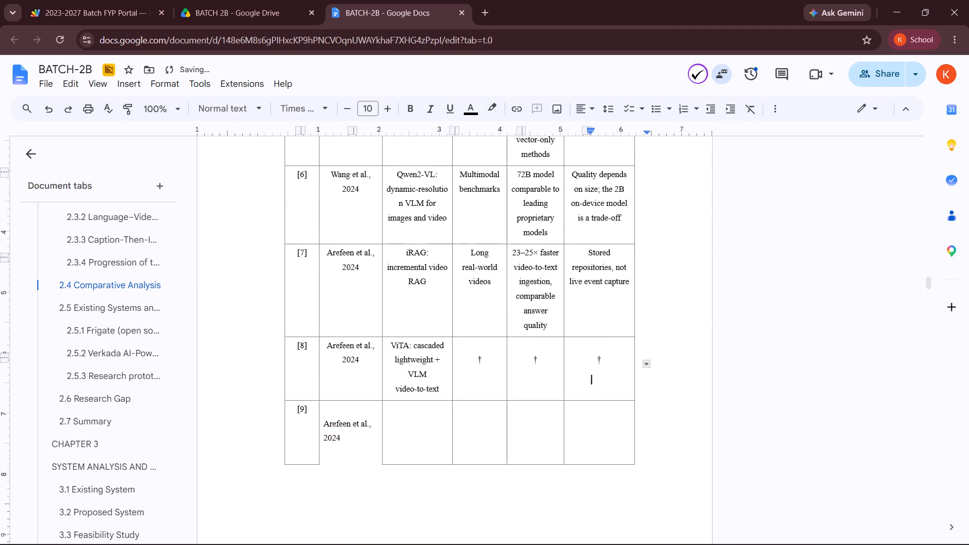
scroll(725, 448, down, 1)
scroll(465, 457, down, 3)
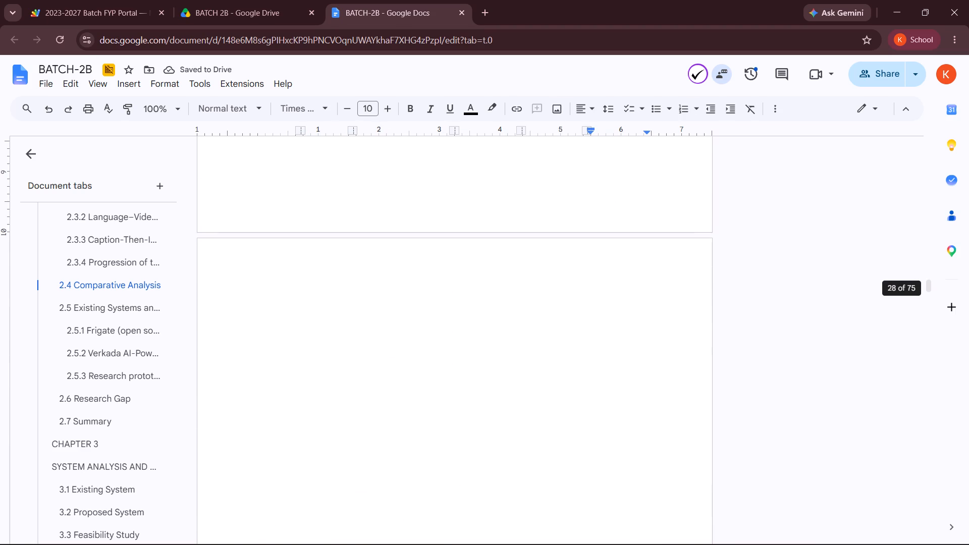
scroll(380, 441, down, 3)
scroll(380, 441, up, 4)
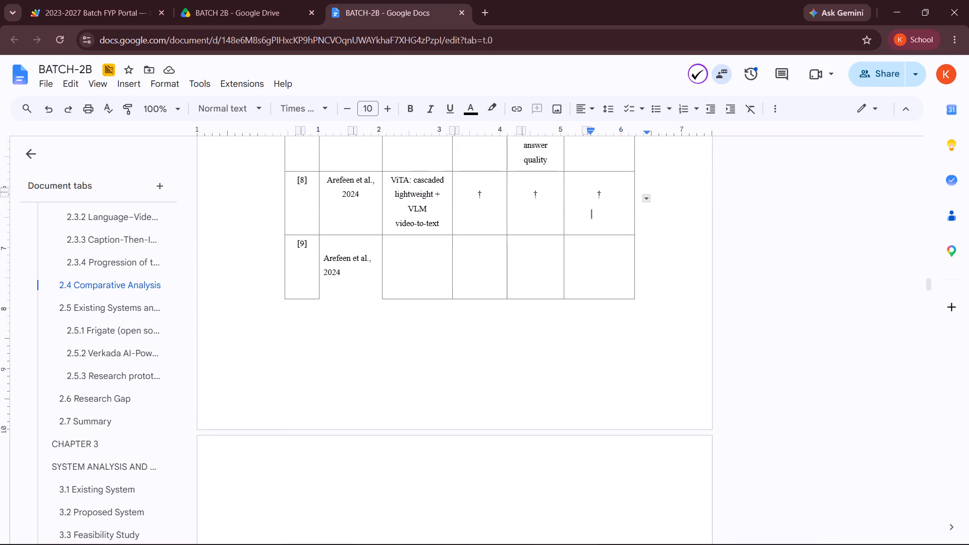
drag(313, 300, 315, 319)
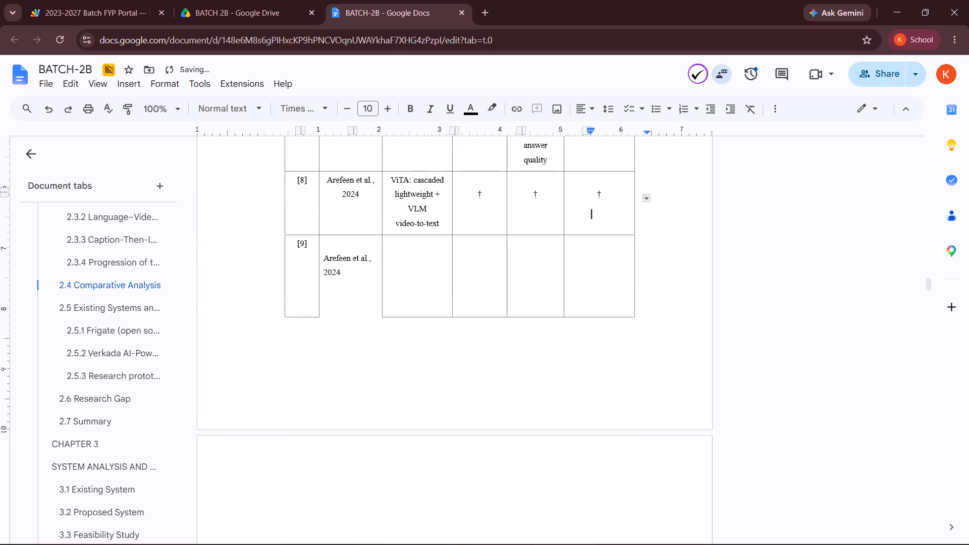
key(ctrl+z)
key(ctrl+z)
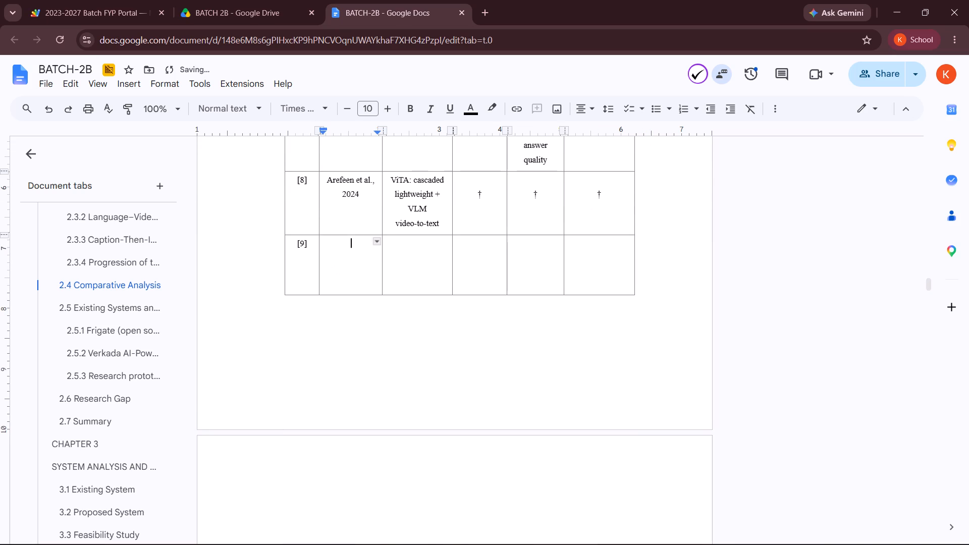
Switch to Notepad, paste the cut entry "Arefeen et al., 2024" as plain text, and cut it back out for the report.
scroll(408, 338, down, 3)
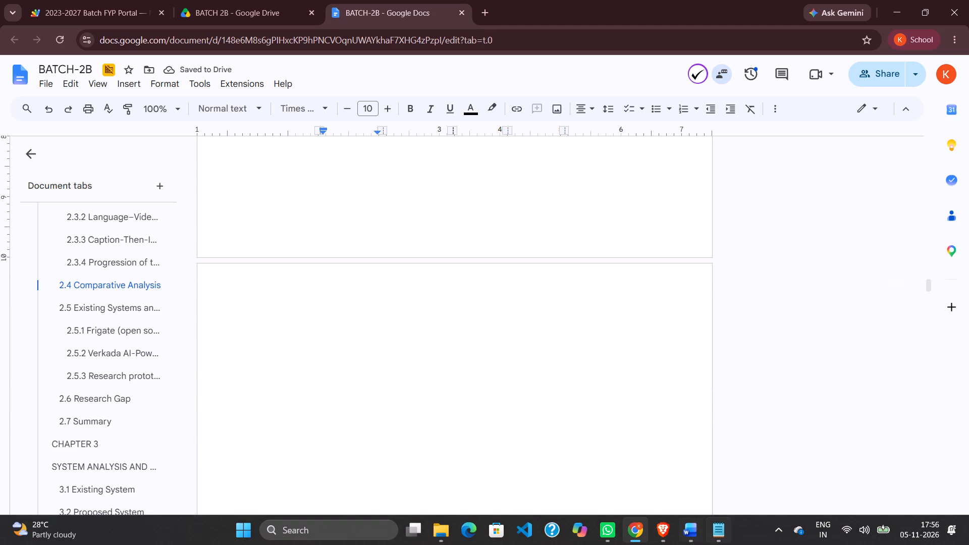
click(708, 536)
click(114, 63)
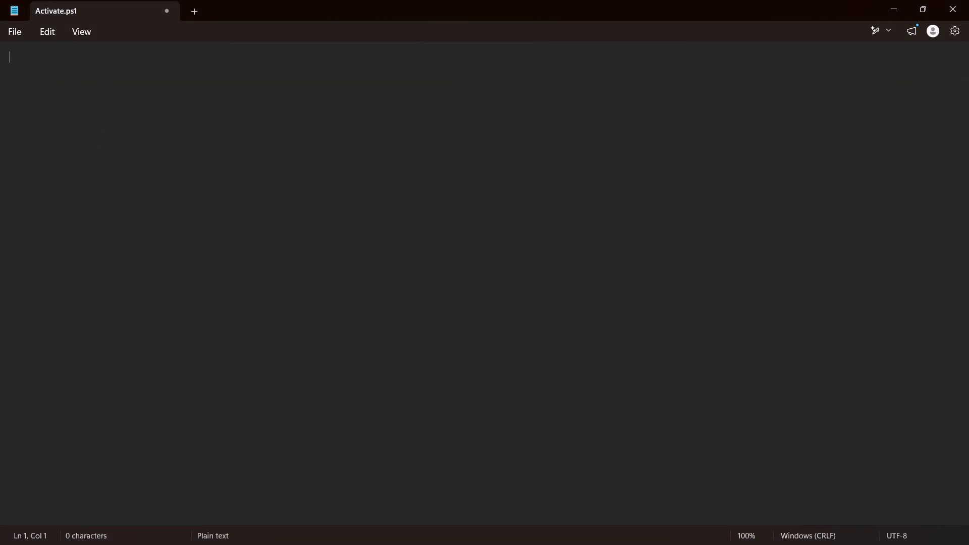
key(ctrl+v)
key(ctrl+a)
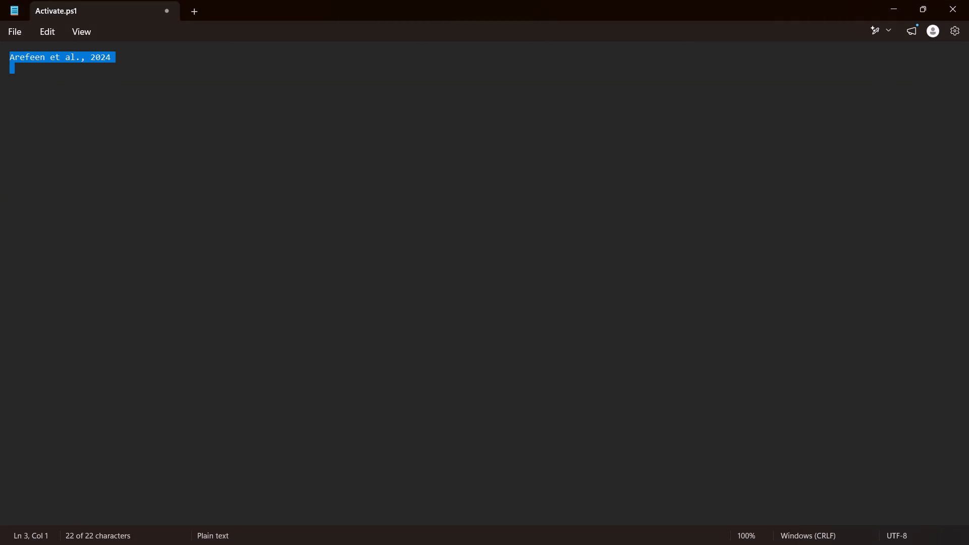
key(ctrl+x)
click(896, 0)
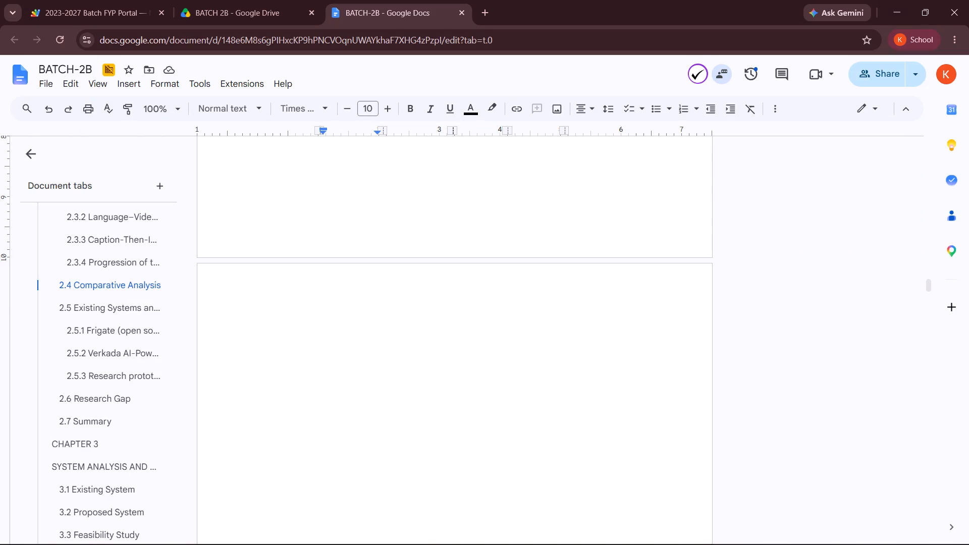
Paste the plain-text "Arefeen et al., 2024" into the [9] row's author cell and remove the trailing blank lines.
scroll(369, 310, up, 1)
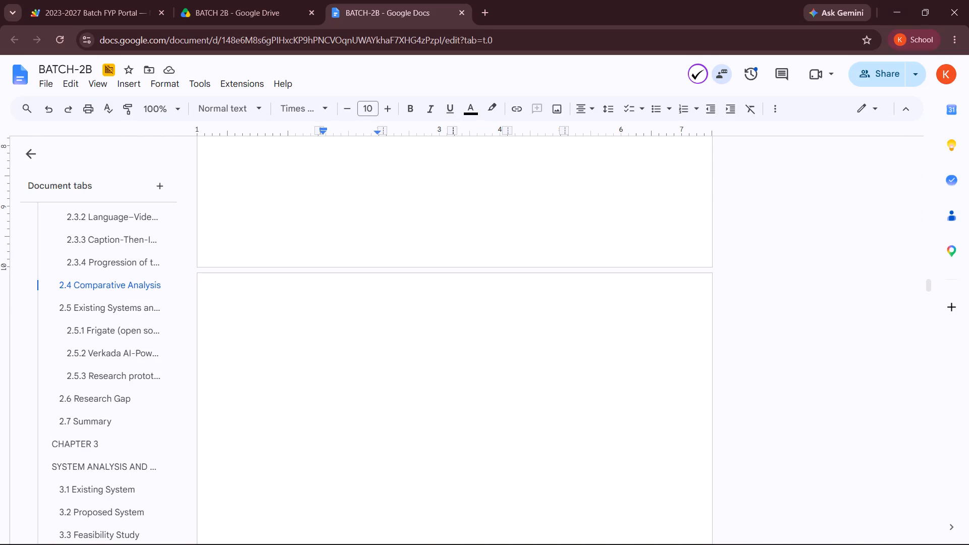
scroll(369, 310, up, 1)
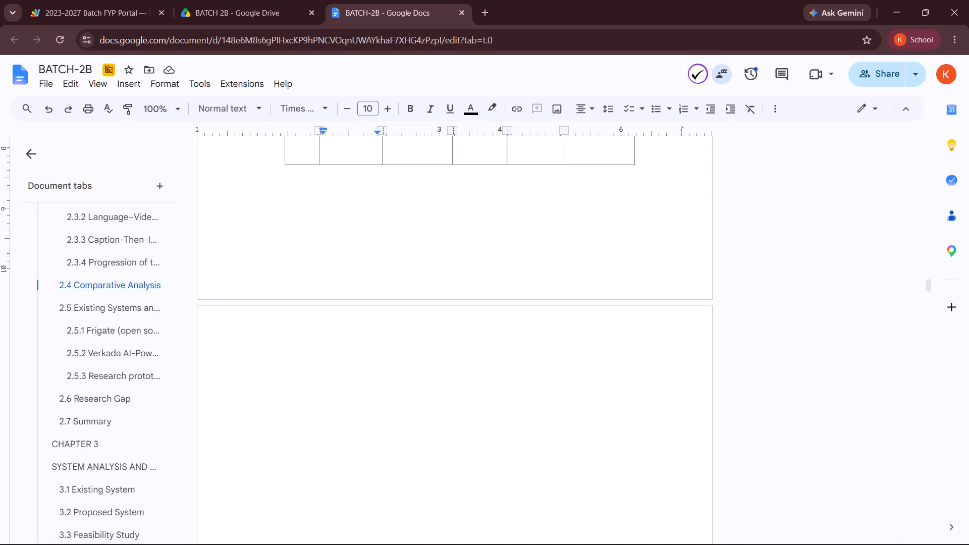
scroll(369, 310, up, 1)
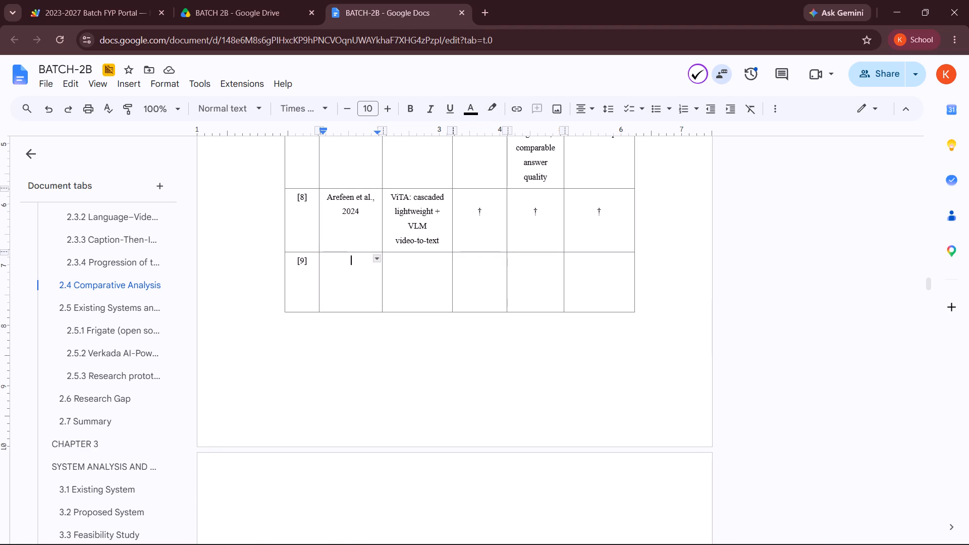
key(ctrl+v)
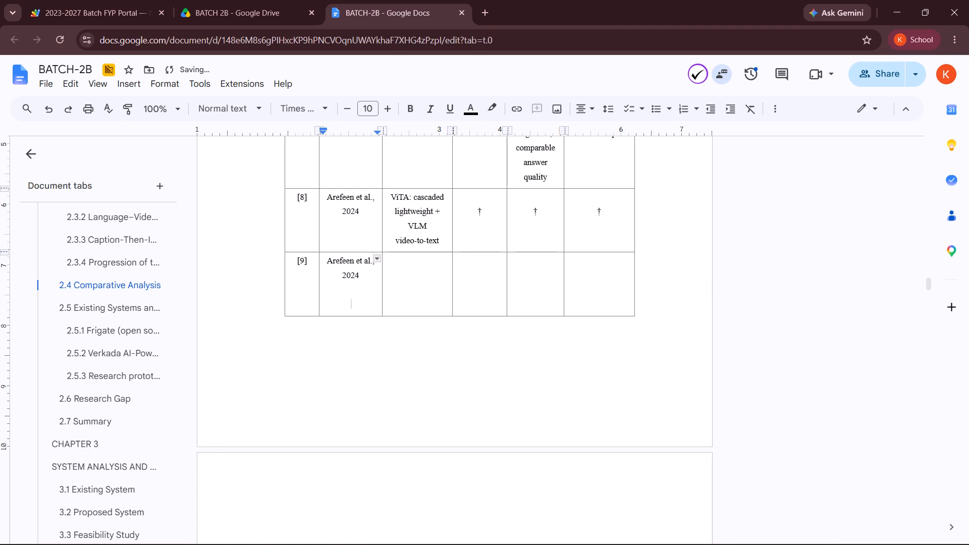
key(BackSpace)
key(BackSpace)
key(BackSpace)
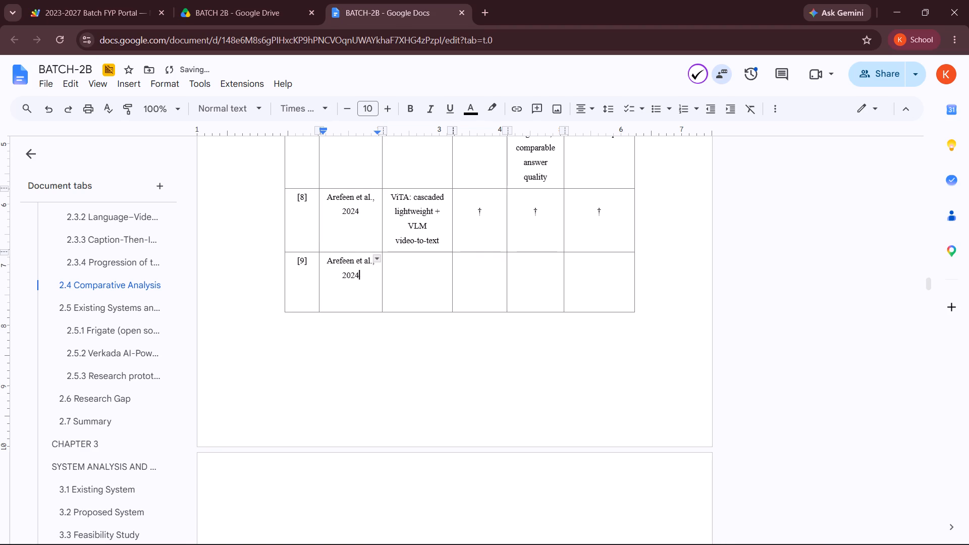
Reduce the [9] row's height to fit its two-line author entry.
click(372, 297)
drag(372, 313, 375, 288)
click(825, 278)
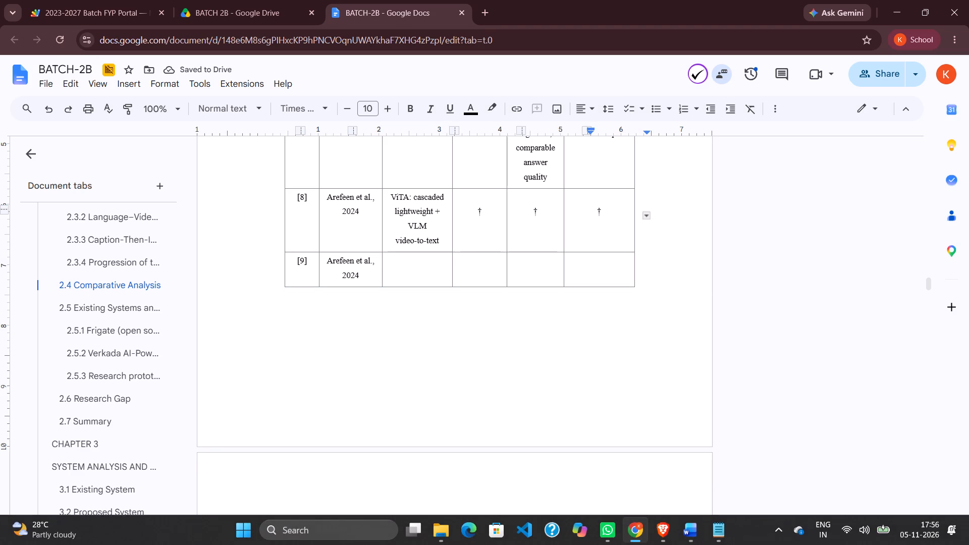
Cut "TrafficLens: multi-camera traffic video analysis with LLMs" from the [24] row of the old unbordered table.
scroll(492, 328, down, 6)
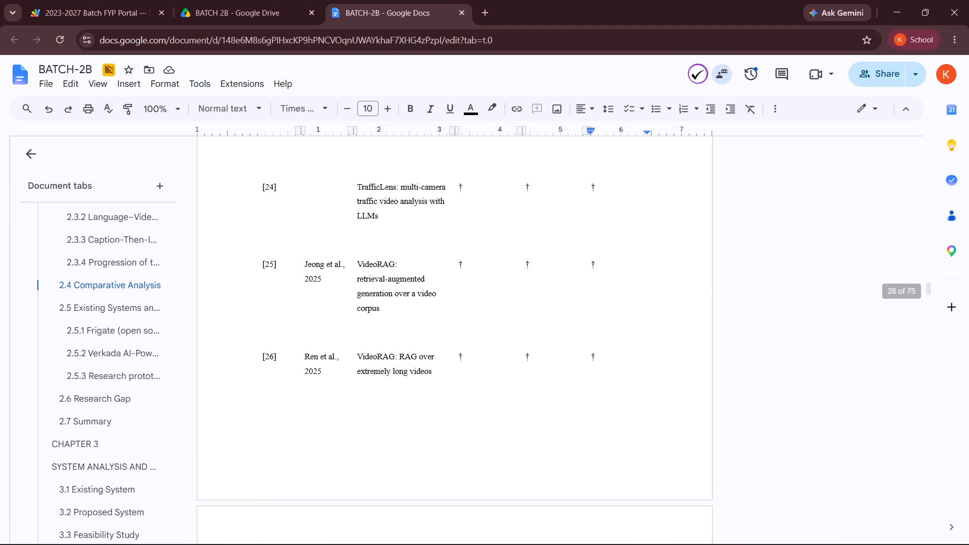
drag(357, 187, 388, 222)
key(ctrl+c)
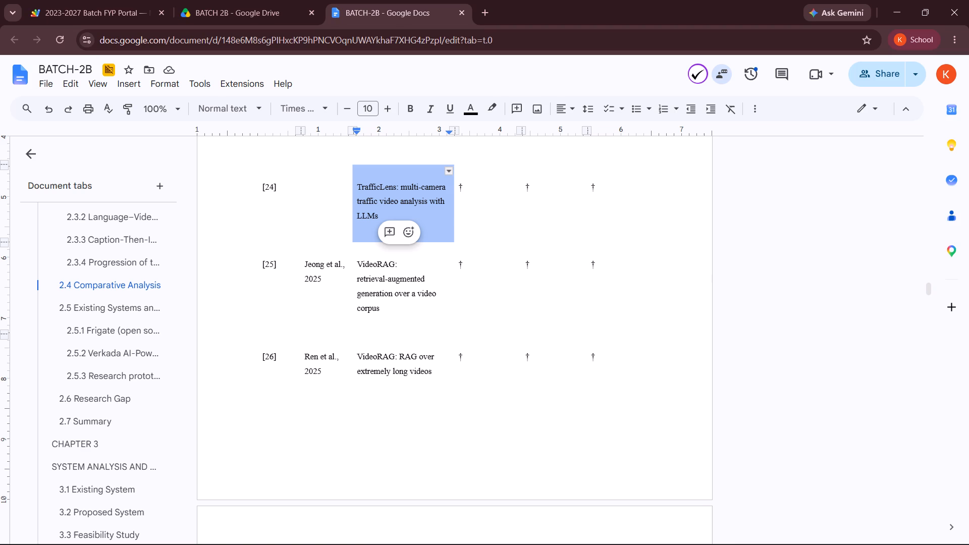
click(721, 536)
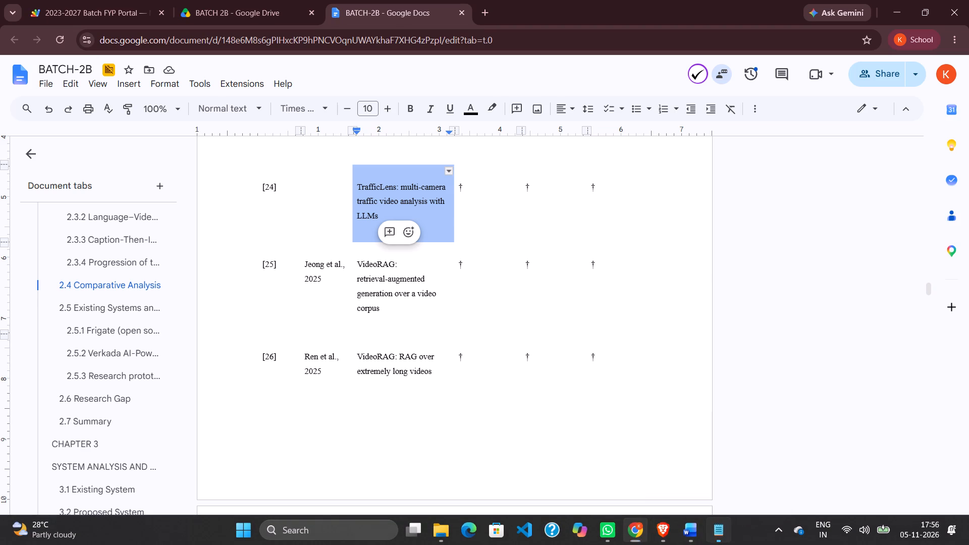
click(898, 0)
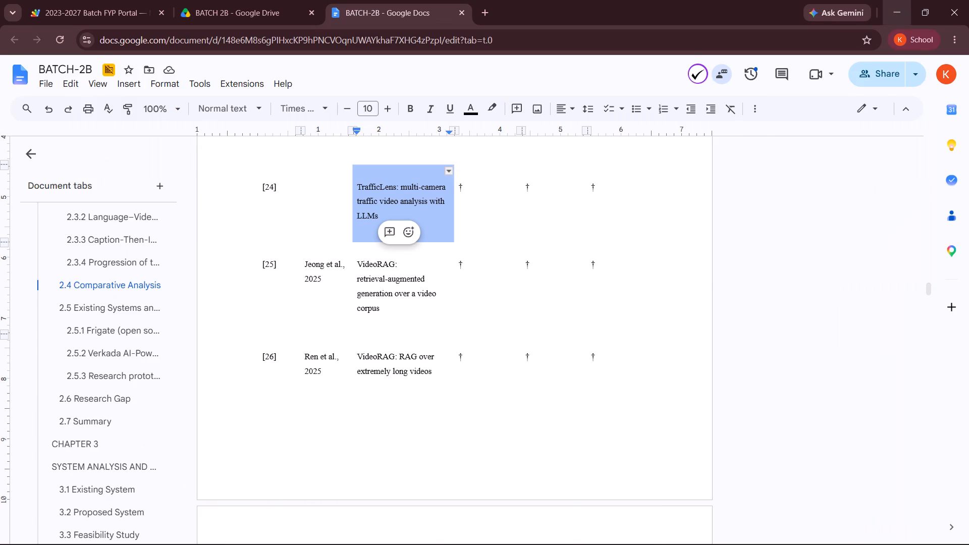
key(ctrl+x)
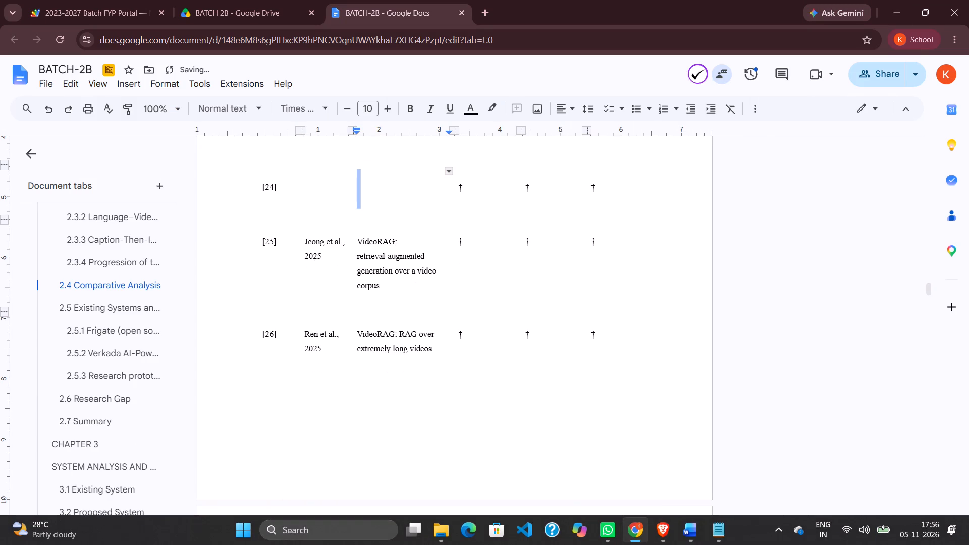
Switch to Notepad, paste the TrafficLens text as plain text, and cut it back out for the report.
click(718, 537)
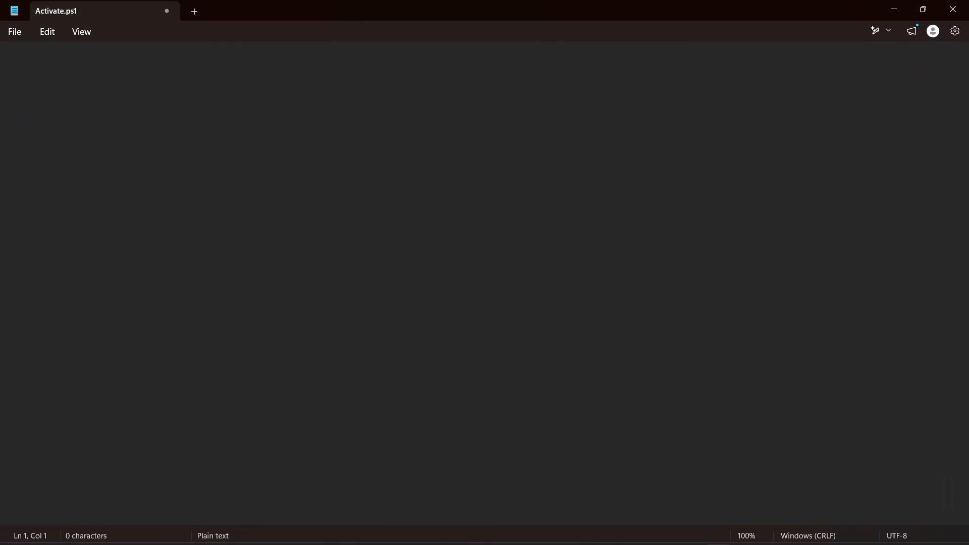
key(ctrl+v)
key(ctrl+a)
key(ctrl+x)
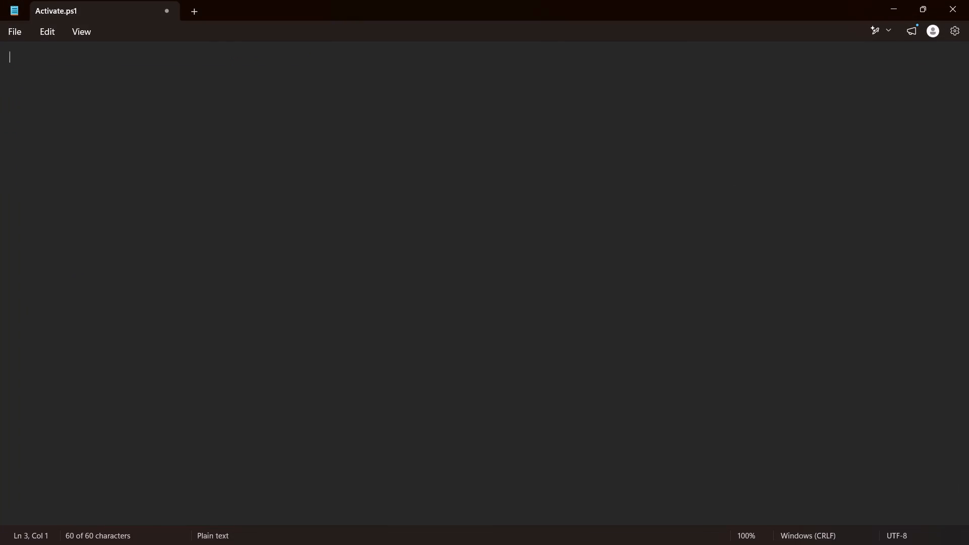
click(891, 0)
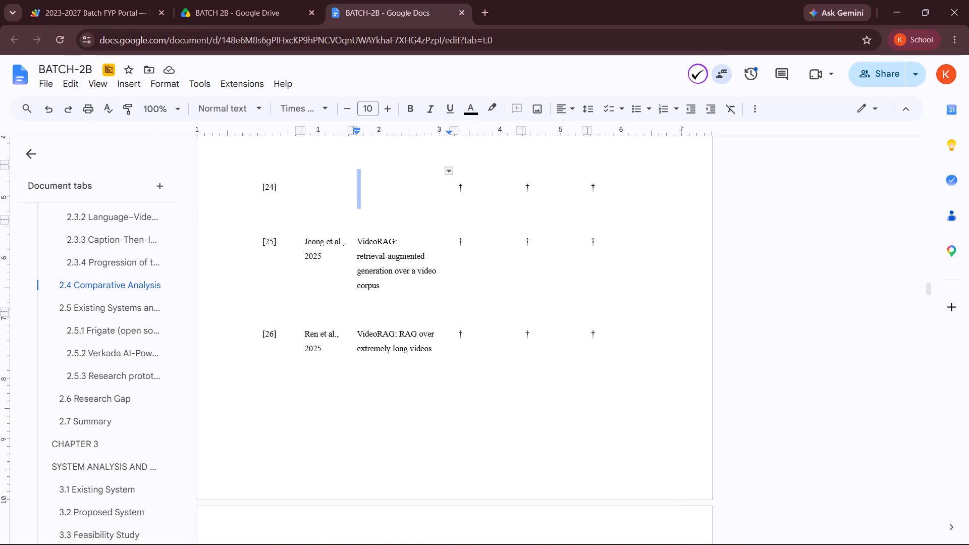
Paste the plain-text TrafficLens description into the [9] row's cell after the author and remove the trailing blank lines.
scroll(436, 165, up, 5)
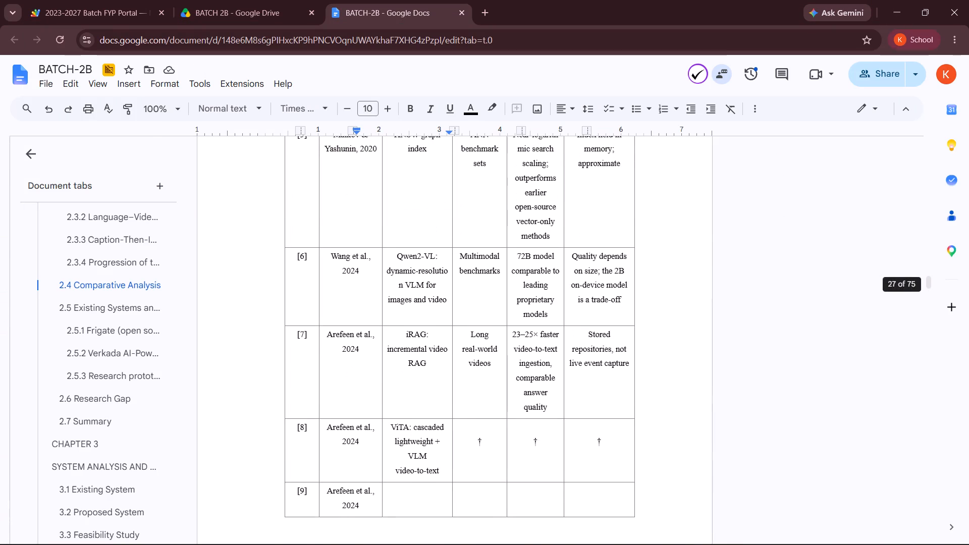
click(403, 502)
key(ctrl+v)
scroll(403, 502, down, 1)
key(BackSpace)
key(BackSpace)
key(BackSpace)
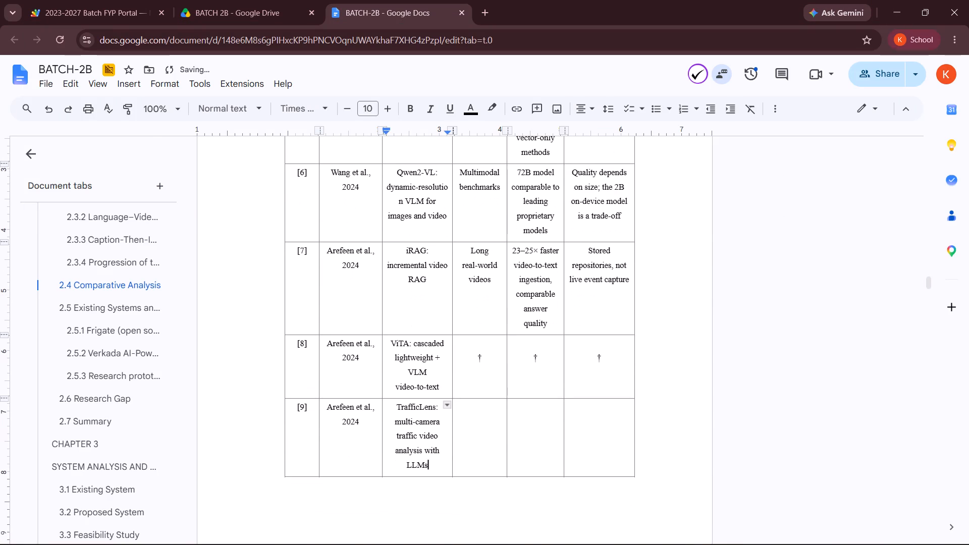
Copy the three † cells from the [8] row into the three empty cells of the [9] row.
scroll(403, 502, down, 2)
scroll(455, 395, down, 5)
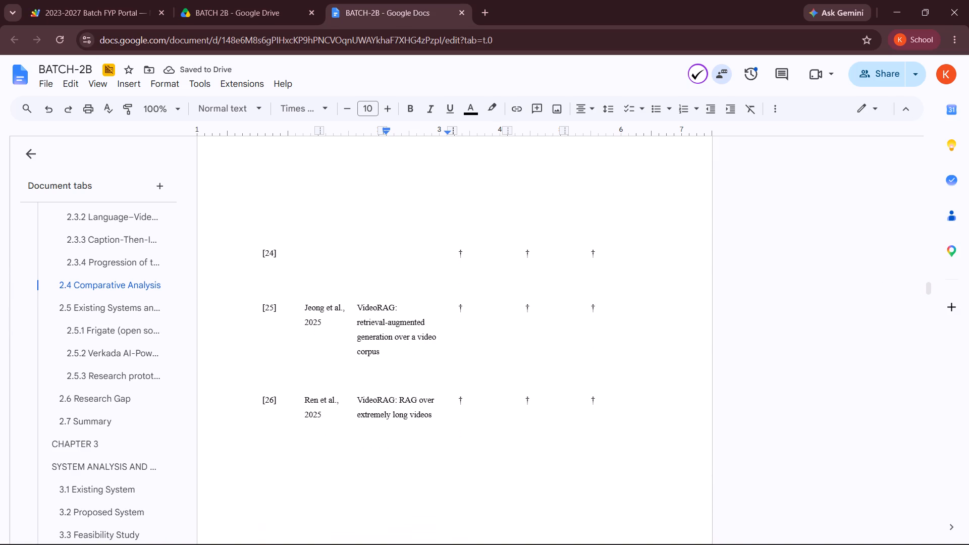
scroll(455, 260, up, 5)
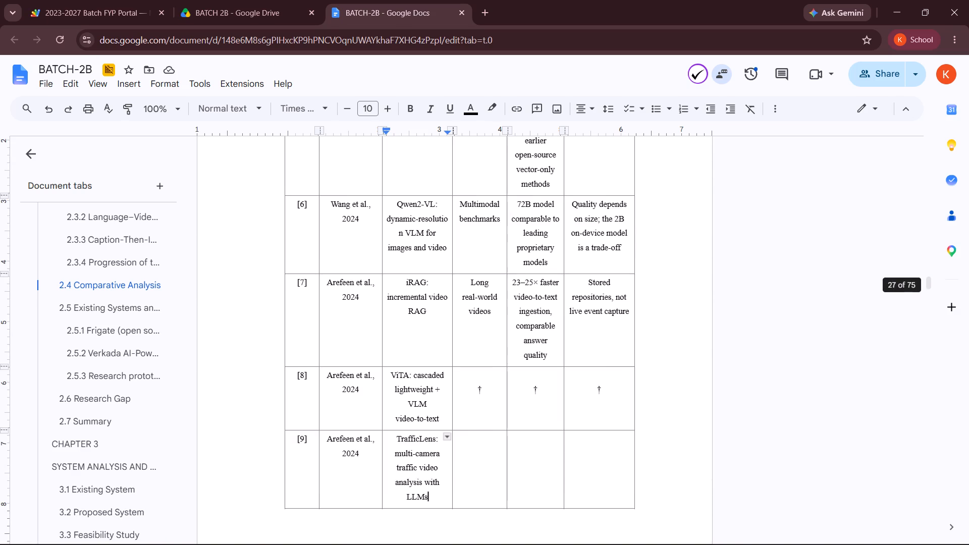
scroll(455, 260, down, 1)
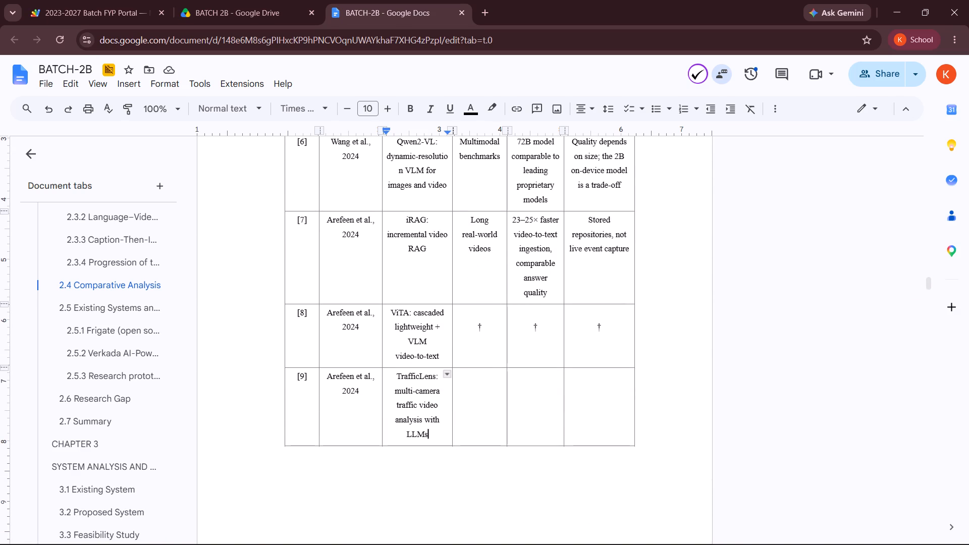
drag(473, 331, 504, 330)
drag(504, 330, 592, 326)
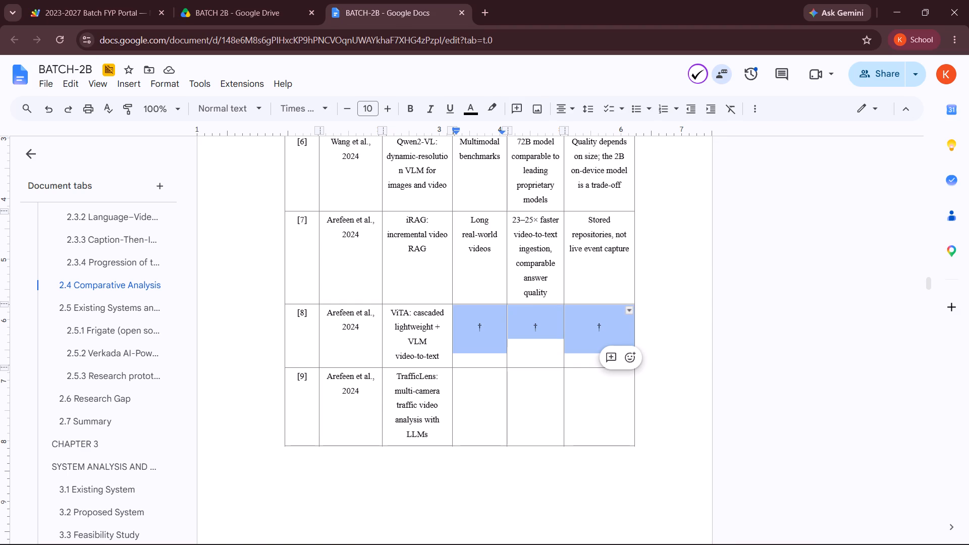
key(ctrl+c)
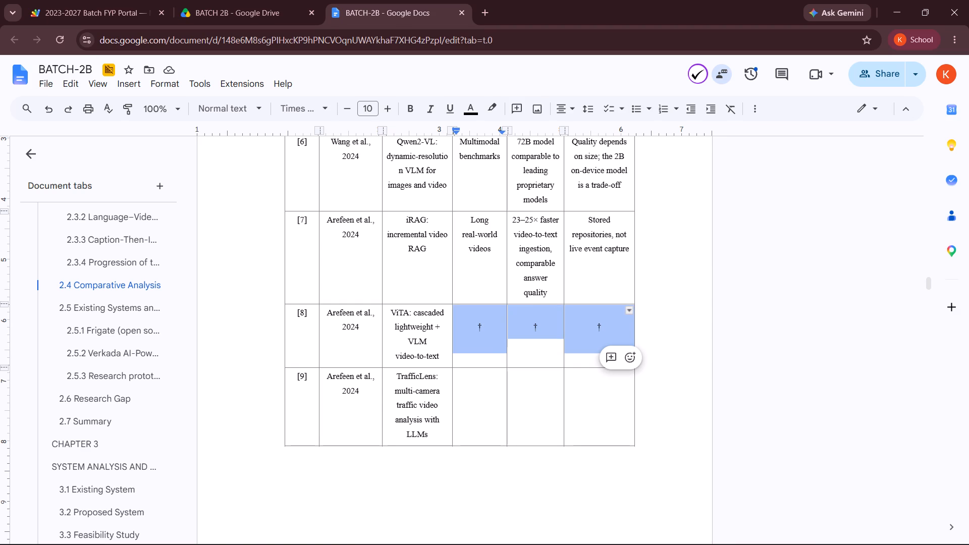
click(479, 397)
drag(479, 397, 562, 419)
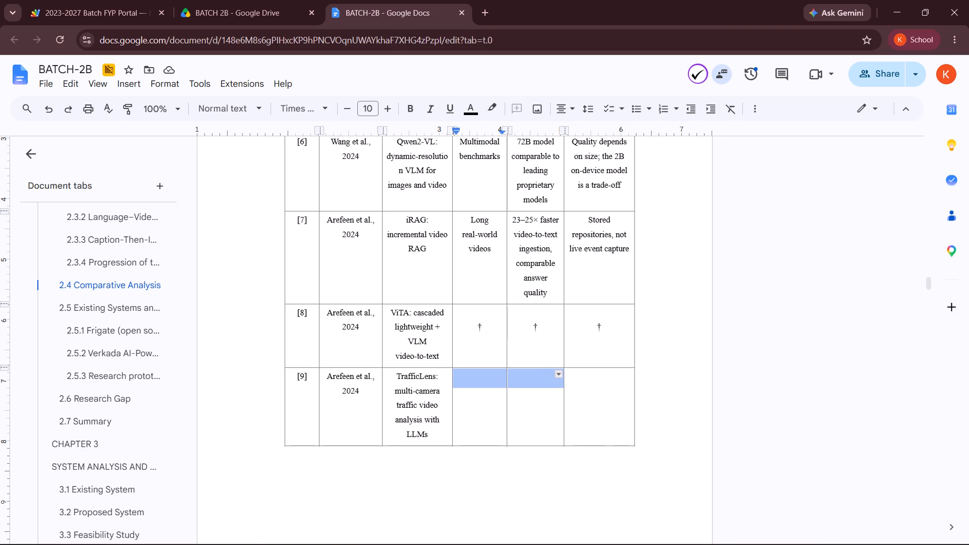
drag(562, 419, 577, 425)
key(ctrl+v)
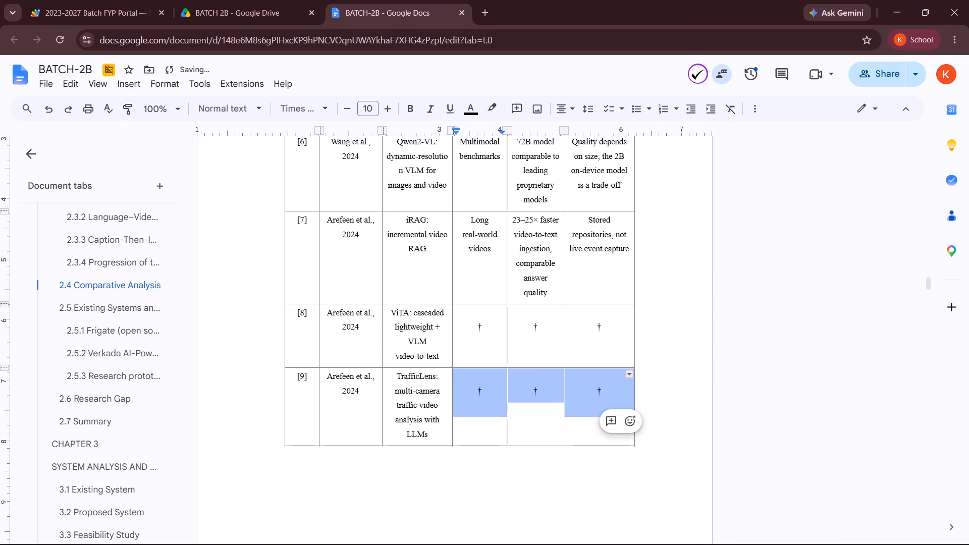
click(812, 392)
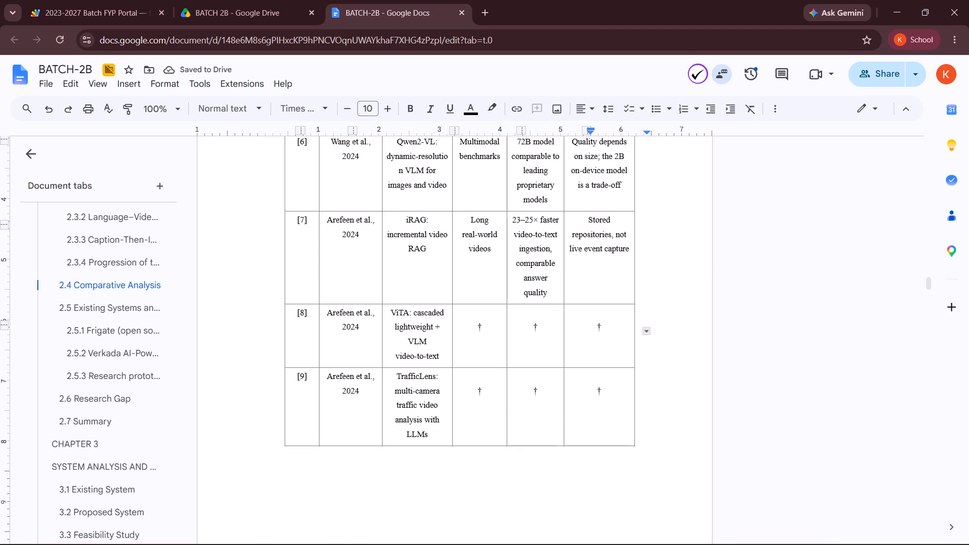
Switch to YouTube in Brave, pause and resume the current song, and open the recommended "Nuvvunte Chaley - Lyrical" video.
click(670, 538)
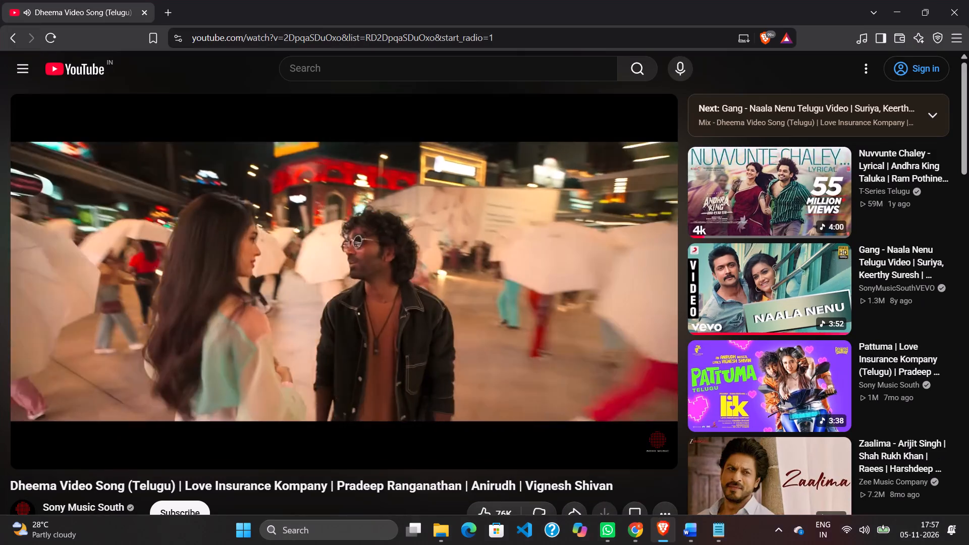
click(410, 296)
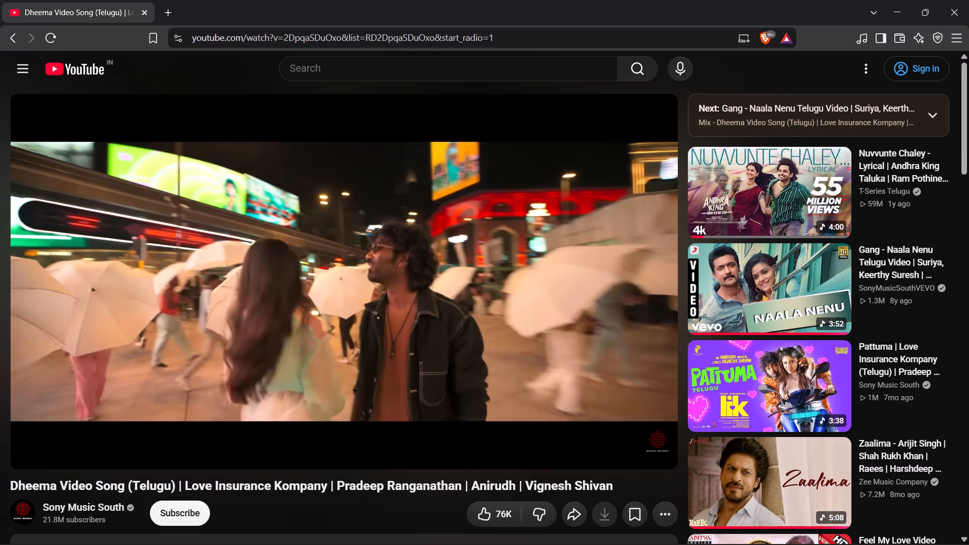
click(331, 282)
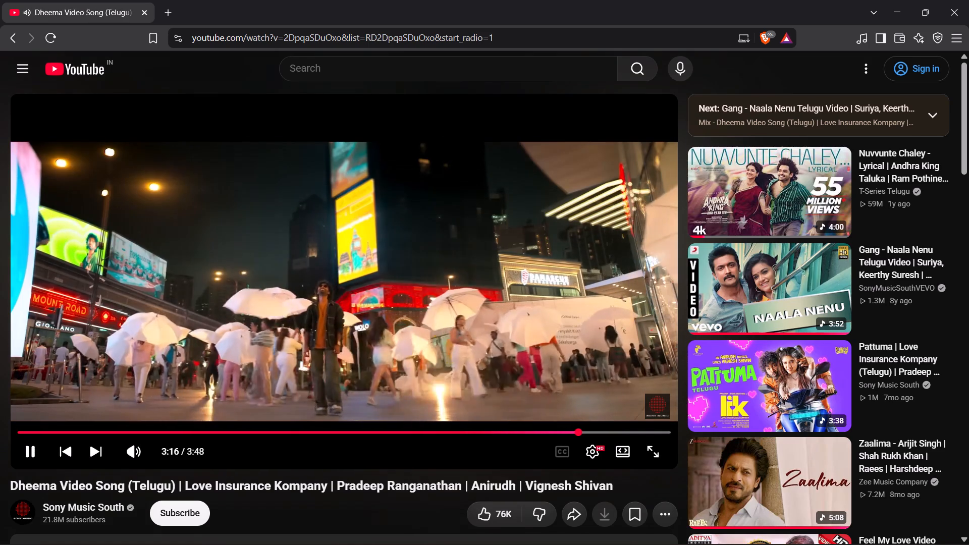
scroll(473, 267, up, 1)
click(703, 176)
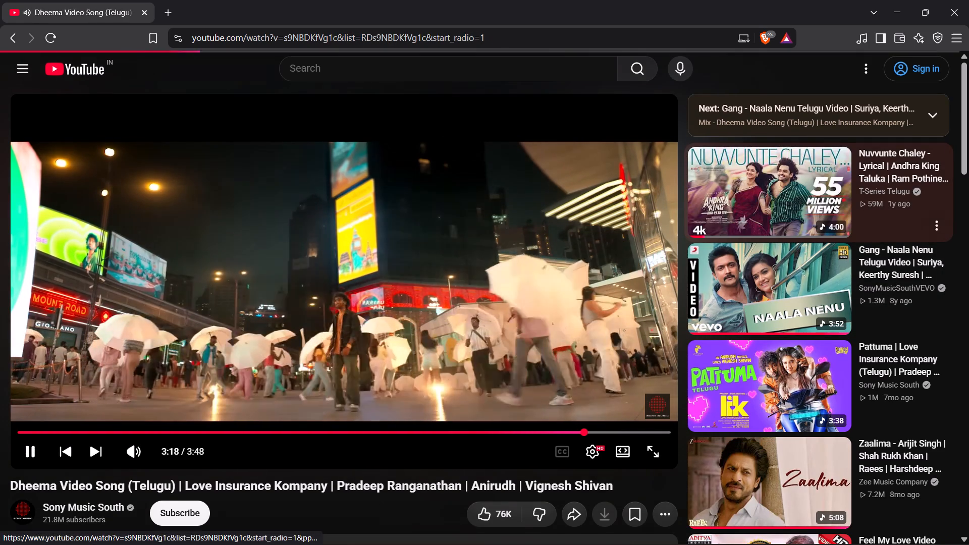
Return to the BATCH-2B report, add a row below [9] in the bordered table, and number it [10].
click(904, 1)
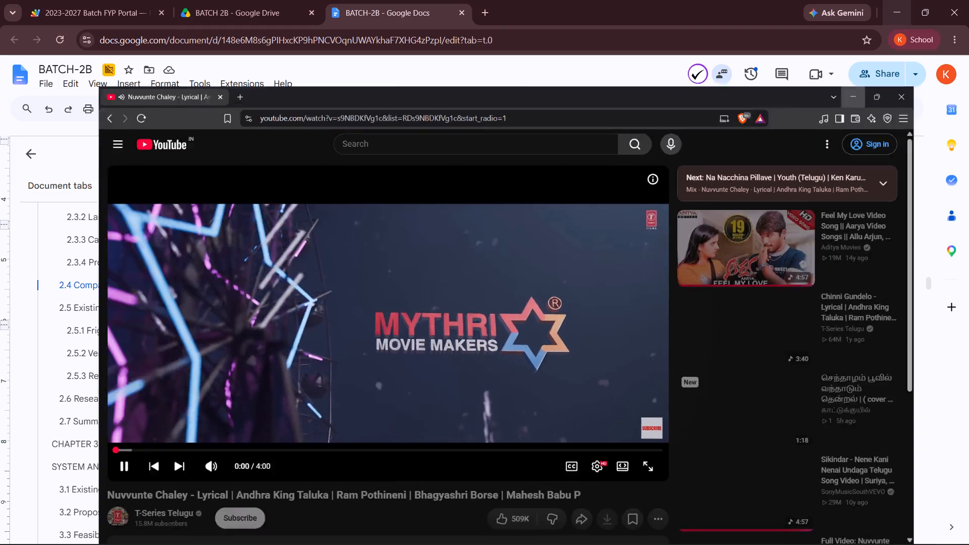
scroll(493, 402, down, 2)
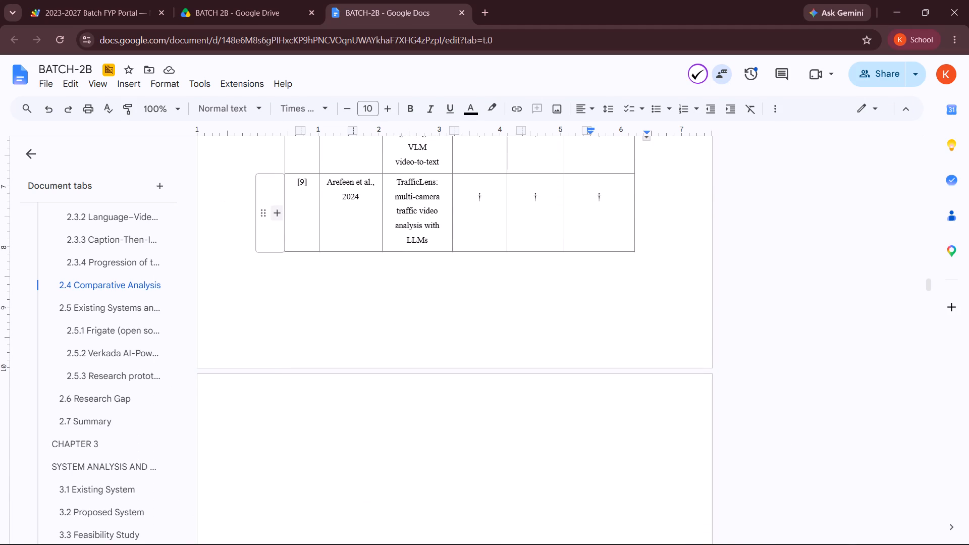
click(276, 209)
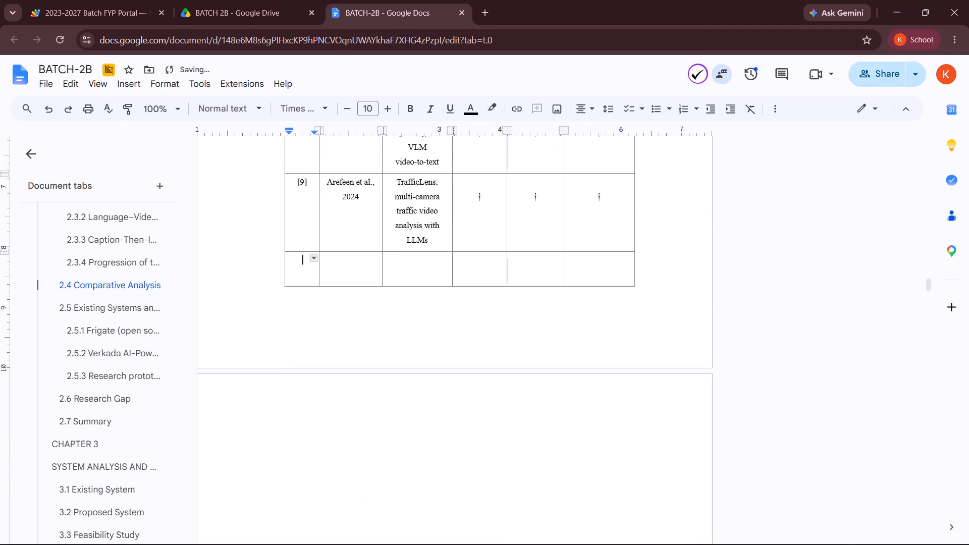
text([10)
key(bracketright)
Clear the number [24] and the three † marks from the old unbordered table's [24] row.
scroll(306, 316, down, 4)
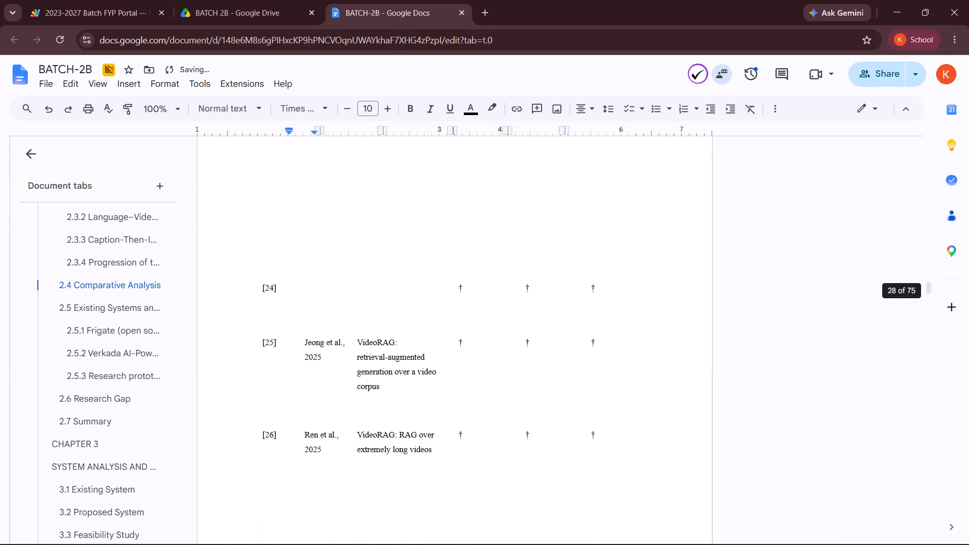
drag(261, 288, 316, 296)
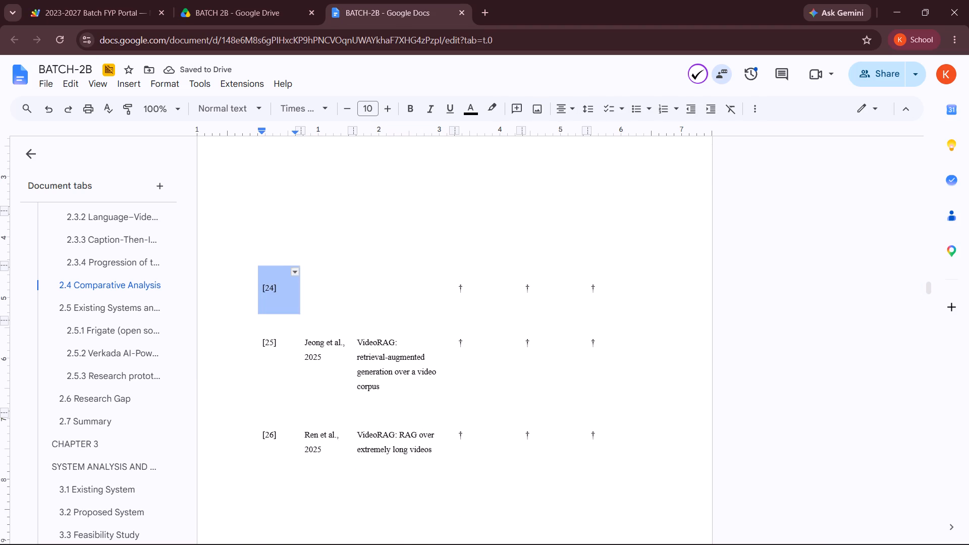
drag(316, 296, 644, 294)
key(BackSpace)
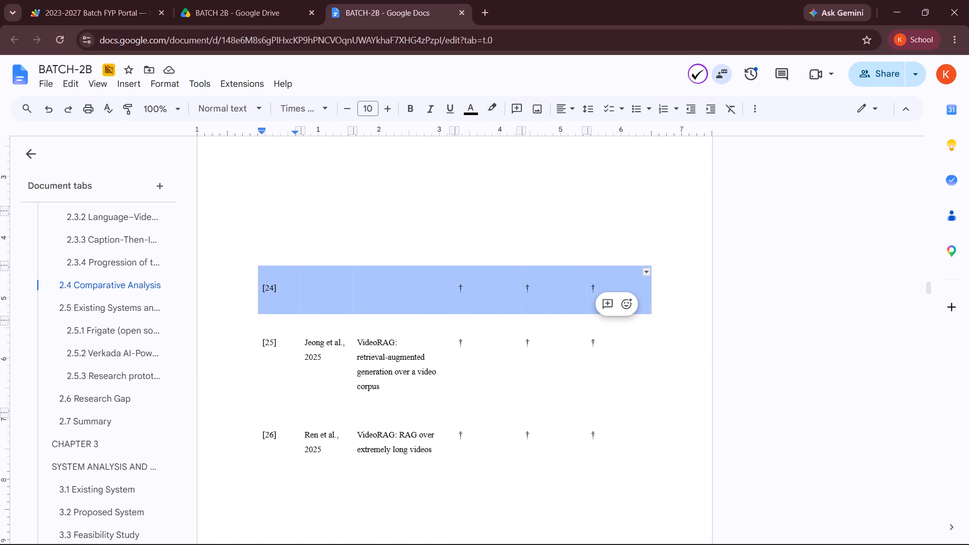
click(824, 237)
Review the entries still left in the old unbordered table, from [25] through [30].
scroll(454, 314, down, 5)
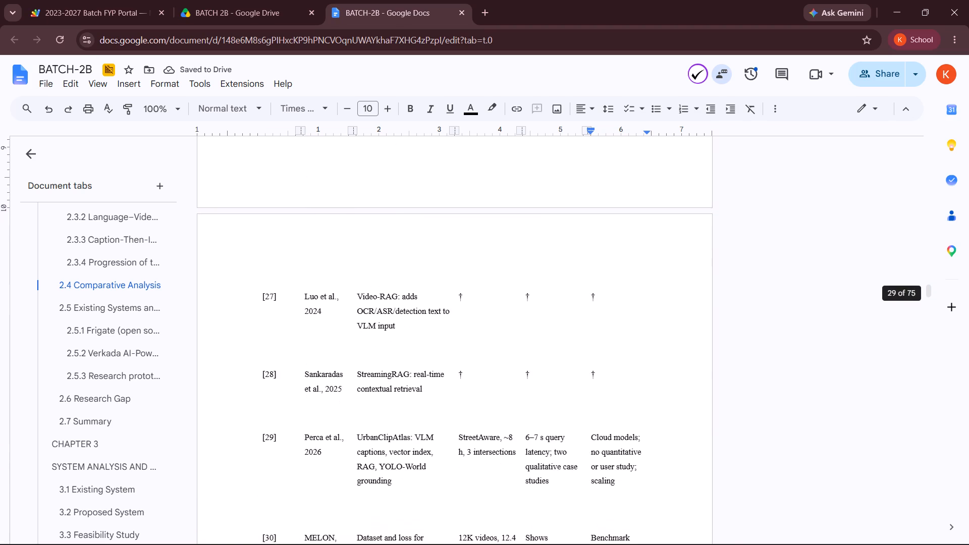
scroll(454, 314, down, 1)
scroll(454, 314, up, 3)
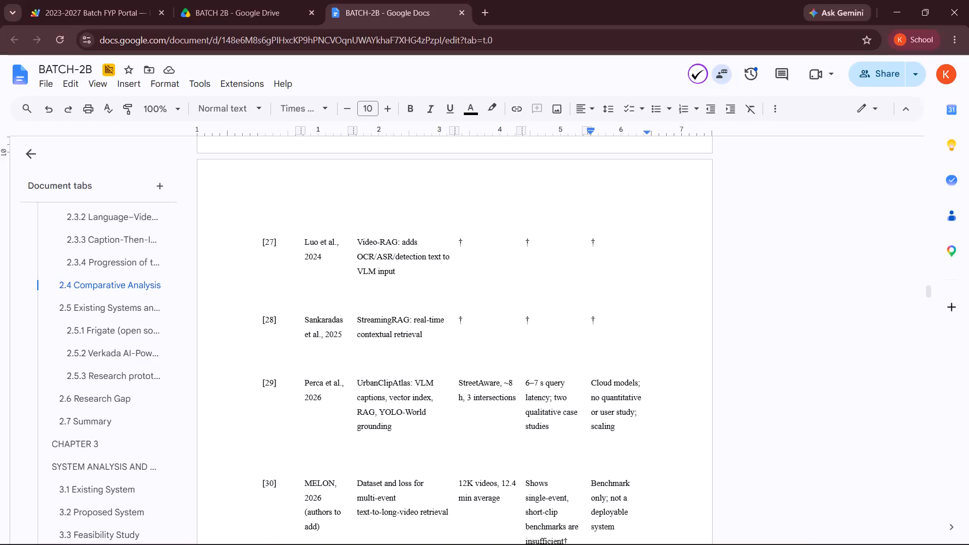
scroll(317, 285, up, 3)
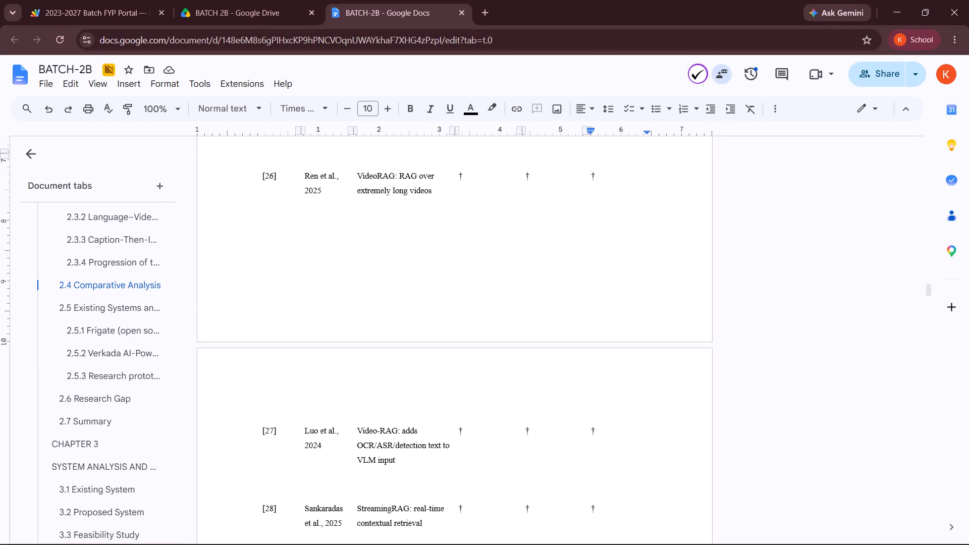
scroll(317, 285, up, 1)
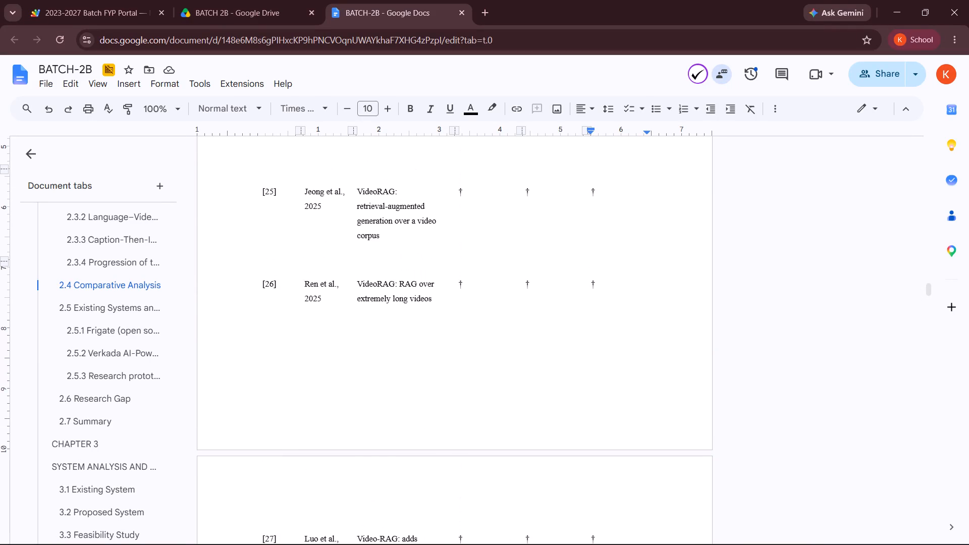
scroll(317, 285, up, 3)
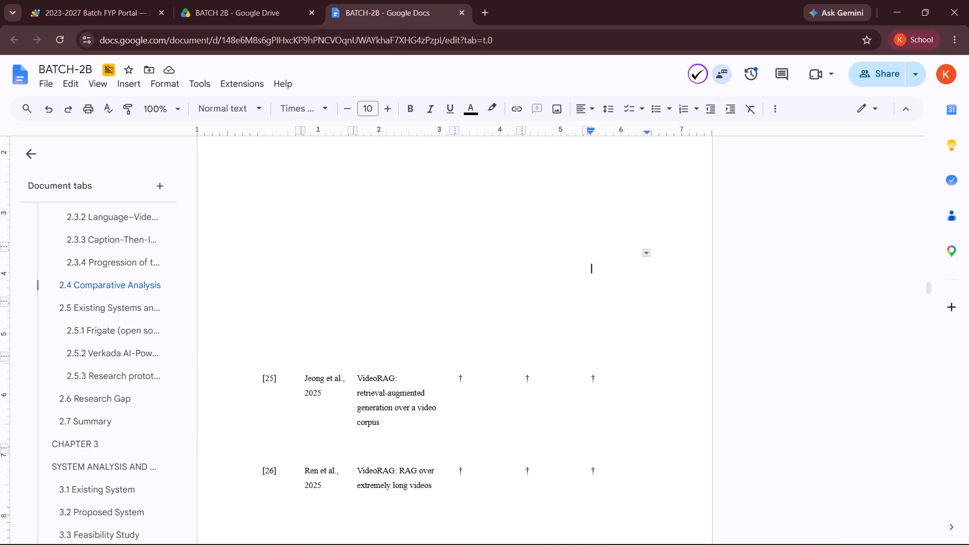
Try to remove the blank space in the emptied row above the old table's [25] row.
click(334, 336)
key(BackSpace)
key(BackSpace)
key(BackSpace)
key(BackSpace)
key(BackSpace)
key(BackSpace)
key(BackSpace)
Cut "Jeong et al., 2025" from the old table's [25] row and pass it through Notepad to strip its formatting.
scroll(334, 336, down, 1)
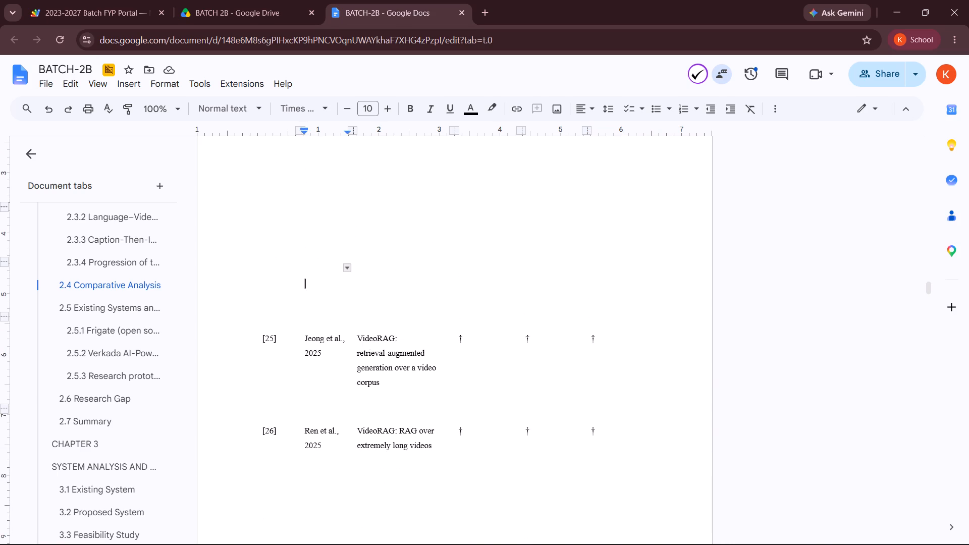
drag(304, 340, 327, 360)
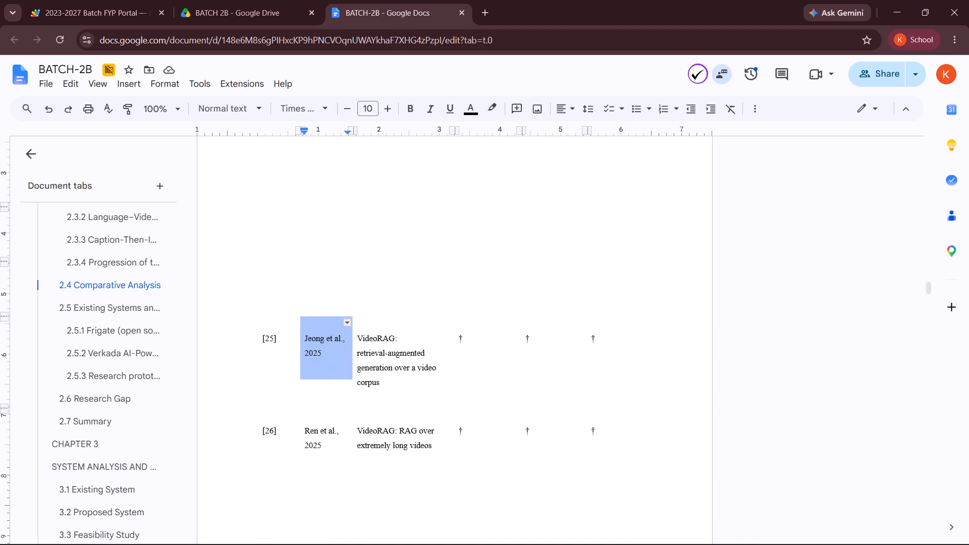
key(ctrl+x)
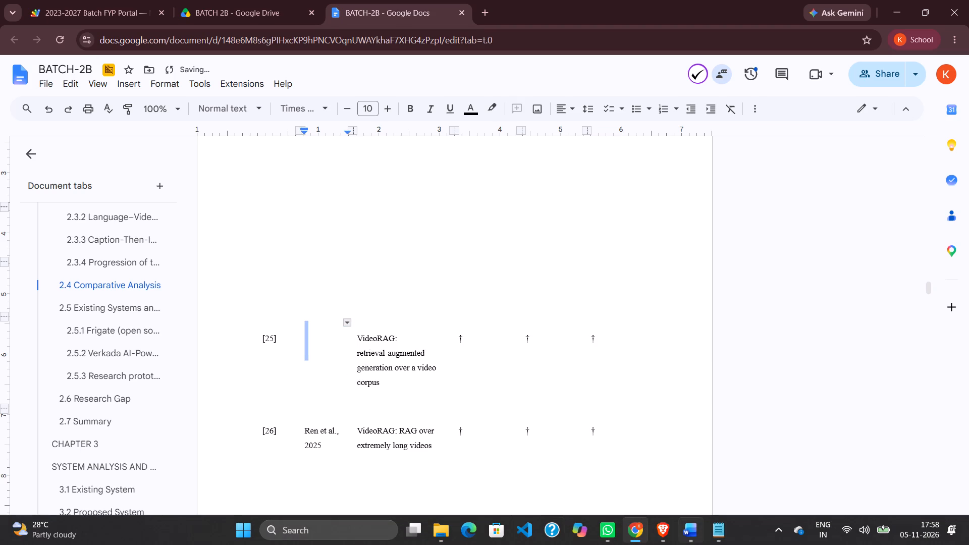
click(711, 534)
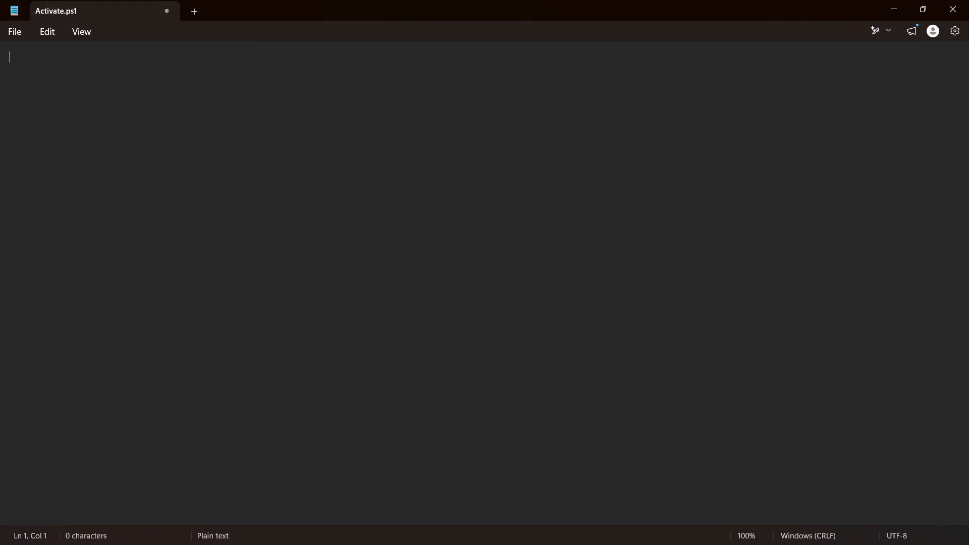
key(ctrl+v)
key(ctrl+a)
key(ctrl+x)
click(897, 0)
Paste the plain-text author entry "Jeong et al., 2025" into the [10] row's author cell.
scroll(405, 261, up, 1)
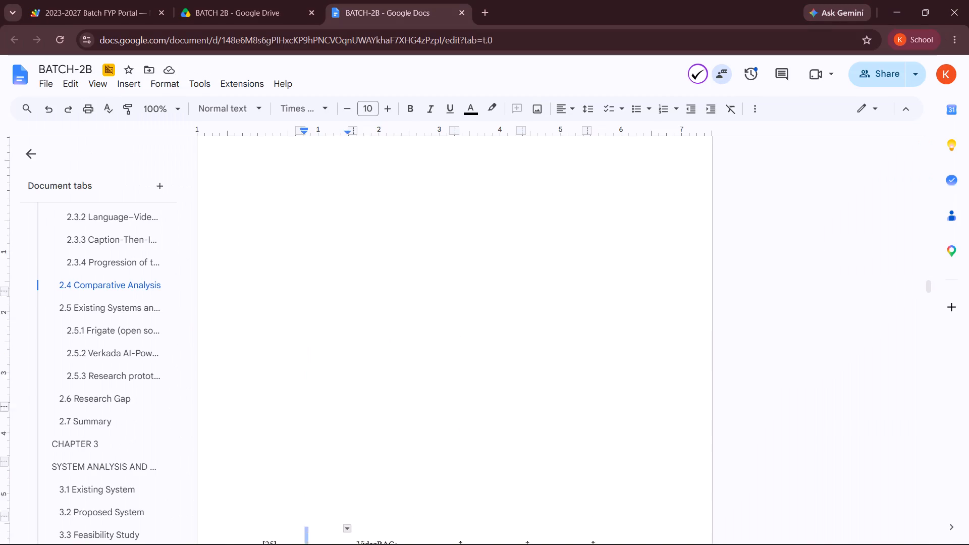
scroll(405, 261, up, 3)
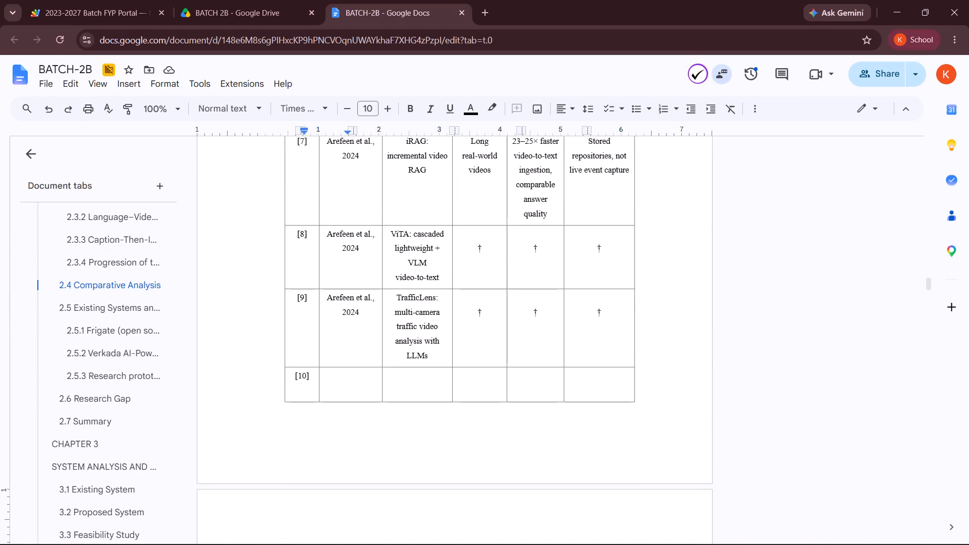
click(348, 378)
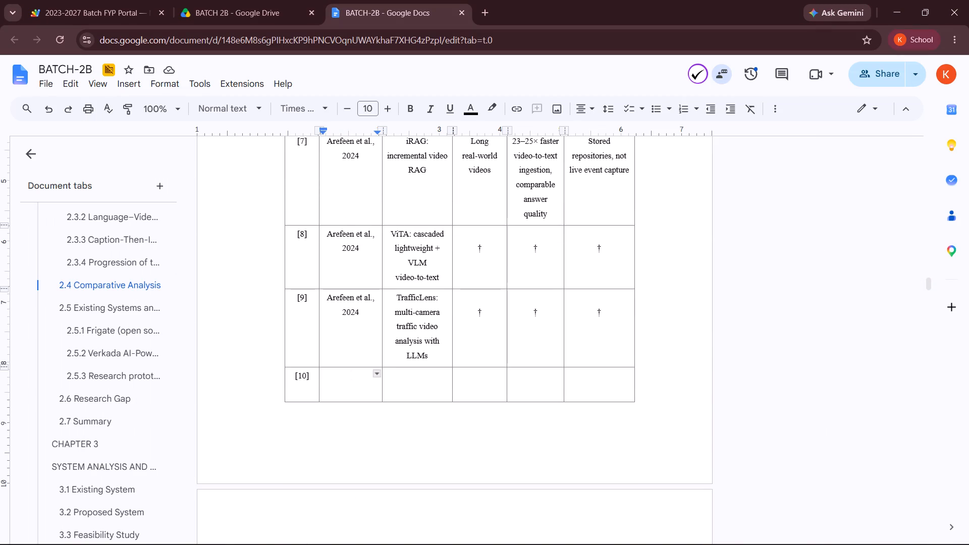
key(ctrl+v)
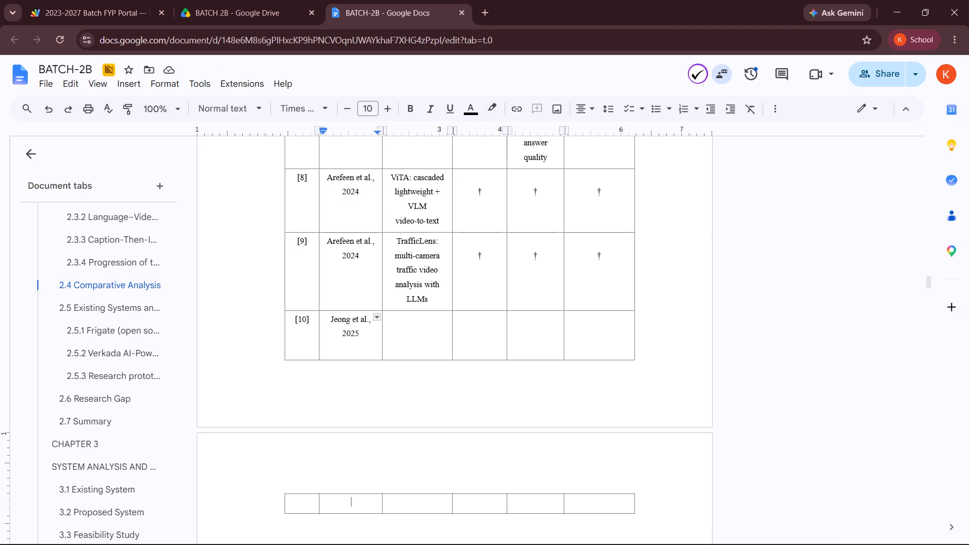
Cut "VideoRAG: retrieval-augmented generation over a video corpus" from the [25] row and strip its formatting by passing it through Notepad.
scroll(424, 353, down, 2)
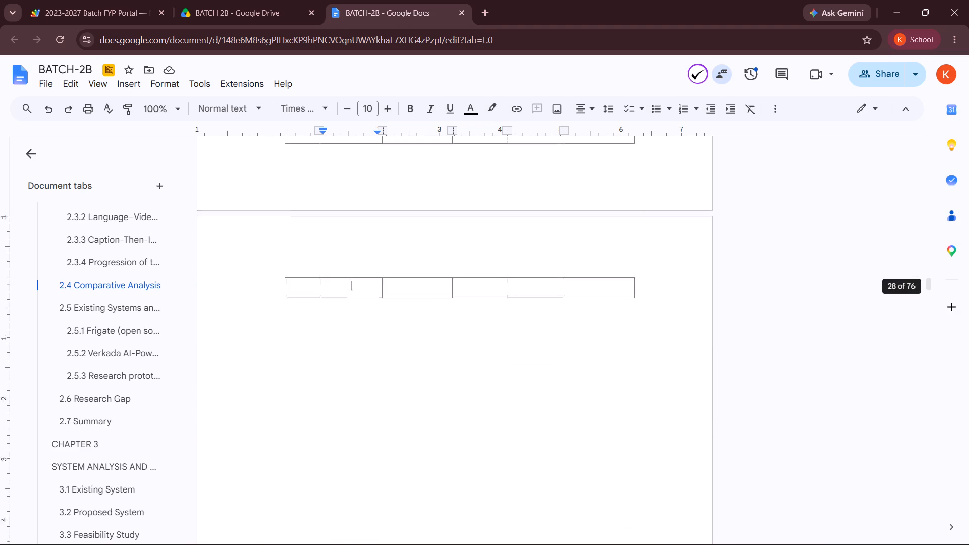
scroll(424, 353, down, 4)
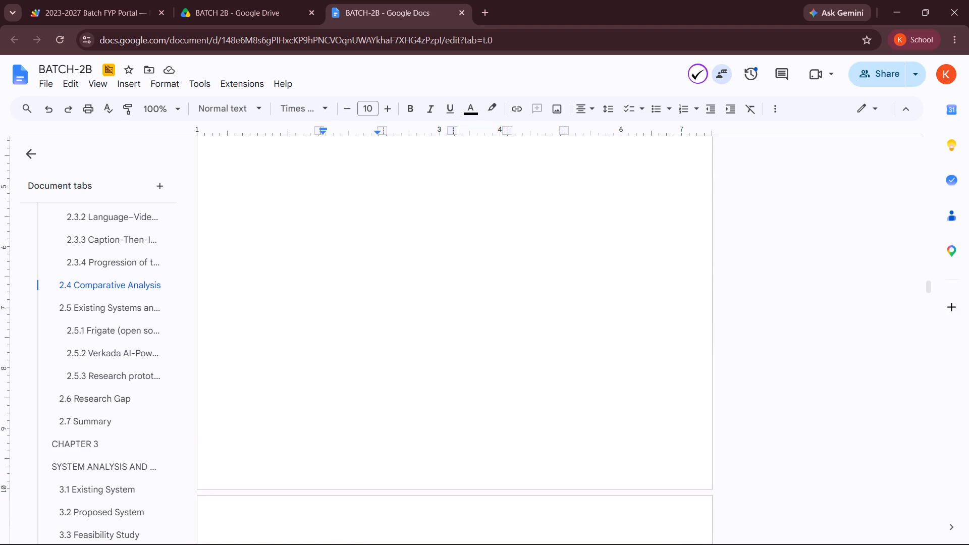
scroll(424, 353, down, 3)
scroll(415, 363, up, 1)
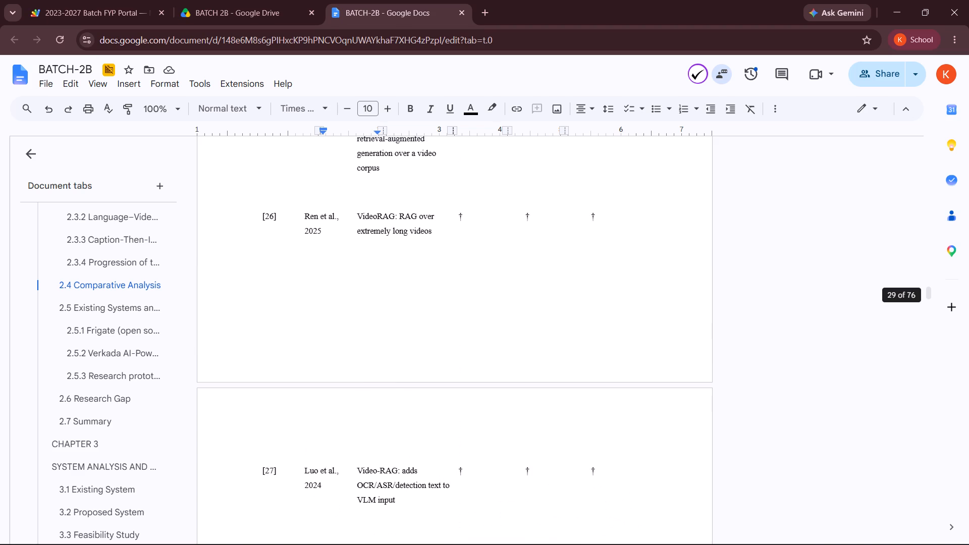
scroll(415, 363, up, 2)
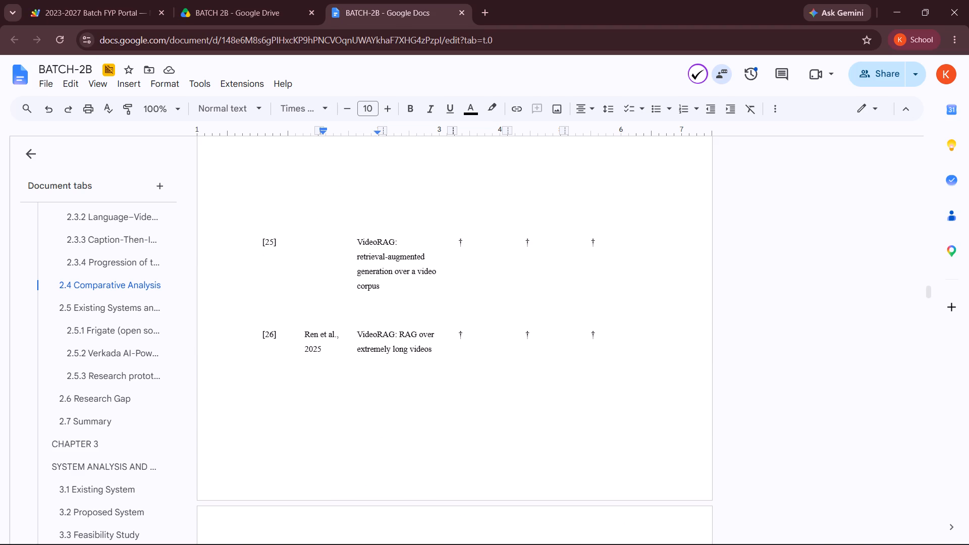
drag(358, 239, 395, 289)
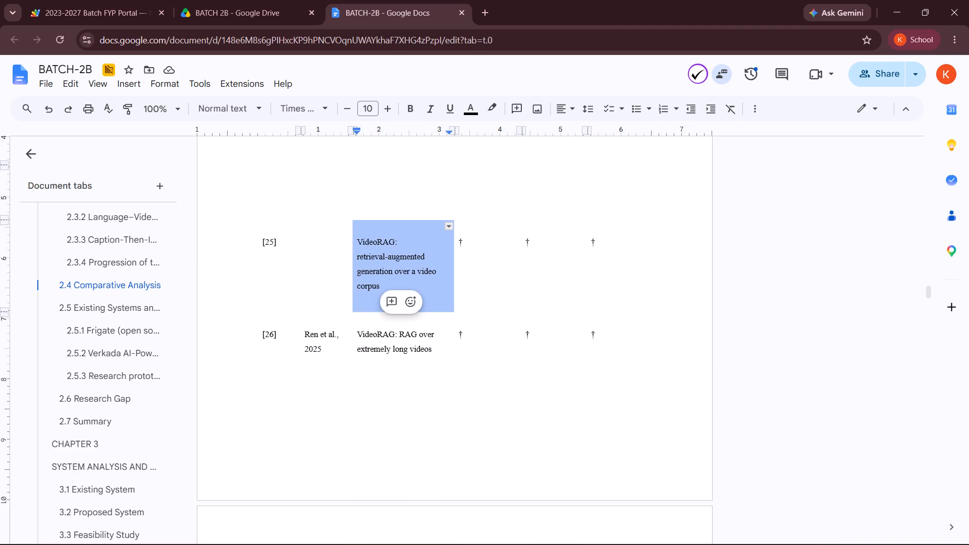
key(ctrl+x)
click(721, 530)
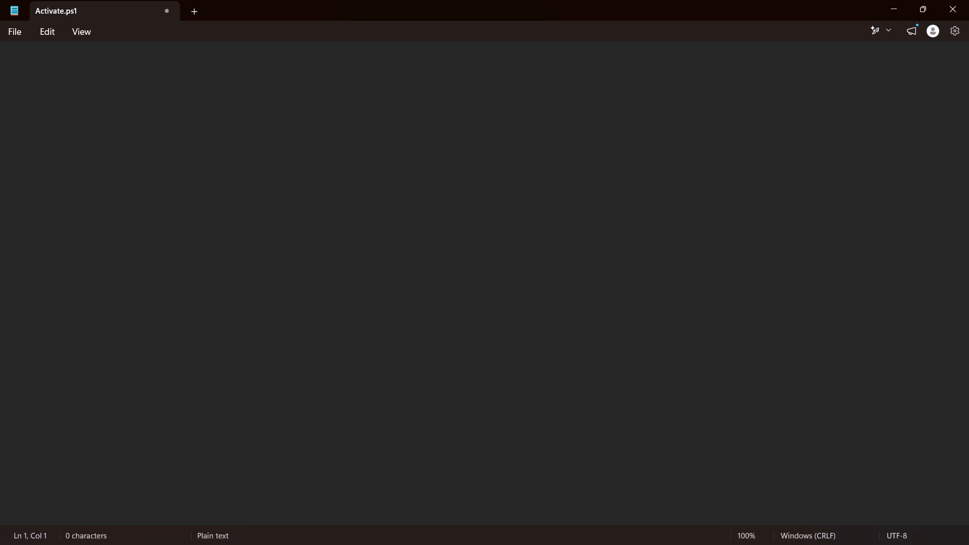
key(ctrl+v)
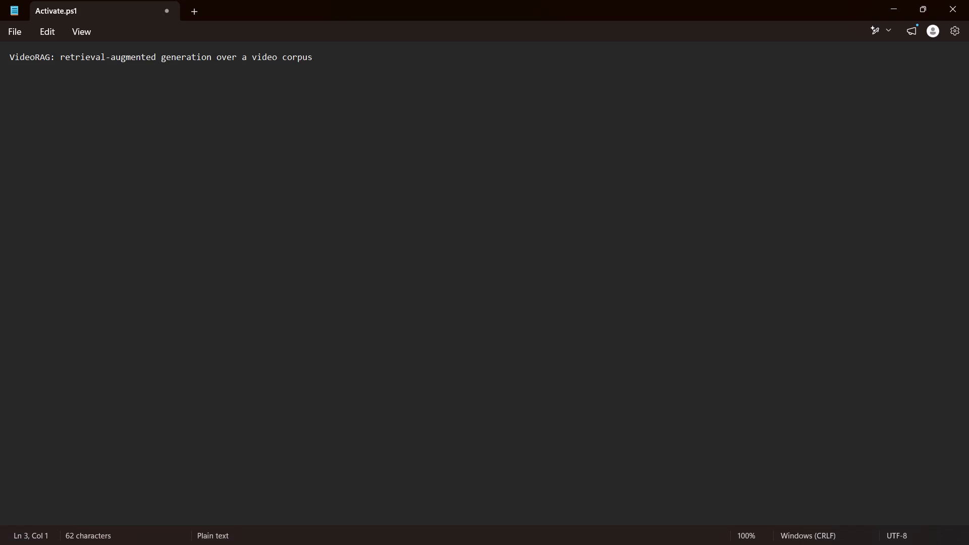
key(ctrl+a)
key(ctrl+x)
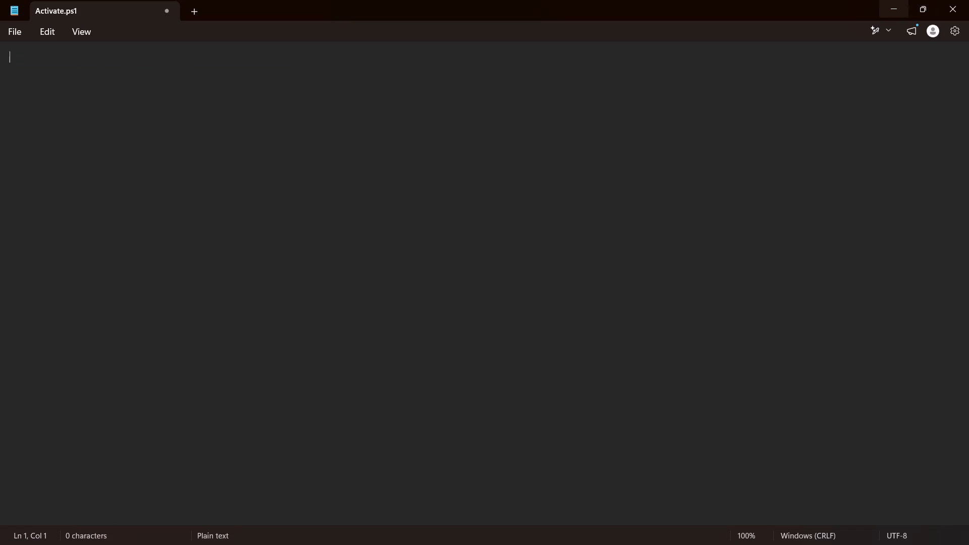
click(889, 3)
Paste the plain-text VideoRAG description into the [10] row's cell after the author.
scroll(418, 305, up, 5)
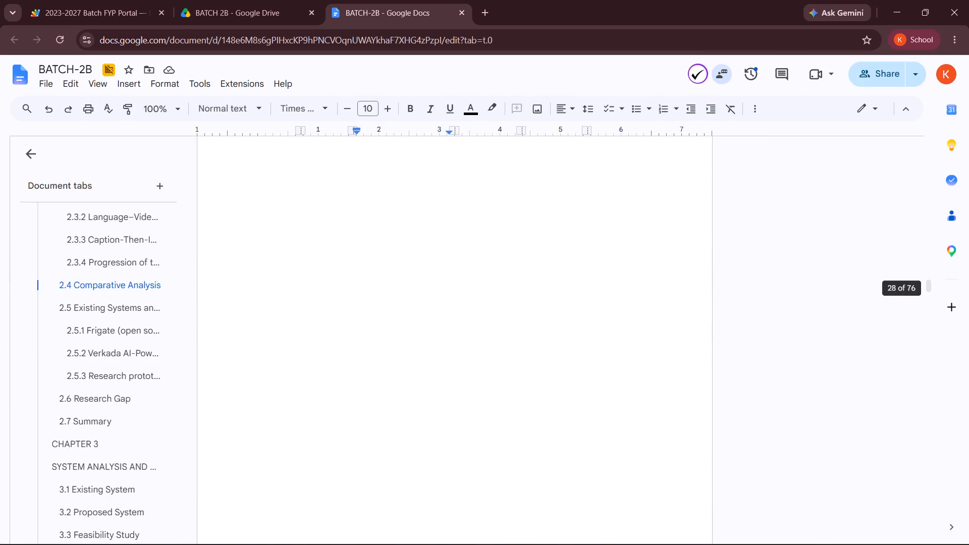
scroll(418, 305, up, 2)
scroll(418, 305, down, 6)
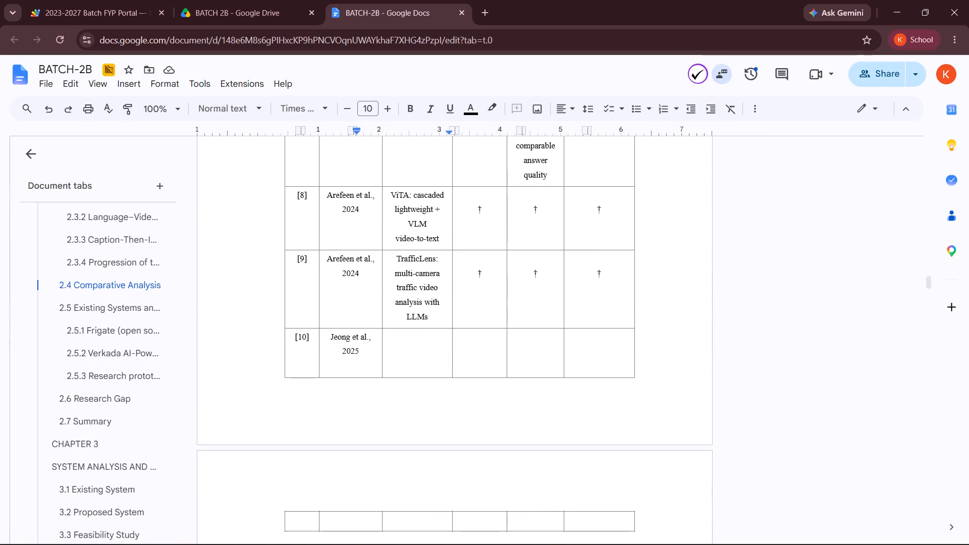
click(409, 358)
key(ctrl+v)
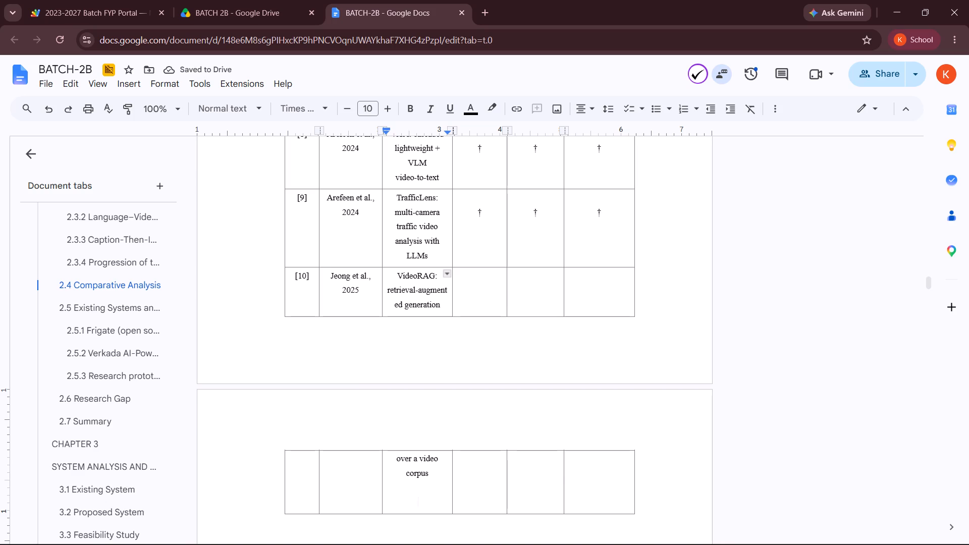
Increase the [9] row's height by lowering its bottom border so the whole [10] row starts on the next page.
drag(434, 269, 434, 277)
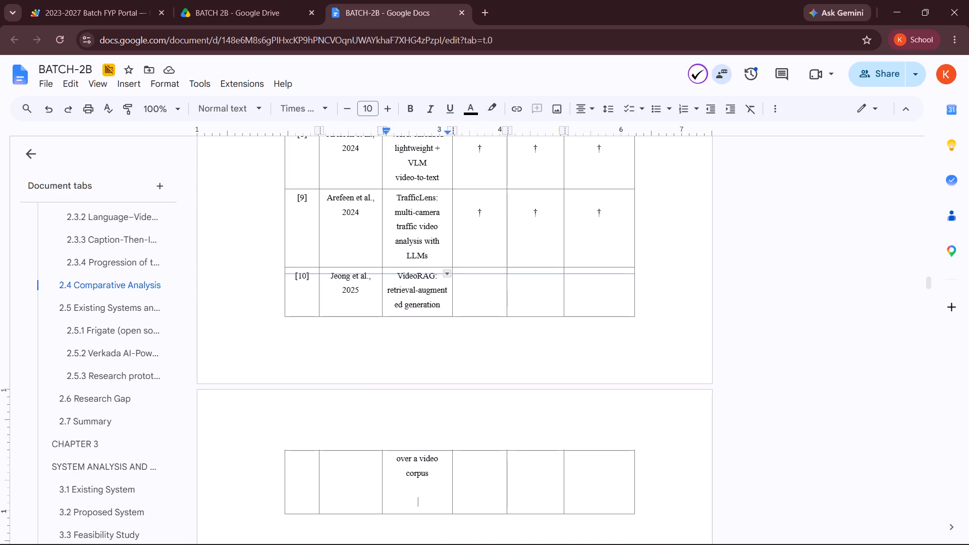
drag(434, 277, 435, 299)
scroll(435, 299, down, 1)
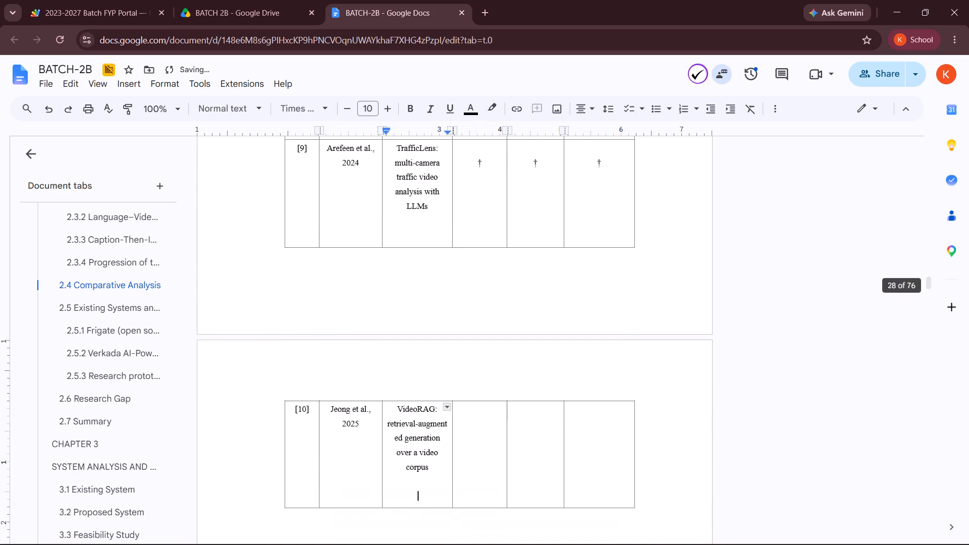
Remove the blank lines after the VideoRAG description in the [10] row.
scroll(435, 299, down, 3)
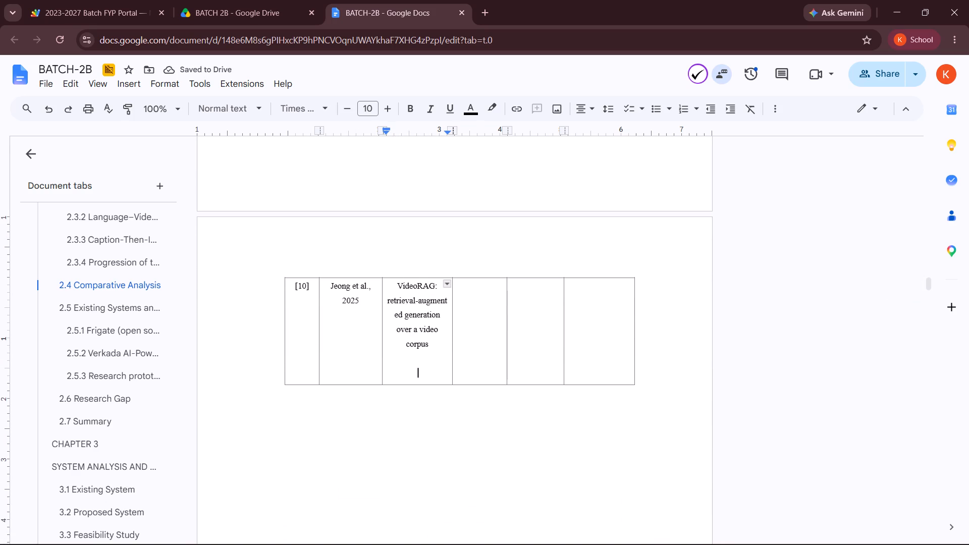
key(BackSpace)
key(BackSpace)
key(BackSpace)
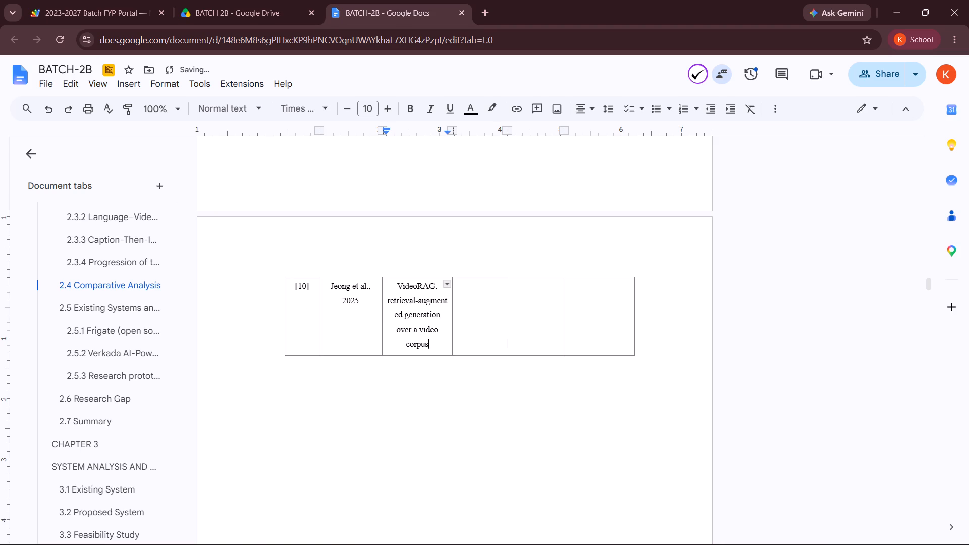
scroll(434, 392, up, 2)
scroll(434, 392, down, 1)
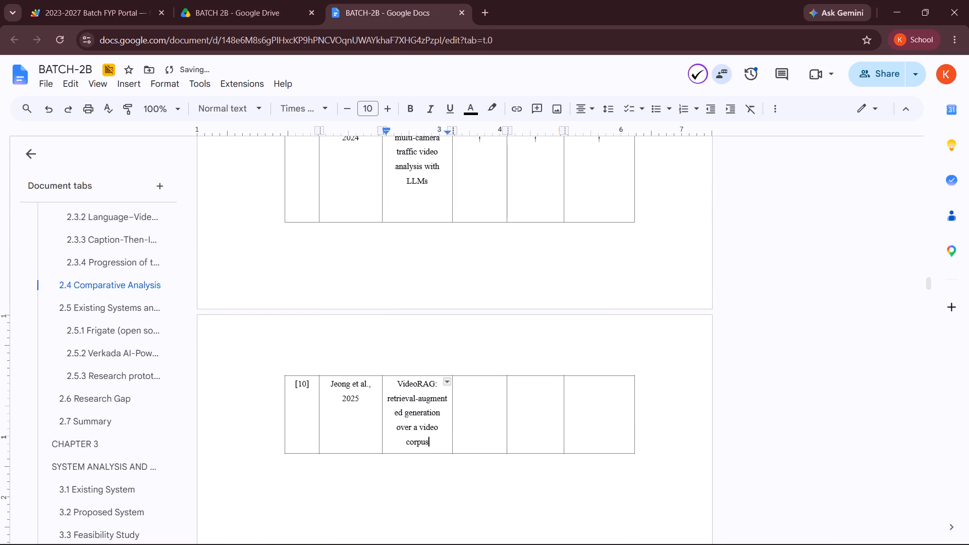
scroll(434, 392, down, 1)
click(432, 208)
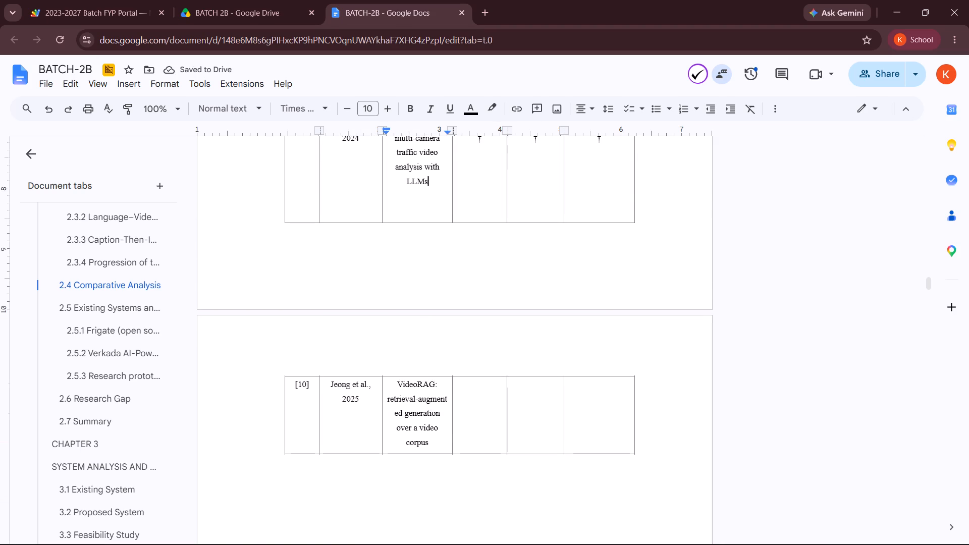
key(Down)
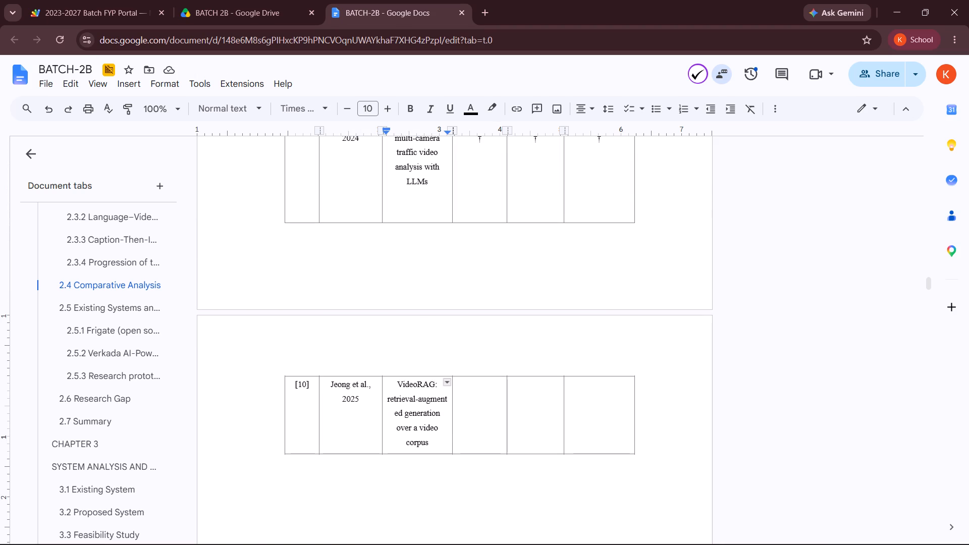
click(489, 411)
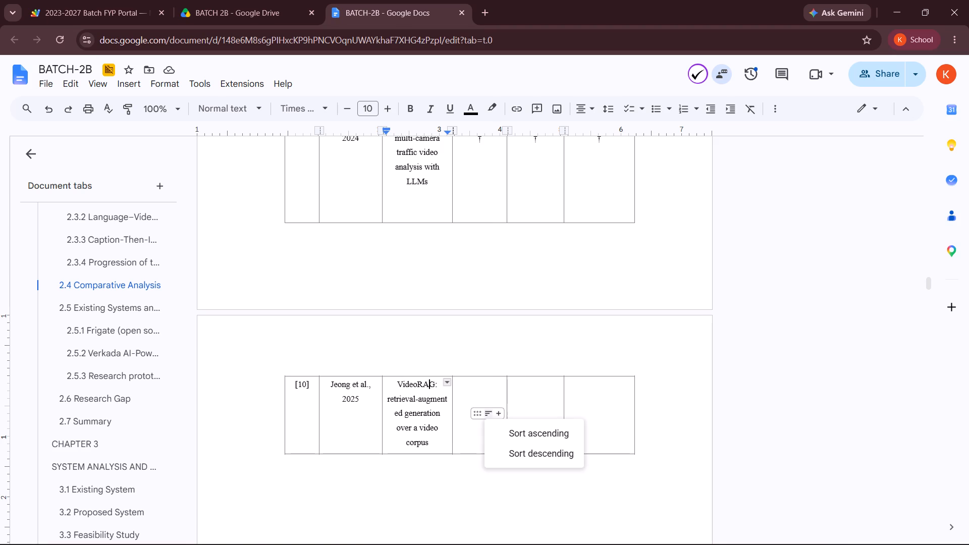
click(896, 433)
Copy the three † cells of the [9] row into the three empty cells of the [10] row.
scroll(755, 424, down, 2)
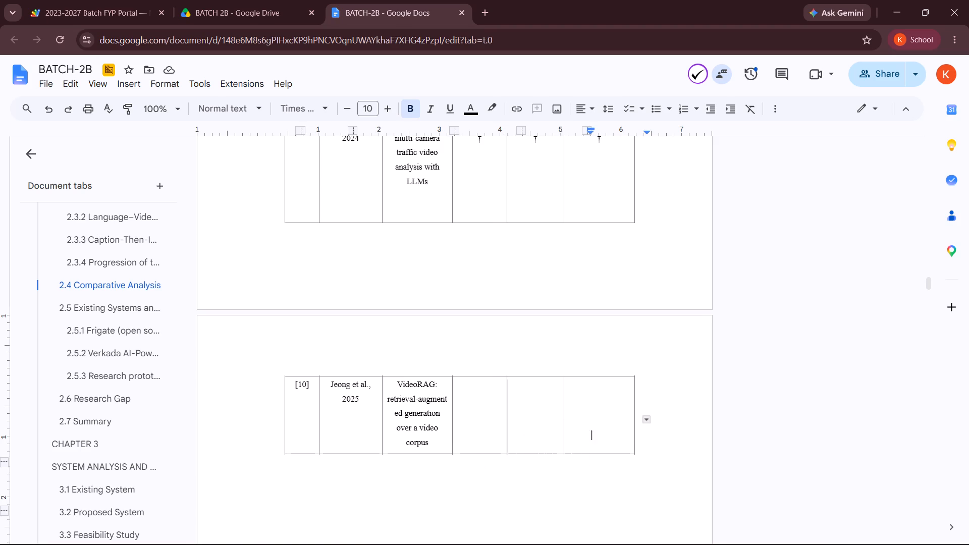
scroll(755, 424, down, 7)
scroll(478, 251, up, 1)
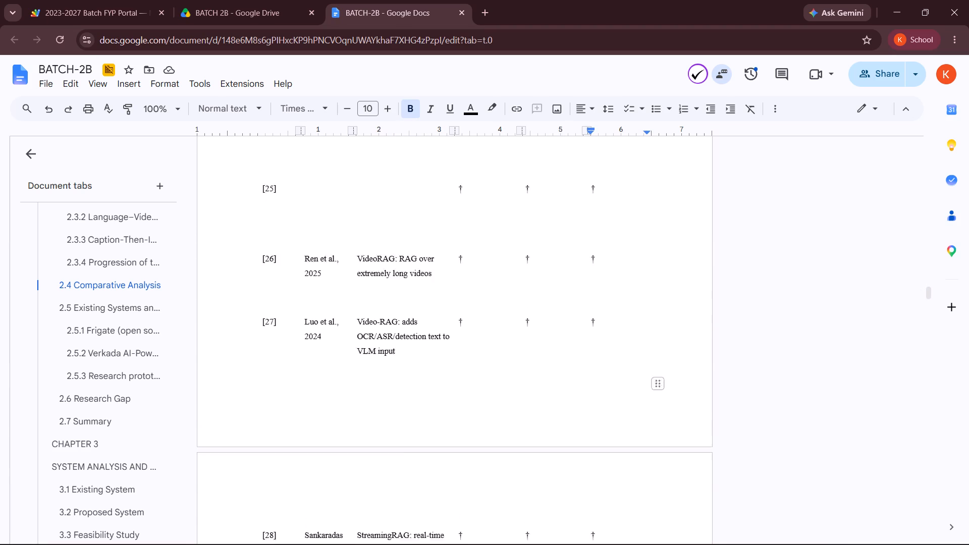
scroll(478, 251, up, 7)
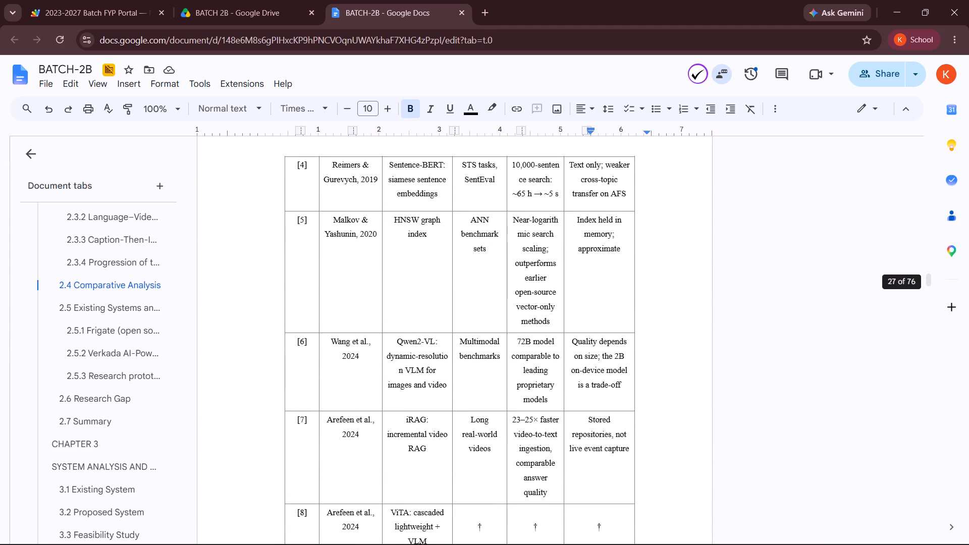
scroll(478, 251, down, 3)
drag(471, 377, 586, 390)
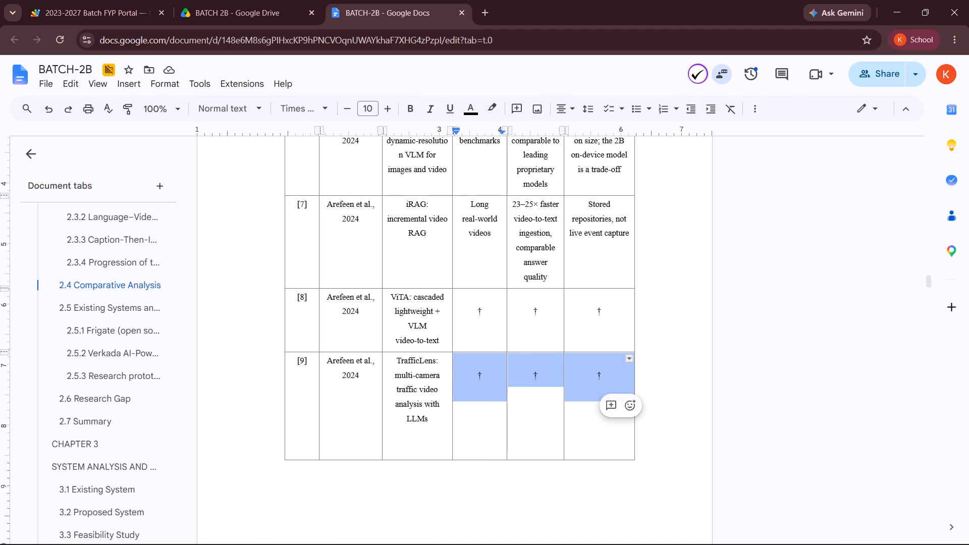
key(ctrl+c)
scroll(586, 390, down, 3)
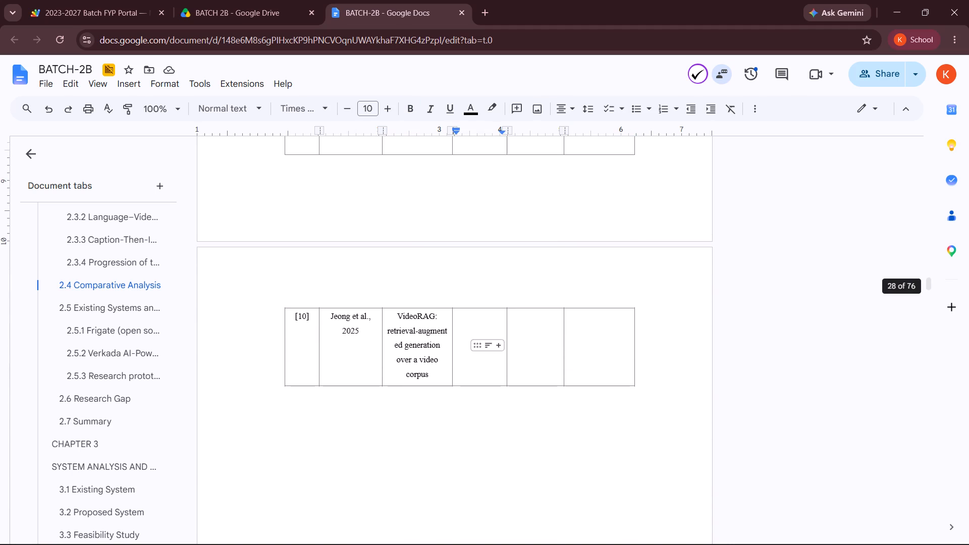
drag(461, 325, 589, 354)
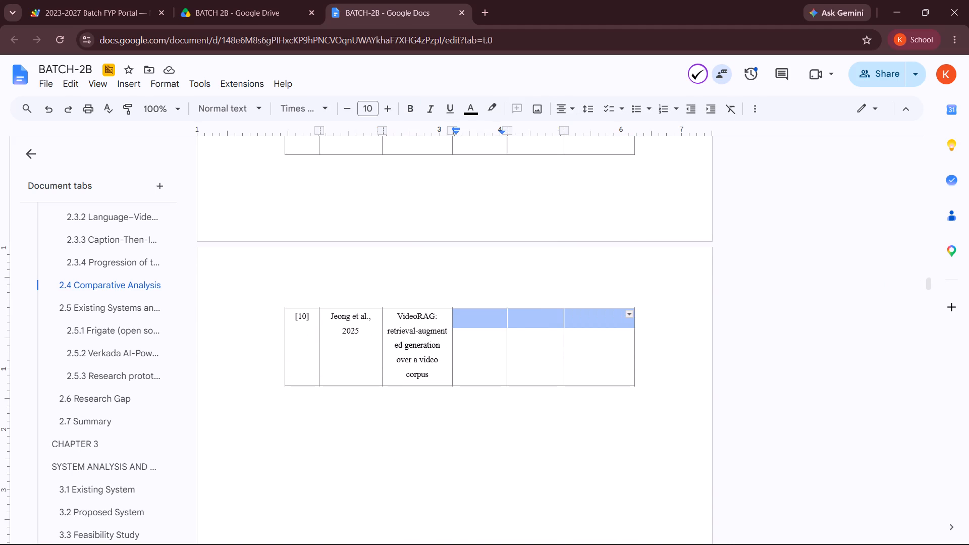
key(ctrl+v)
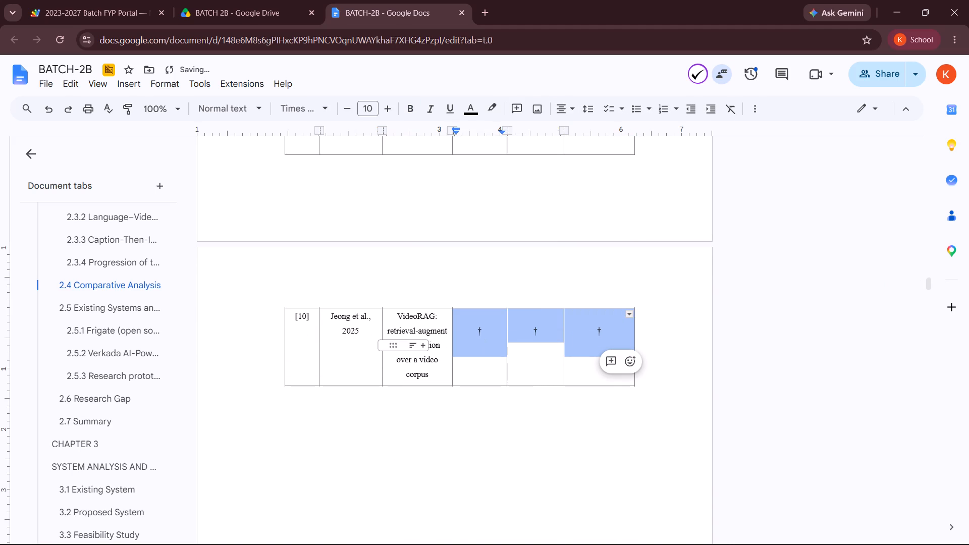
click(827, 321)
Insert a row below the [10] row in the bordered table and number it [11].
scroll(827, 321, down, 2)
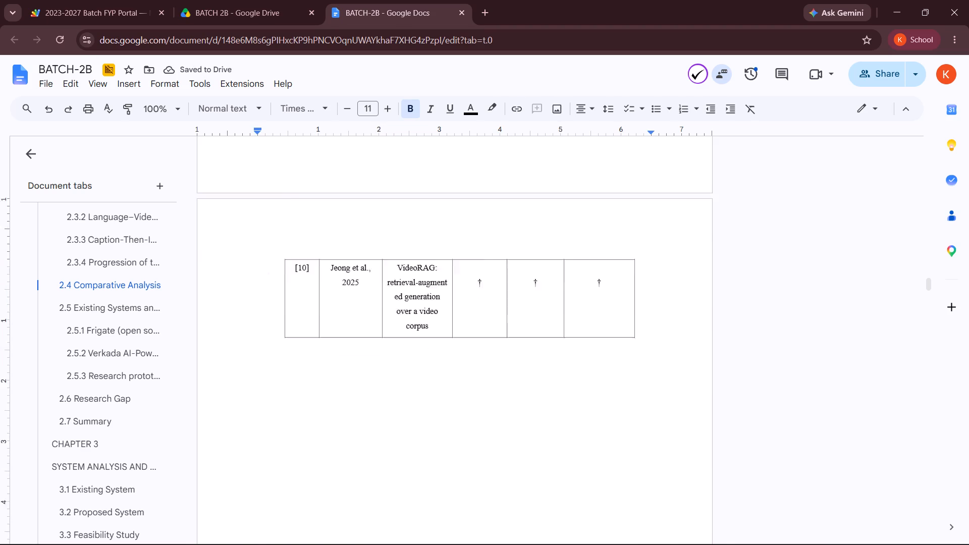
scroll(827, 321, down, 1)
click(279, 199)
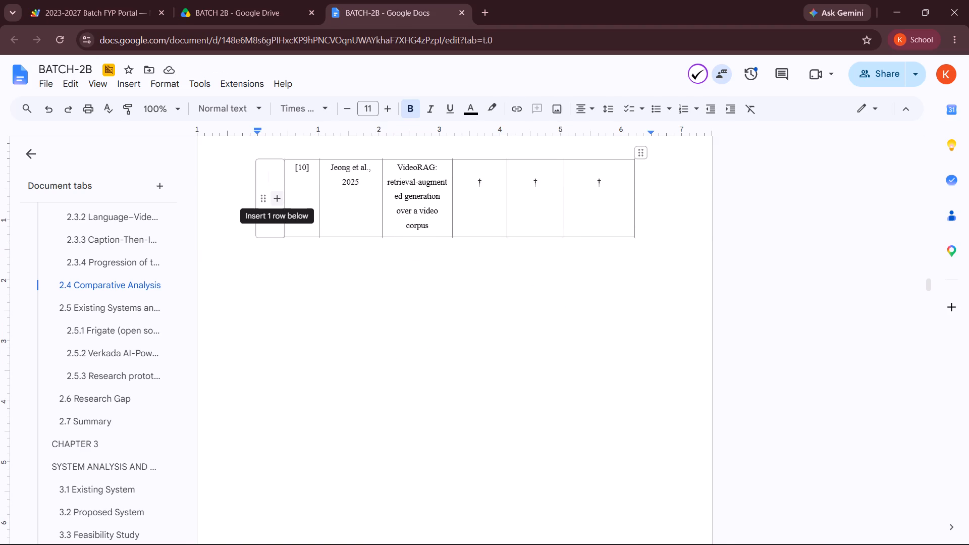
text([11])
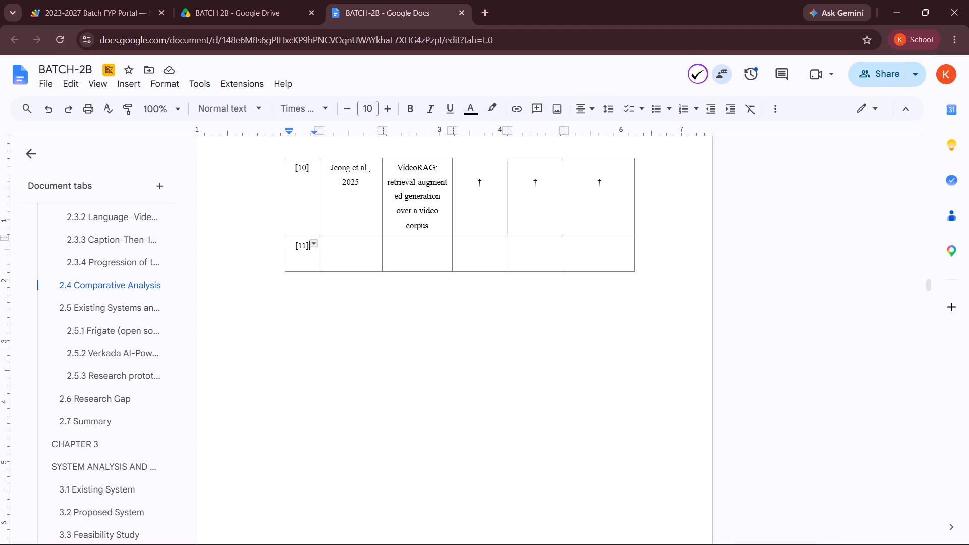
Clear the number and the † marks from the old table's [25] row.
scroll(462, 391, down, 6)
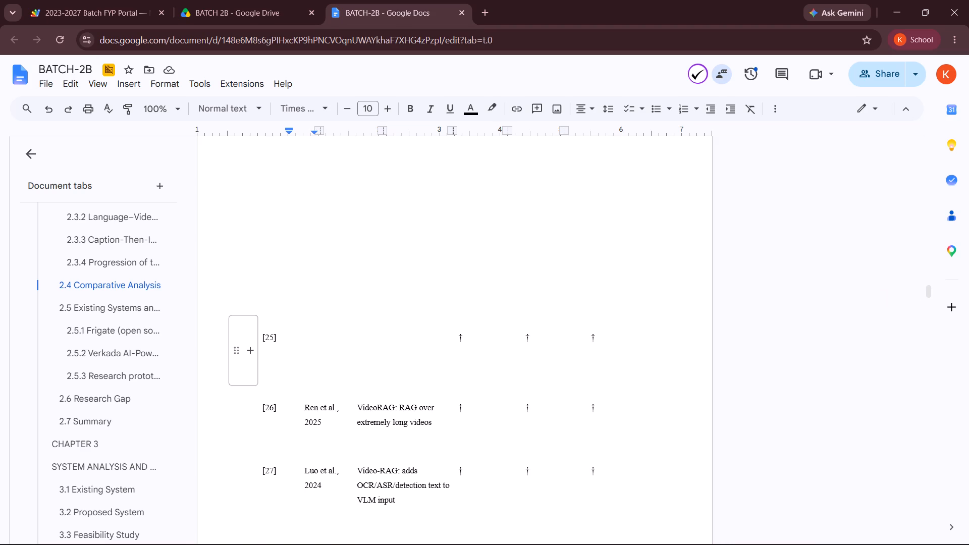
drag(264, 337, 590, 358)
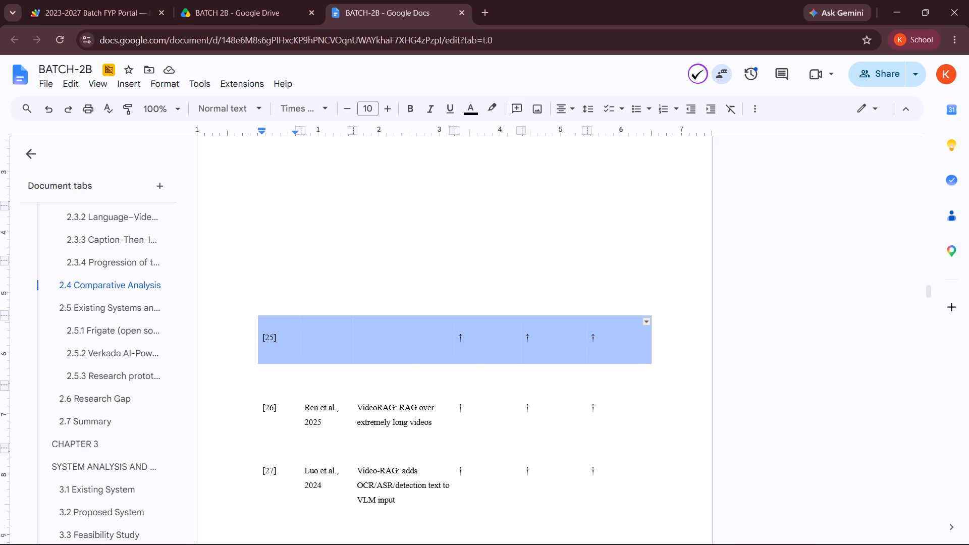
key(BackSpace)
key(BackSpace)
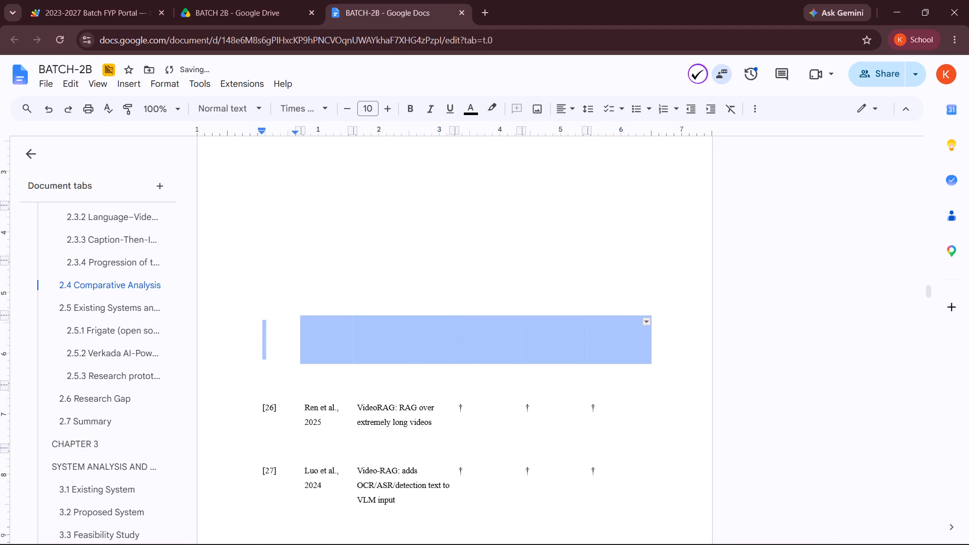
Cut the author entry "Ren et al., 2025" from the [26] row and strip its formatting by passing it through Notepad.
scroll(403, 372, down, 2)
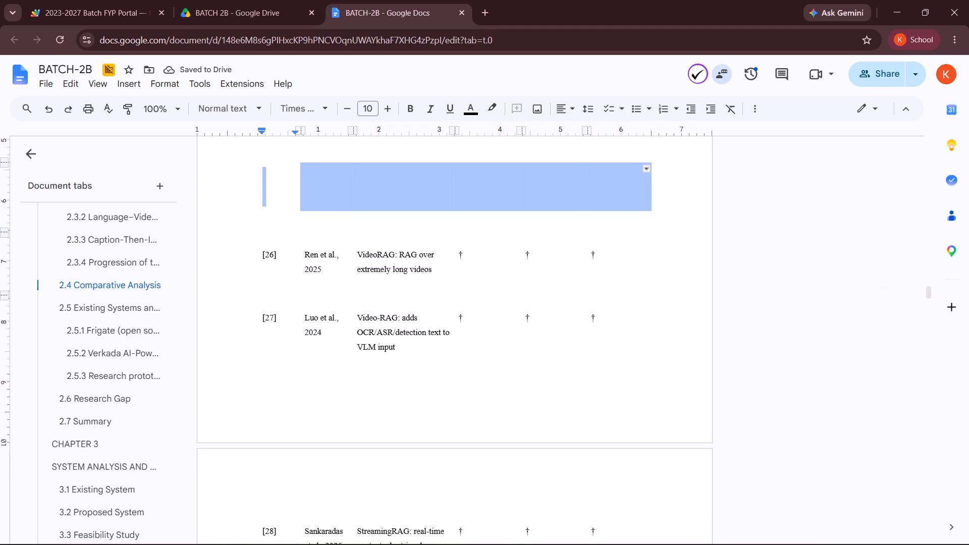
drag(305, 254, 326, 276)
key(ctrl+x)
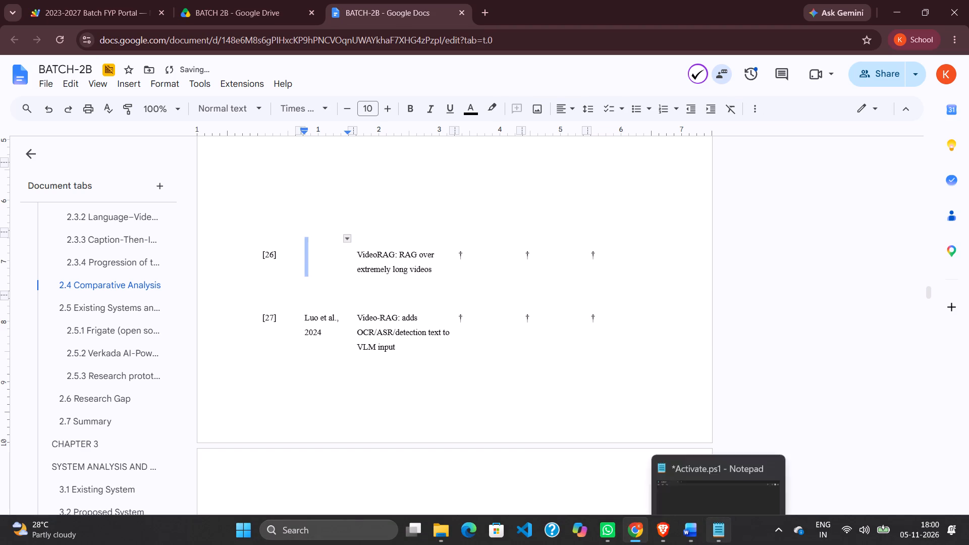
click(712, 536)
key(ctrl+v)
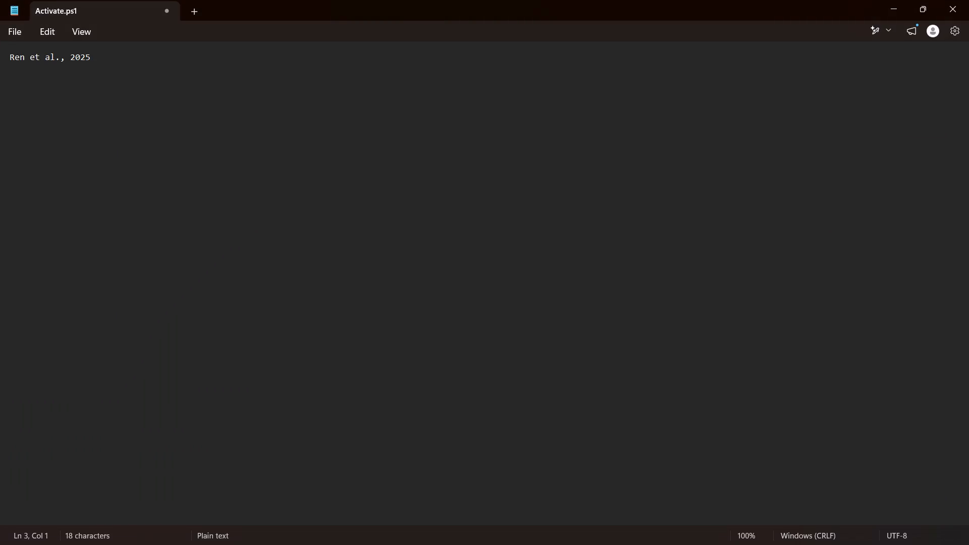
key(ctrl+a)
key(ctrl+x)
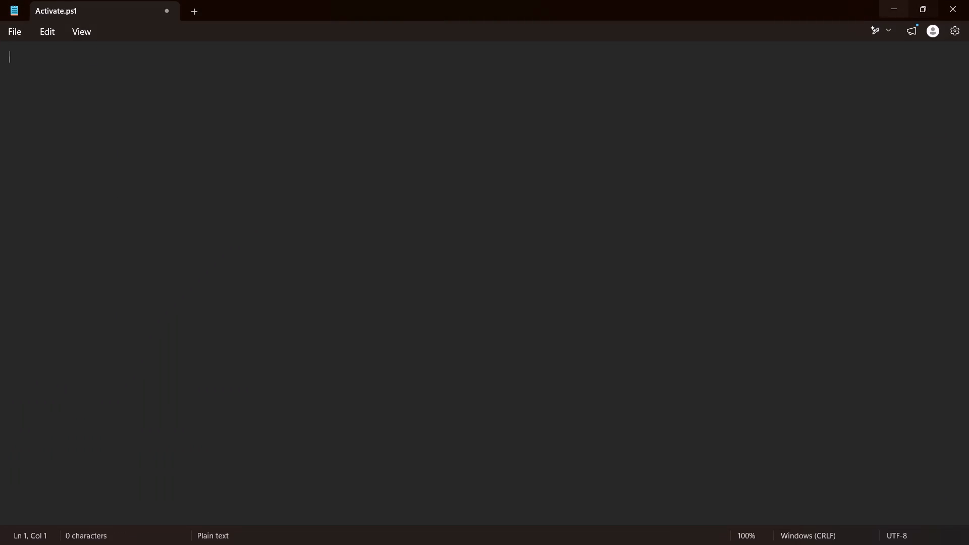
Paste the plain-text "Ren et al., 2025" into the [11] row's author cell and remove the blank lines after it.
click(887, 2)
scroll(446, 189, up, 3)
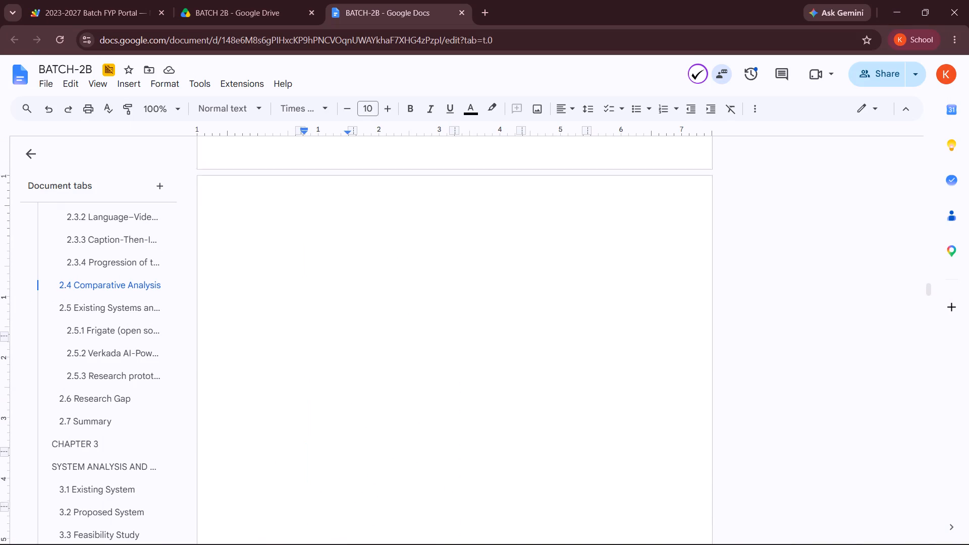
scroll(446, 189, up, 4)
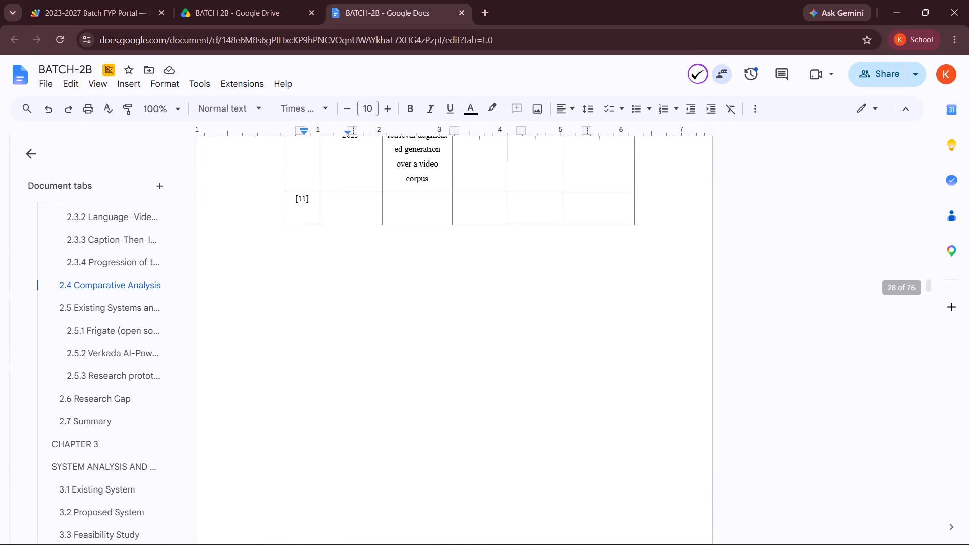
click(338, 211)
key(ctrl+v)
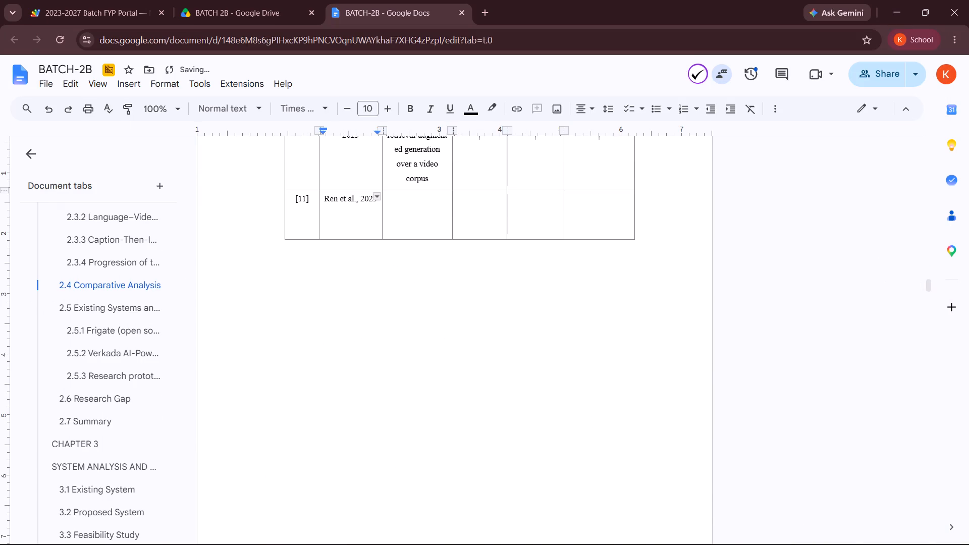
key(BackSpace)
key(BackSpace)
key(BackSpace)
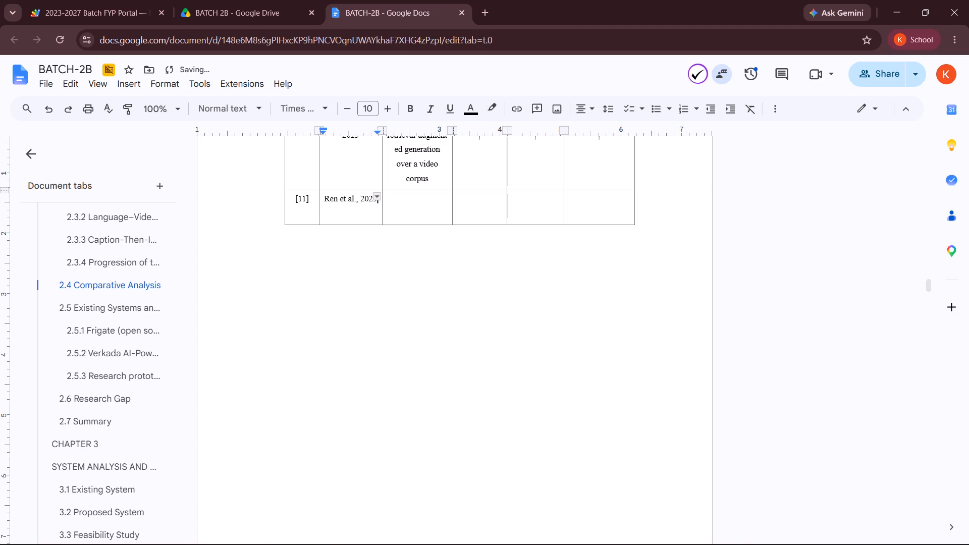
click(355, 217)
click(355, 217)
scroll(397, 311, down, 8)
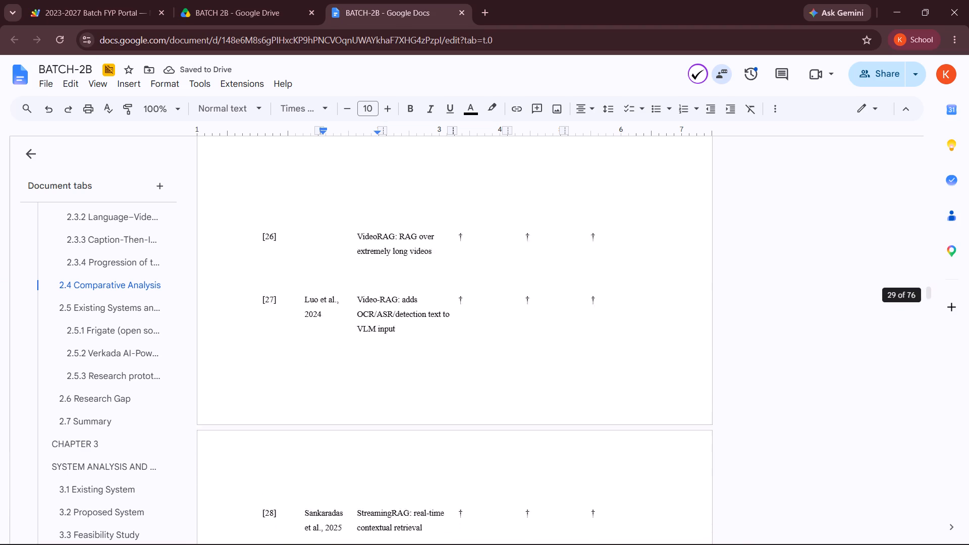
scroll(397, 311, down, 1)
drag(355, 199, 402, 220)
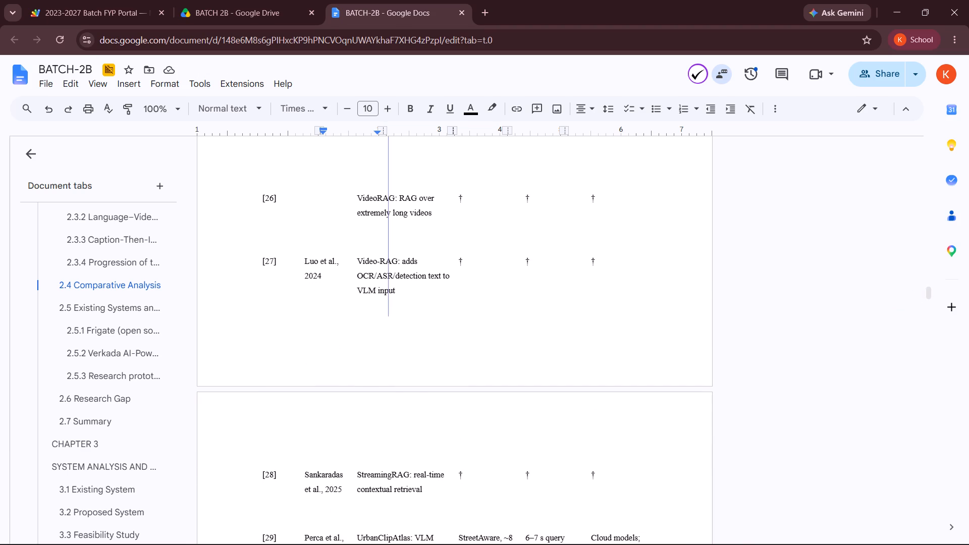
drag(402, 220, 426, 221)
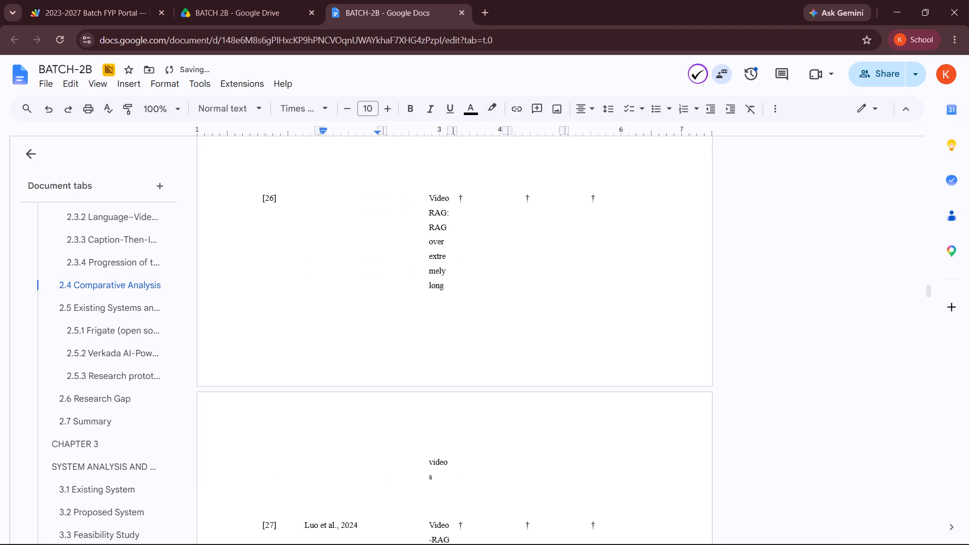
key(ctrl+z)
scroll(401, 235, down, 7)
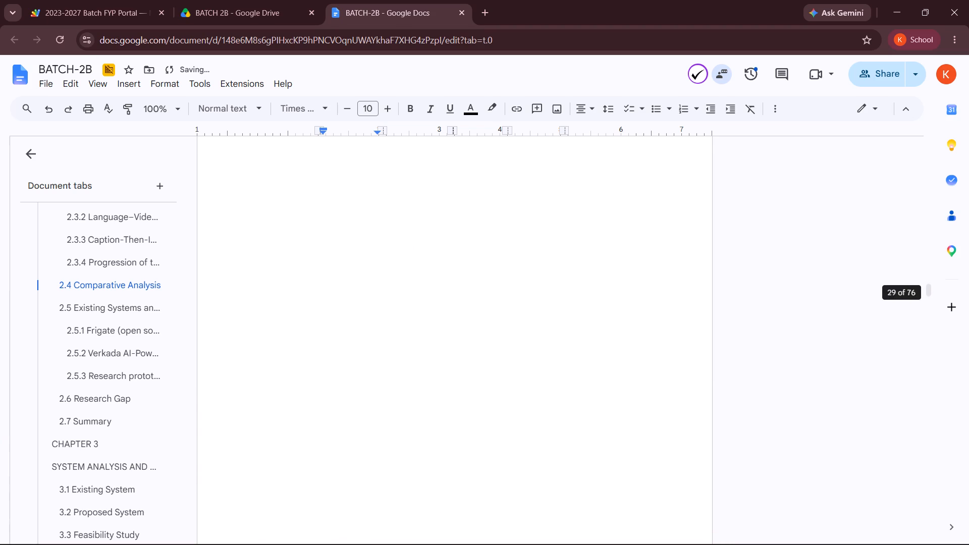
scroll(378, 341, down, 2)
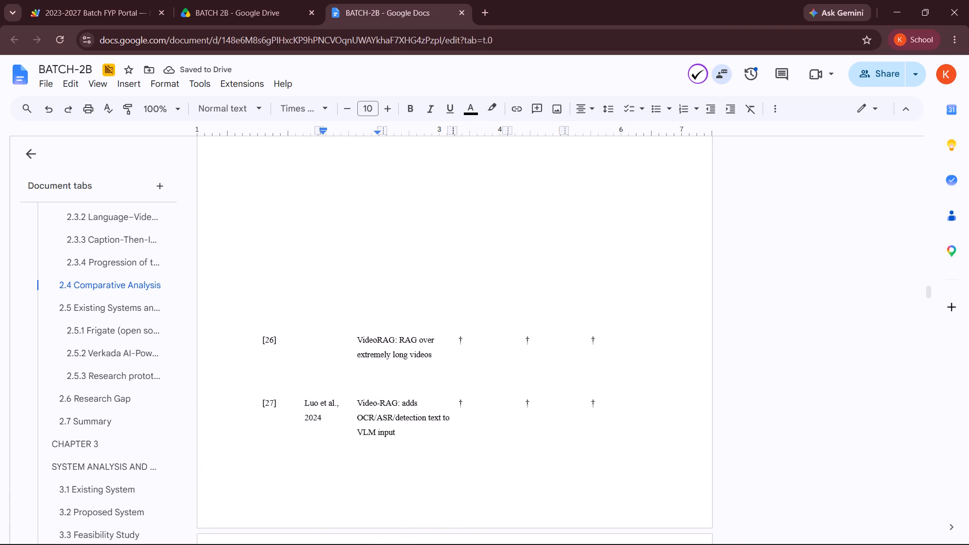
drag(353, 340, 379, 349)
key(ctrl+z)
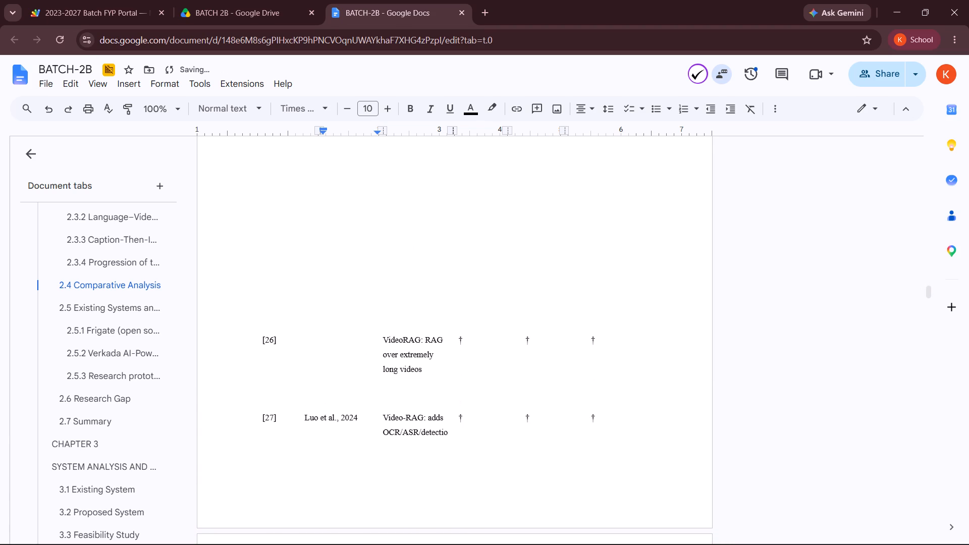
Cut "VideoRAG: RAG over extremely long videos" from the old table's [26] row and strip its formatting by passing it through Notepad.
scroll(379, 349, down, 6)
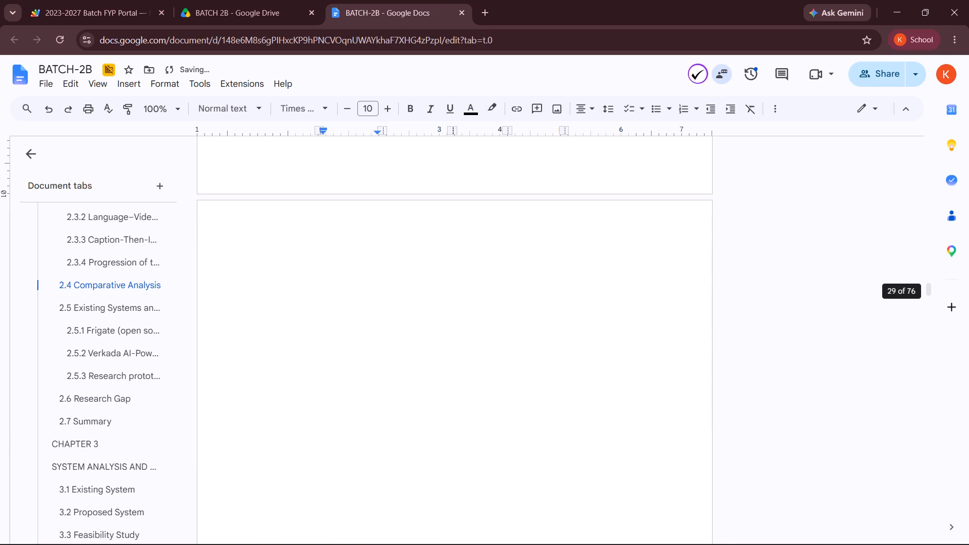
scroll(375, 394, down, 3)
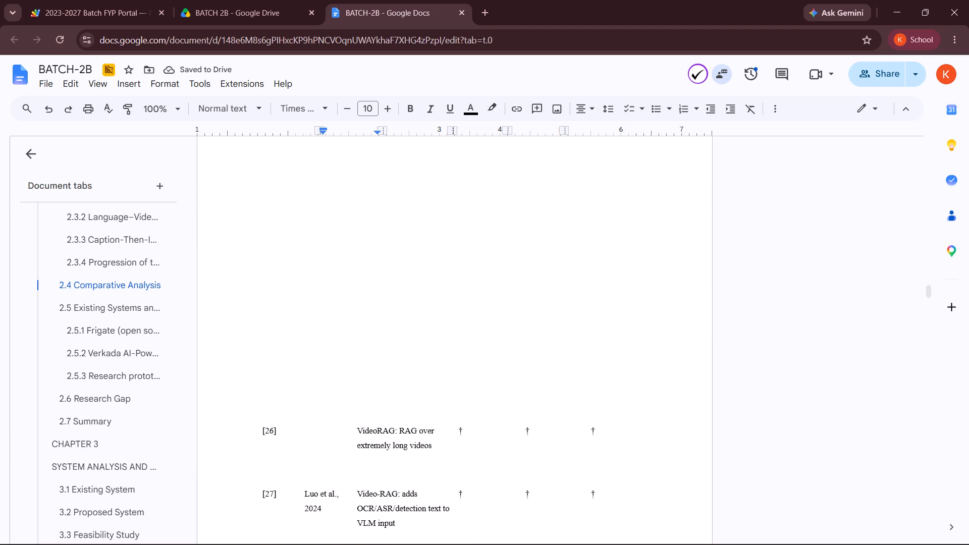
drag(359, 433, 444, 446)
key(ctrl+x)
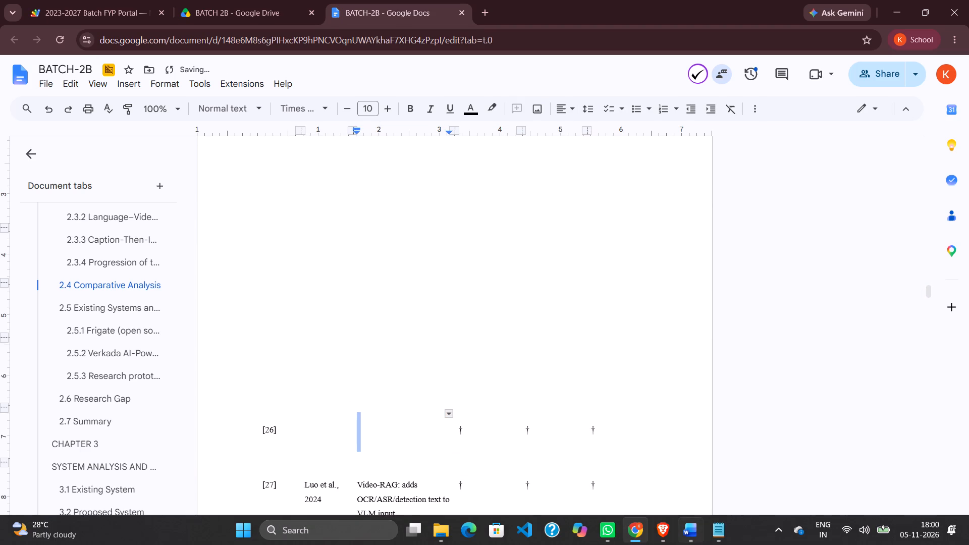
click(704, 536)
click(712, 533)
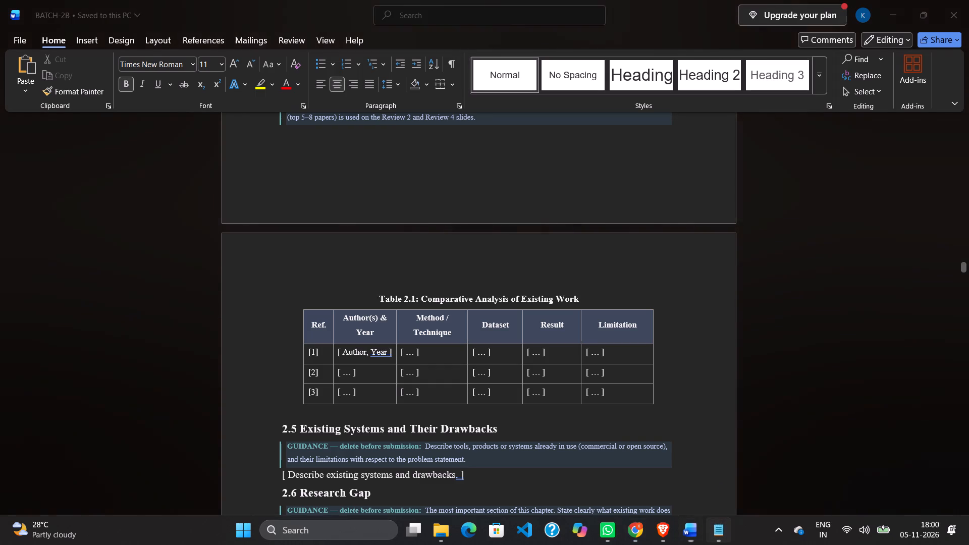
key(ctrl+a)
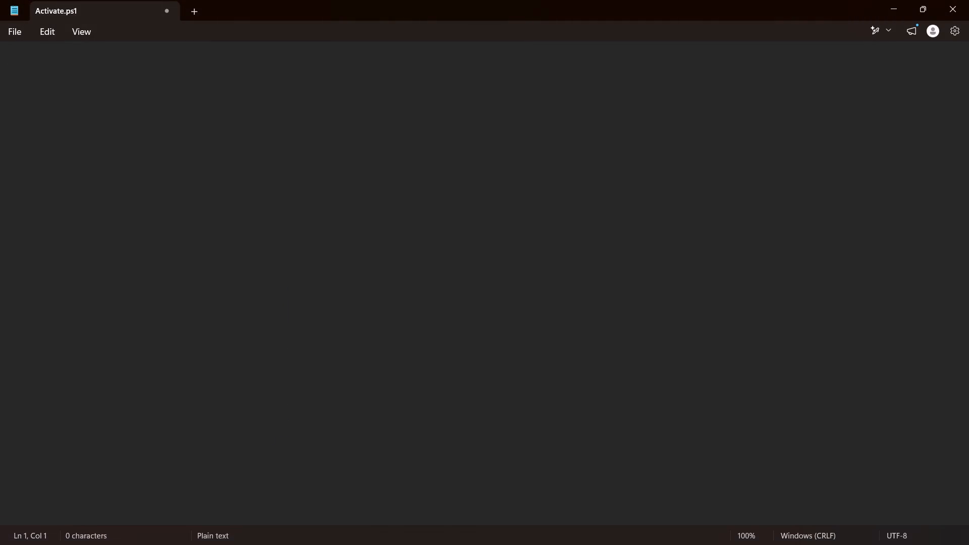
key(ctrl+v)
key(ctrl+a)
key(ctrl+x)
click(890, 0)
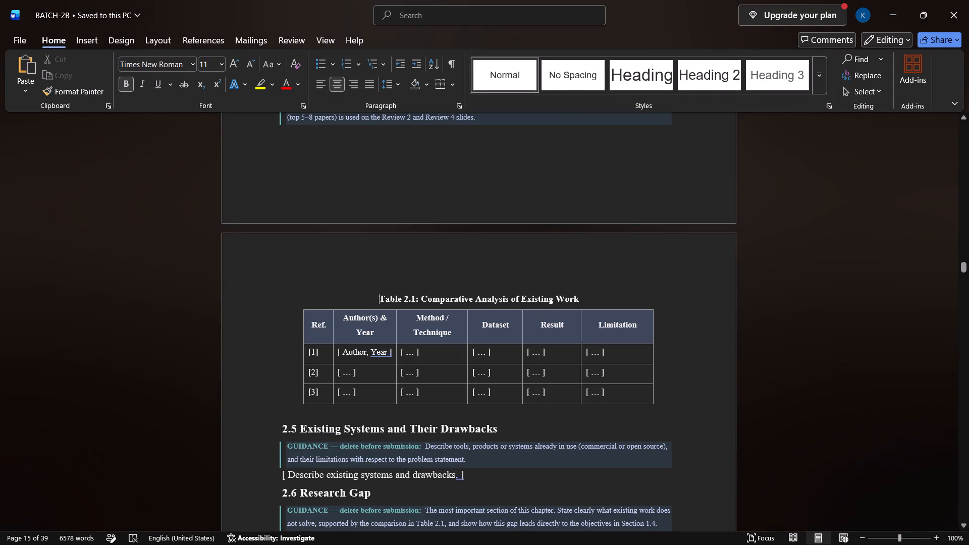
click(890, 0)
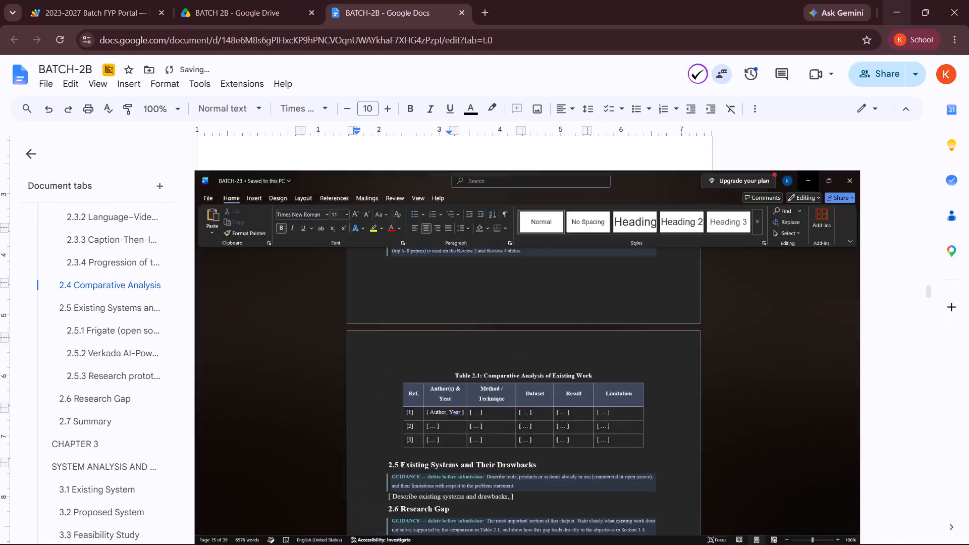
Paste the plain-text "VideoRAG: RAG over extremely long videos" into the [11] row's method cell and remove the blank lines after it.
scroll(476, 210, up, 6)
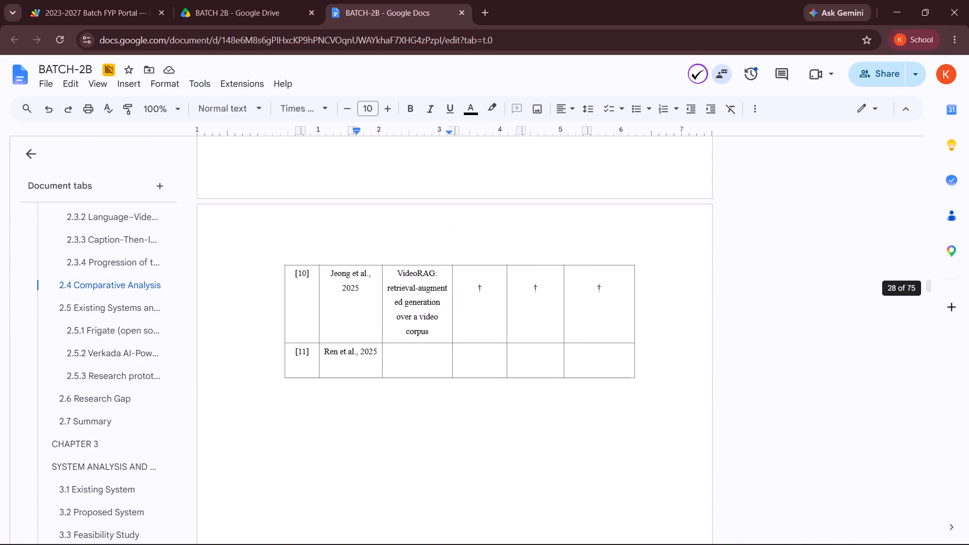
scroll(476, 210, up, 1)
click(413, 355)
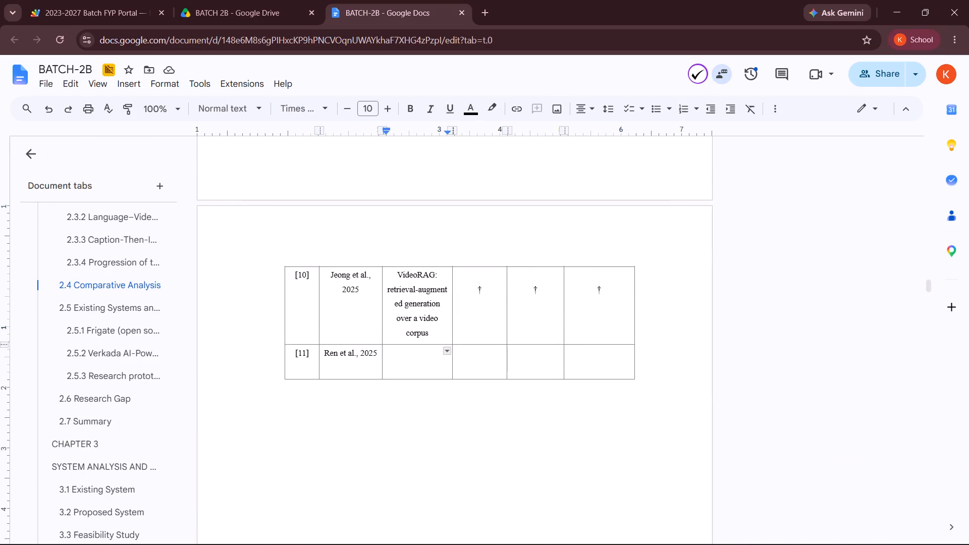
key(ctrl+v)
key(BackSpace)
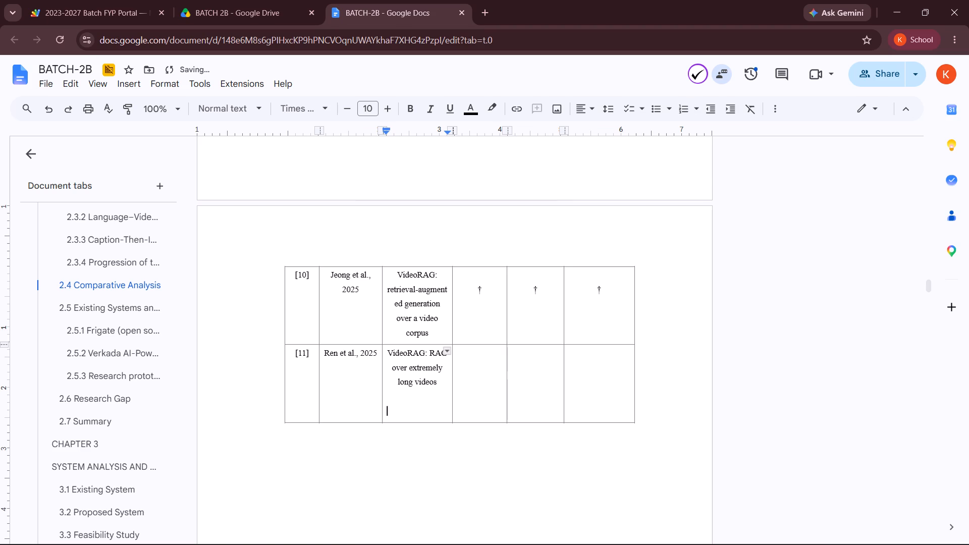
key(BackSpace)
key(BackSpace)
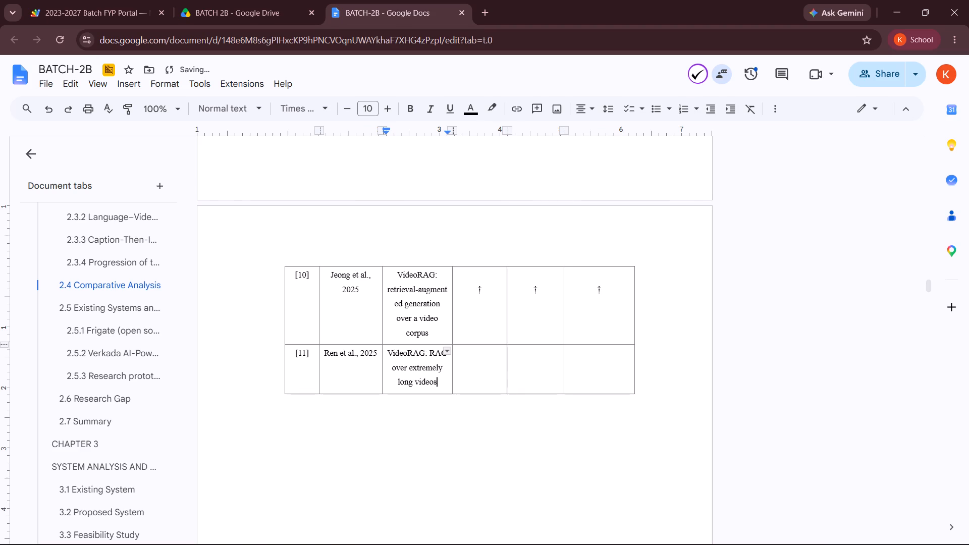
Copy the three † marks from the [10] row into the dataset, result and limitation cells of the [11] row.
drag(473, 294, 568, 311)
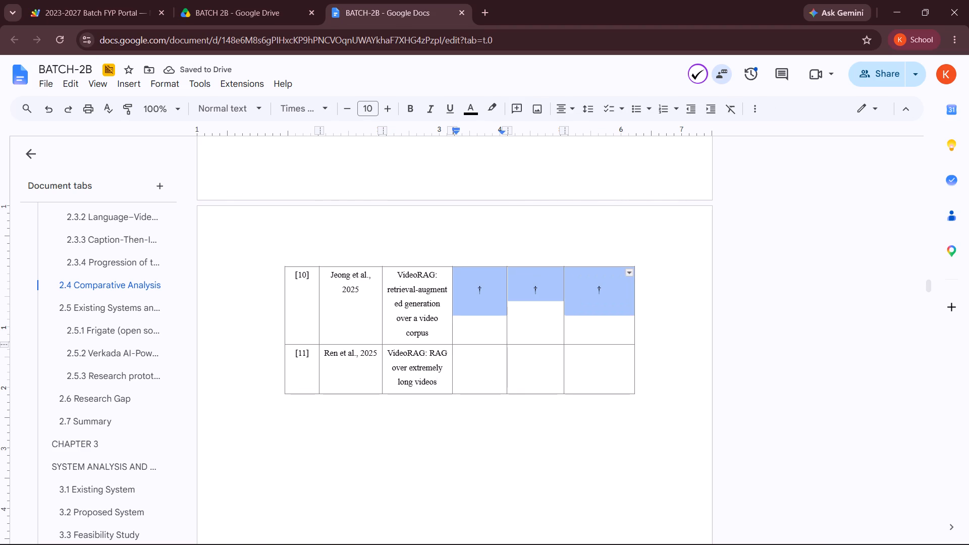
drag(568, 311, 588, 312)
key(ctrl+c)
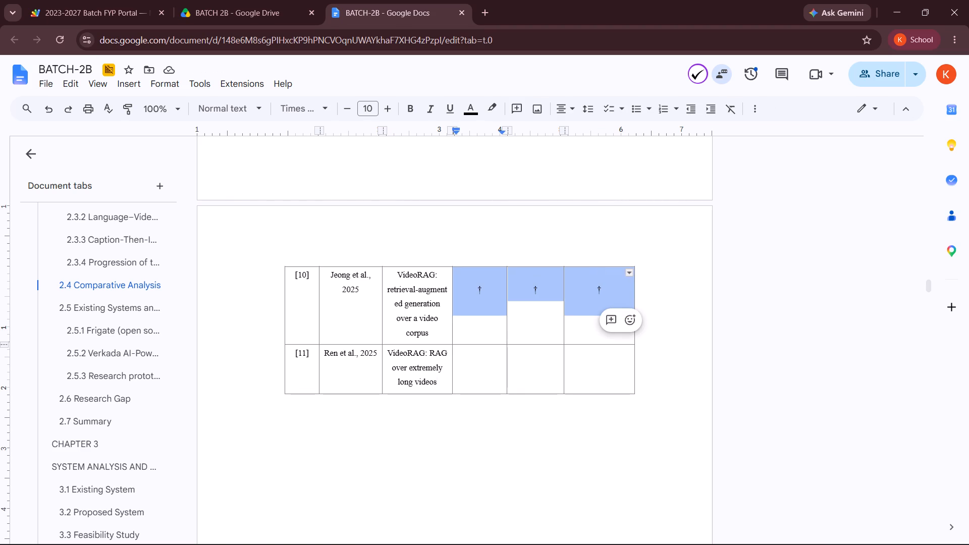
drag(470, 365, 563, 377)
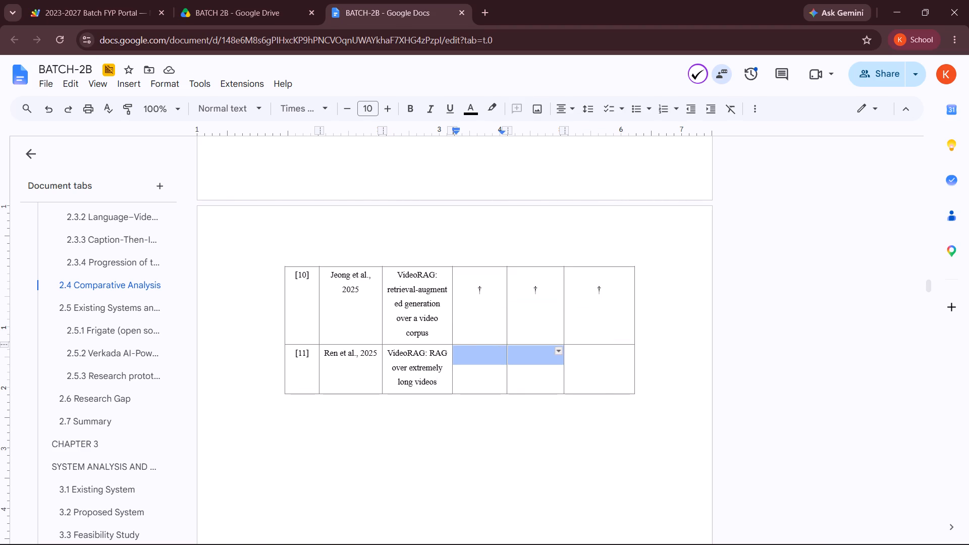
drag(563, 377, 586, 381)
key(ctrl+v)
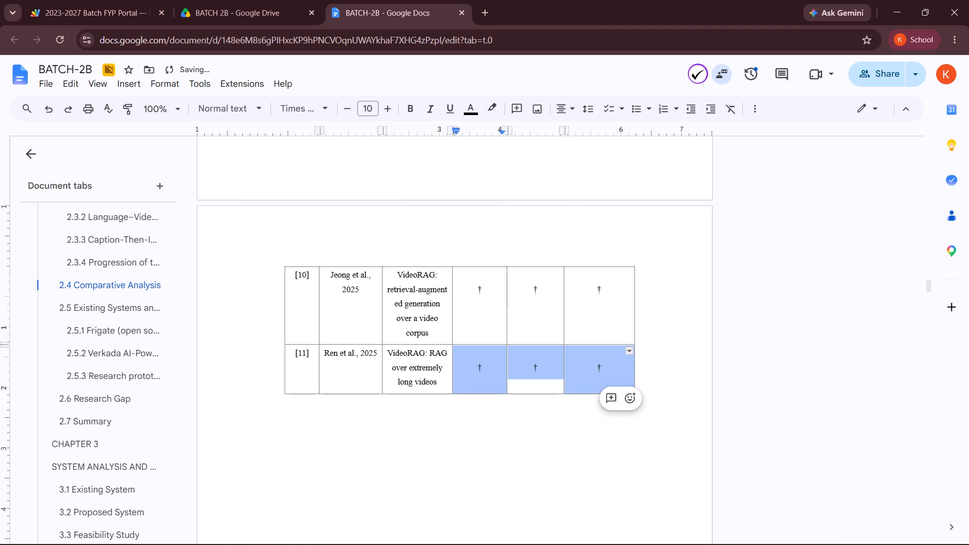
click(787, 359)
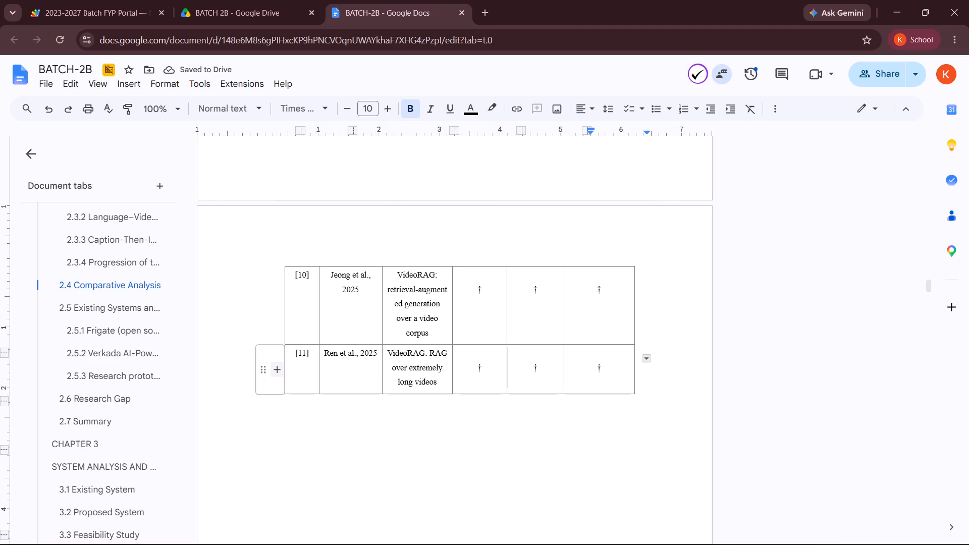
Insert a row below the [11] row in the bordered table.
click(281, 374)
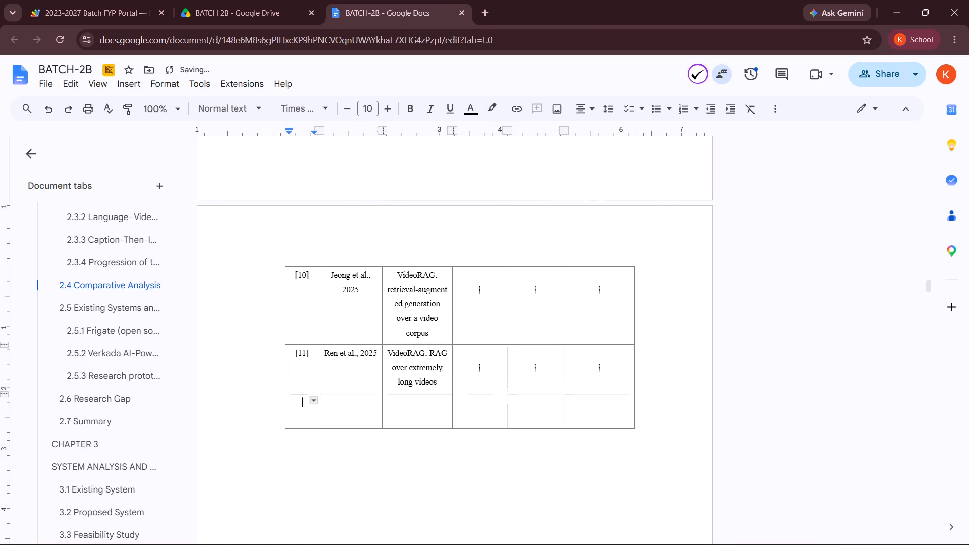
scroll(281, 374, down, 3)
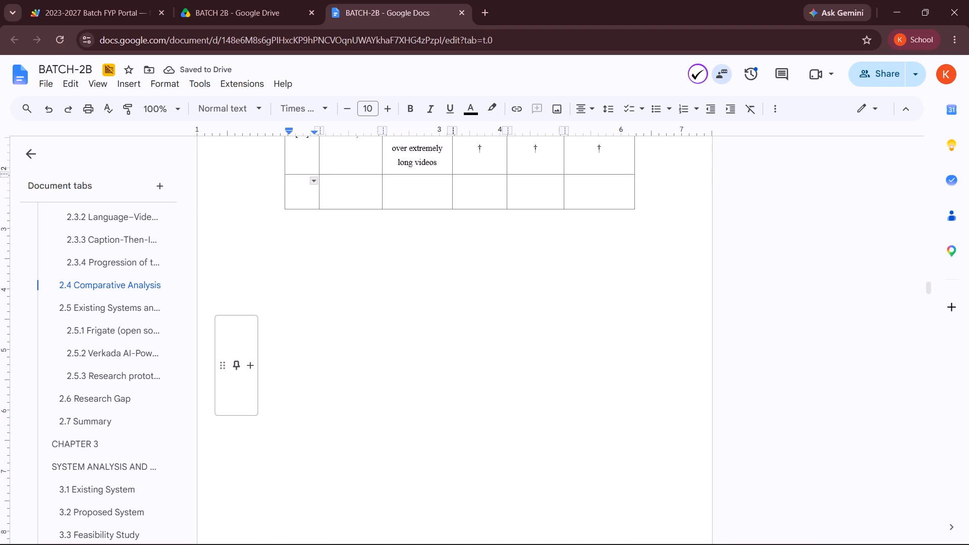
Switch to YouTube in Brave, play the suggested "Remo - Love Selfie Telugu Video", and return to the report.
click(659, 527)
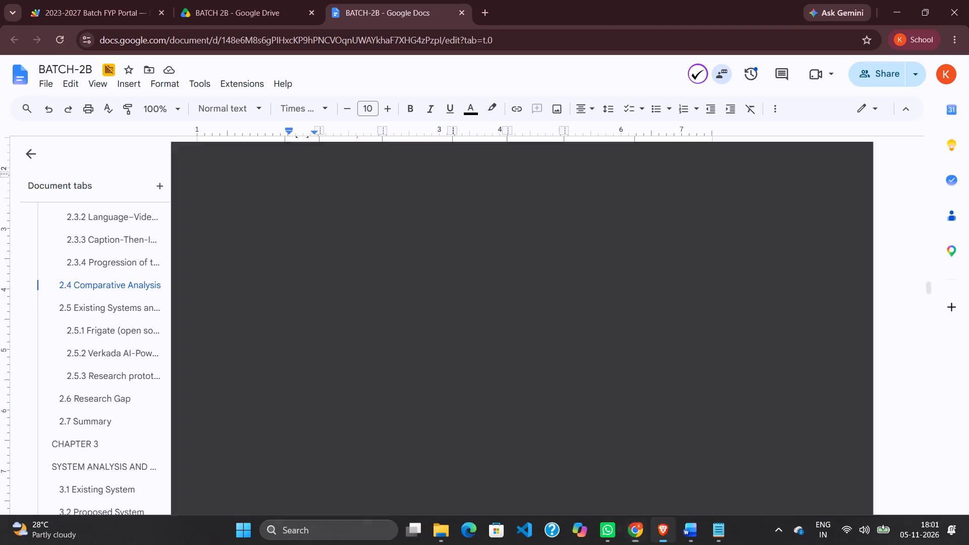
click(494, 287)
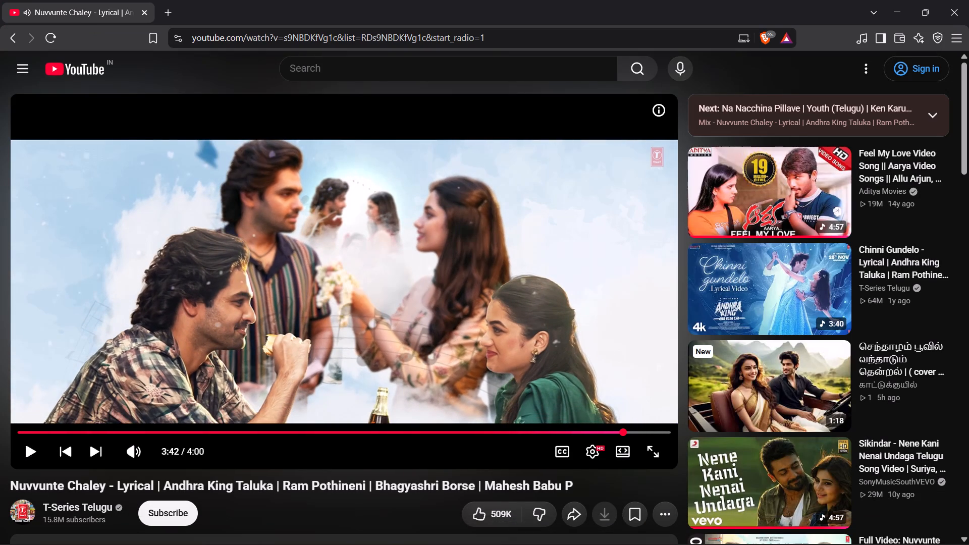
scroll(807, 373, down, 3)
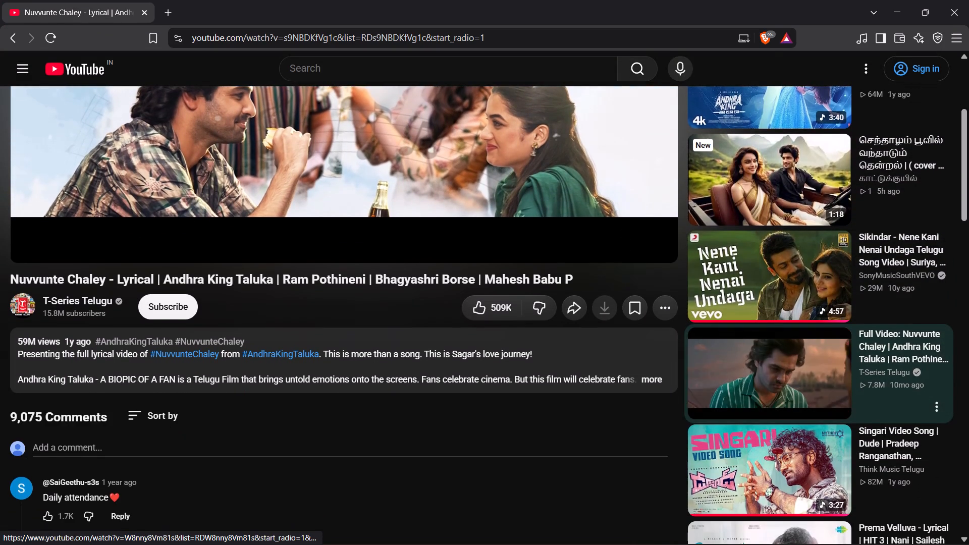
scroll(807, 373, down, 6)
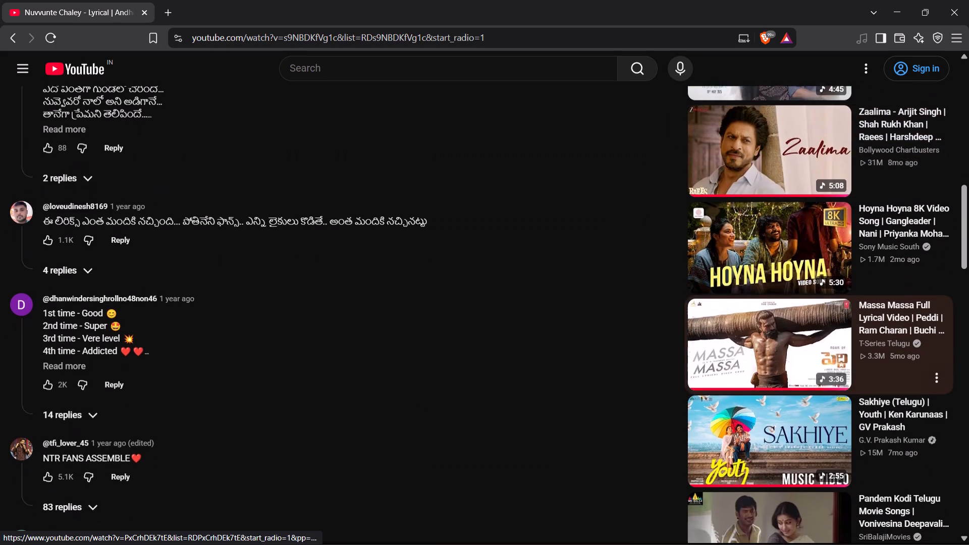
scroll(807, 373, down, 4)
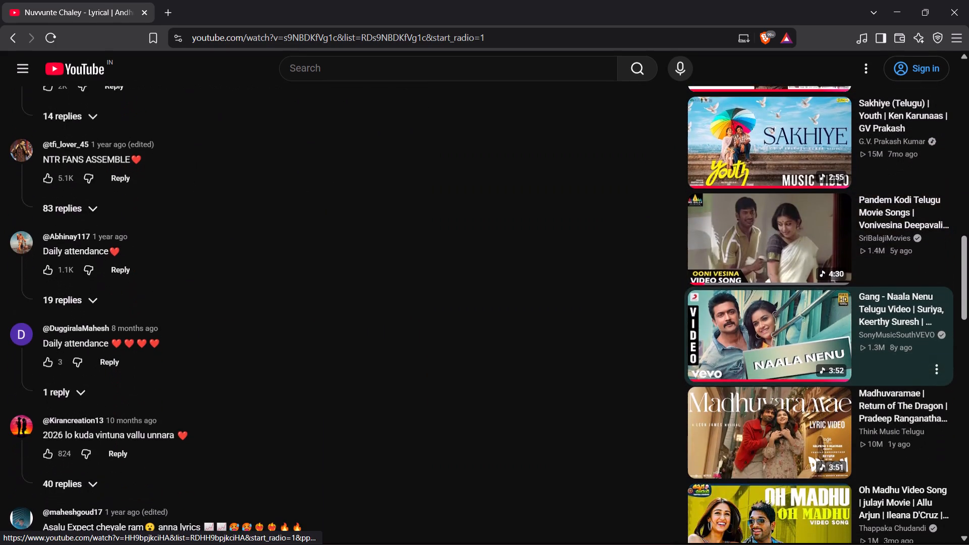
scroll(807, 373, down, 4)
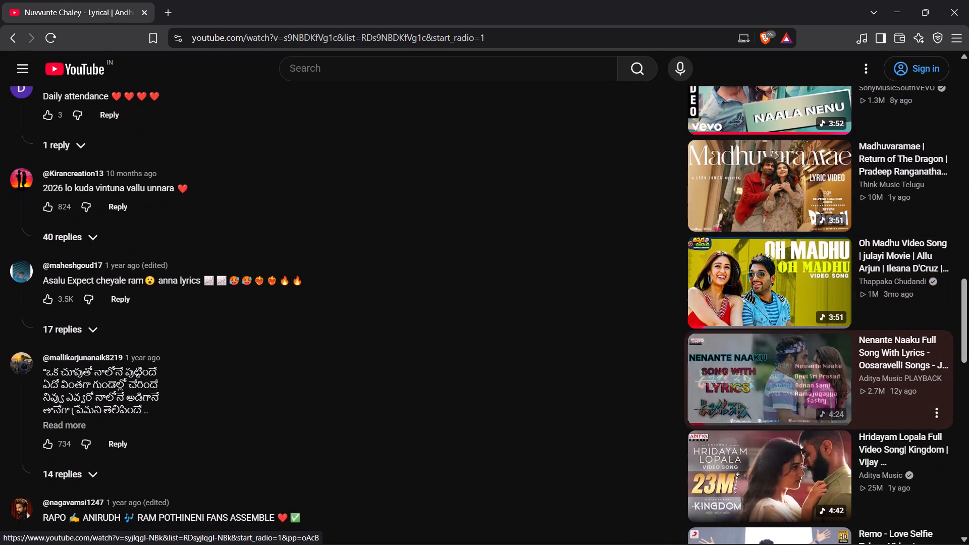
scroll(807, 373, down, 2)
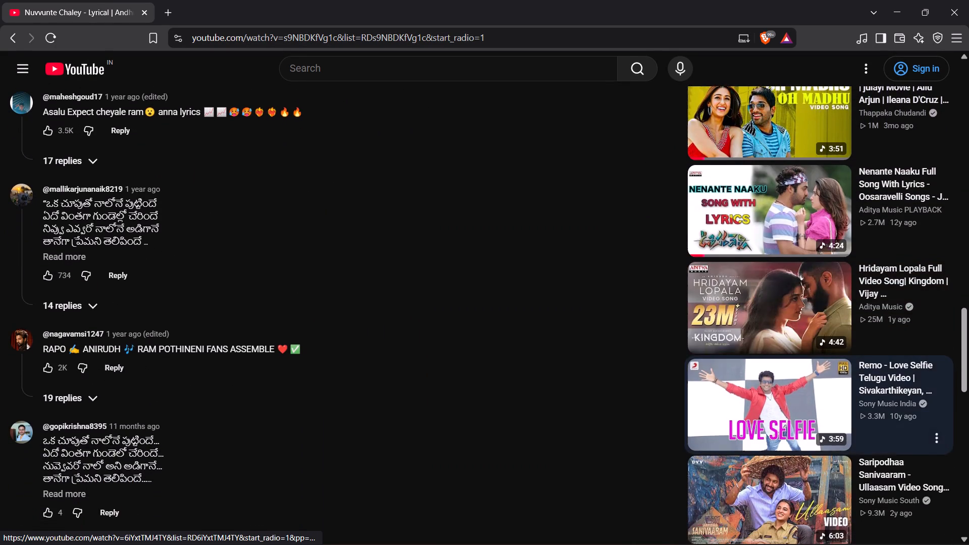
scroll(807, 373, down, 1)
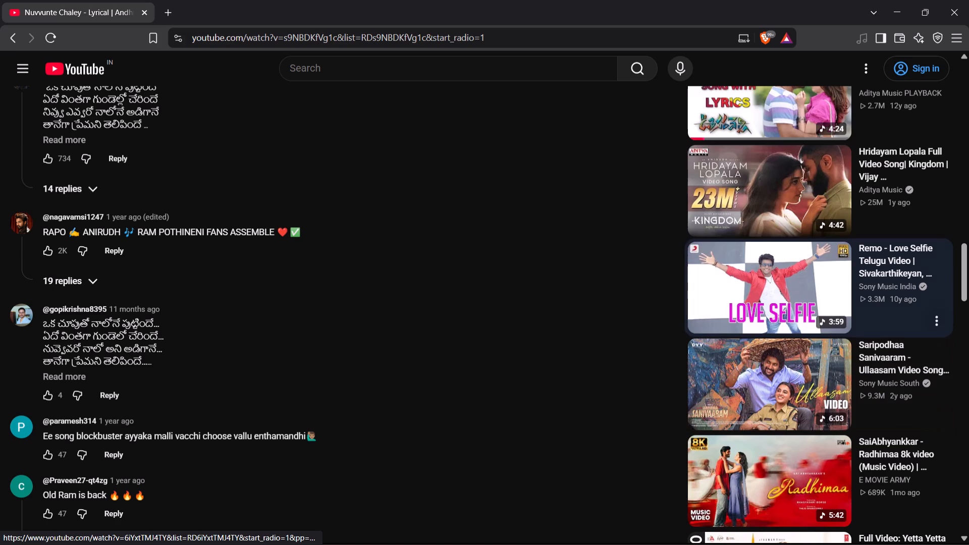
click(809, 294)
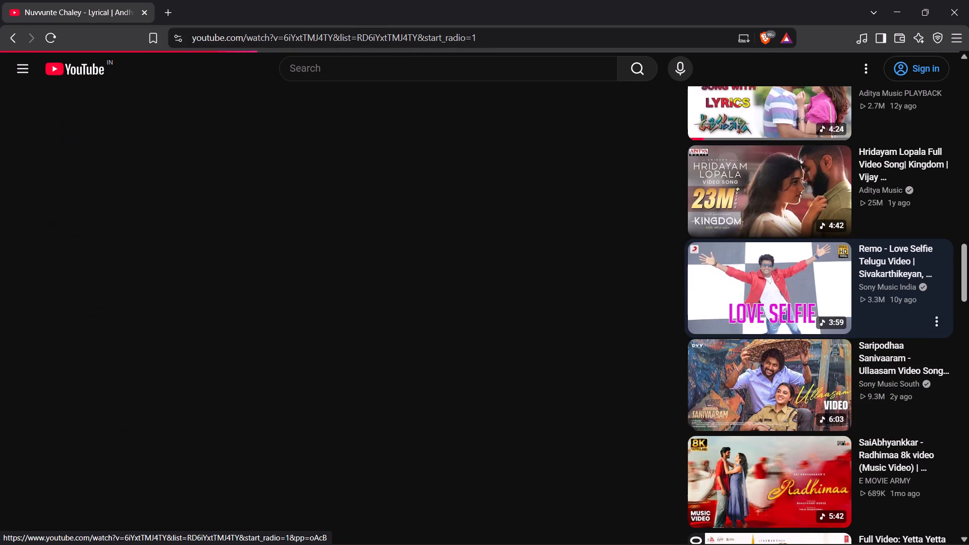
click(892, 19)
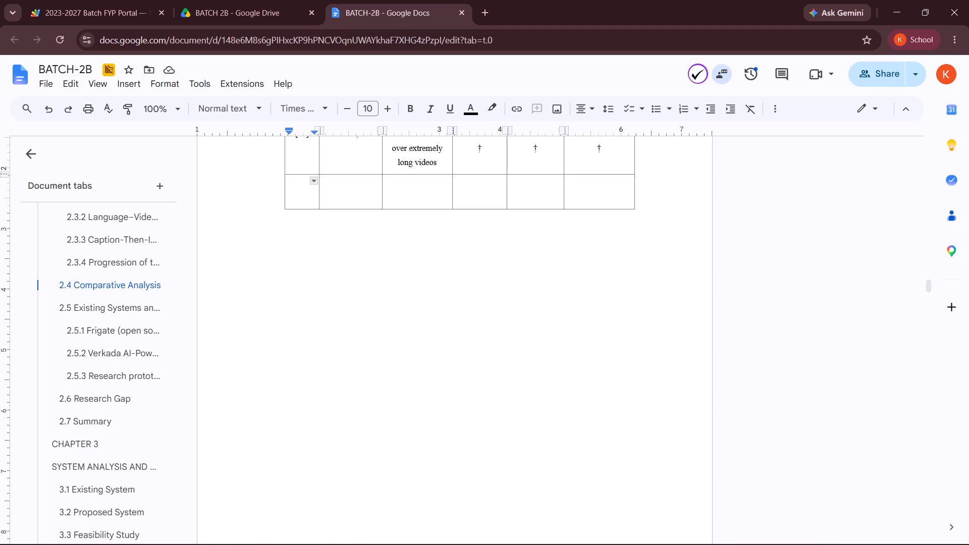
Number the new empty row at the end of the bordered table [12].
scroll(583, 372, up, 1)
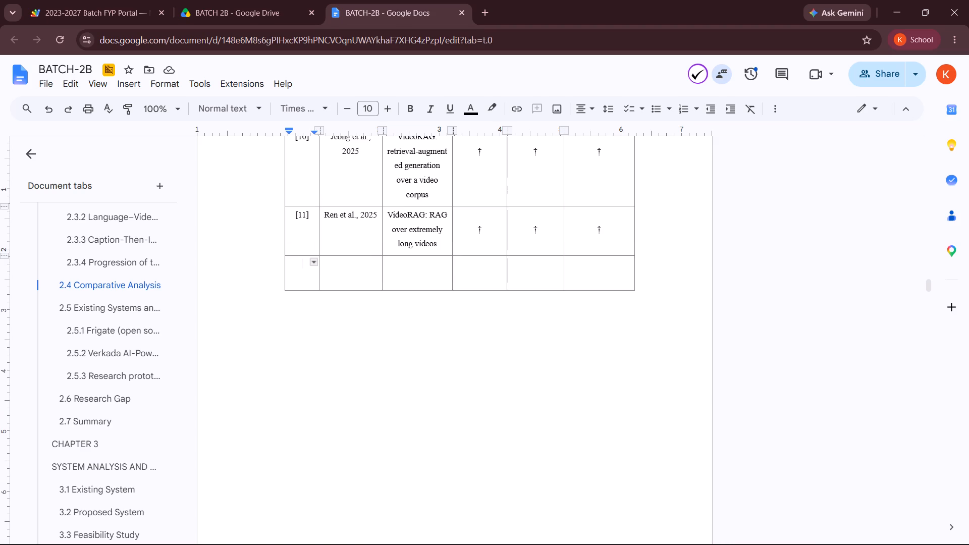
text([12])
Clear the number and the † marks from the old table's [26] row.
scroll(583, 372, down, 6)
scroll(438, 455, down, 2)
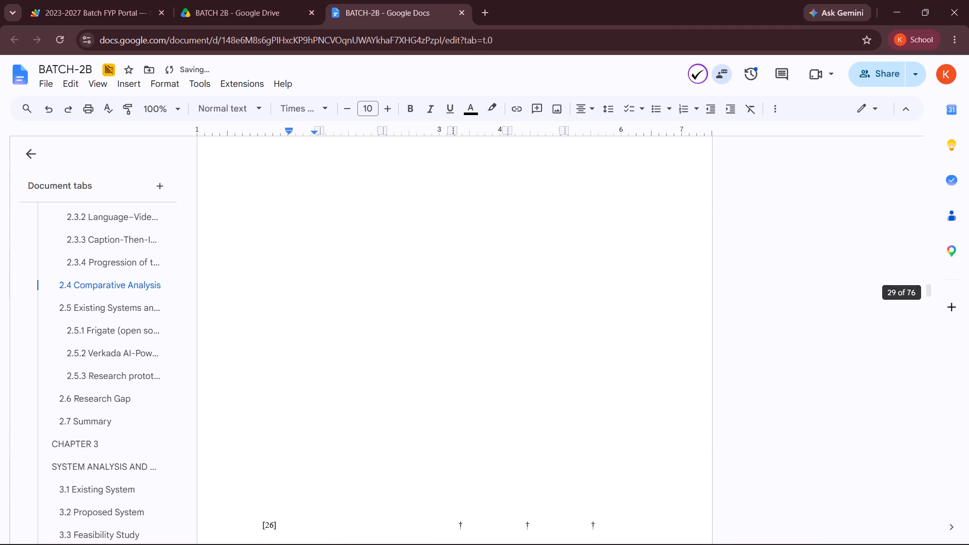
scroll(438, 455, down, 1)
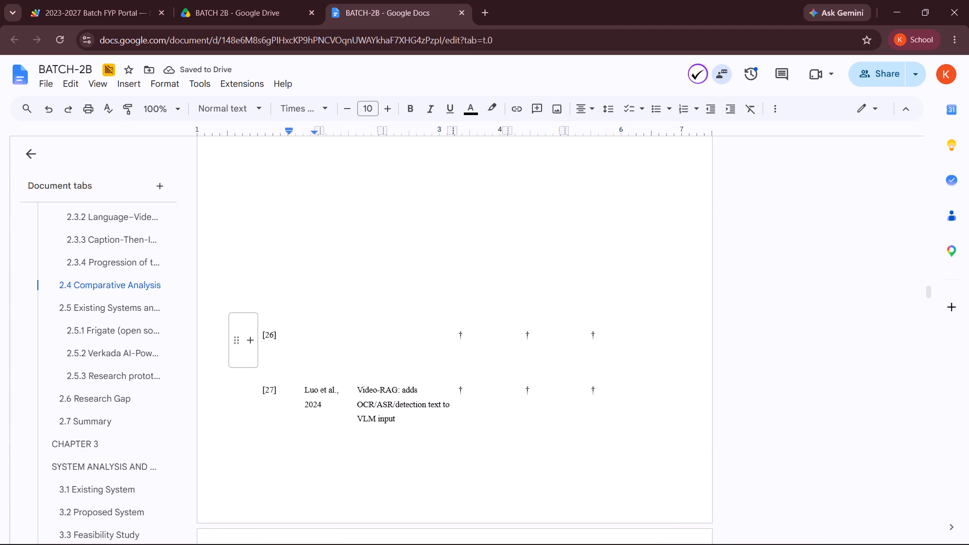
drag(262, 336, 607, 341)
key(BackSpace)
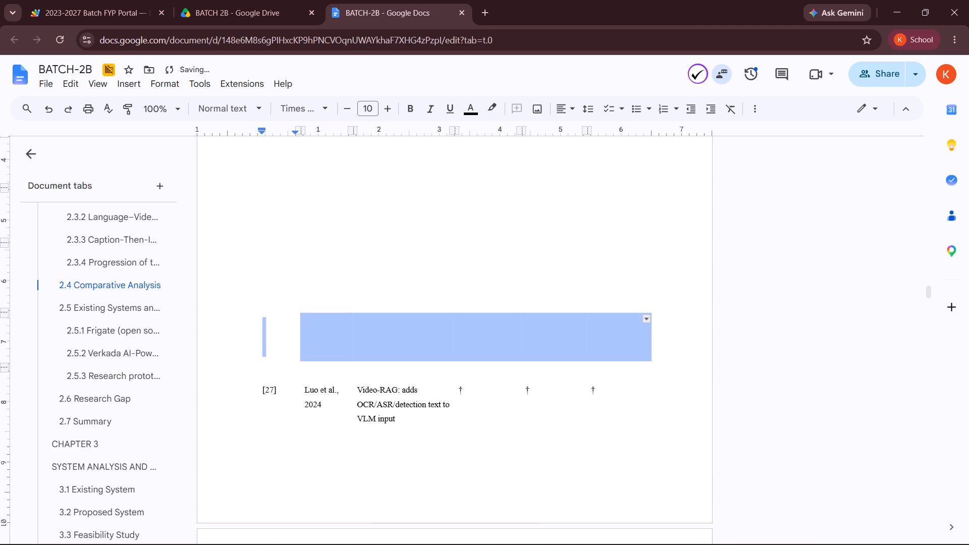
Move "Luo et al., 2024" from the old table's [27] row, via Notepad as plain text, into the bordered table's [12] row without trailing blank lines.
drag(304, 391, 328, 414)
key(ctrl+x)
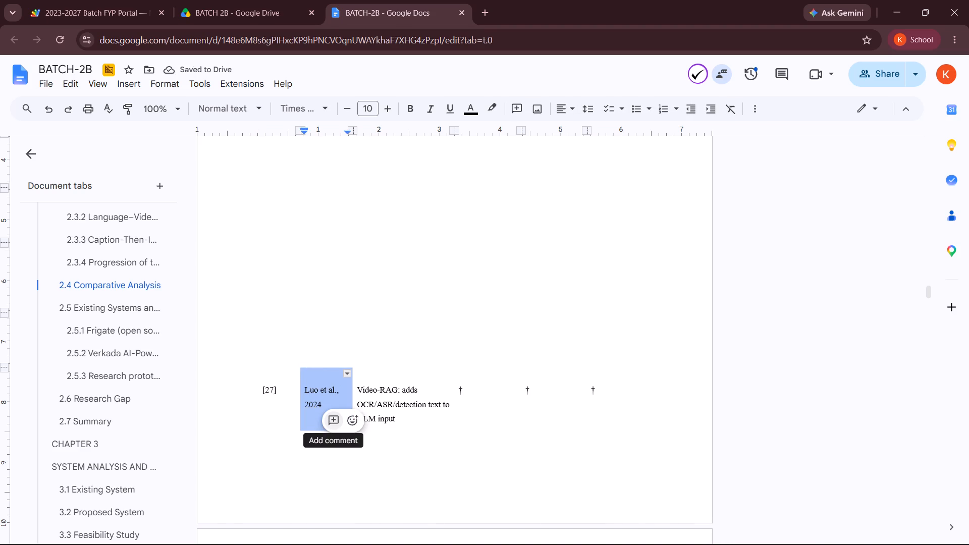
click(717, 535)
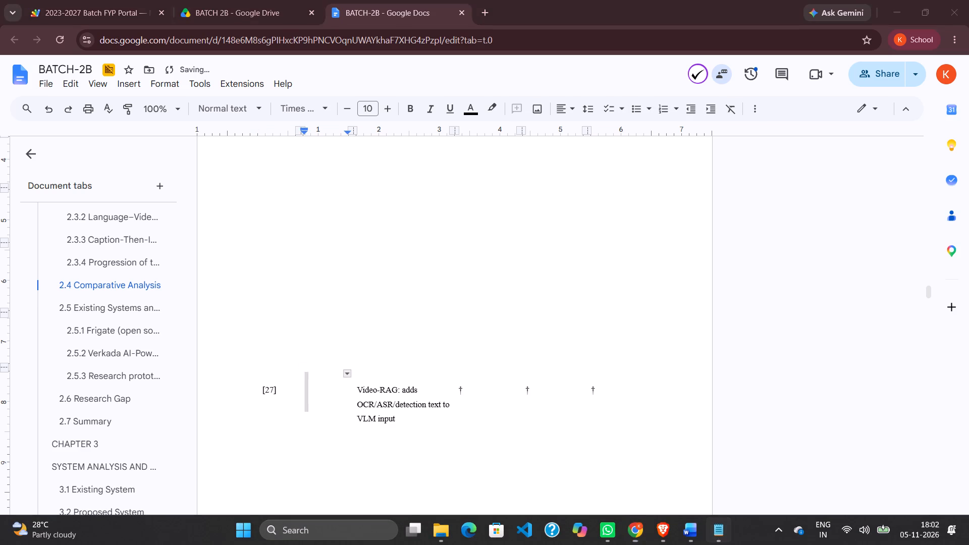
key(ctrl+v)
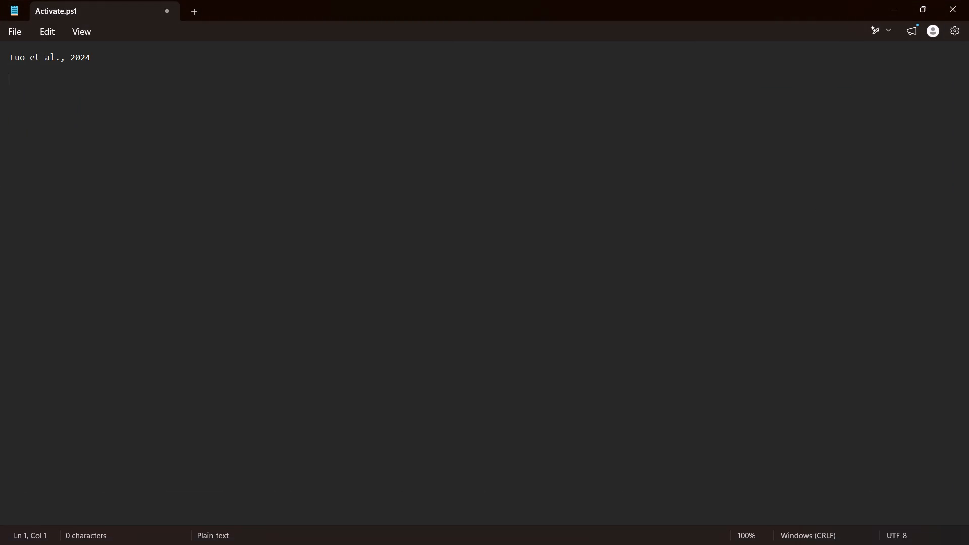
key(ctrl+a)
key(ctrl+x)
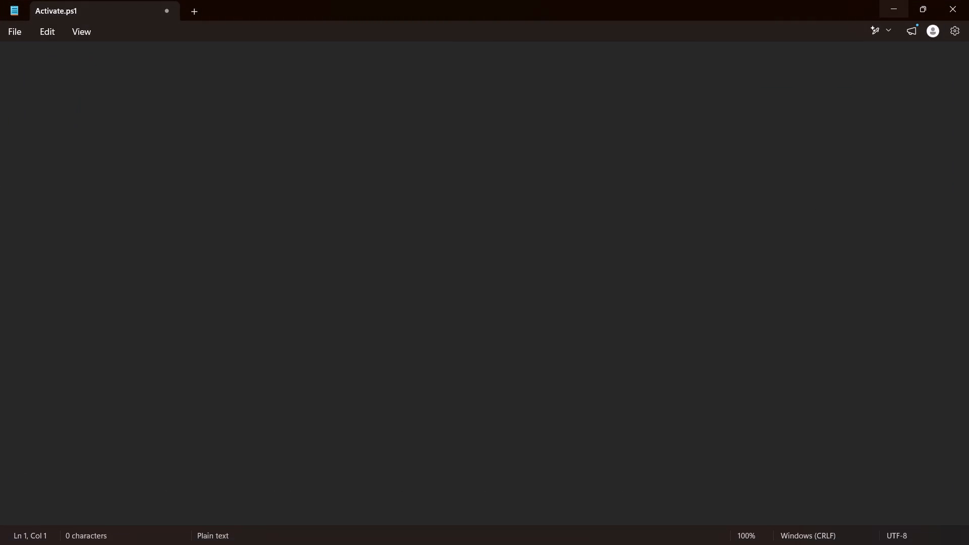
click(896, 0)
scroll(480, 238, up, 4)
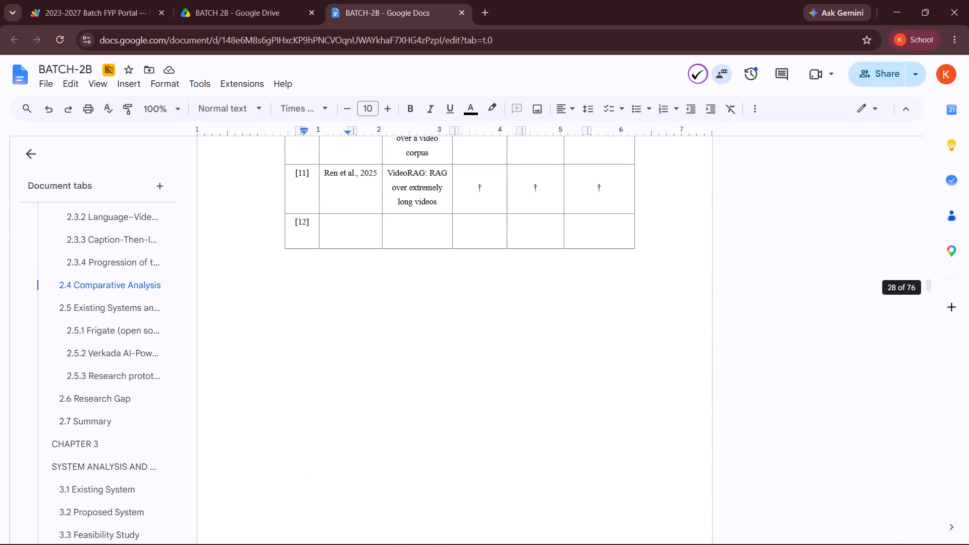
scroll(480, 238, up, 2)
scroll(350, 407, down, 2)
click(343, 419)
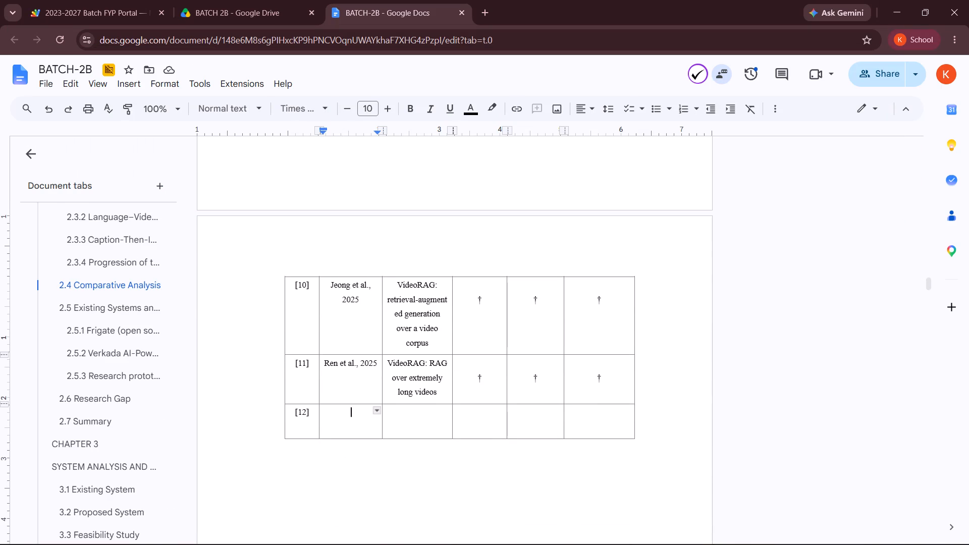
key(ctrl+v)
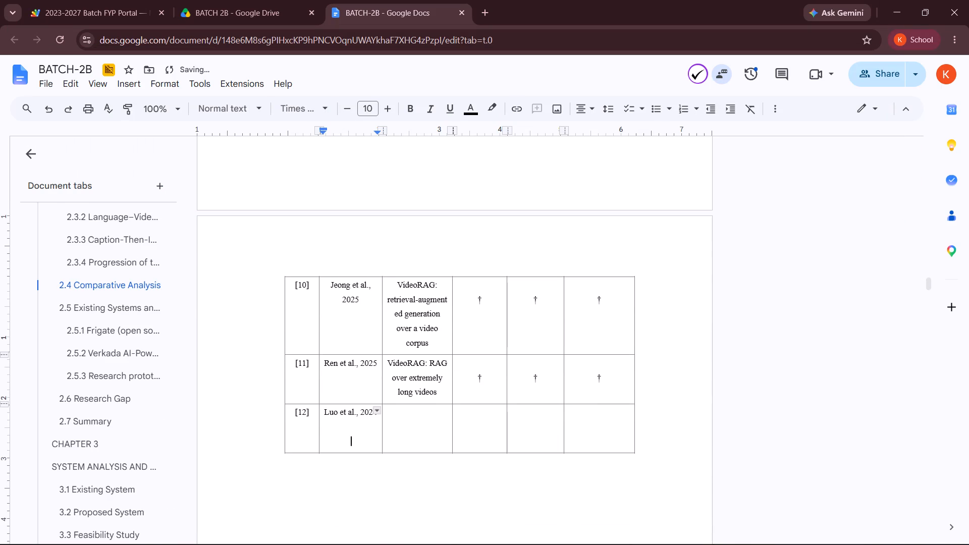
key(BackSpace)
key(BackSpace)
key(BackSpace)
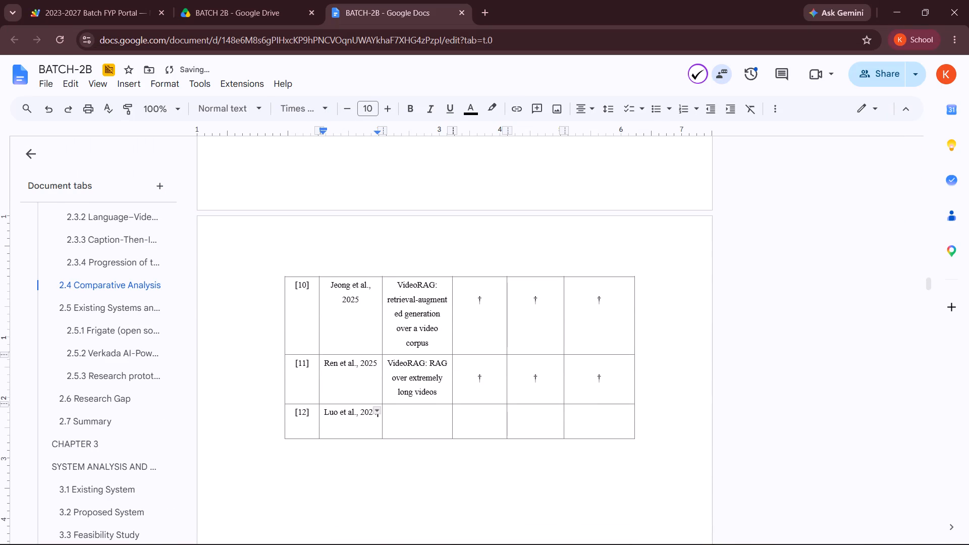
Move the "Video-RAG: adds OCR/ASR/detection text to VLM input" description from the old [27] row, via Notepad, into the bordered [12] row, without trailing blank lines.
scroll(456, 488, down, 7)
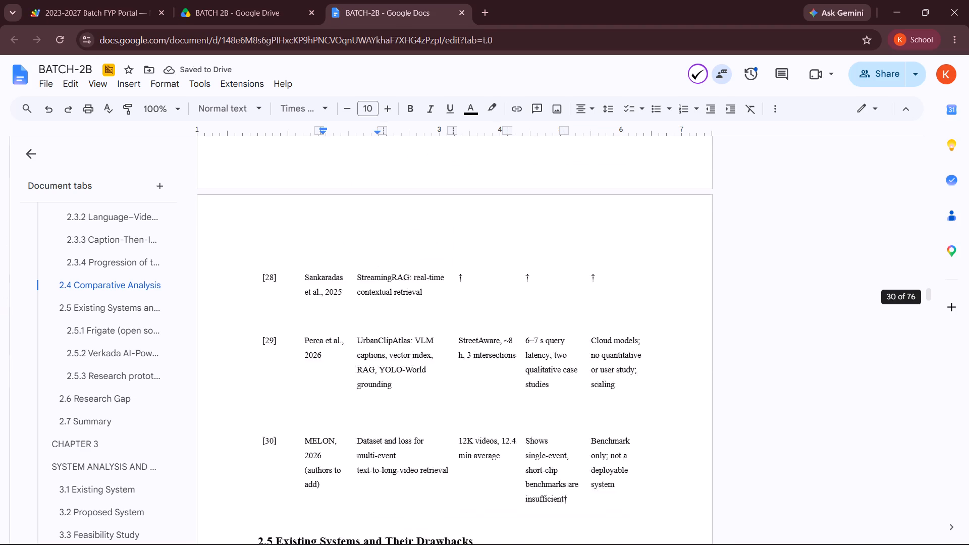
scroll(456, 488, down, 1)
scroll(456, 488, up, 3)
scroll(456, 488, down, 1)
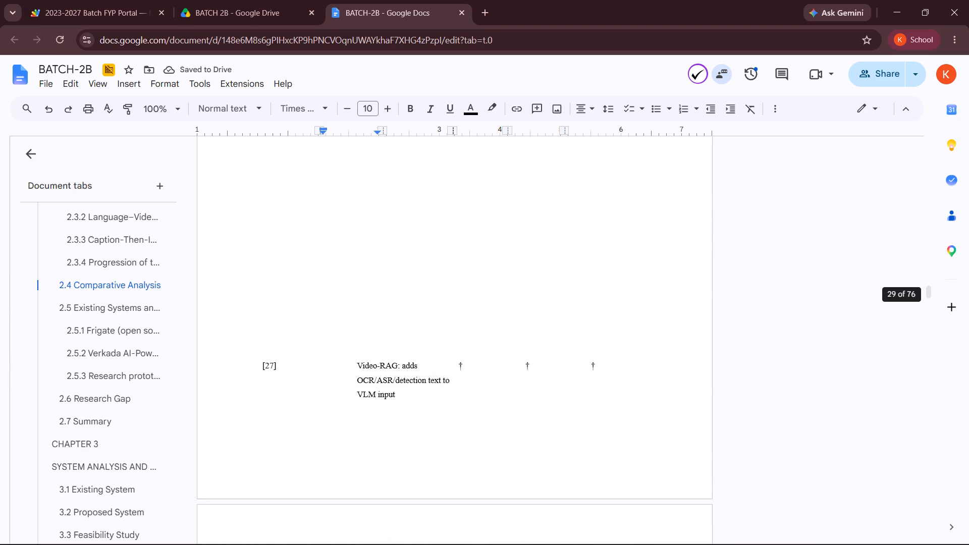
scroll(456, 488, down, 1)
drag(359, 360, 402, 394)
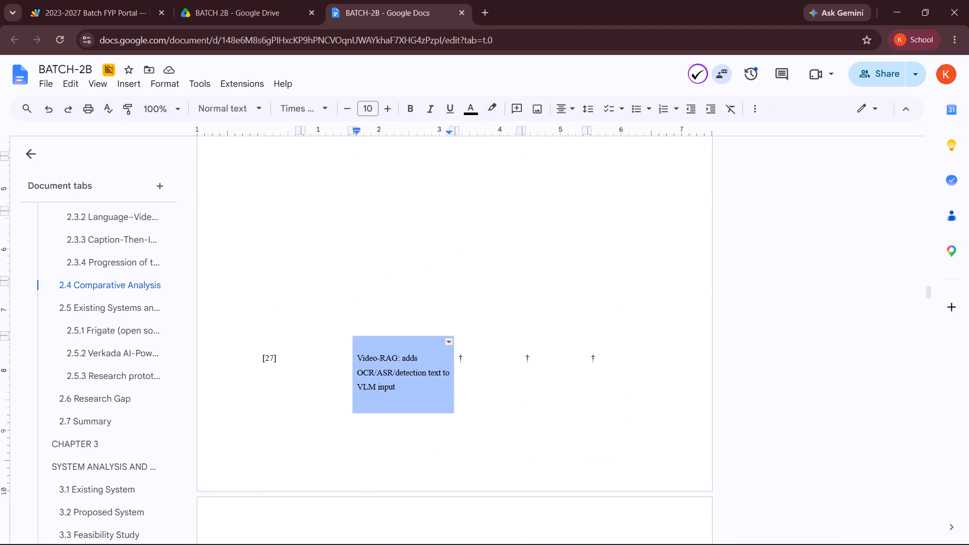
drag(402, 394, 416, 402)
key(ctrl+c)
key(ctrl+x)
click(710, 531)
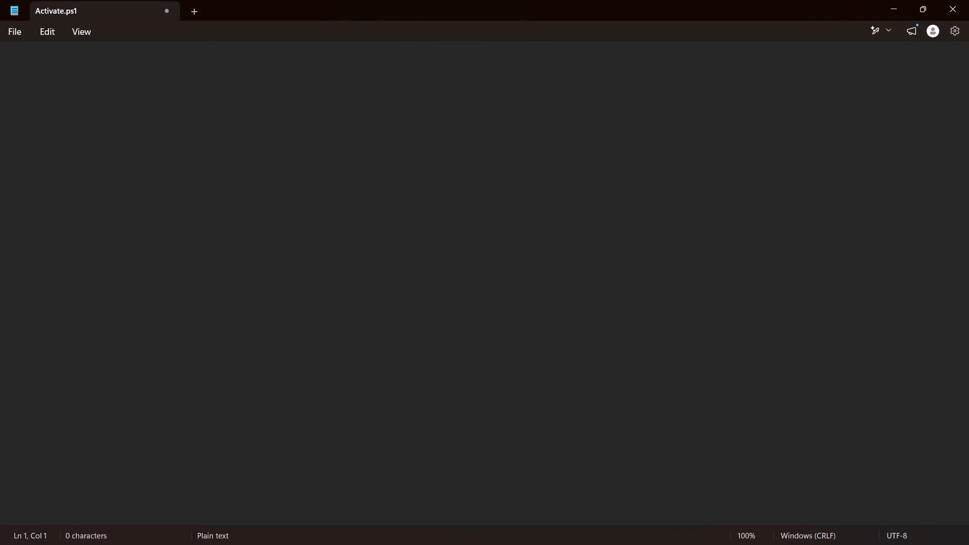
key(ctrl+v)
key(ctrl+a)
key(ctrl+x)
click(901, 0)
scroll(387, 206, up, 1)
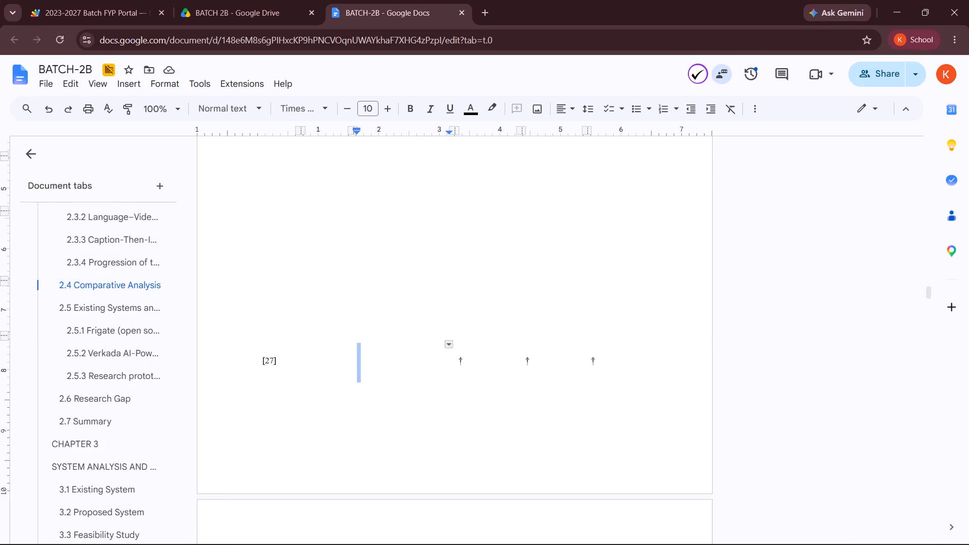
scroll(387, 206, up, 3)
scroll(382, 274, up, 2)
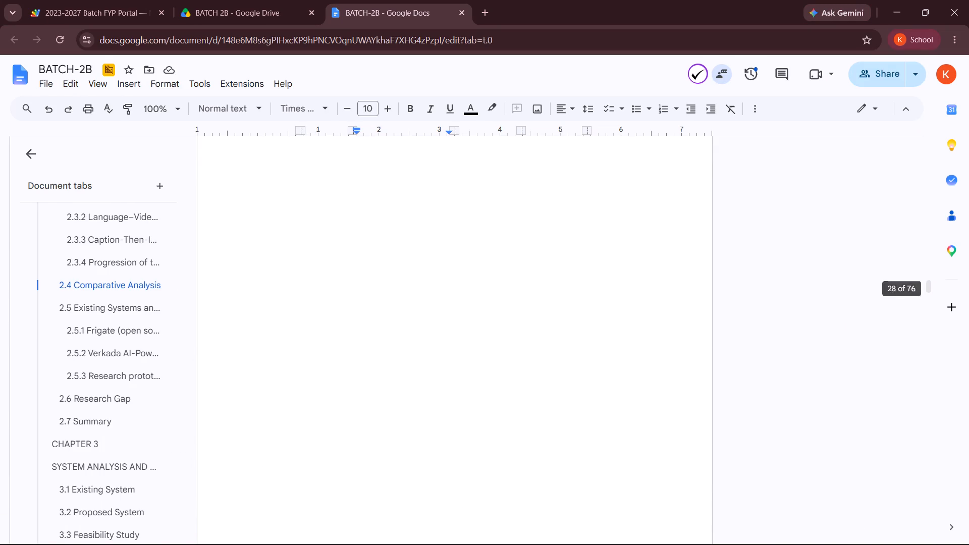
scroll(382, 274, up, 1)
click(407, 388)
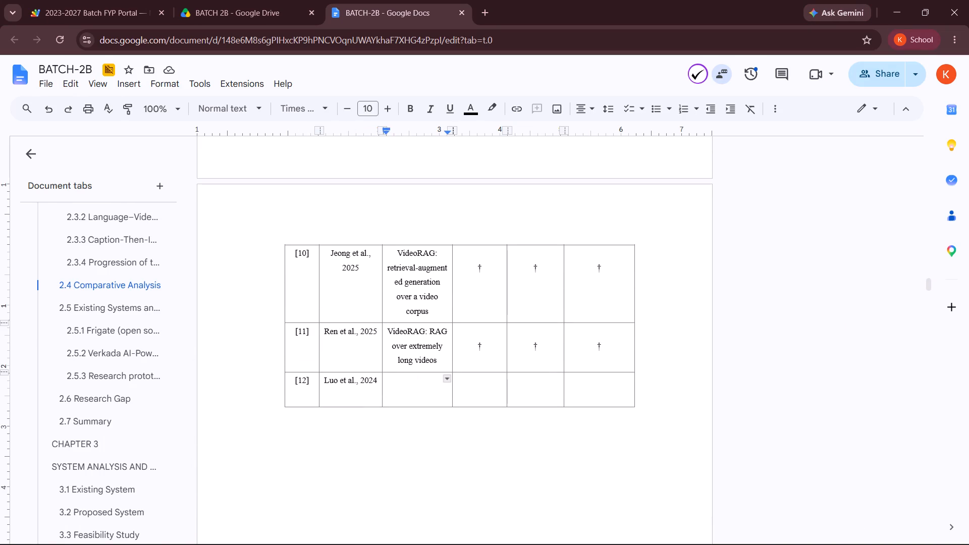
key(ctrl+v)
key(BackSpace)
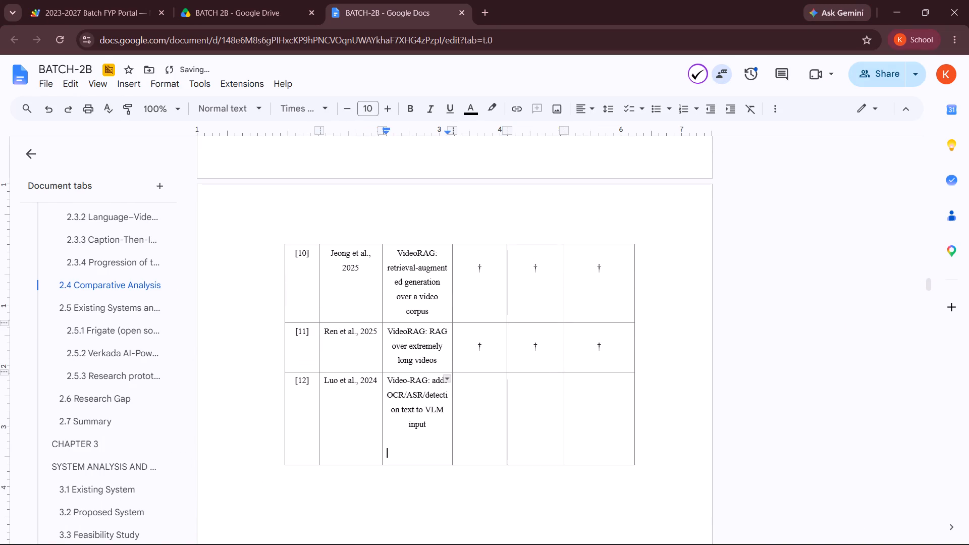
key(BackSpace)
key(BackSpace)
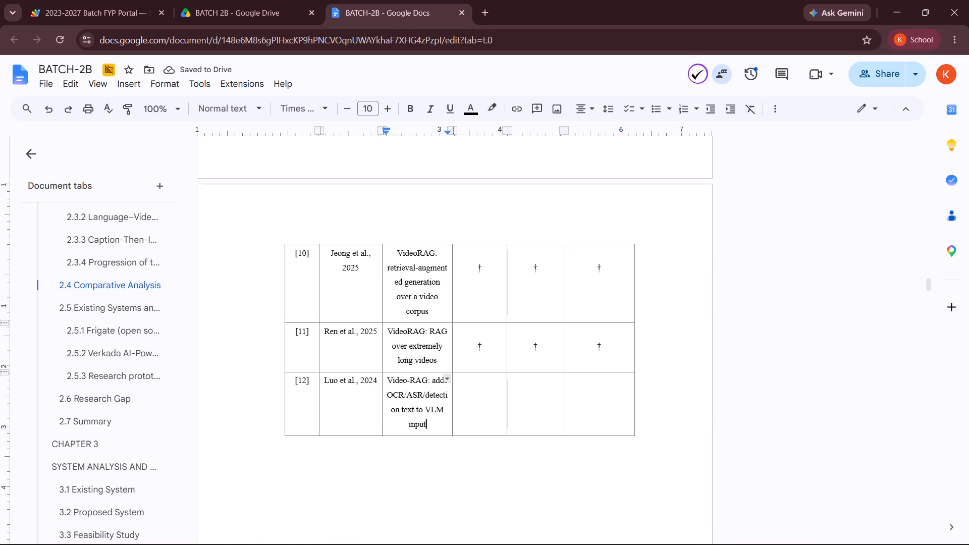
click(407, 388)
Copy the three † marks from the bordered table's [11] row into the empty cells of the [12] row.
drag(469, 344, 602, 346)
key(ctrl+c)
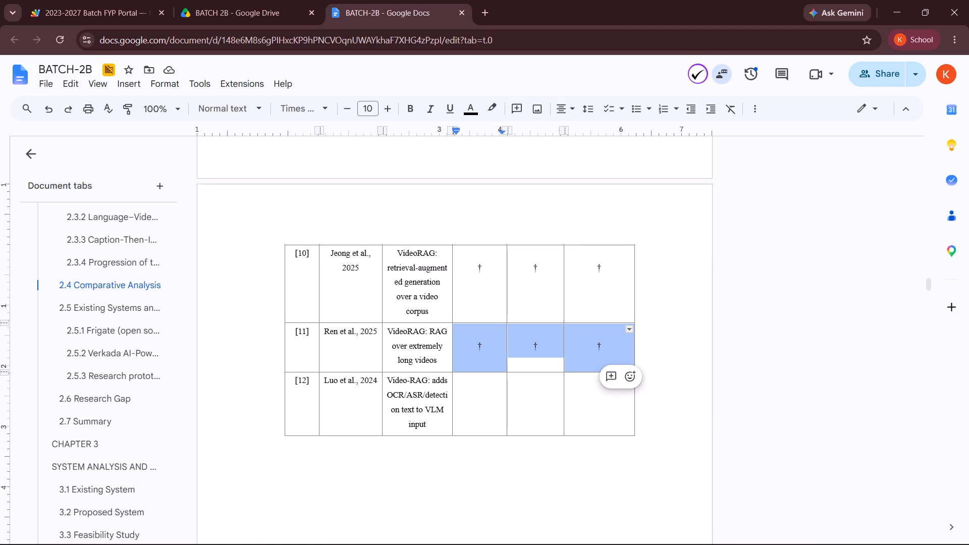
drag(479, 391, 573, 411)
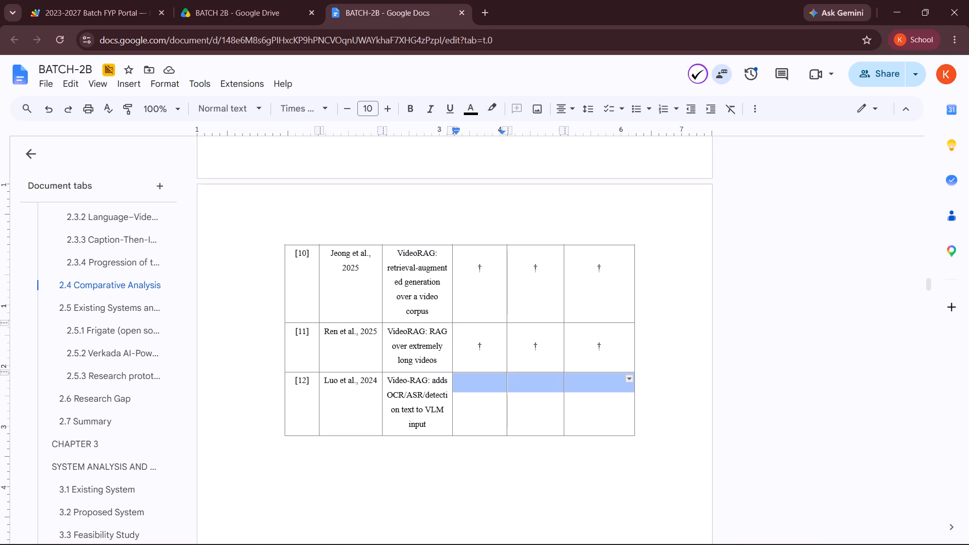
key(ctrl+v)
click(812, 400)
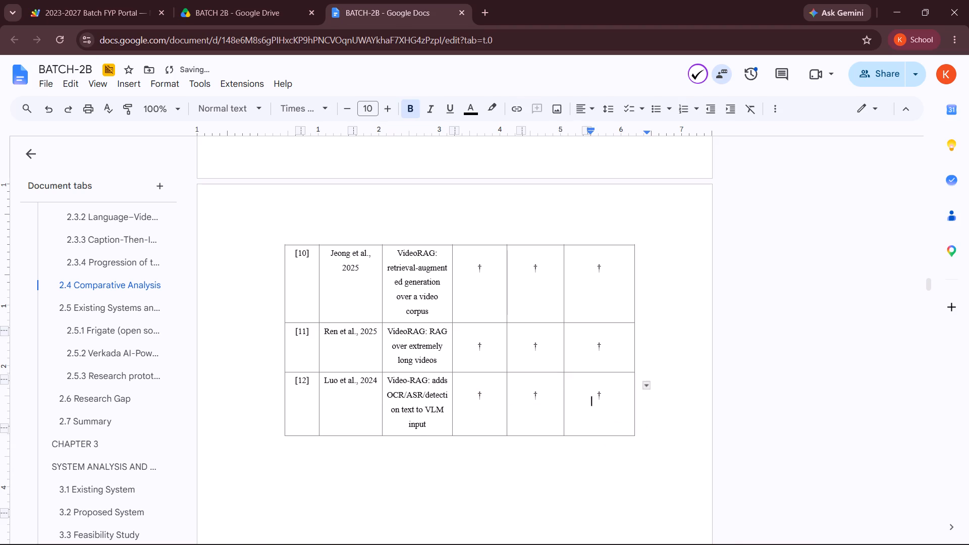
Insert a row below the [12] row in the bordered table.
scroll(812, 400, down, 1)
click(275, 358)
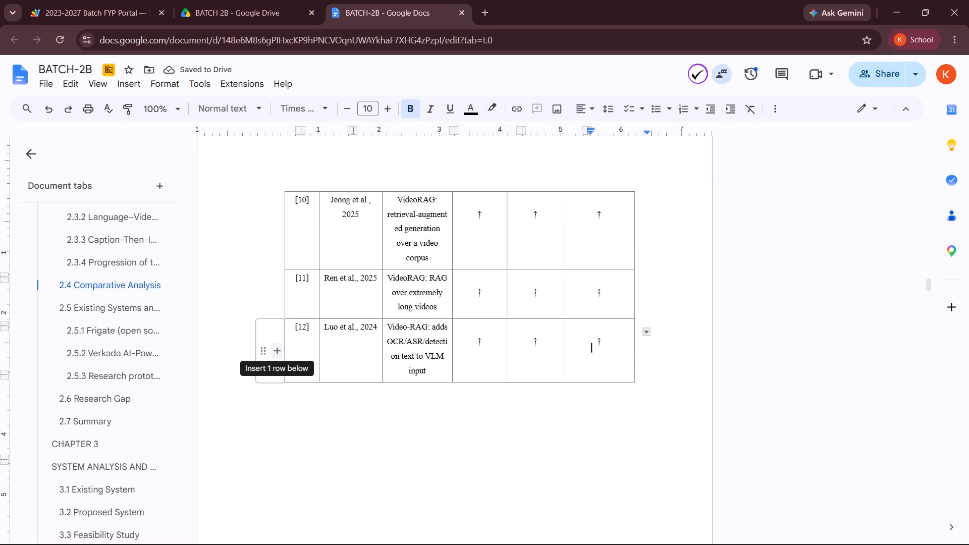
Clear the number and the † marks from the old table's [27] row.
scroll(334, 439, down, 5)
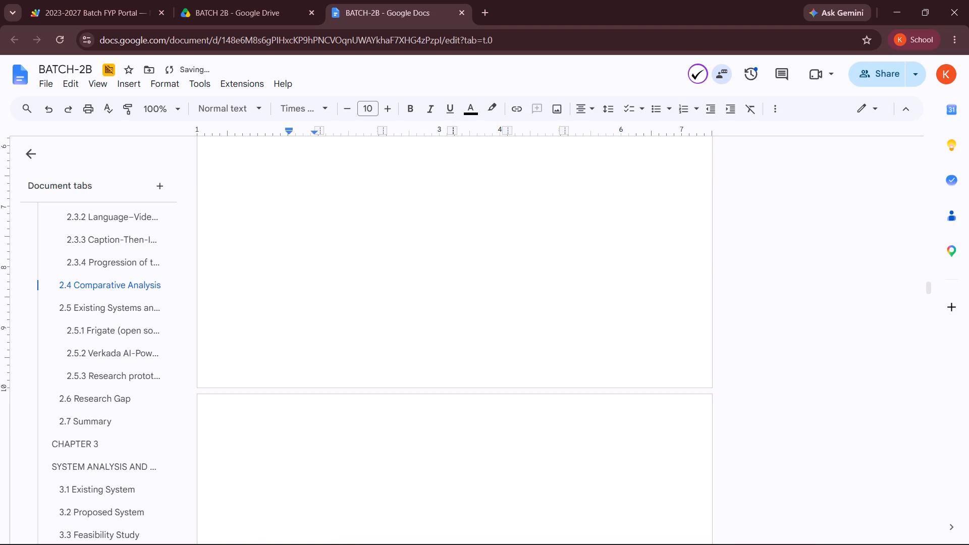
scroll(334, 439, down, 3)
scroll(334, 439, up, 2)
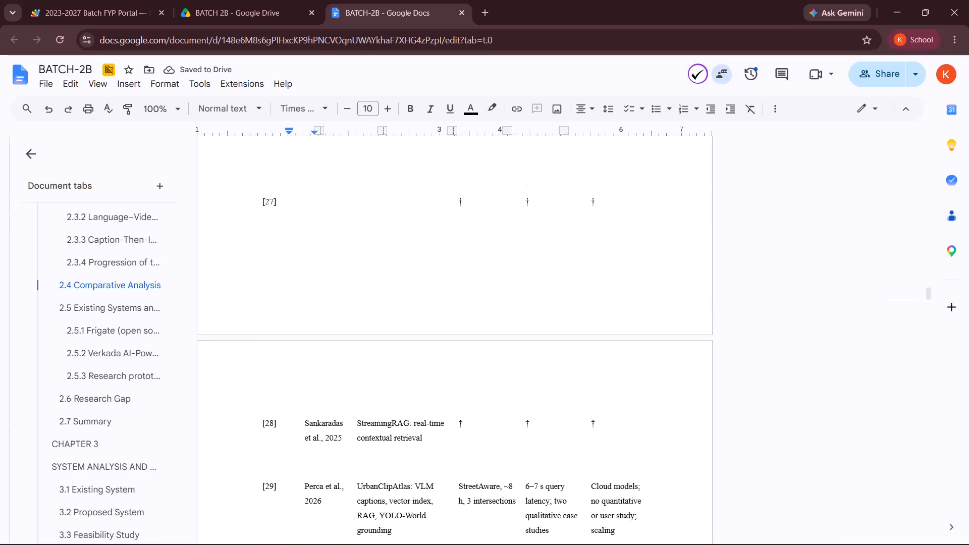
drag(261, 201, 583, 220)
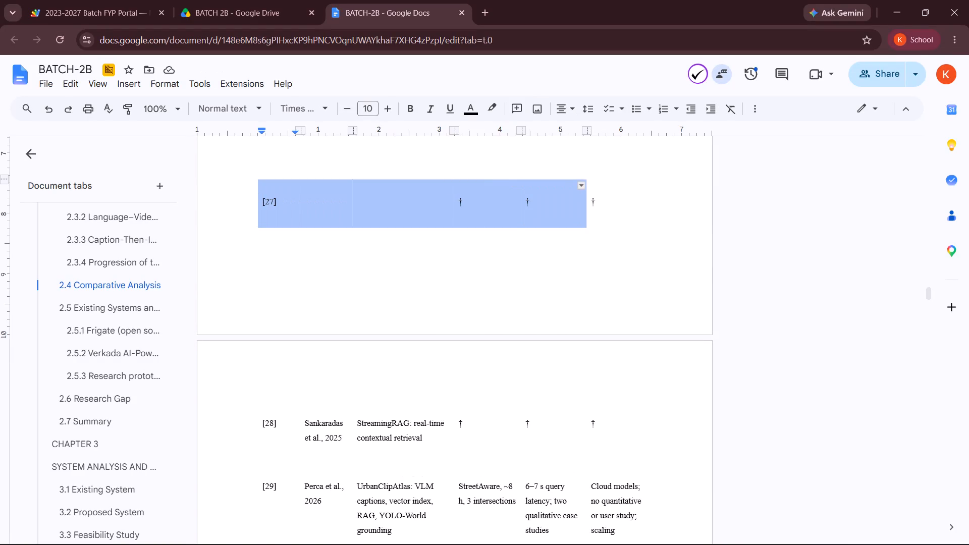
drag(583, 220, 599, 218)
key(BackSpace)
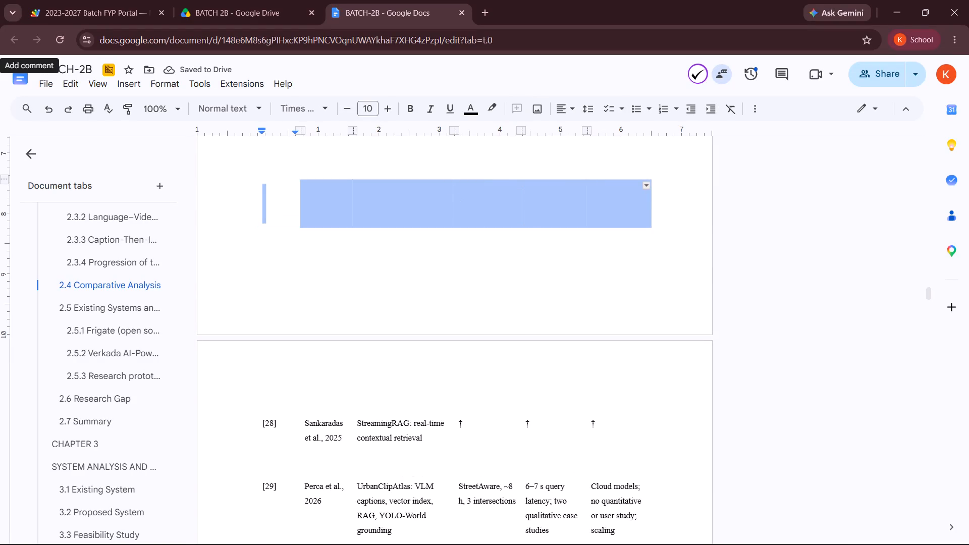
Move "Sankaradas et al., 2025" from the old [28] row, via Notepad, into the empty row below [12] in the bordered table, without trailing blank lines.
scroll(599, 218, down, 1)
scroll(549, 283, down, 2)
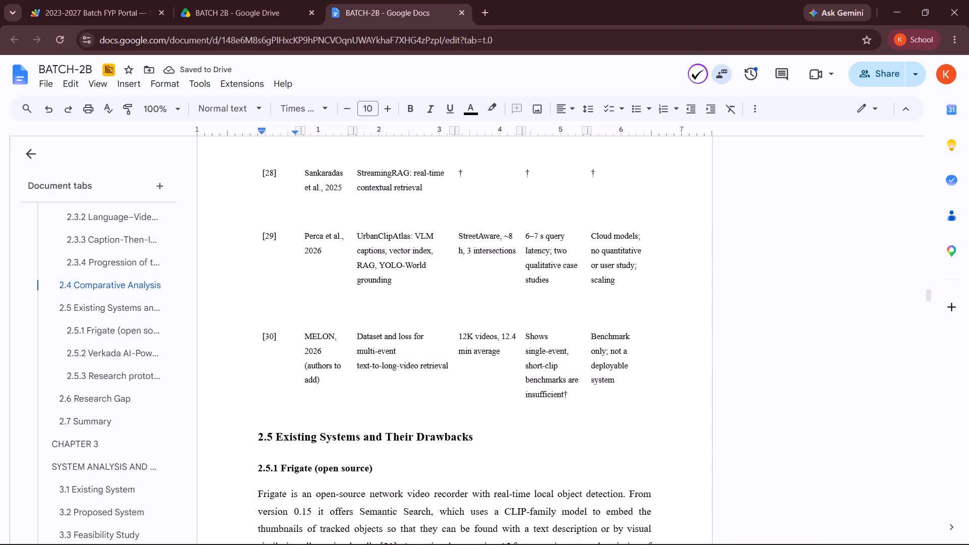
scroll(549, 283, up, 1)
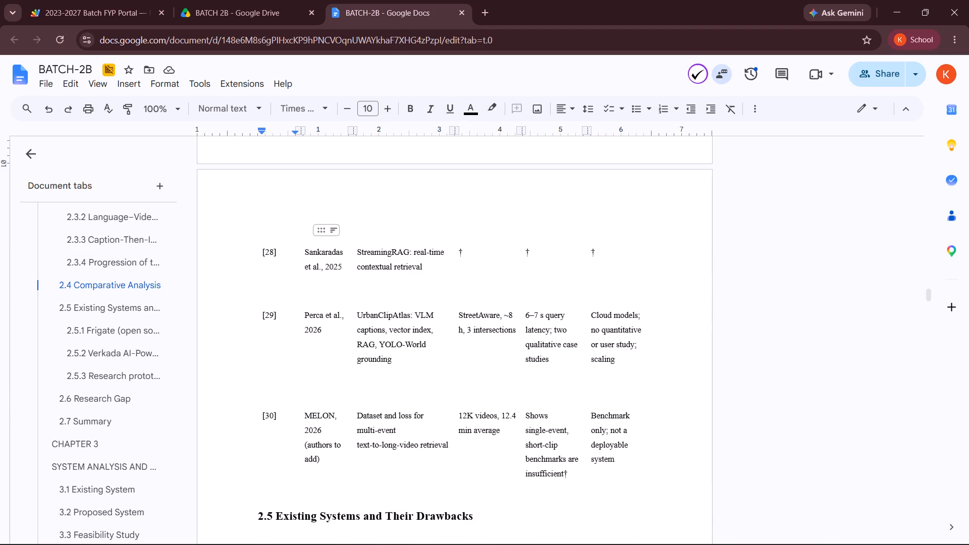
drag(305, 255, 347, 282)
key(ctrl+c)
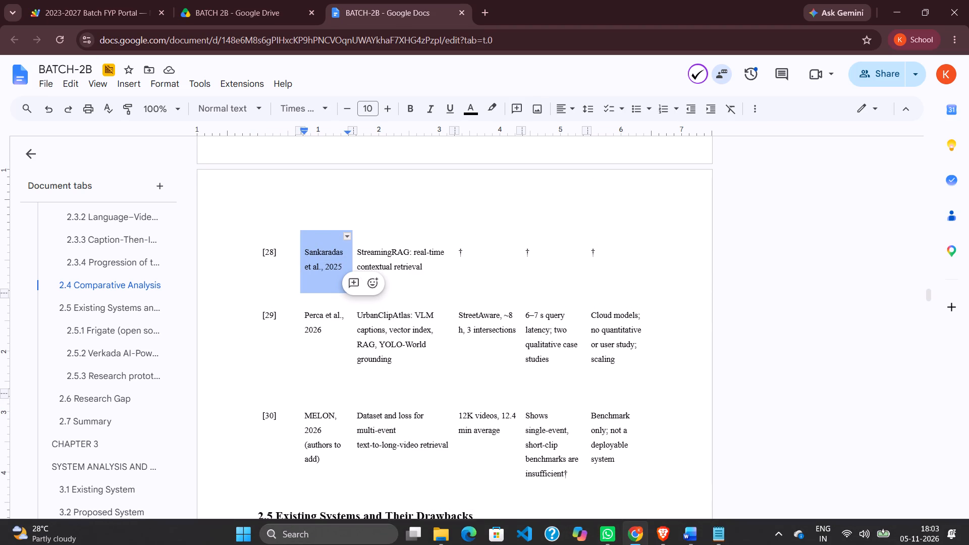
key(ctrl+x)
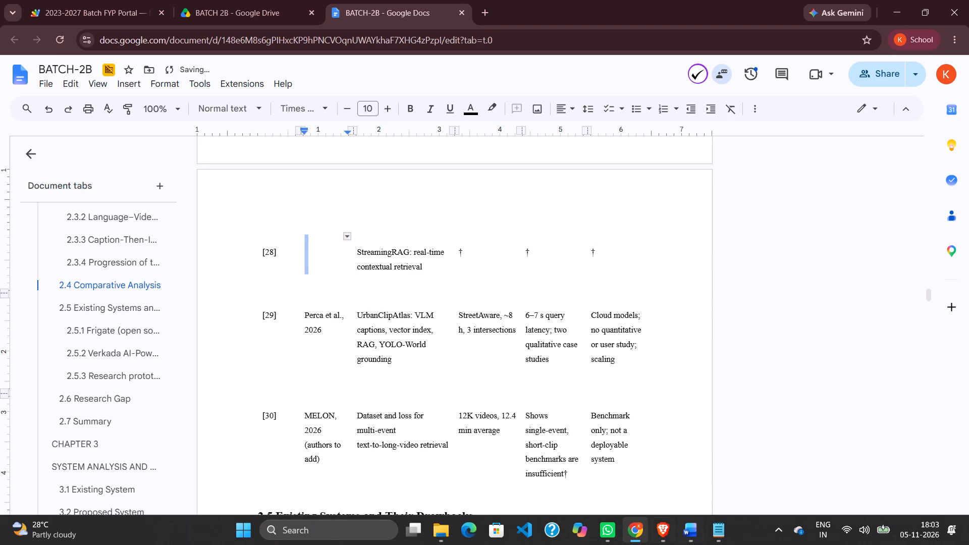
click(708, 535)
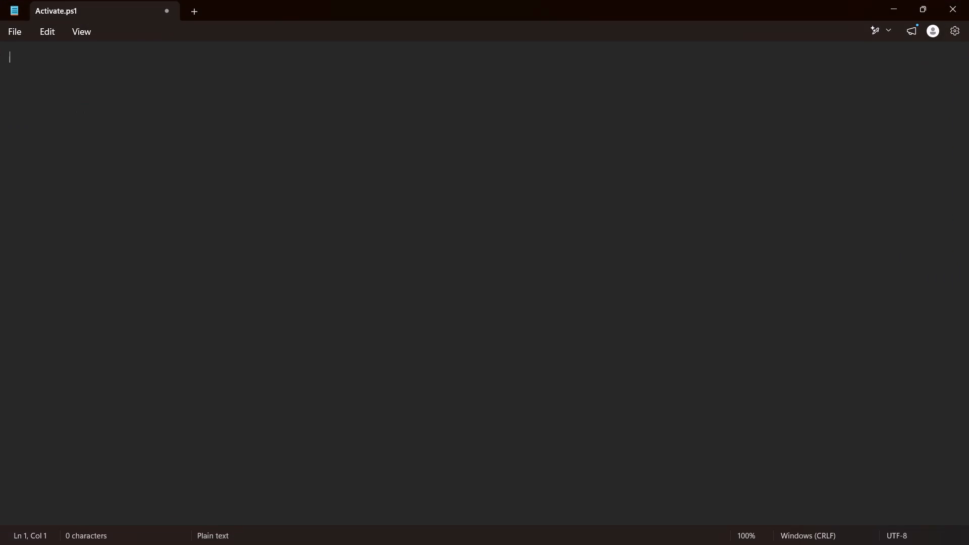
key(ctrl+a)
key(ctrl+v)
key(ctrl+a)
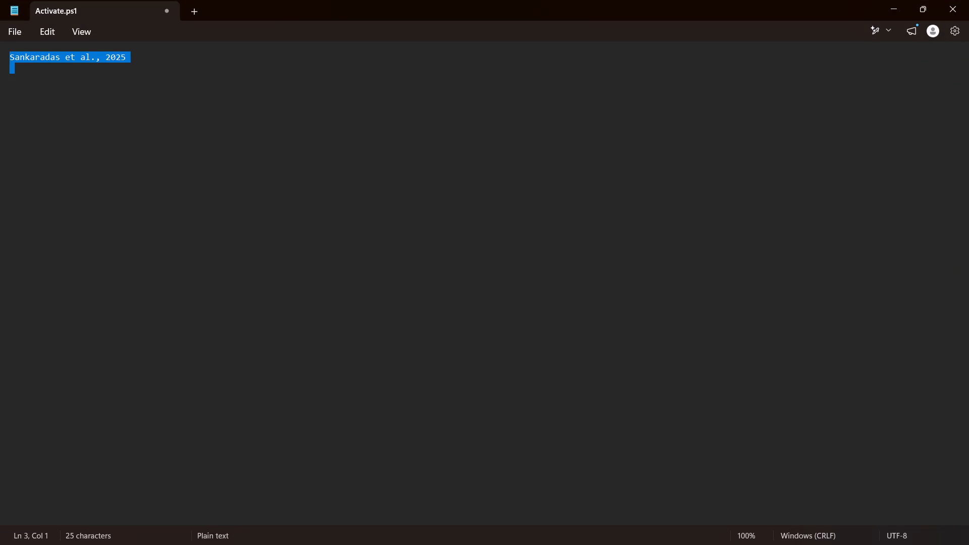
key(ctrl+x)
click(896, 0)
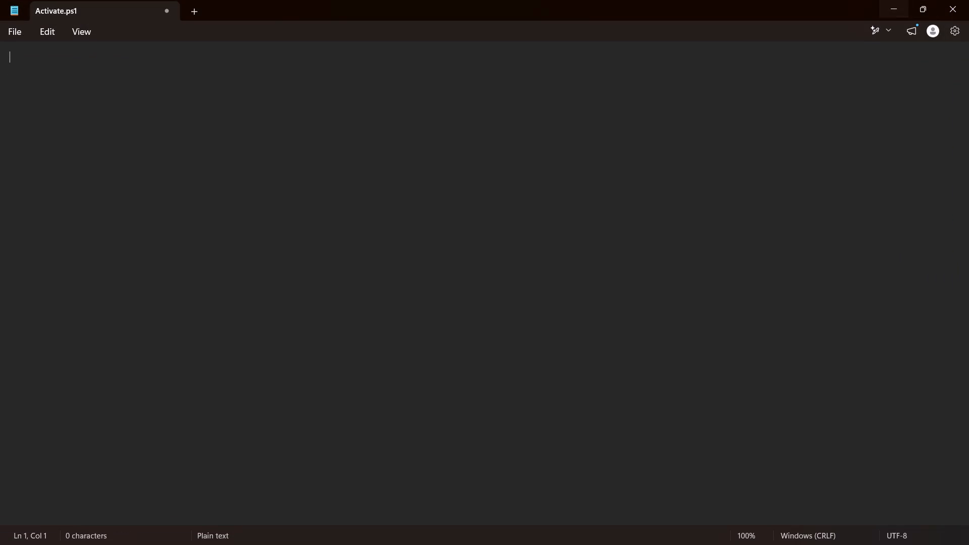
scroll(462, 229, up, 7)
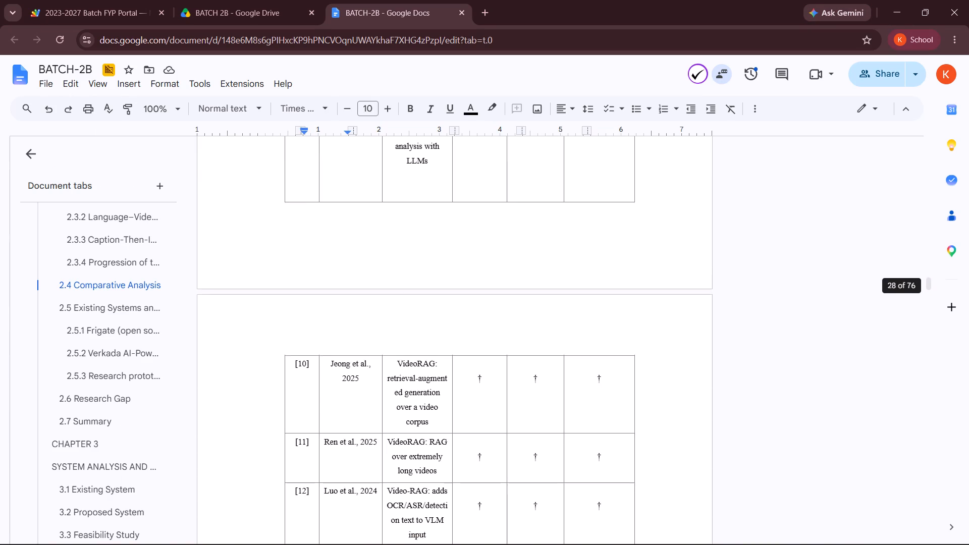
scroll(462, 229, up, 1)
scroll(300, 433, down, 2)
click(352, 424)
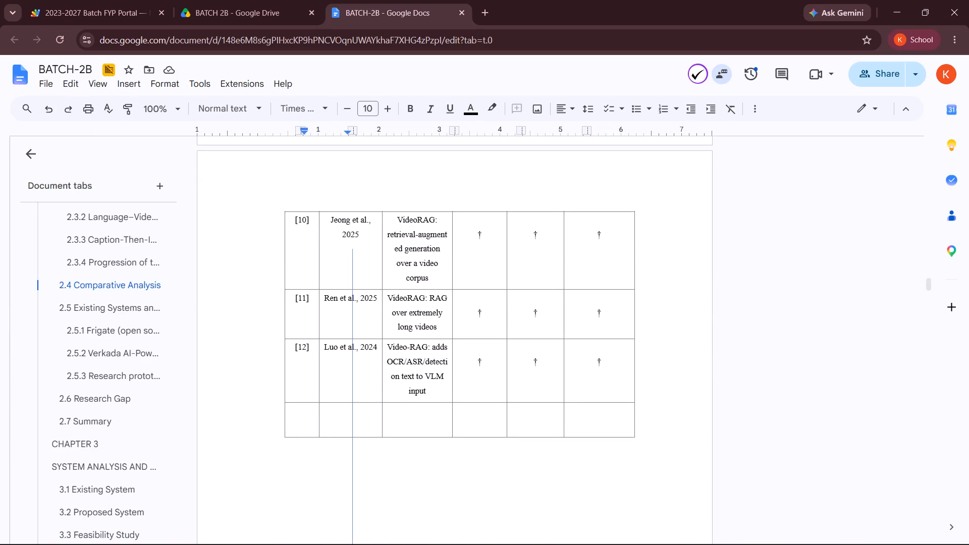
click(347, 420)
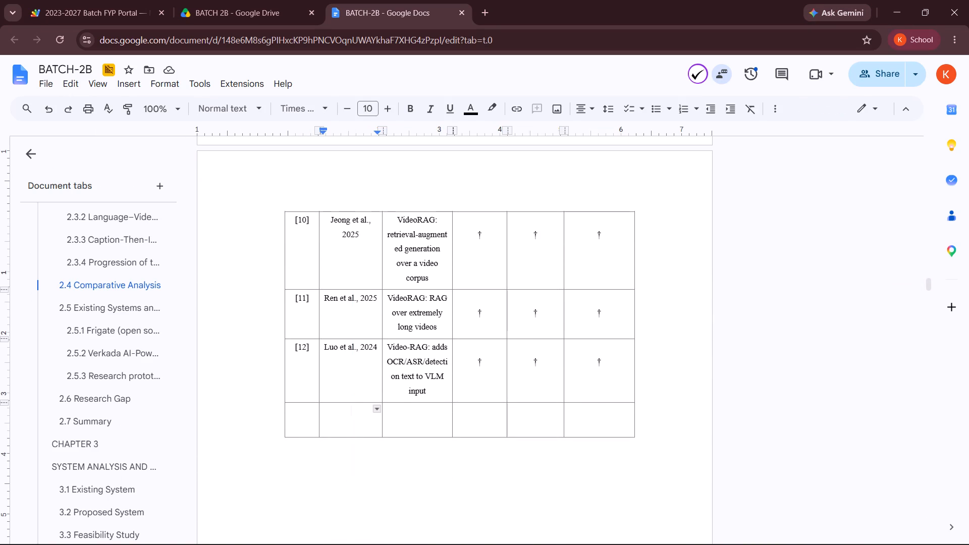
key(ctrl+v)
key(BackSpace)
key(BackSpace)
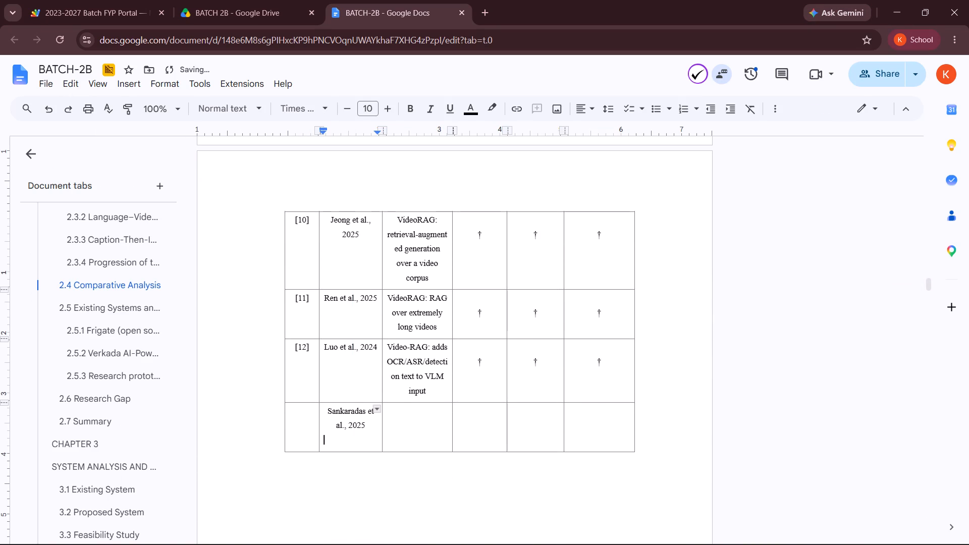
key(BackSpace)
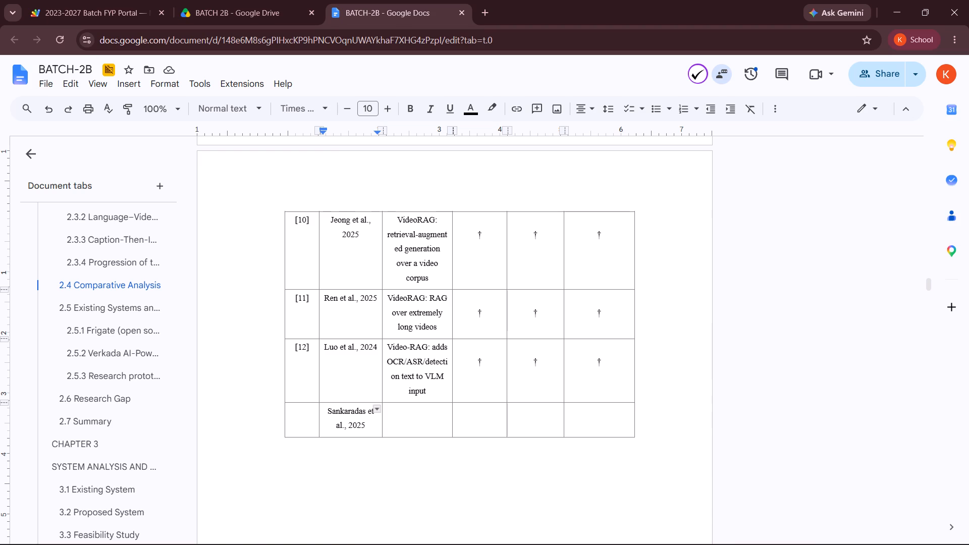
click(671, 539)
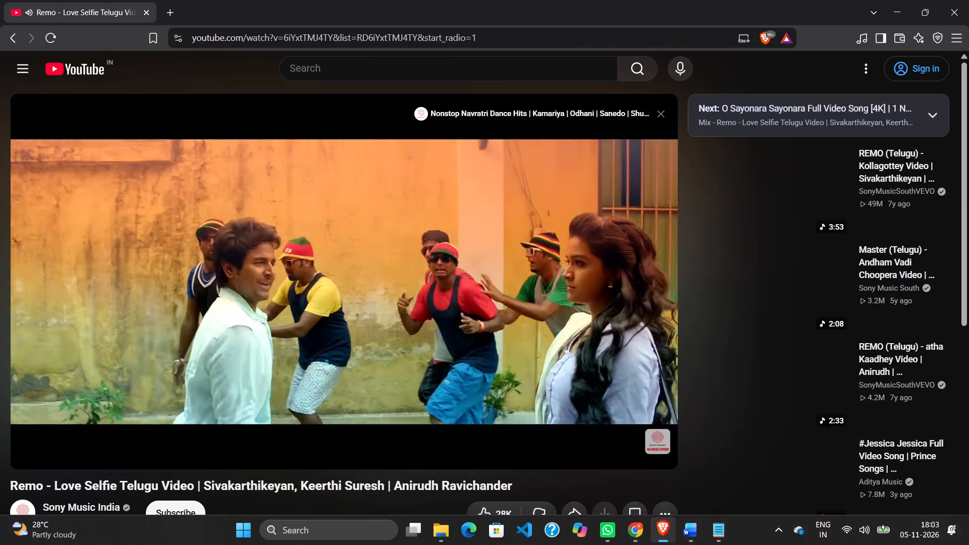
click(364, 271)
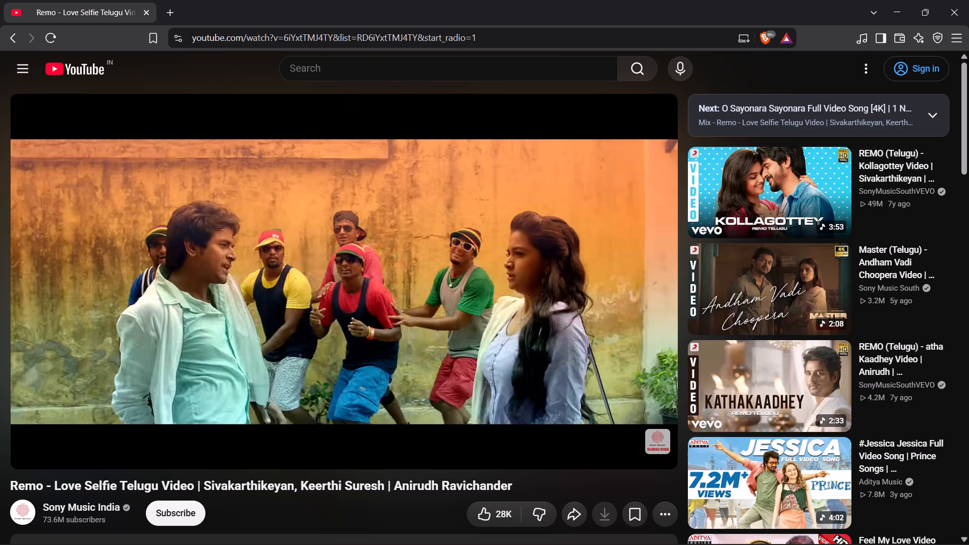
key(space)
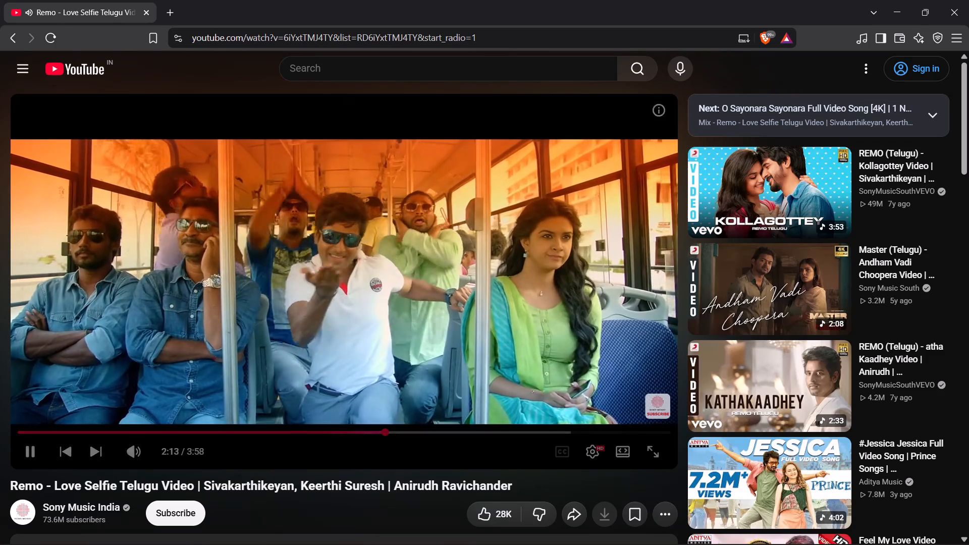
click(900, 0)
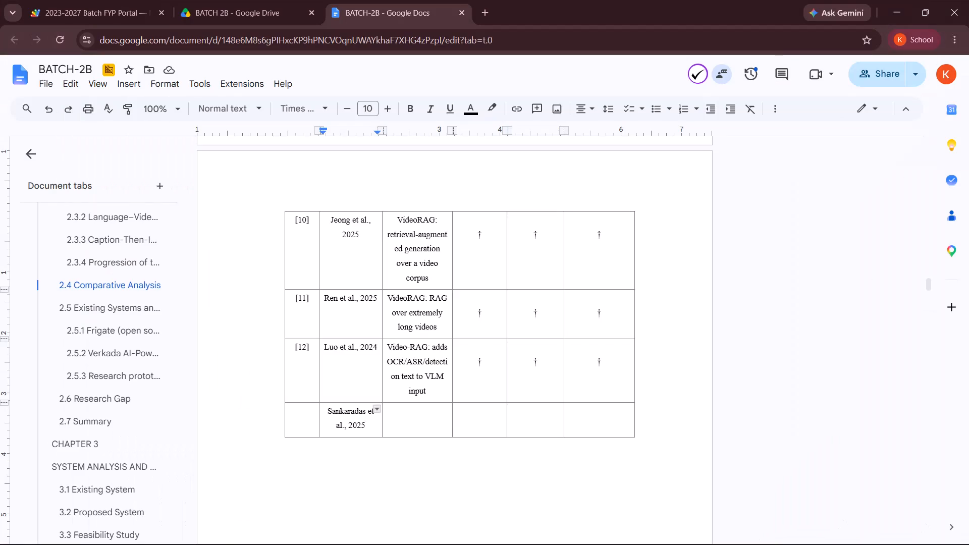
Number the bordered table's Sankaradas et al. row as [13].
scroll(482, 412, down, 1)
click(304, 336)
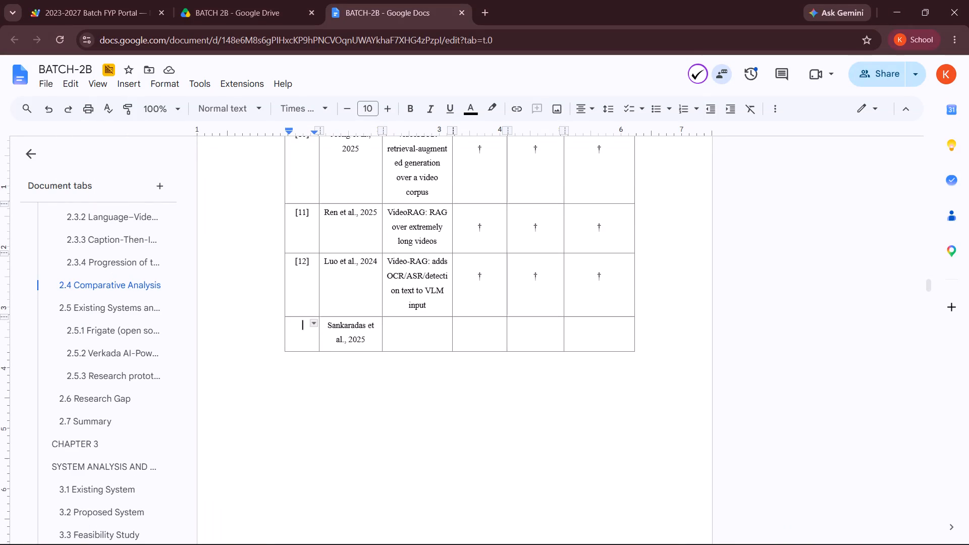
text([13)
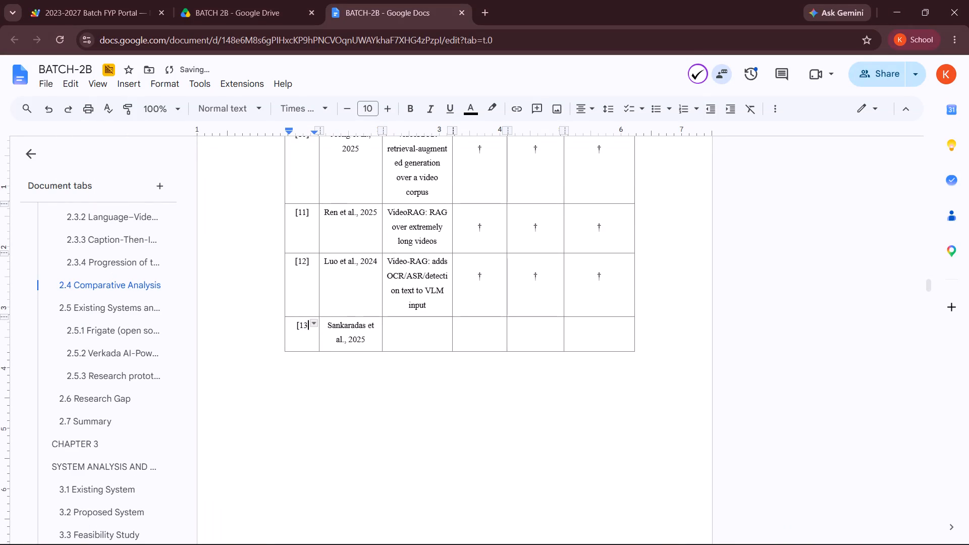
key(bracketright)
Move the "StreamingRAG: real-time contextual retrieval" description from the old [28] row, via Notepad, into the bordered table's [13] row.
scroll(433, 346, down, 4)
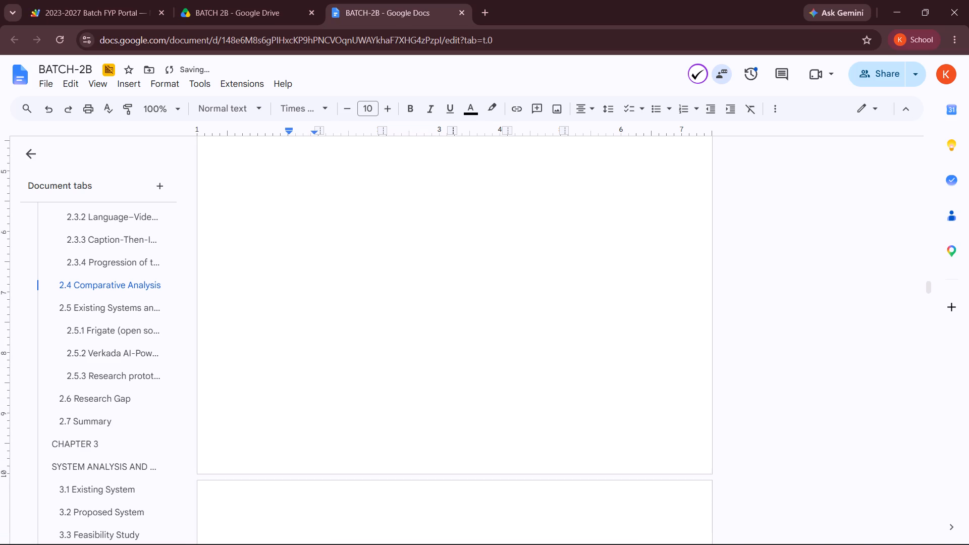
scroll(433, 346, down, 5)
scroll(400, 334, up, 1)
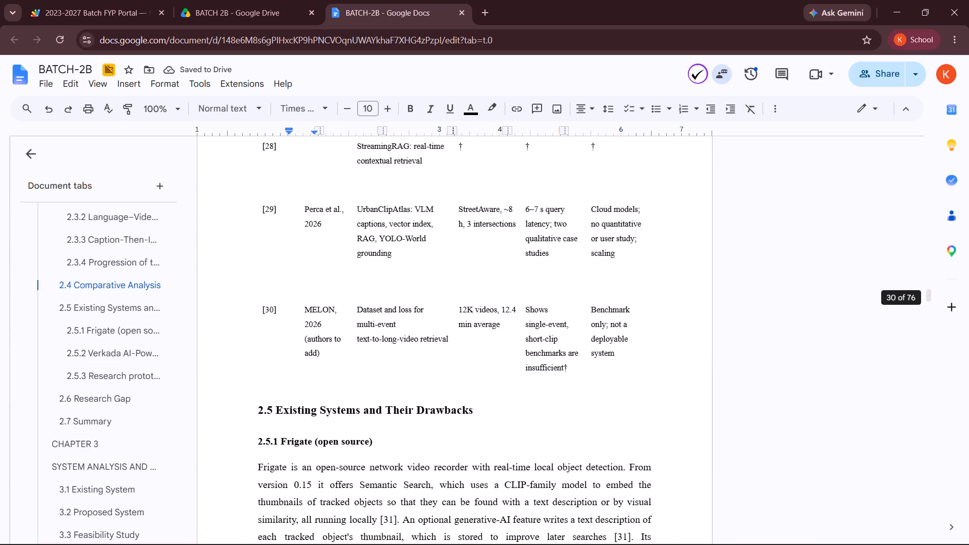
scroll(400, 334, up, 1)
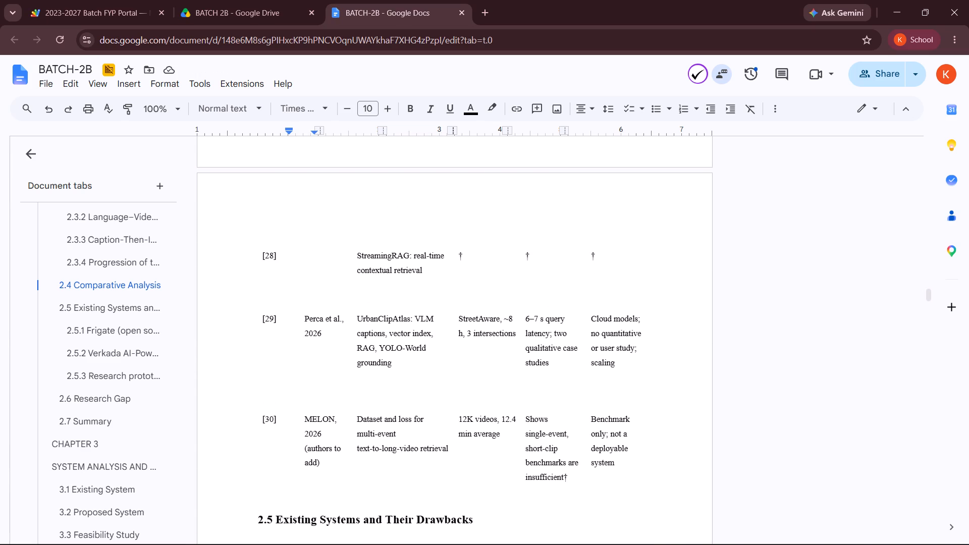
drag(358, 257, 424, 281)
key(ctrl+x)
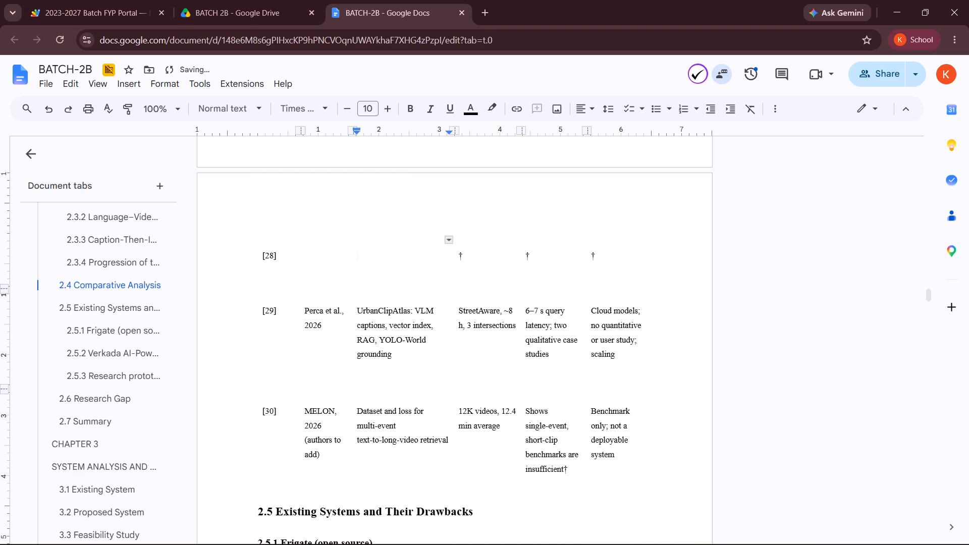
click(727, 532)
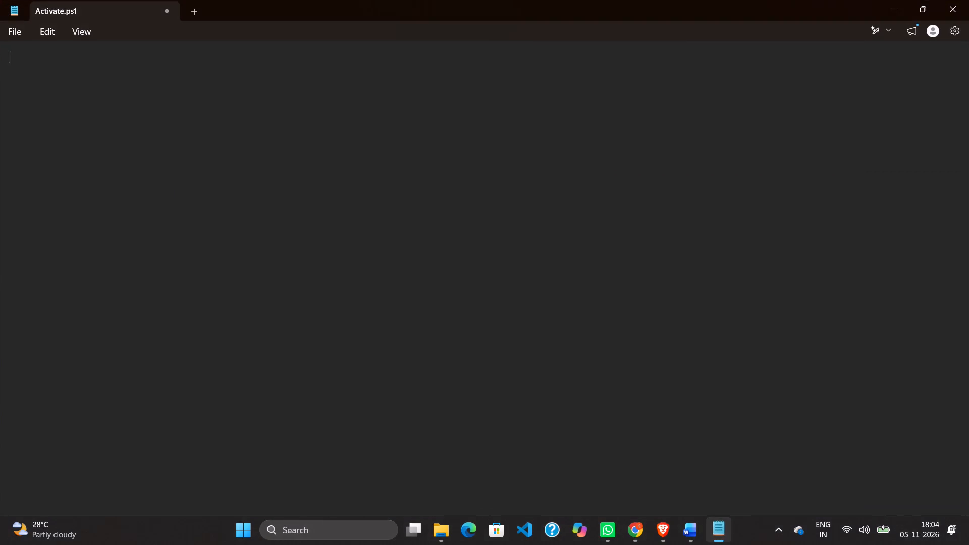
key(ctrl+v)
key(ctrl+a)
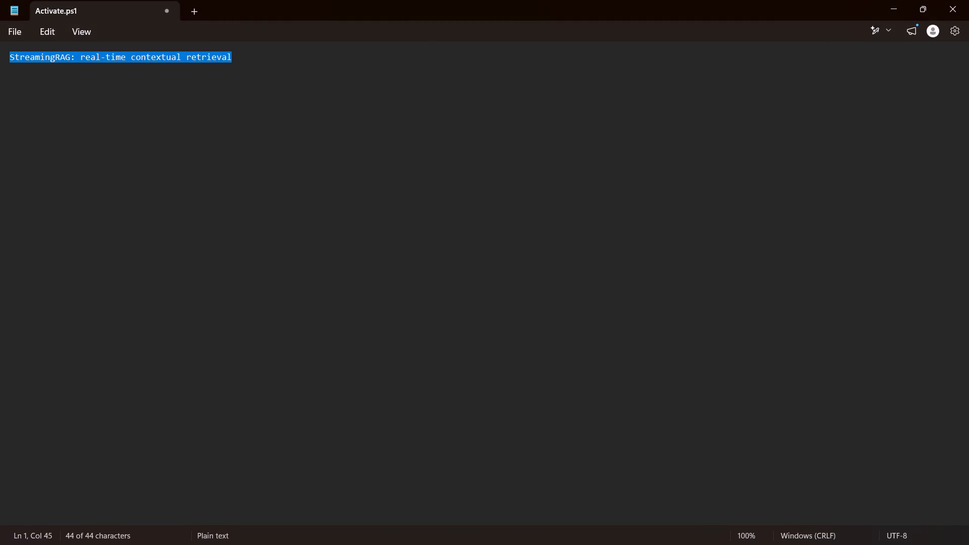
key(ctrl+x)
click(895, 0)
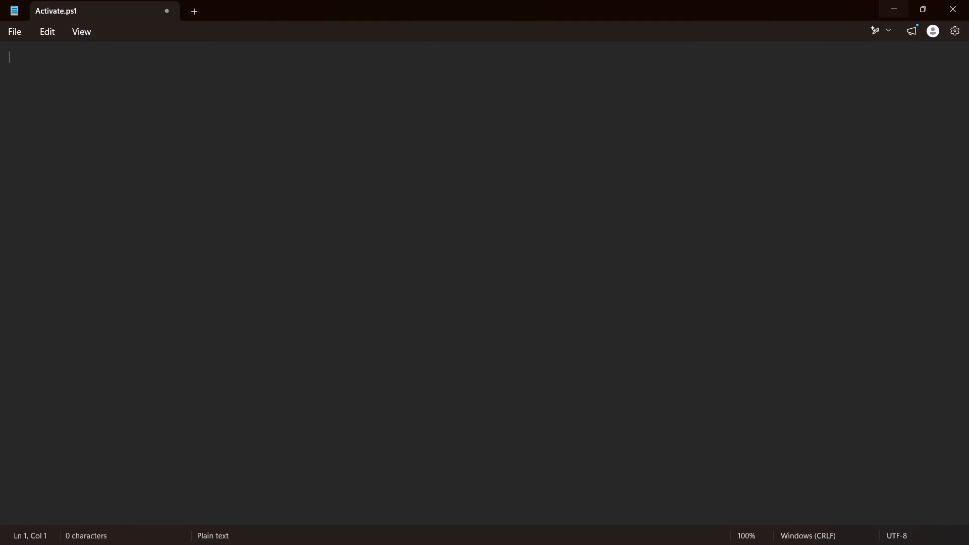
scroll(585, 214, up, 6)
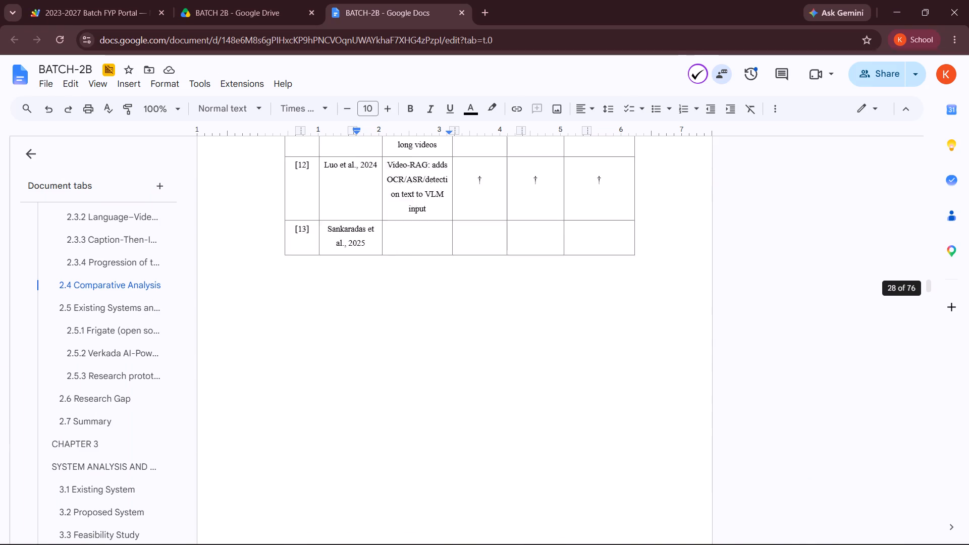
scroll(585, 214, up, 1)
scroll(498, 391, down, 5)
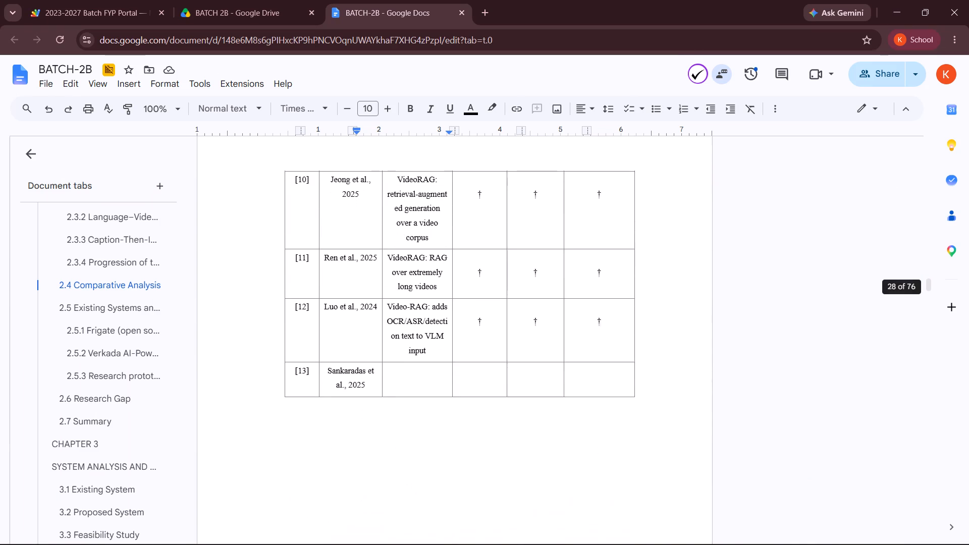
click(431, 365)
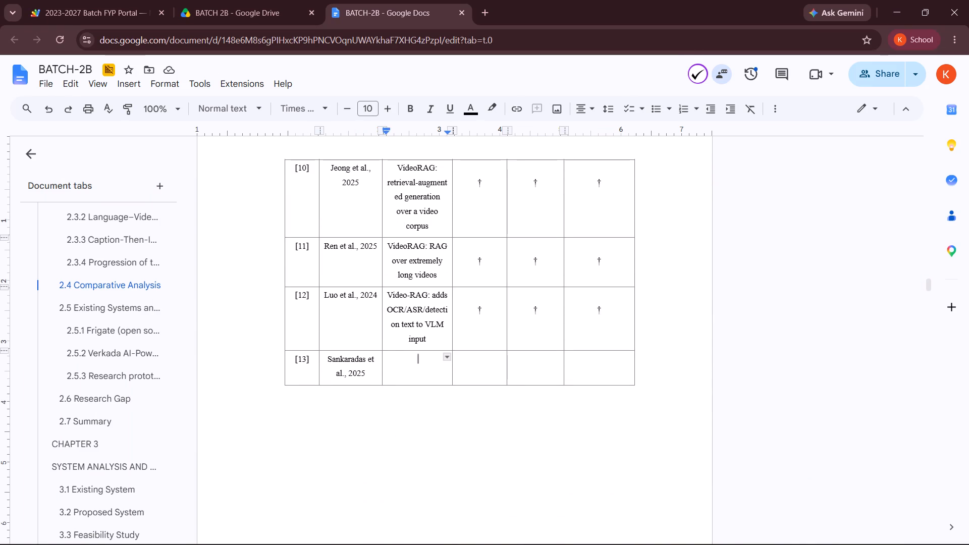
key(ctrl+v)
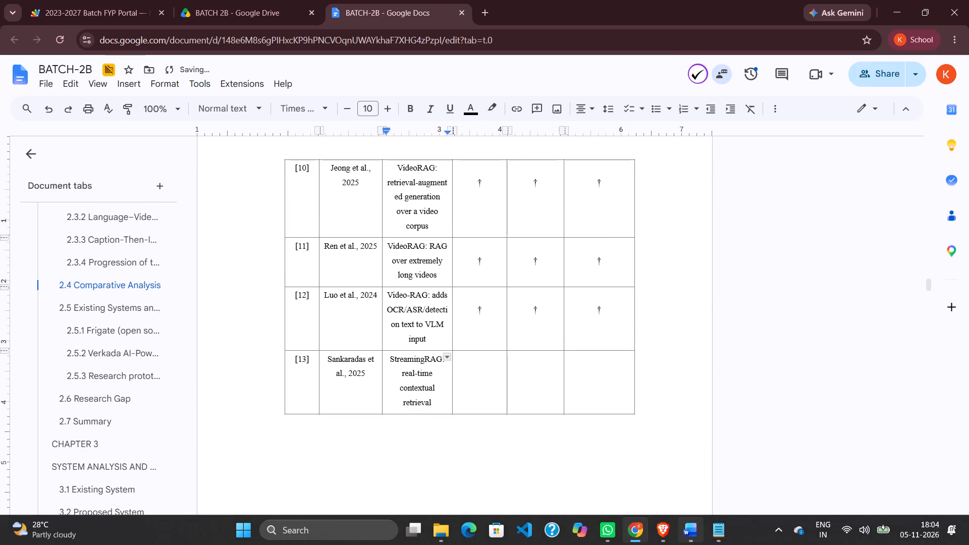
Switch to YouTube in Brave, play the suggested "Jagame Tantram - Bujji Telugu Video", and return to the report.
click(667, 531)
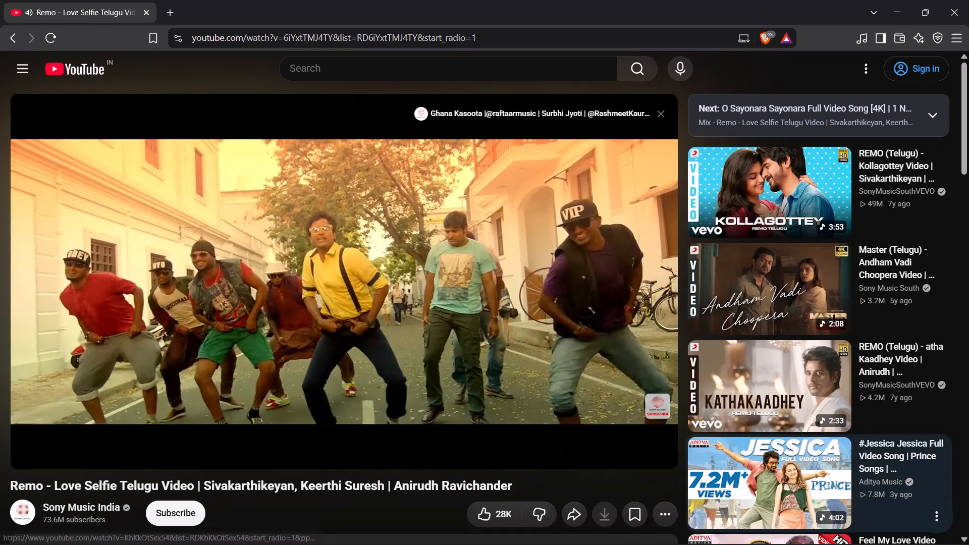
scroll(744, 442, down, 4)
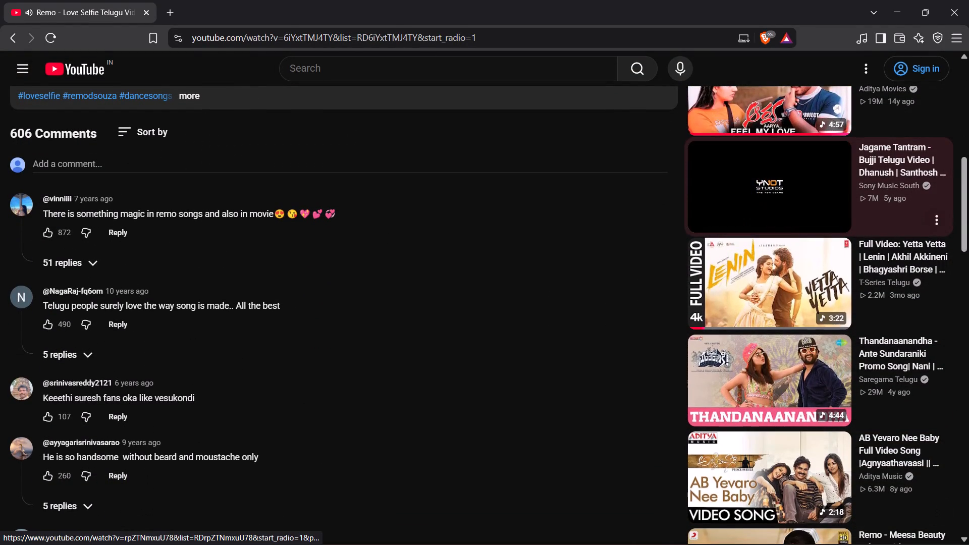
click(767, 201)
click(897, 10)
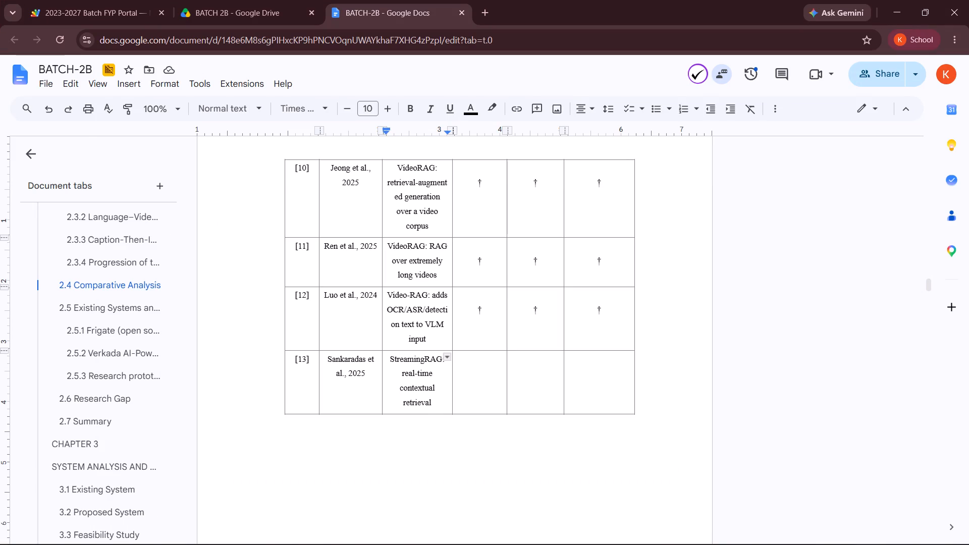
Copy the three † marks from the bordered table's [12] row into the empty cells of the [13] row.
drag(466, 317, 594, 322)
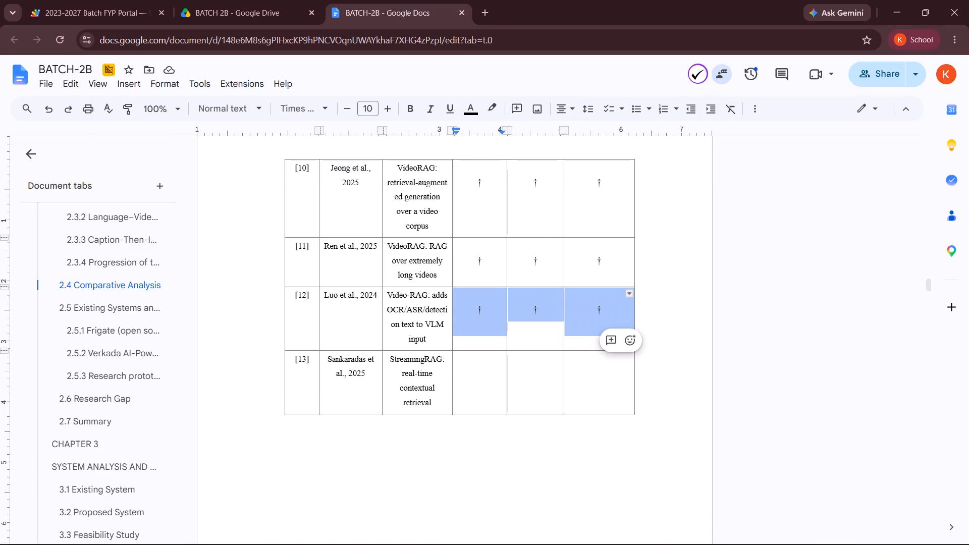
key(ctrl+c)
drag(469, 380, 579, 391)
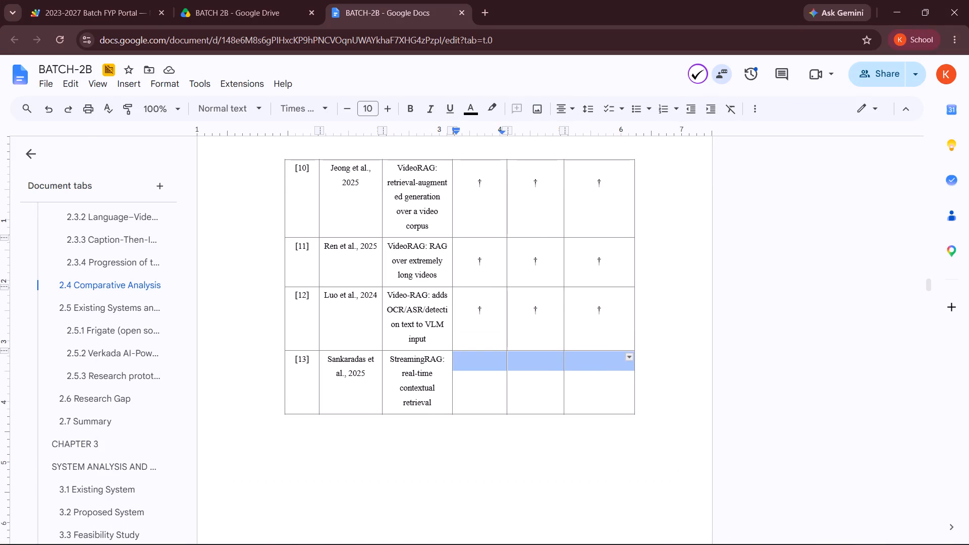
drag(579, 391, 585, 391)
key(ctrl+v)
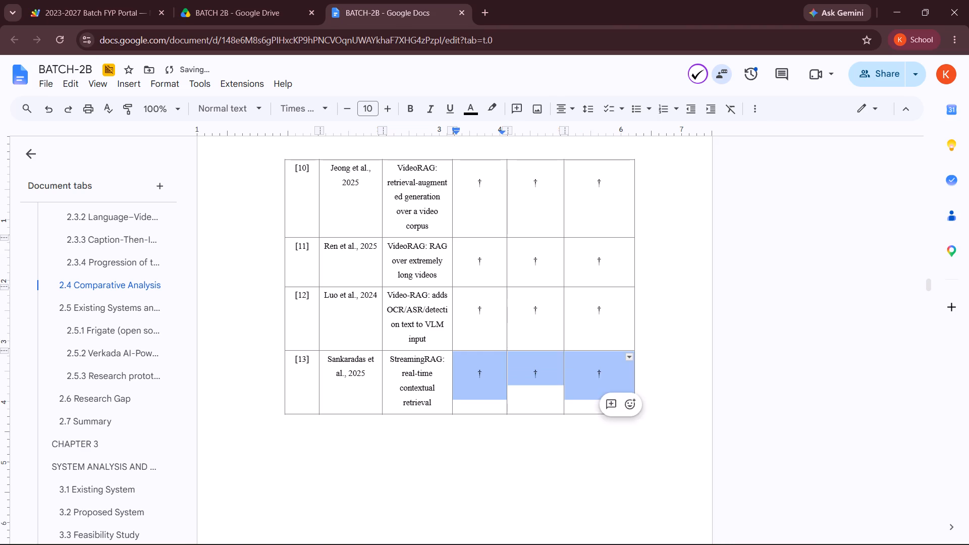
Insert a row below the bordered table's [13] row and number it [14].
click(825, 344)
click(278, 384)
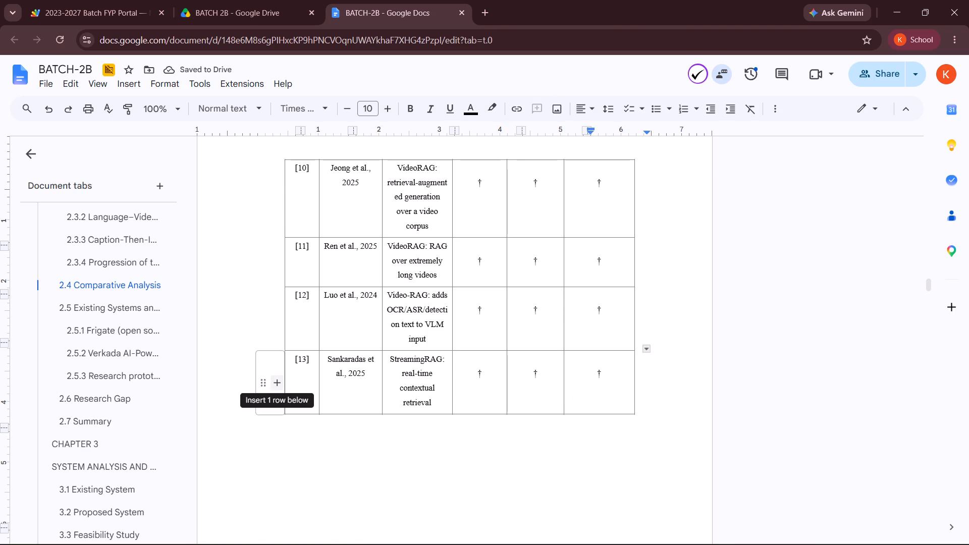
text([1)
key(5)
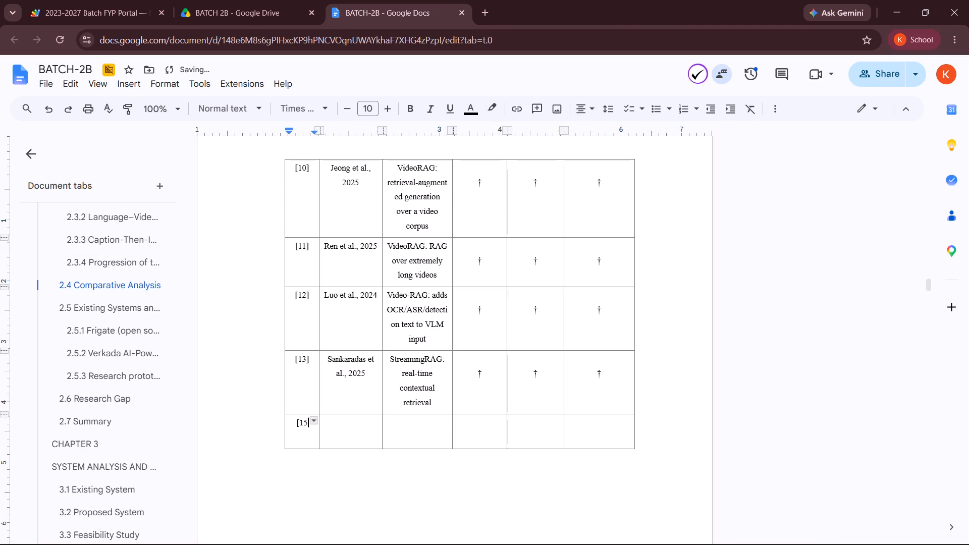
key(BackSpace)
key(4)
key(bracketright)
Clear the leftover number and † marks from the old unbordered table's [28] row.
scroll(312, 493, down, 5)
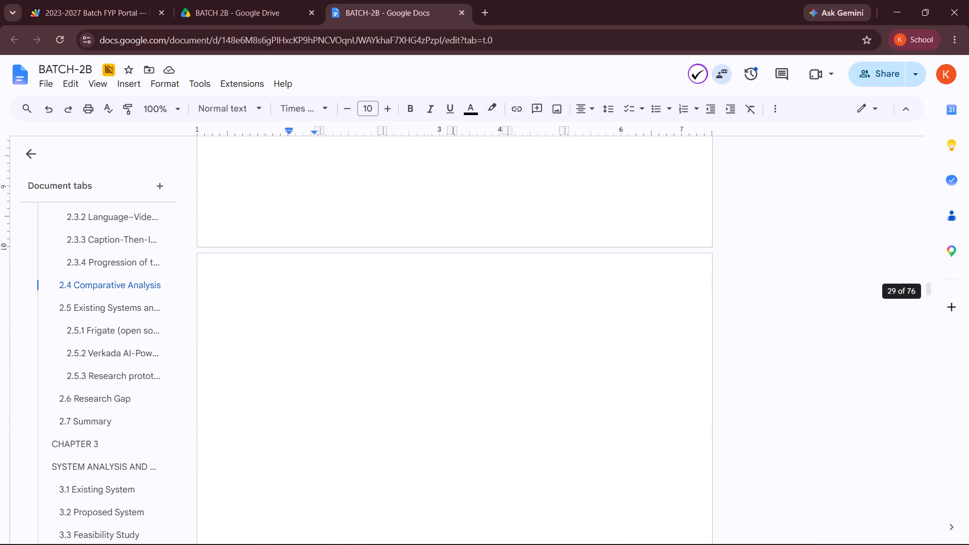
scroll(312, 493, down, 3)
scroll(318, 534, up, 3)
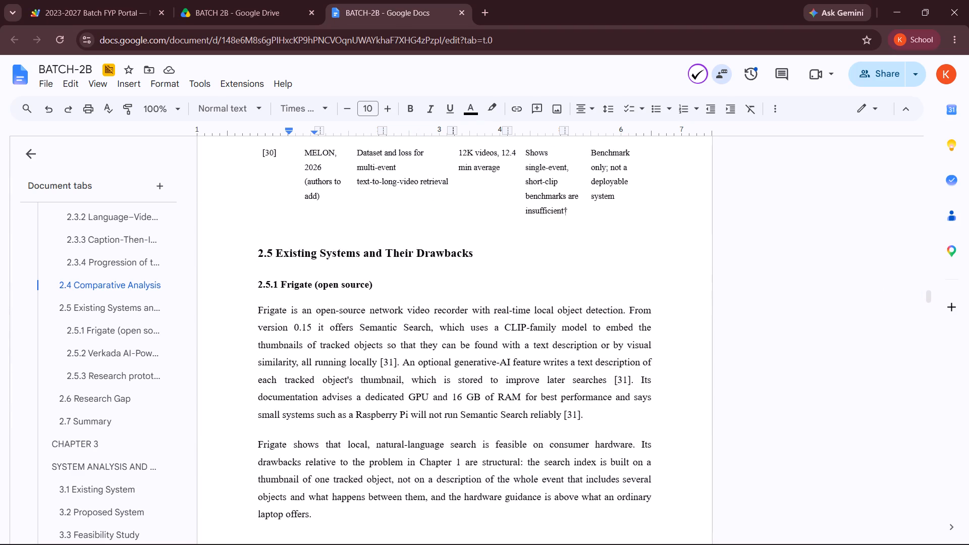
scroll(318, 534, up, 2)
scroll(318, 534, down, 1)
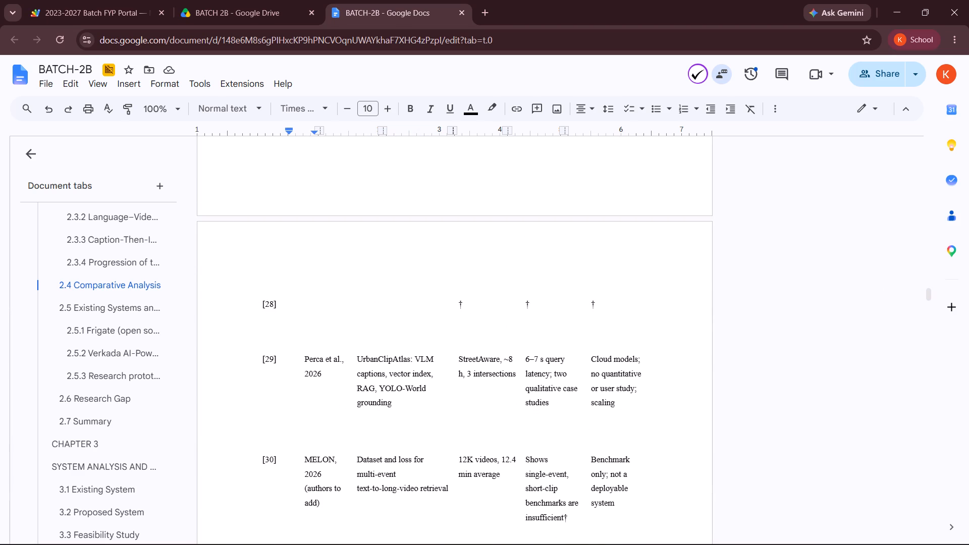
drag(263, 306, 601, 332)
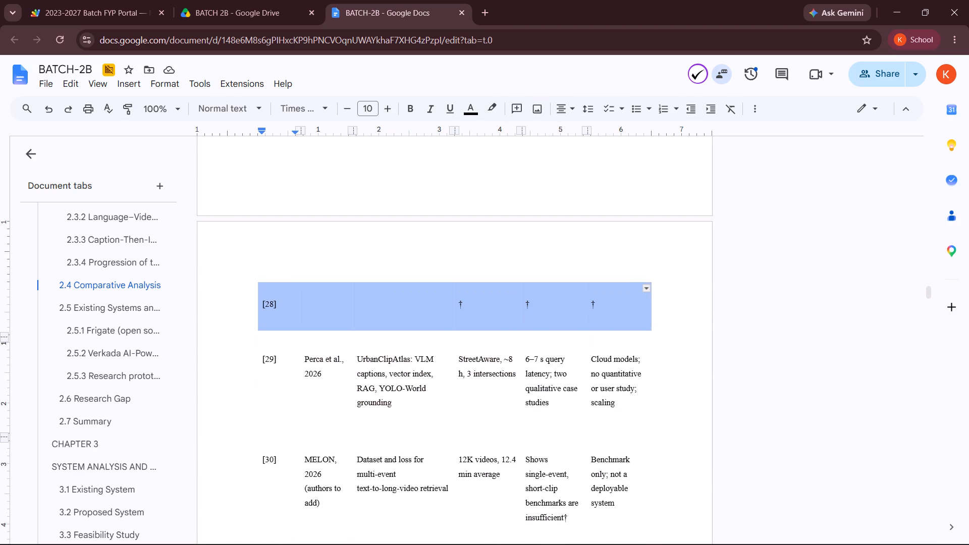
drag(601, 332, 612, 330)
key(BackSpace)
key(BackSpace)
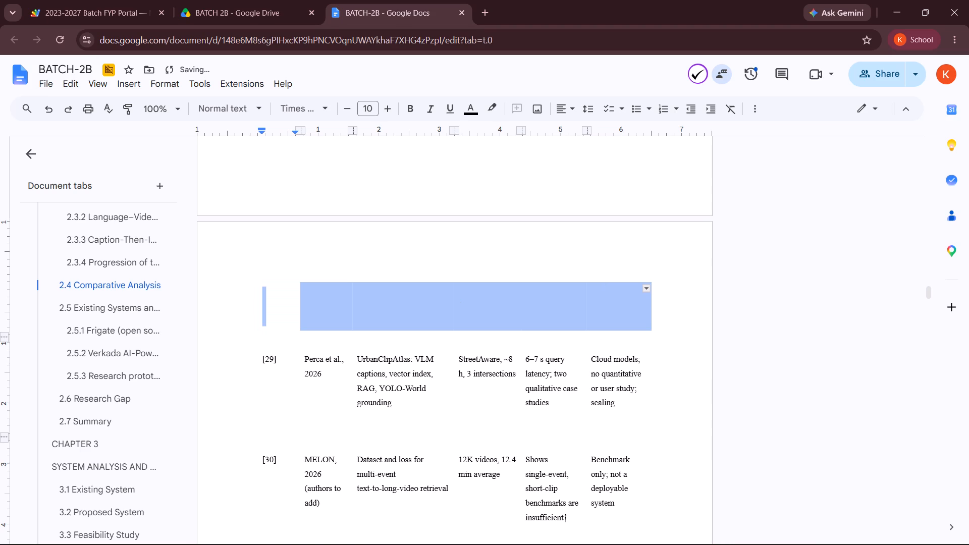
Move "Perca et al., 2026" from the old [29] row, via Notepad, into the bordered table's [14] row without trailing blank lines.
scroll(338, 394, up, 5)
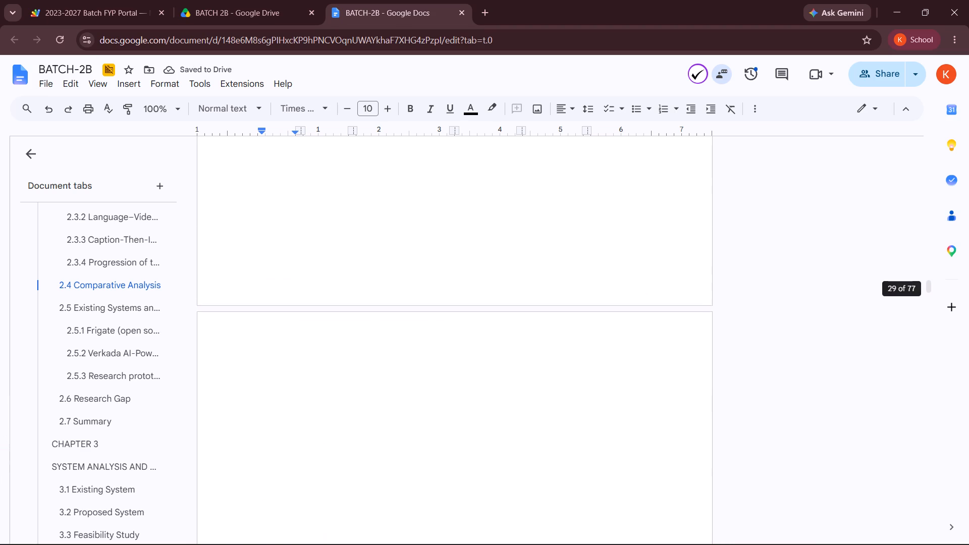
scroll(338, 394, up, 1)
scroll(338, 394, down, 5)
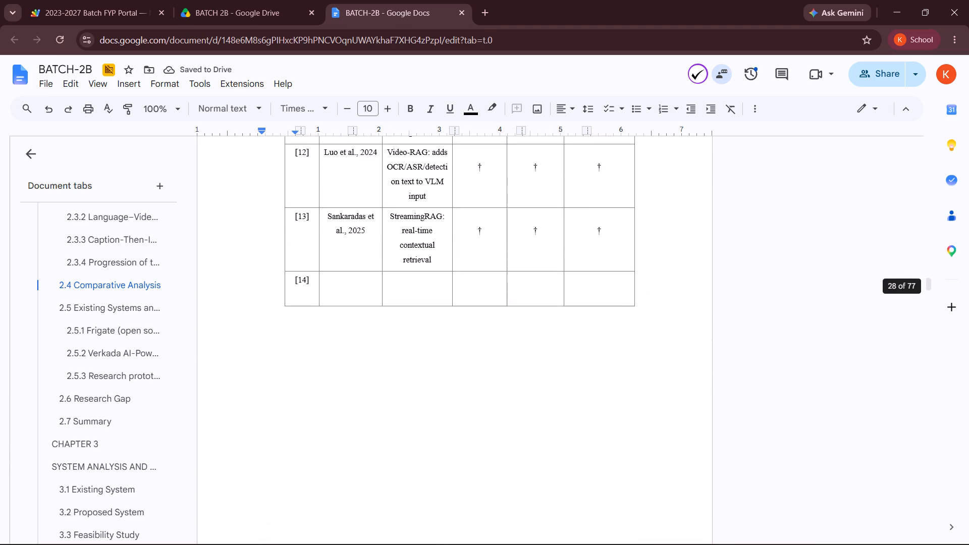
scroll(338, 394, down, 6)
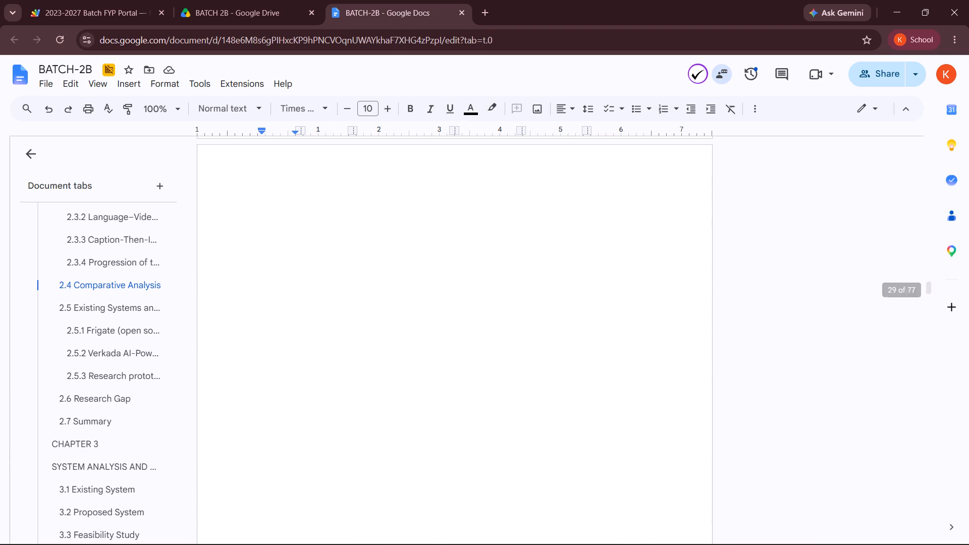
scroll(338, 394, down, 2)
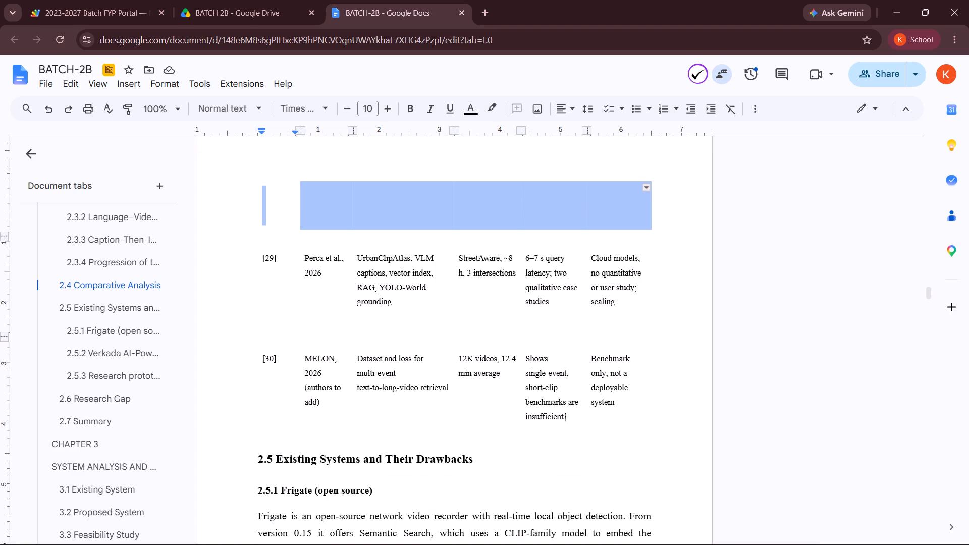
drag(304, 262, 331, 286)
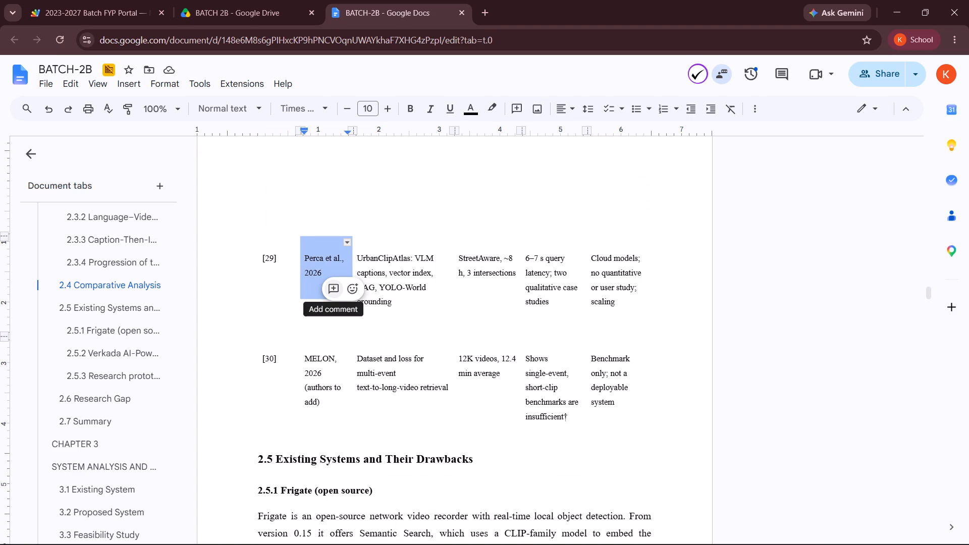
key(ctrl+x)
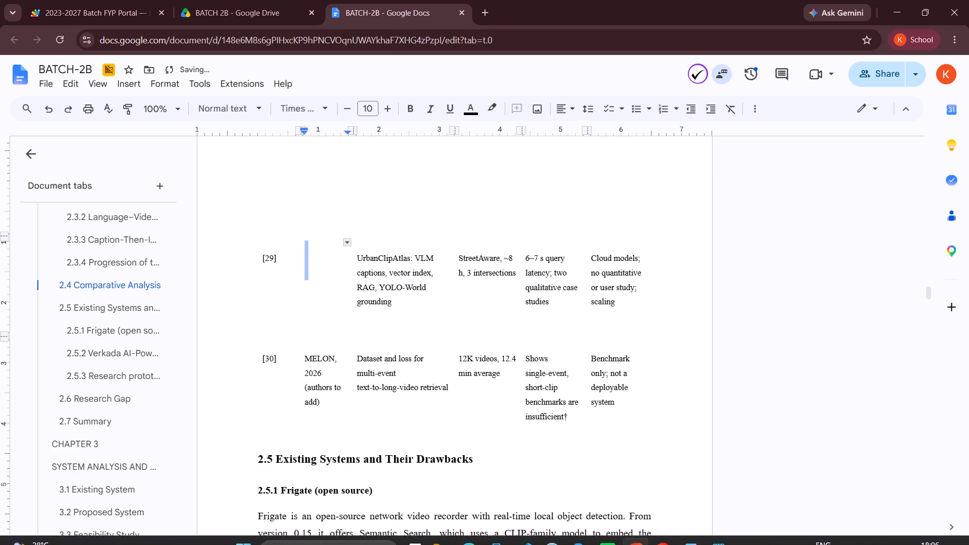
click(712, 542)
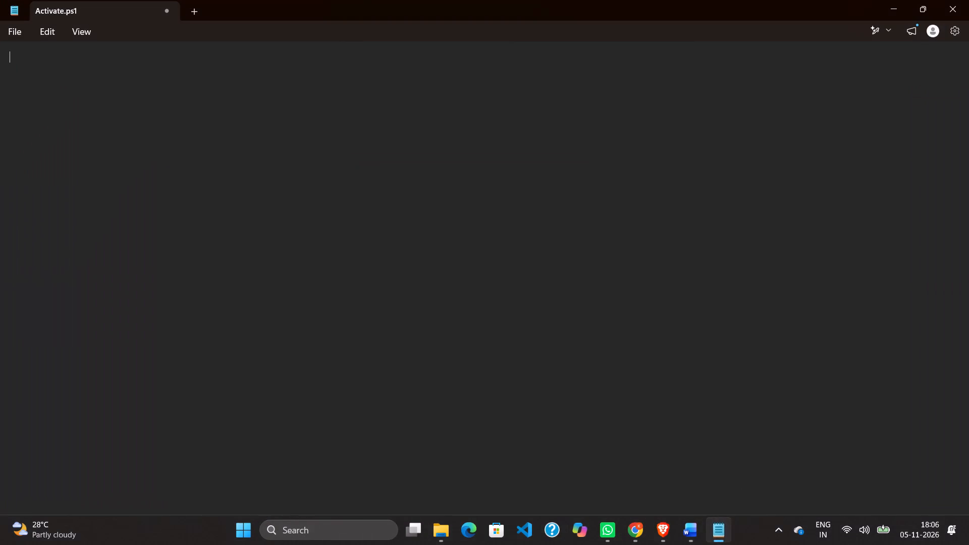
key(ctrl+v)
key(ctrl+a)
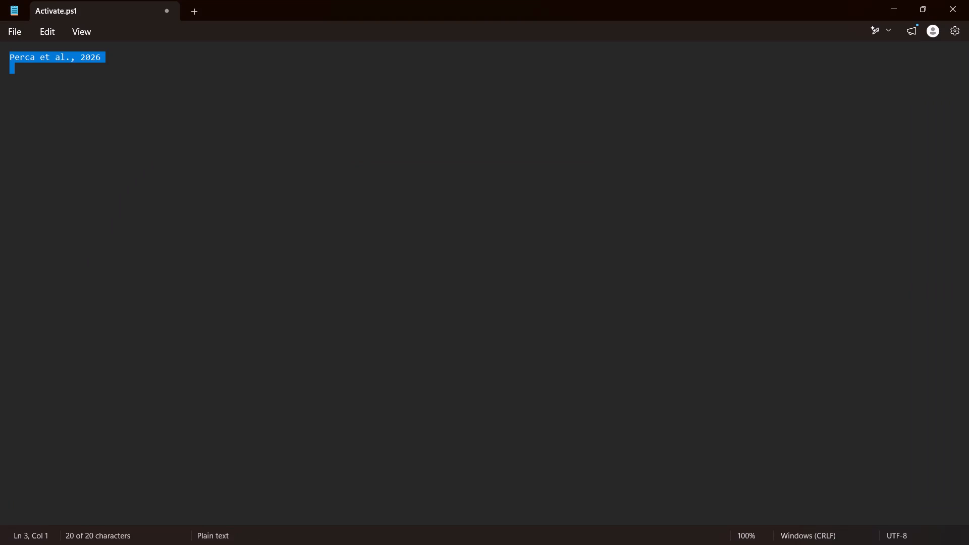
key(ctrl+x)
click(900, 0)
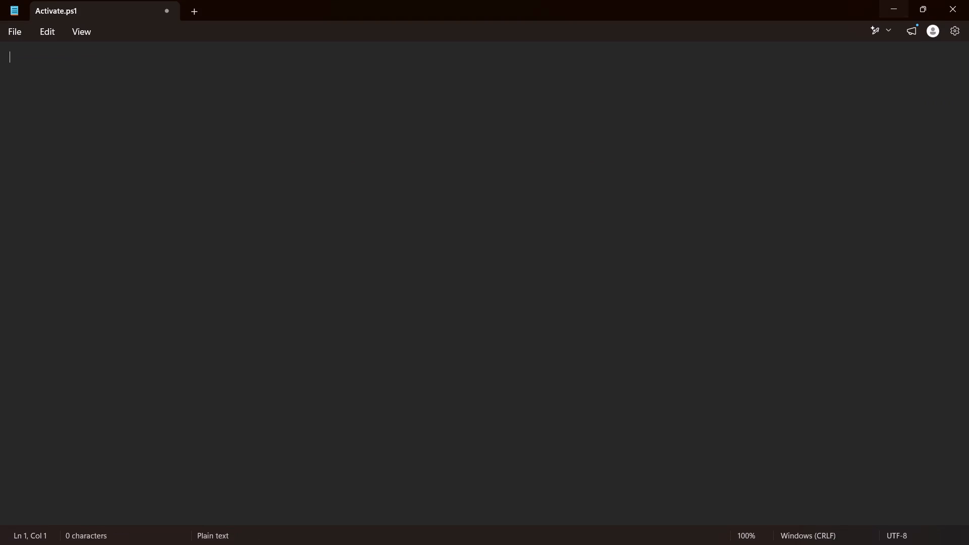
scroll(425, 283, up, 4)
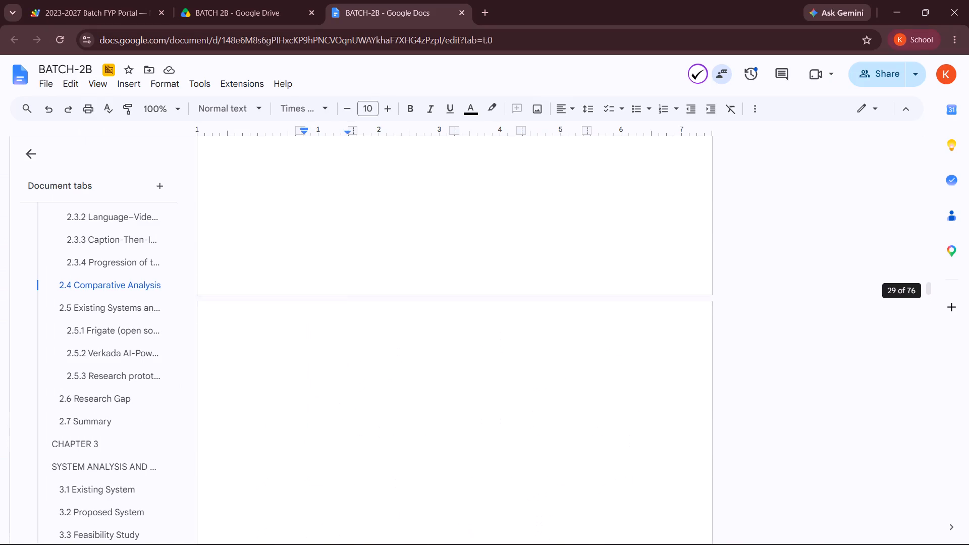
scroll(425, 283, up, 1)
click(345, 388)
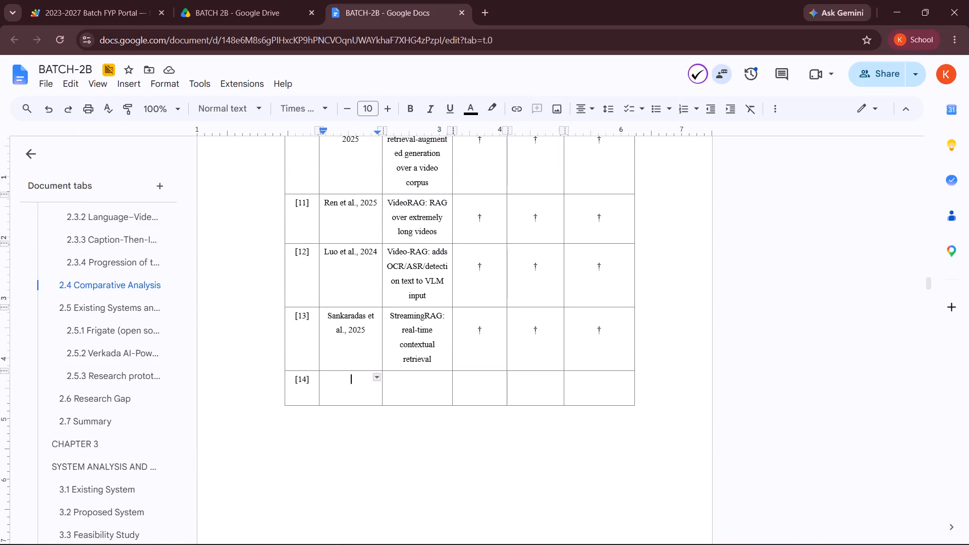
key(ctrl+v)
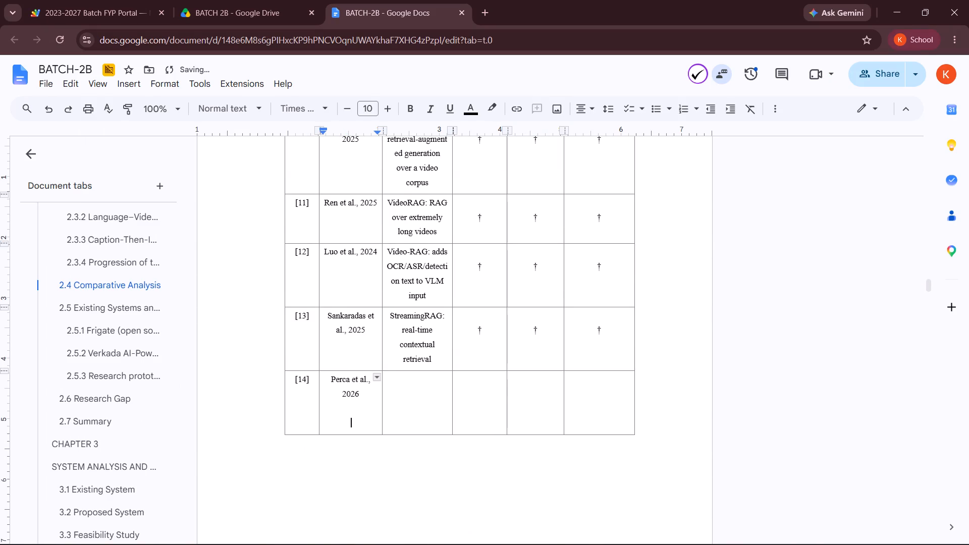
key(BackSpace)
key(BackSpace)
key(BackSpace)
Move the "UrbanClipAtlas: VLM captions, vector index, RAG, YOLO-World grounding" description from the old [29] row, via Notepad, into the bordered [14] row.
scroll(351, 425, down, 3)
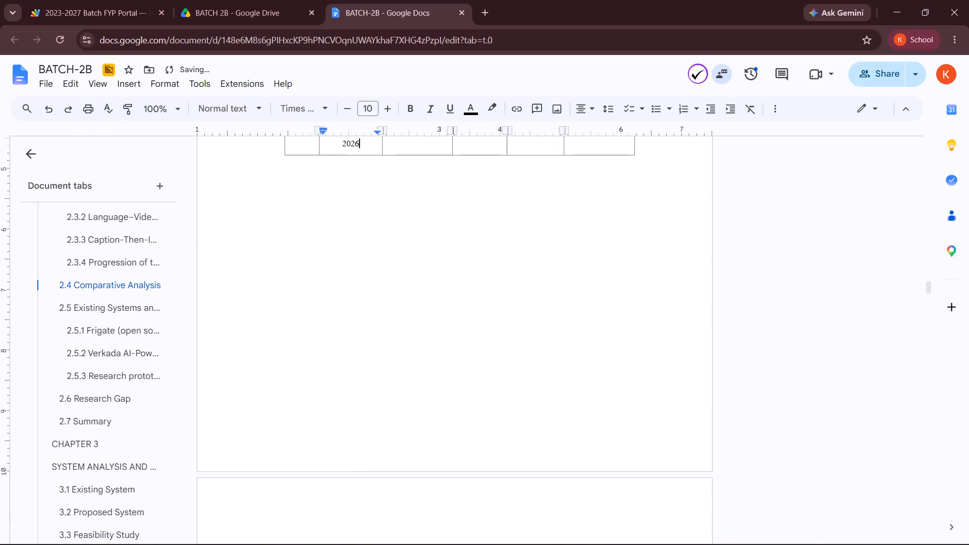
scroll(351, 425, down, 5)
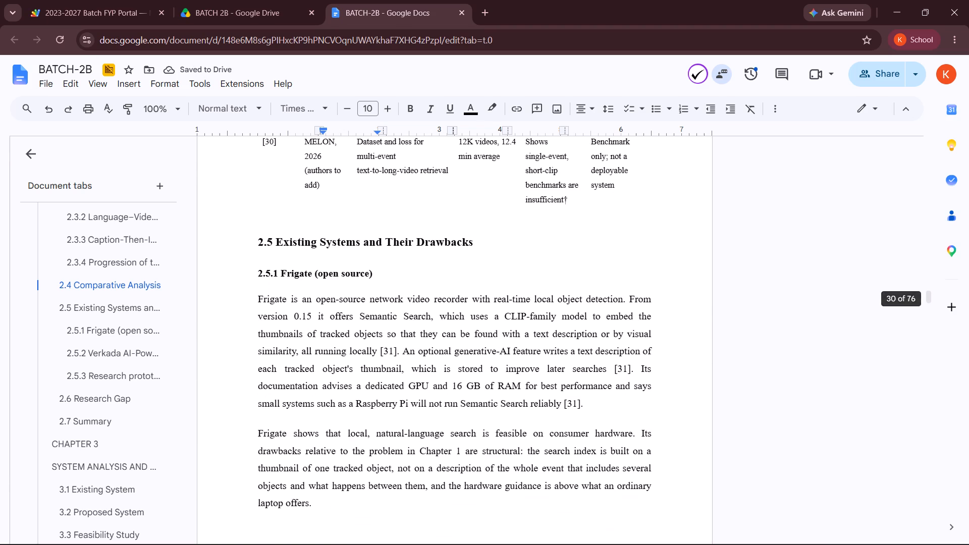
scroll(337, 454, up, 2)
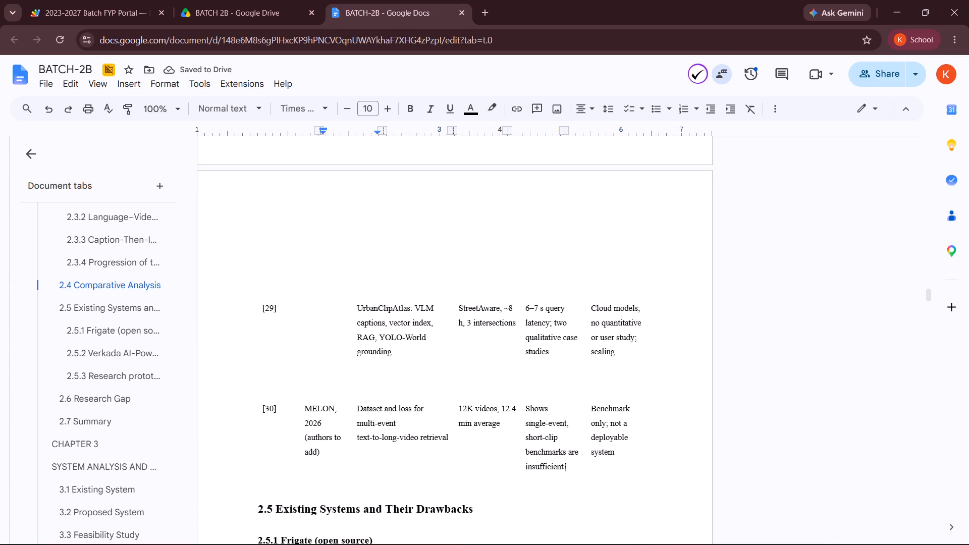
drag(357, 311, 408, 358)
key(ctrl+x)
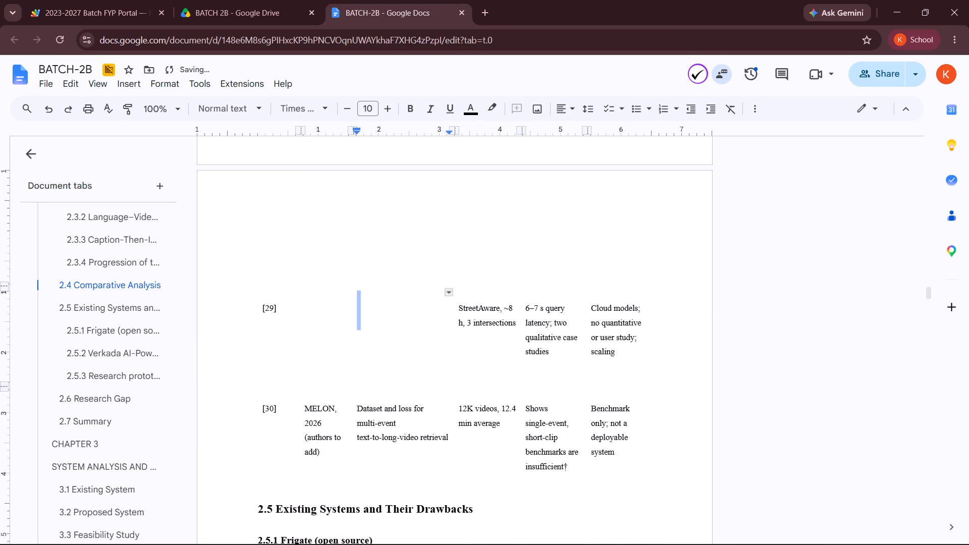
click(887, 1)
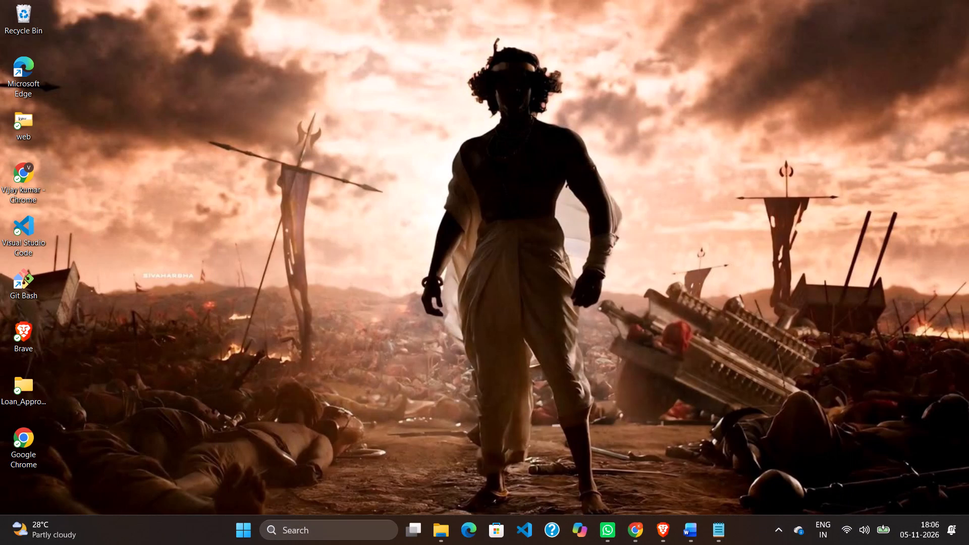
click(726, 531)
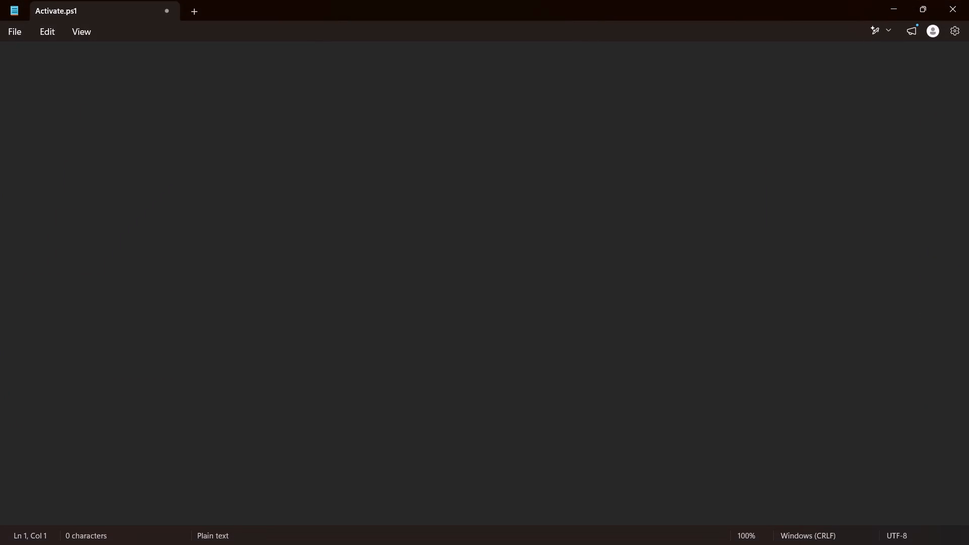
key(ctrl+v)
key(ctrl+a)
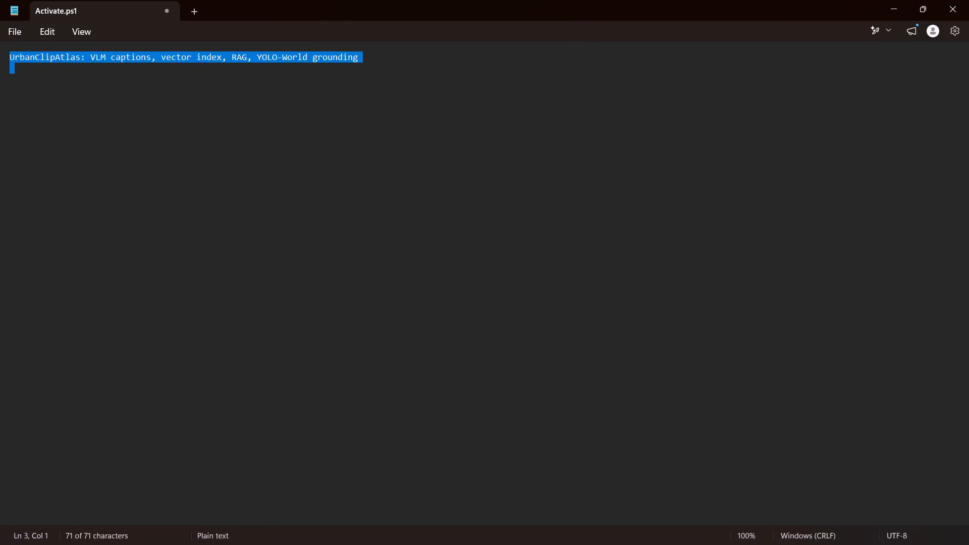
key(ctrl+x)
click(900, 0)
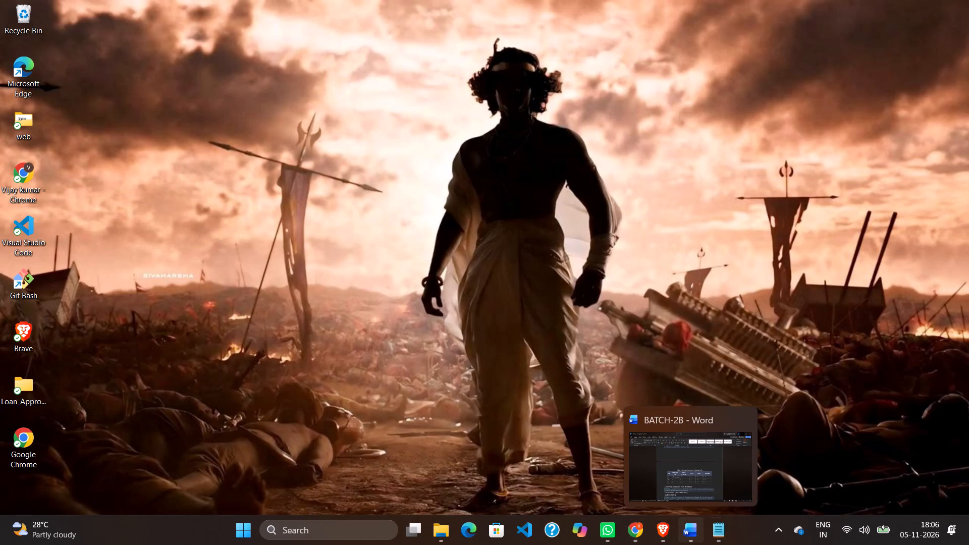
click(628, 534)
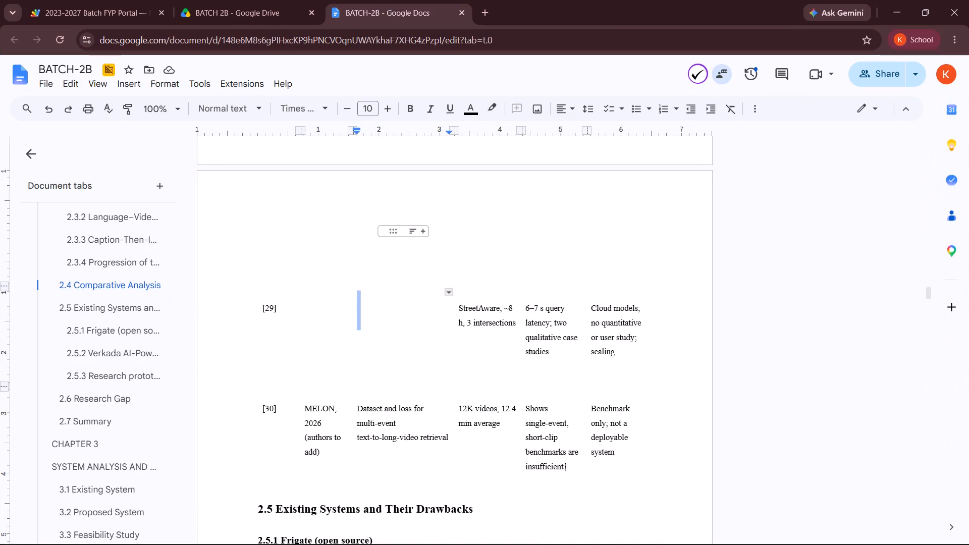
scroll(395, 257, up, 5)
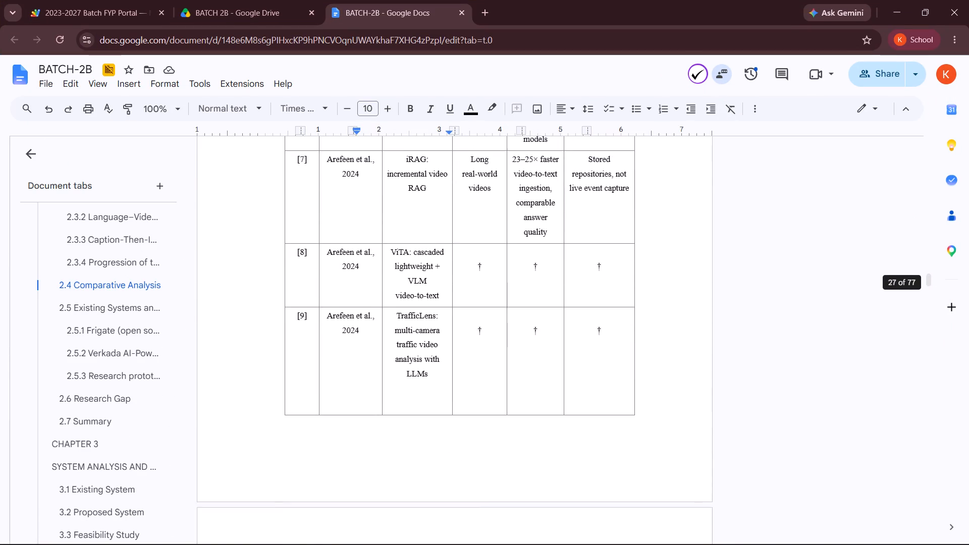
scroll(395, 257, down, 4)
click(405, 357)
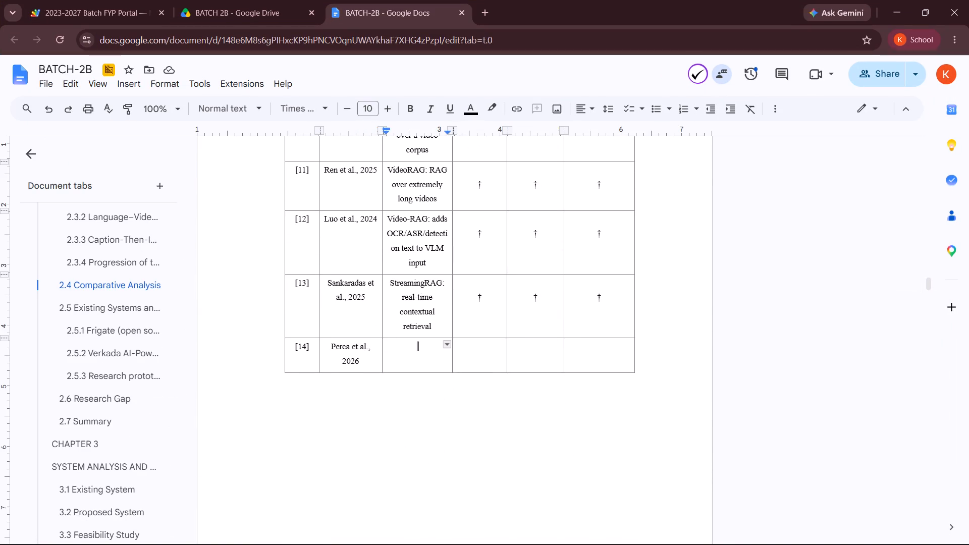
key(ctrl+v)
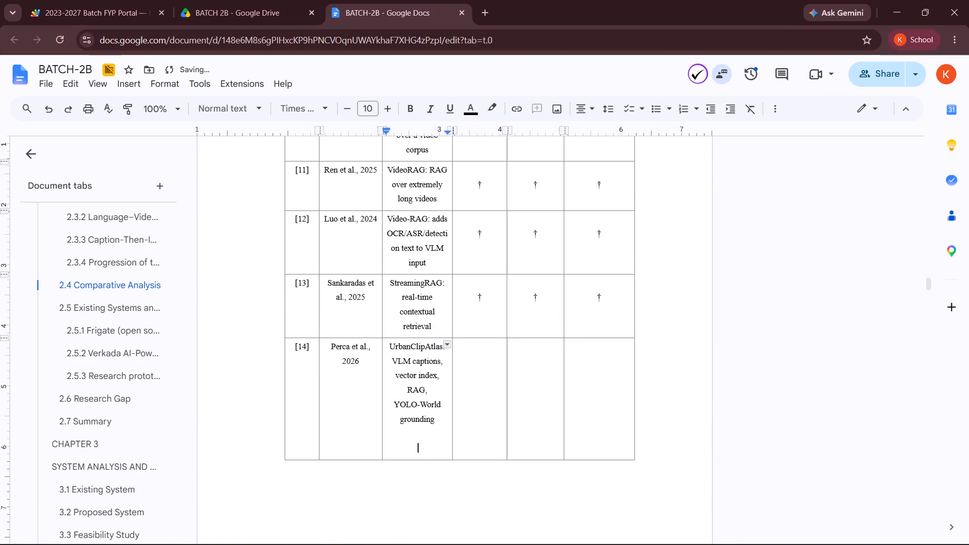
key(BackSpace)
key(BackSpace)
key(BackSpace)
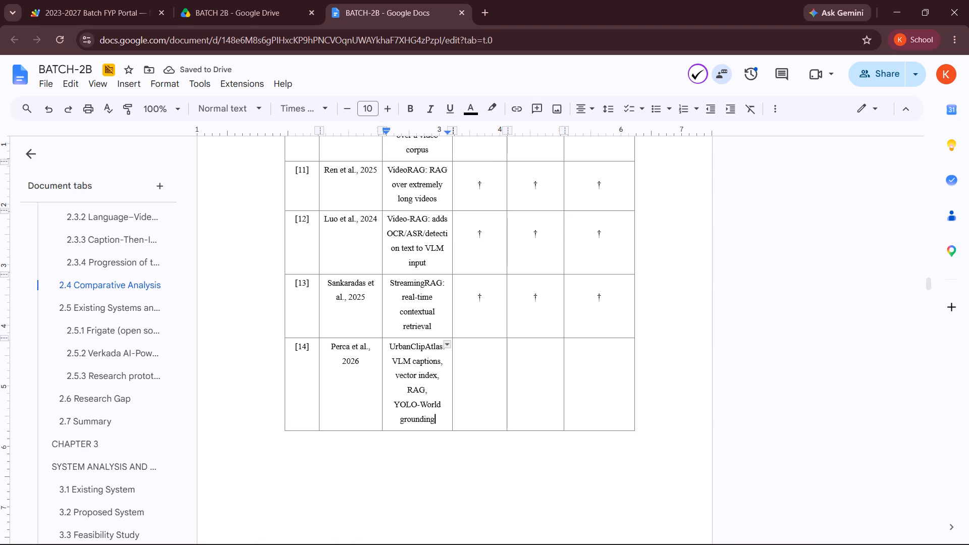
Move "StreetAware, ~8 h, 3 intersections" from the old [29] row, via Notepad, into the bordered [14] row's fourth column.
scroll(547, 438, down, 2)
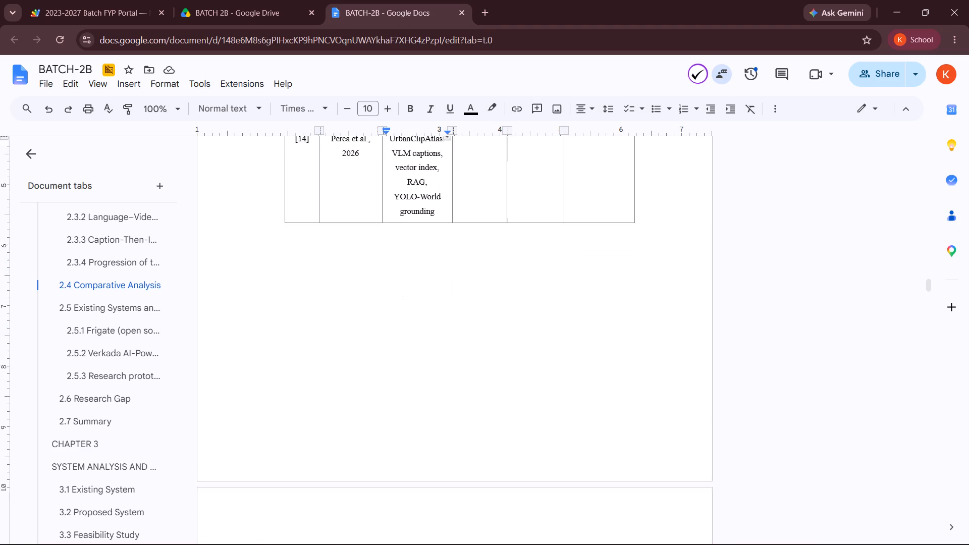
scroll(547, 438, down, 4)
scroll(547, 438, up, 1)
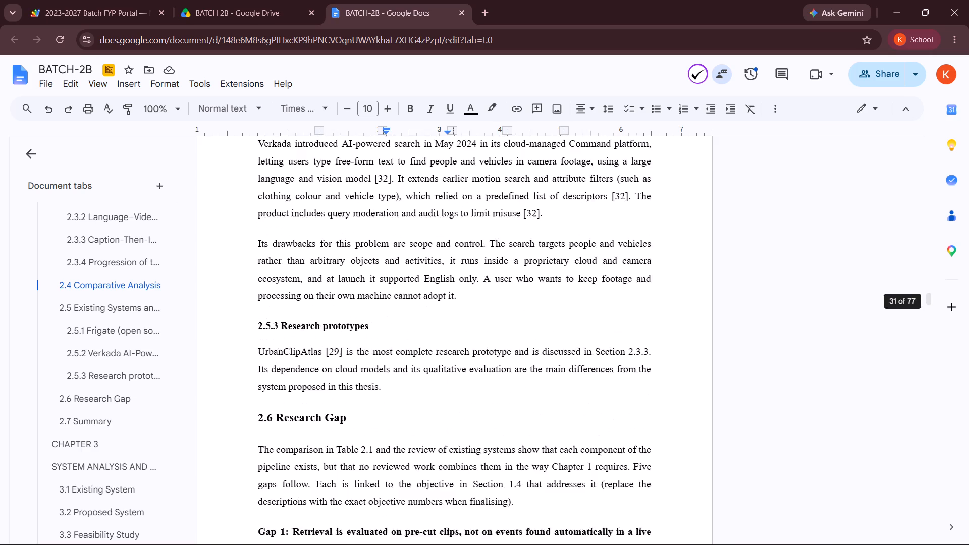
scroll(547, 438, up, 4)
scroll(547, 438, down, 3)
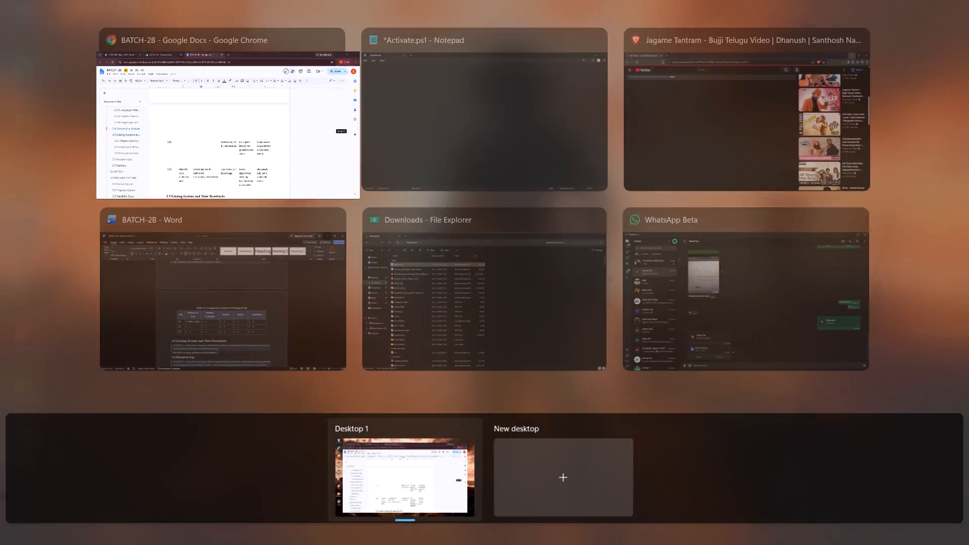
click(285, 151)
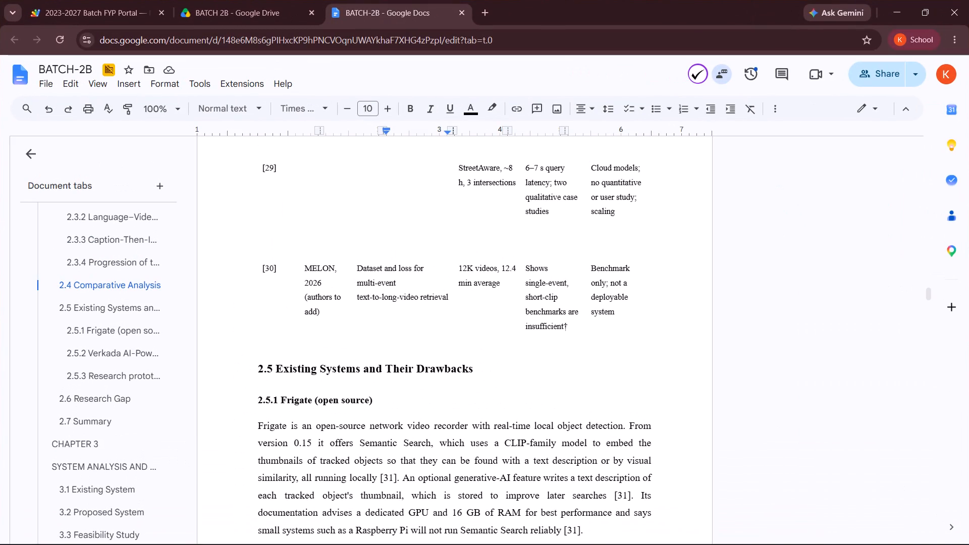
scroll(285, 151, up, 2)
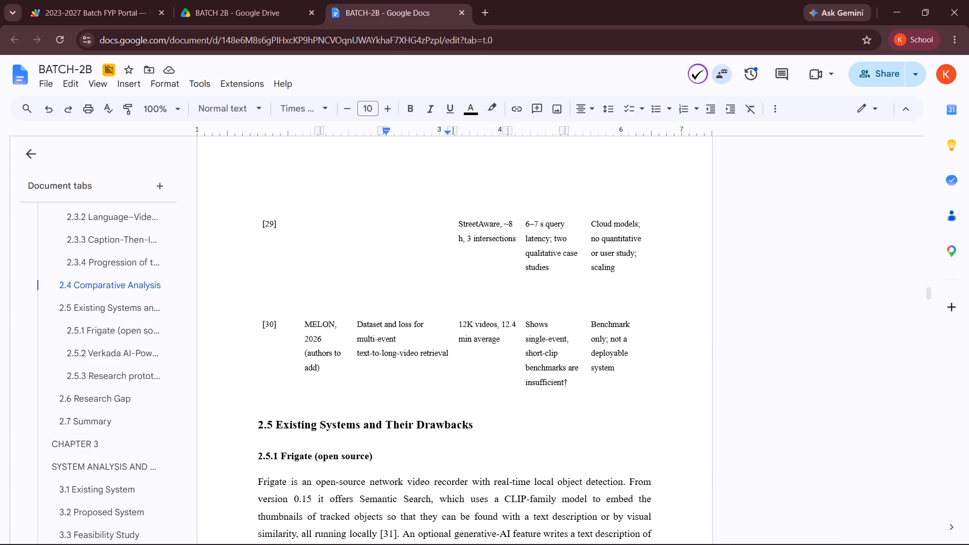
drag(458, 224, 518, 250)
key(ctrl+x)
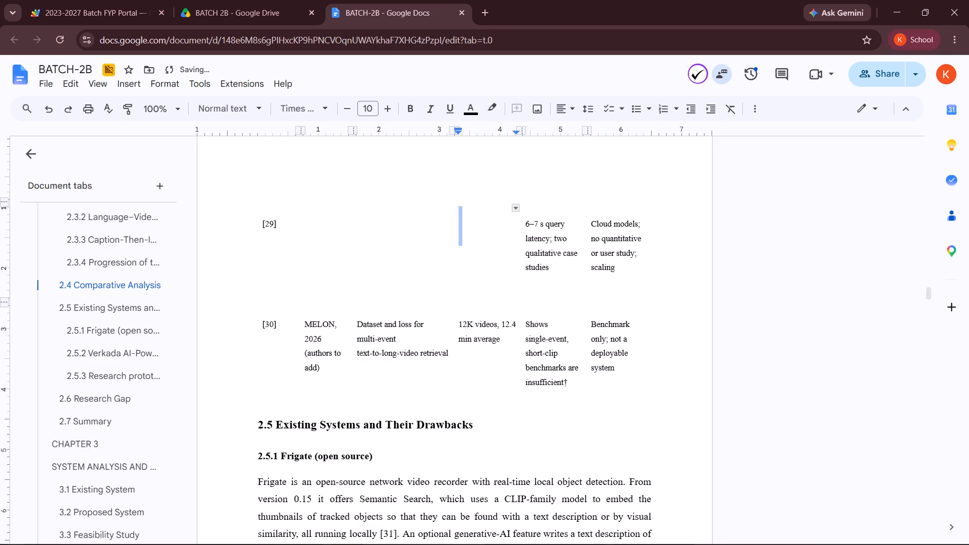
click(722, 530)
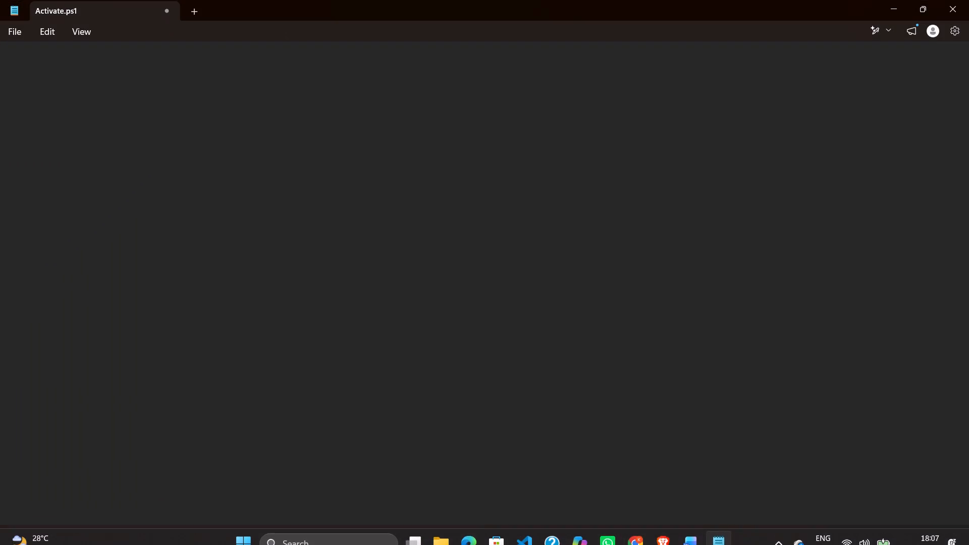
key(ctrl+v)
key(ctrl+a)
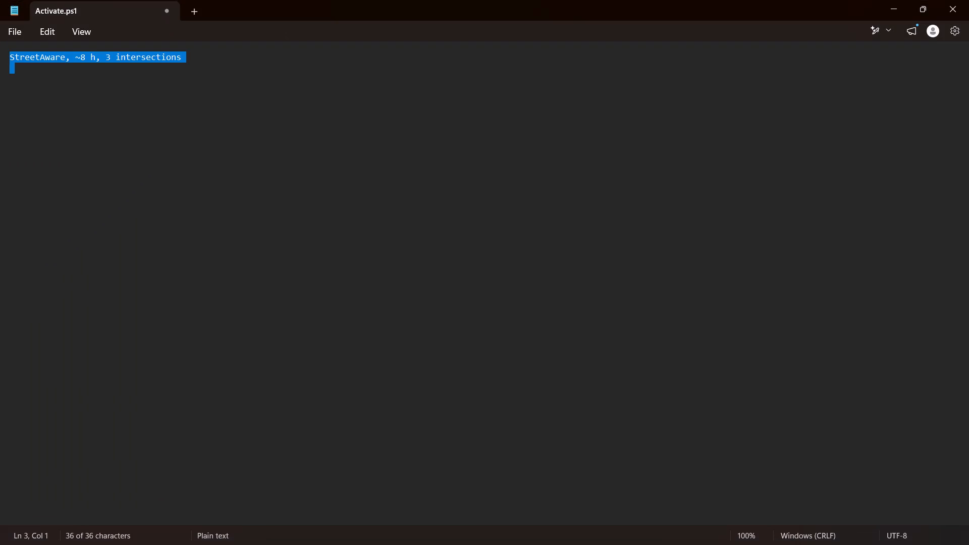
key(ctrl+x)
click(886, 1)
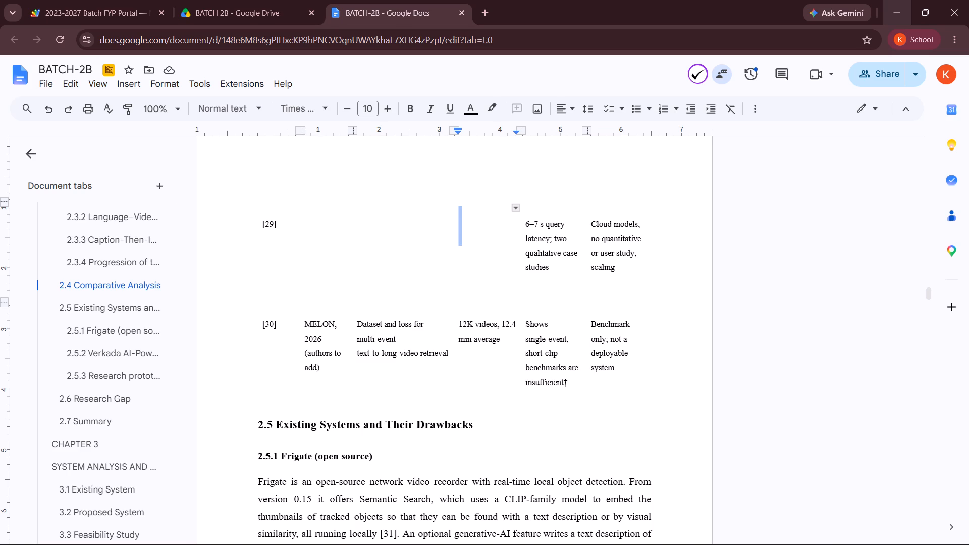
scroll(886, 1, up, 4)
scroll(649, 266, up, 7)
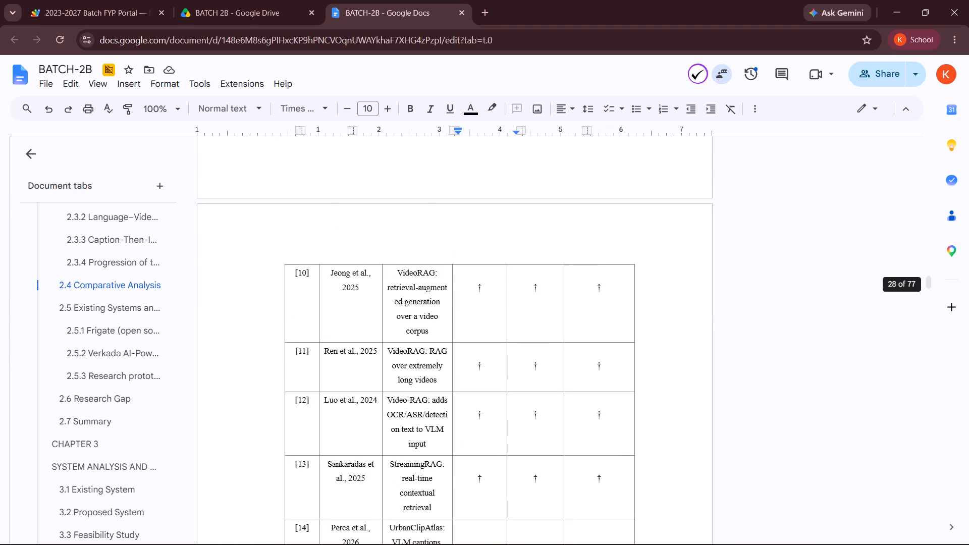
scroll(510, 389, down, 1)
click(472, 481)
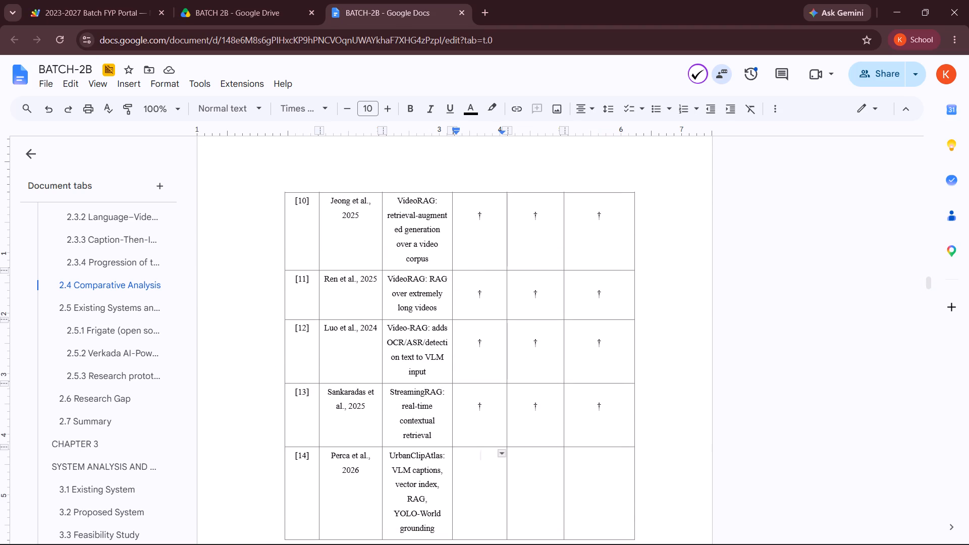
key(ctrl+v)
Move "6–7 s query latency; two qualitative case studies" from the old [29] row, via Notepad, into the bordered [14] row's fifth column.
scroll(472, 481, down, 1)
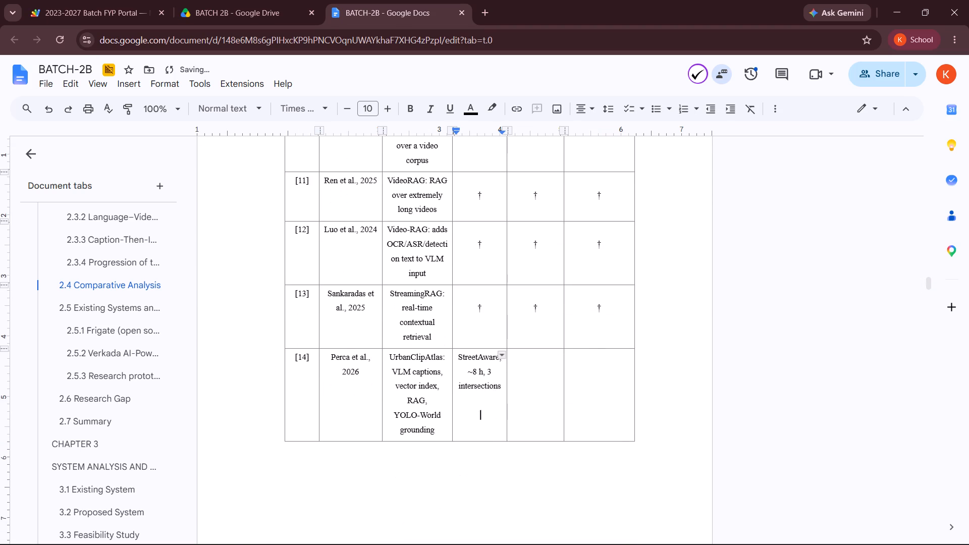
scroll(531, 494, down, 9)
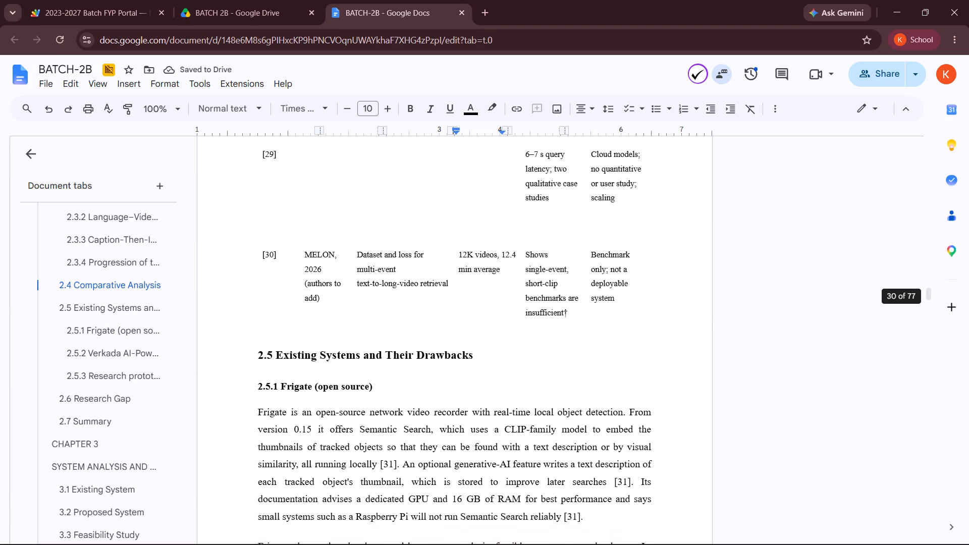
scroll(513, 438, up, 1)
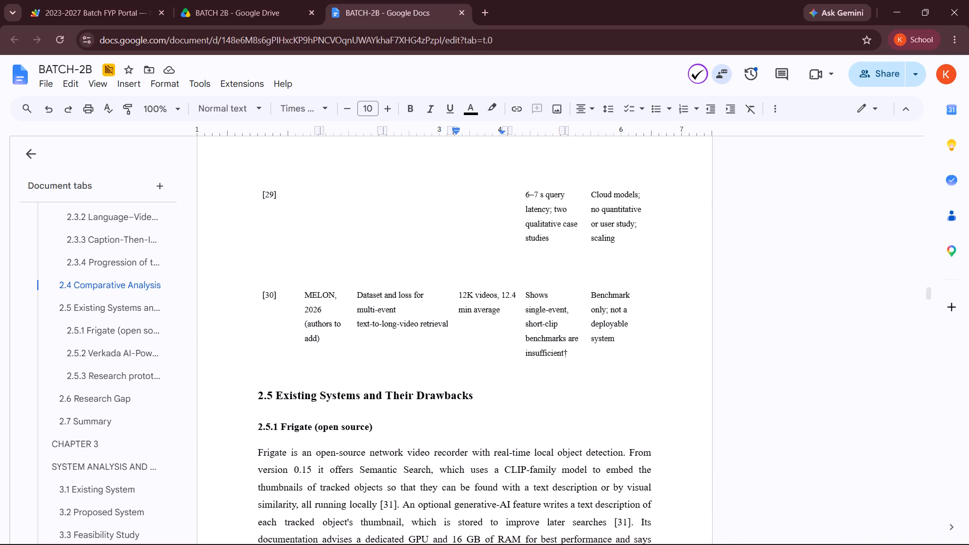
drag(525, 196, 555, 240)
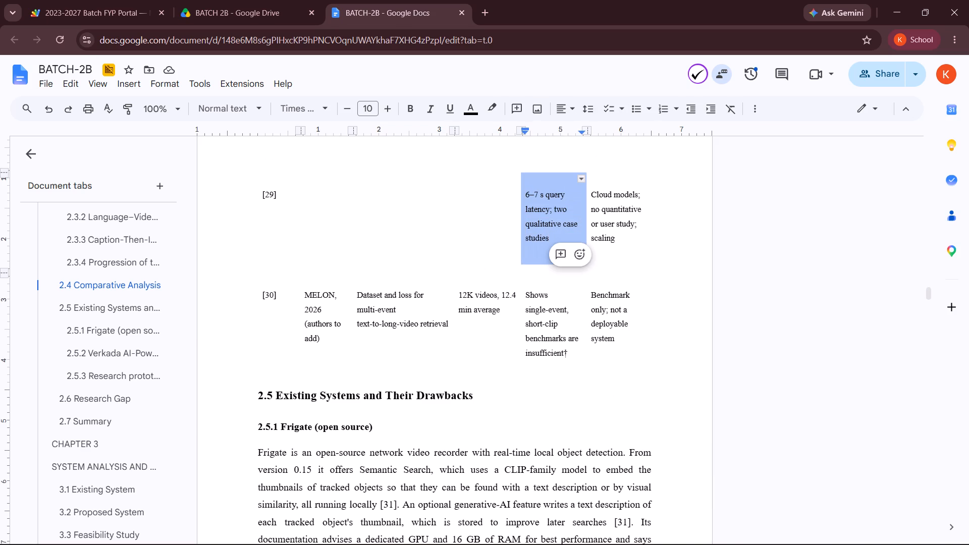
key(ctrl+x)
click(727, 528)
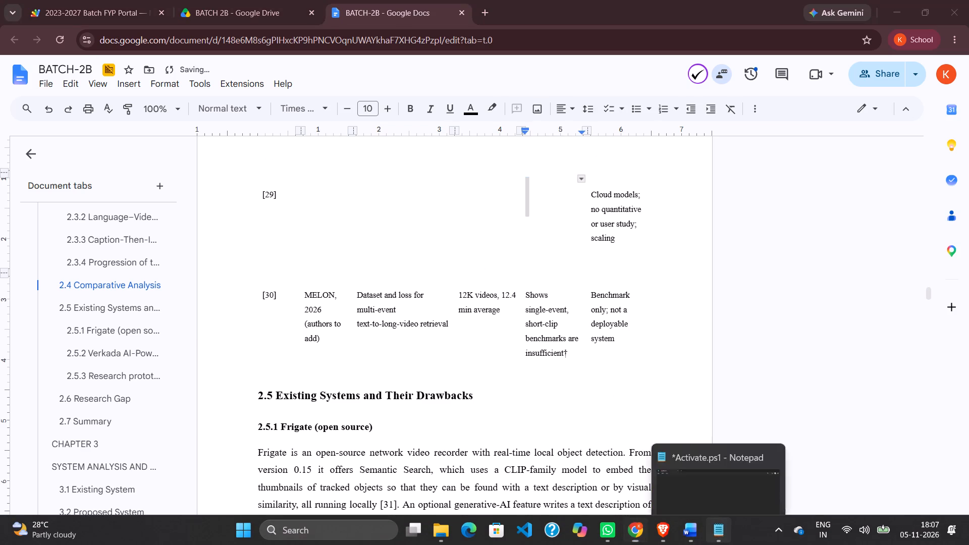
key(ctrl+a)
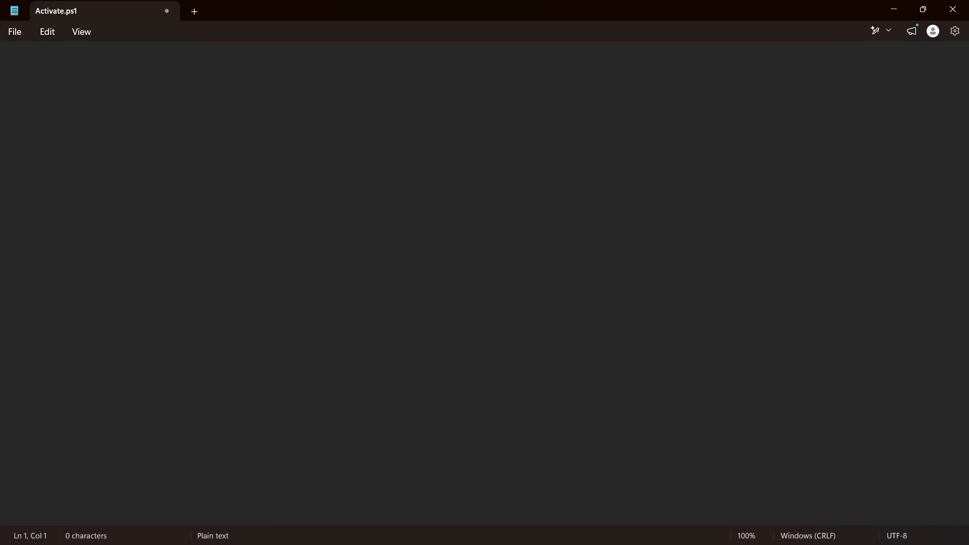
key(ctrl+v)
key(ctrl+a)
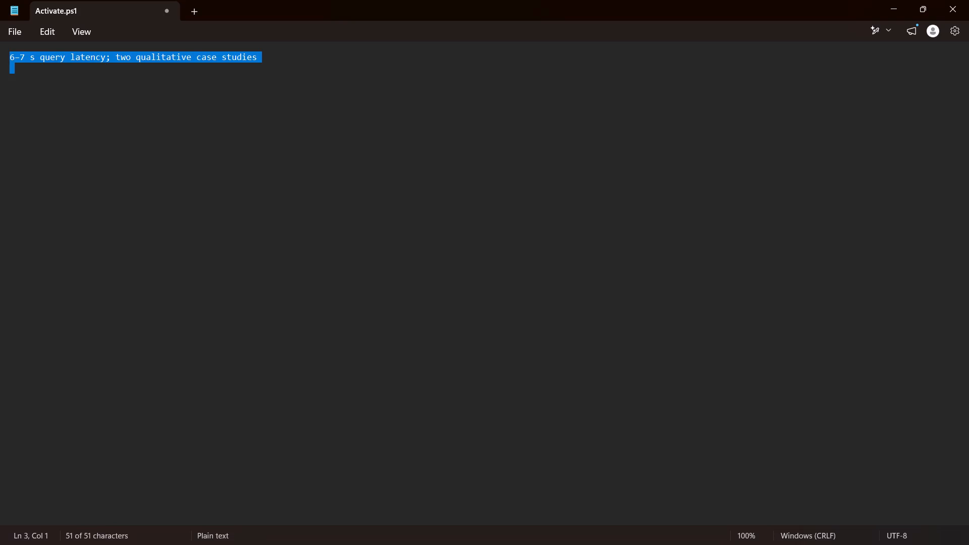
key(ctrl+x)
click(887, 0)
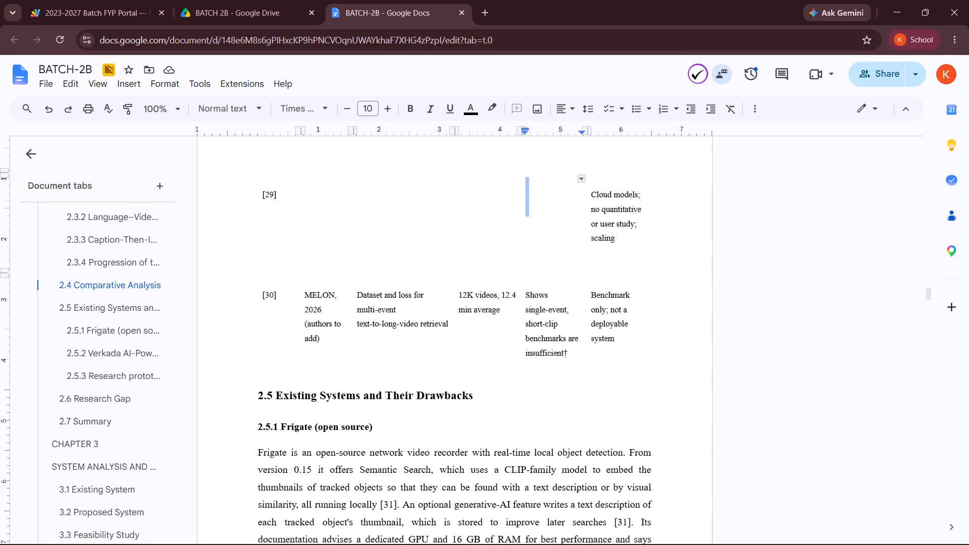
scroll(608, 265, up, 7)
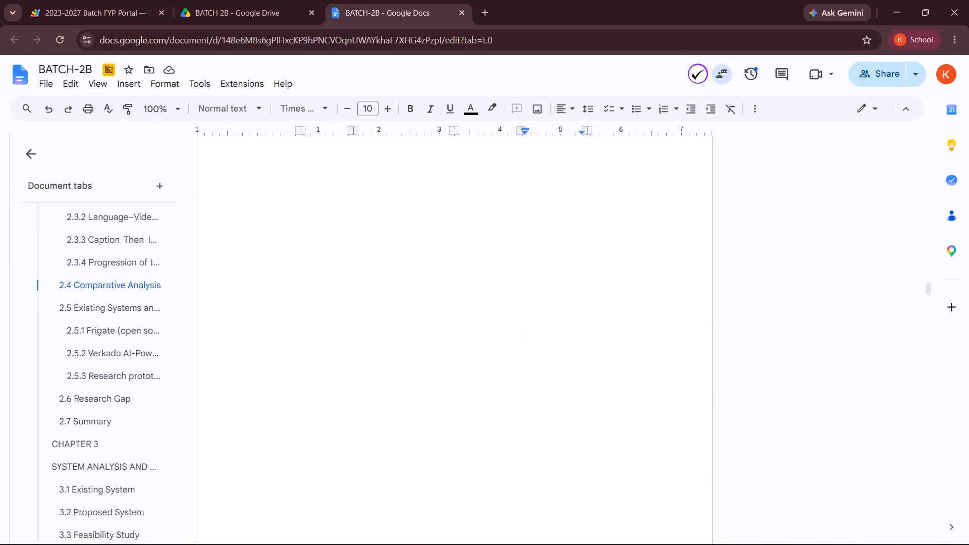
scroll(608, 265, up, 5)
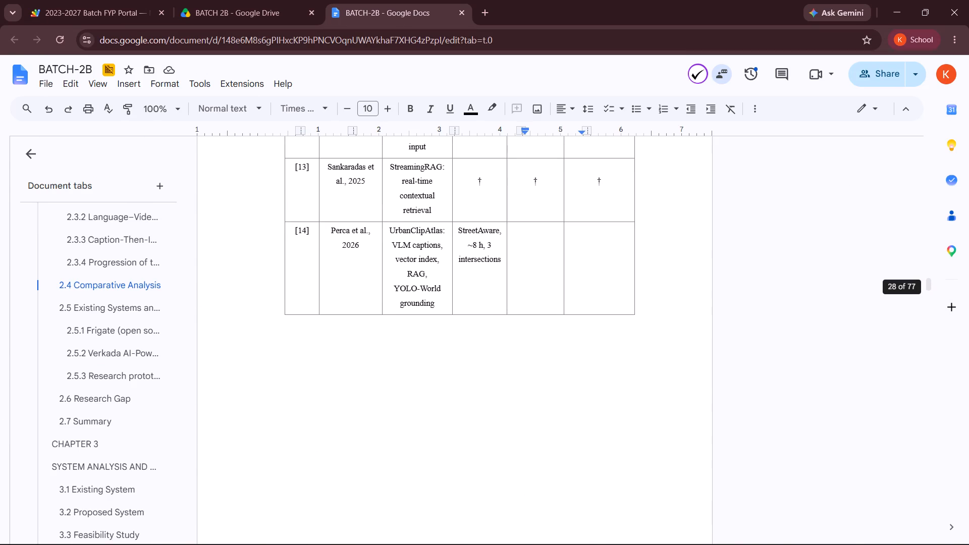
click(533, 251)
key(ctrl+v)
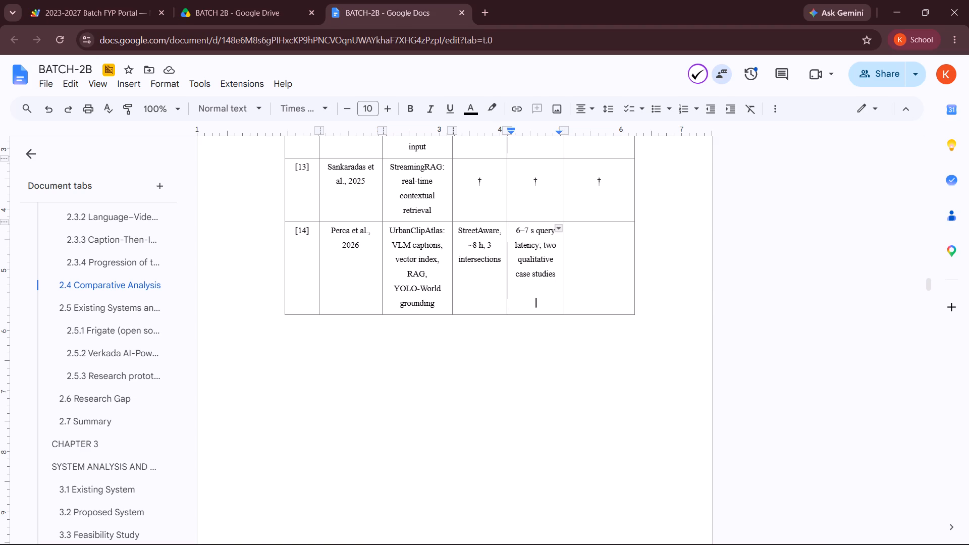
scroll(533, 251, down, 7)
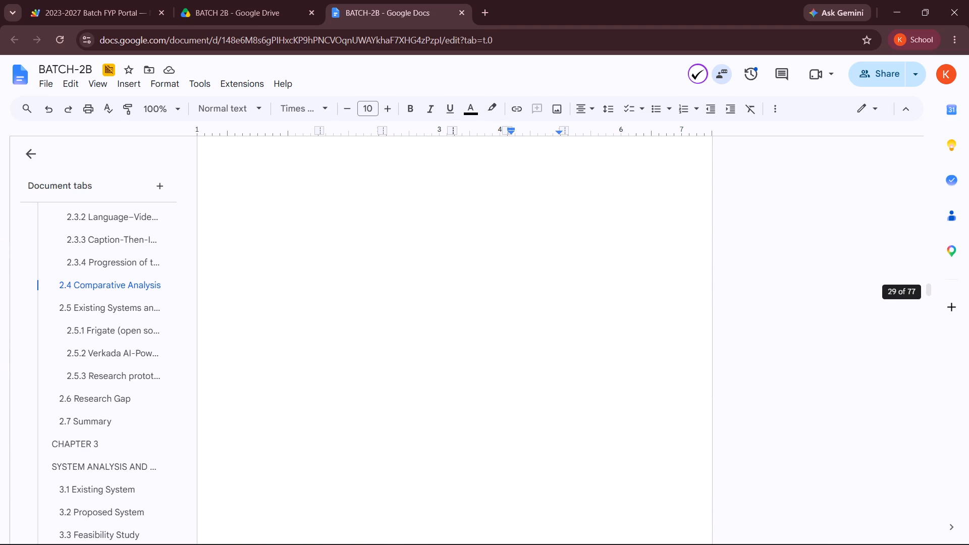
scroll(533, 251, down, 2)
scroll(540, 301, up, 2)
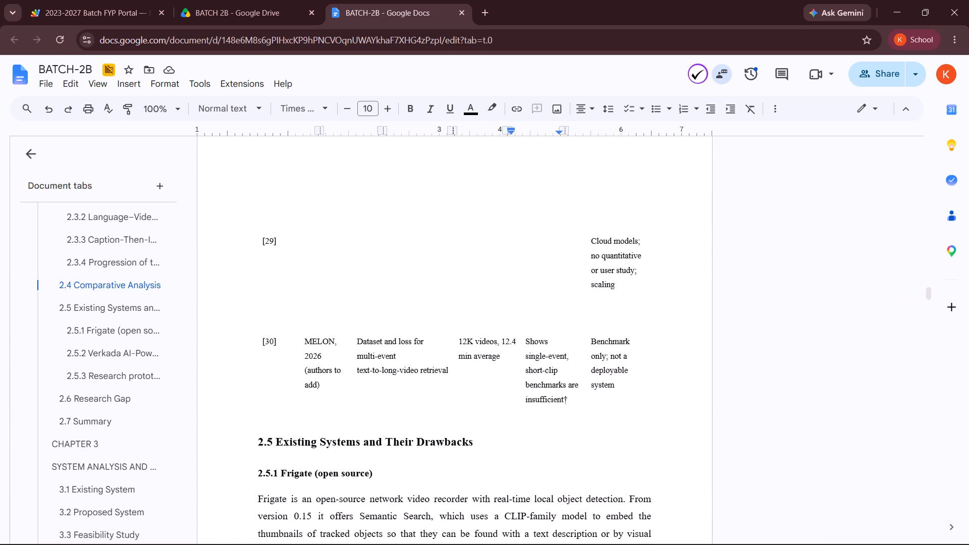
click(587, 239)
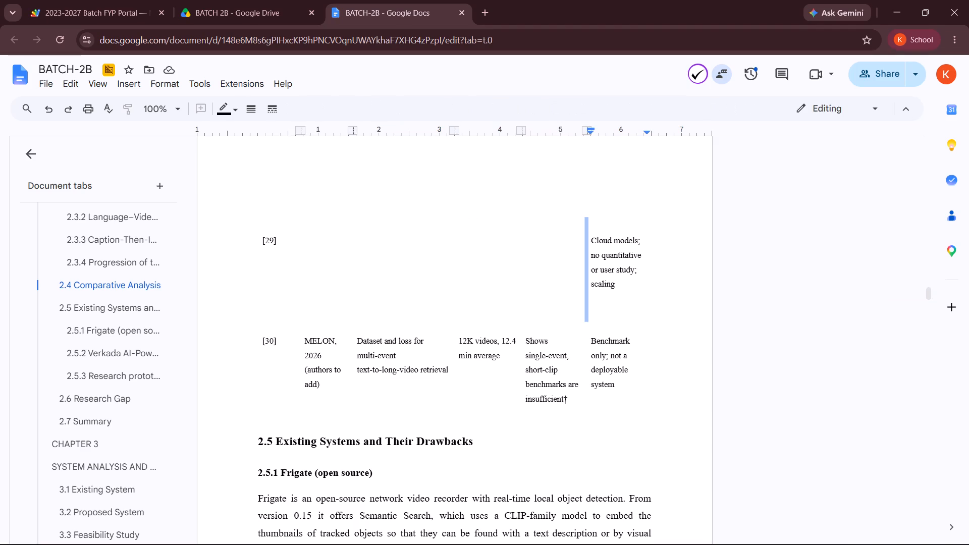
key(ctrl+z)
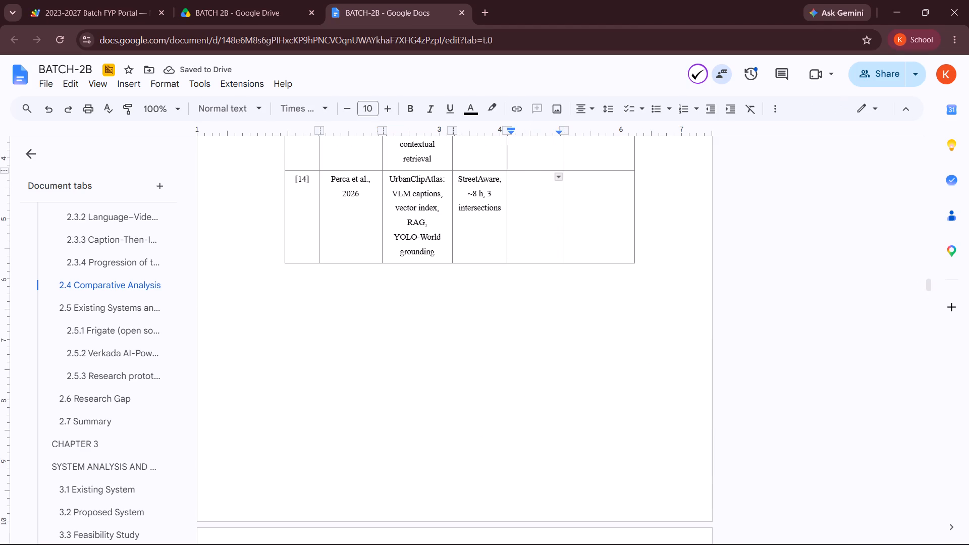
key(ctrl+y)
Move "Cloud models; no quantitative or user study; scaling" from the old [29] row, via Notepad, into the bordered [14] row's last column.
scroll(615, 281, down, 6)
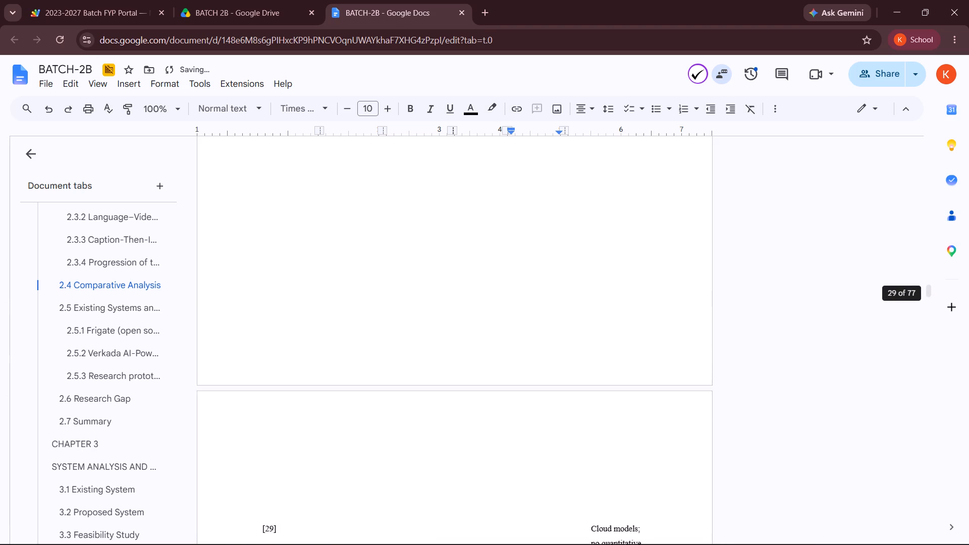
scroll(615, 281, down, 1)
scroll(587, 274, up, 2)
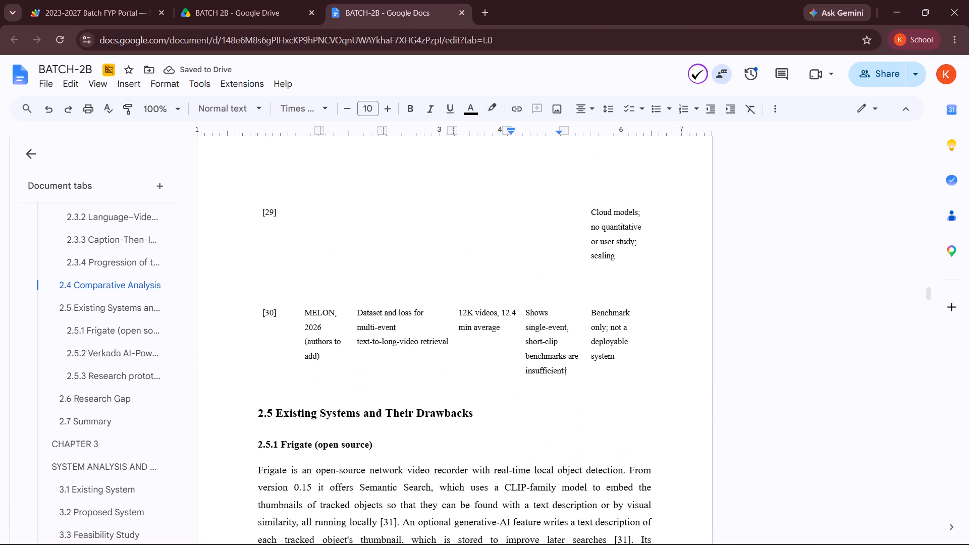
drag(592, 211, 612, 244)
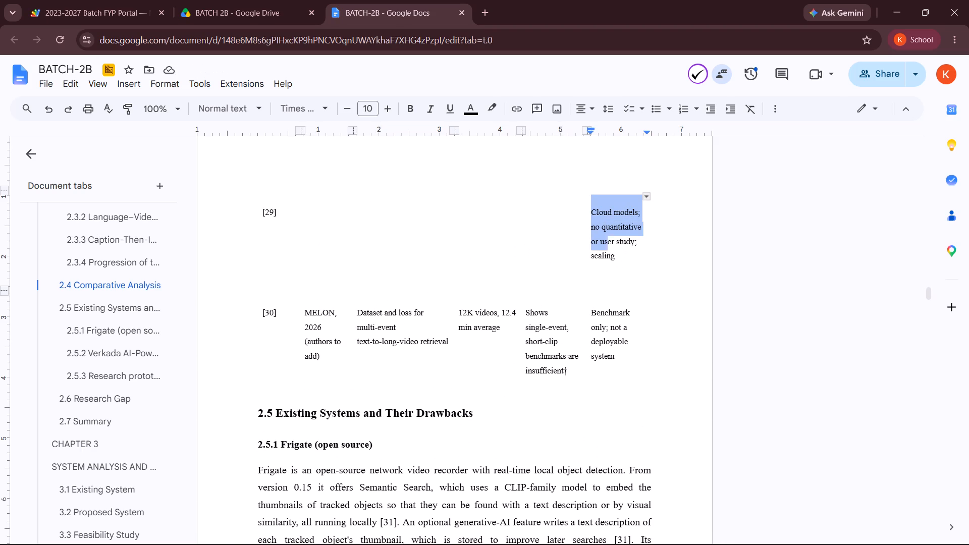
drag(612, 244, 621, 259)
key(ctrl+x)
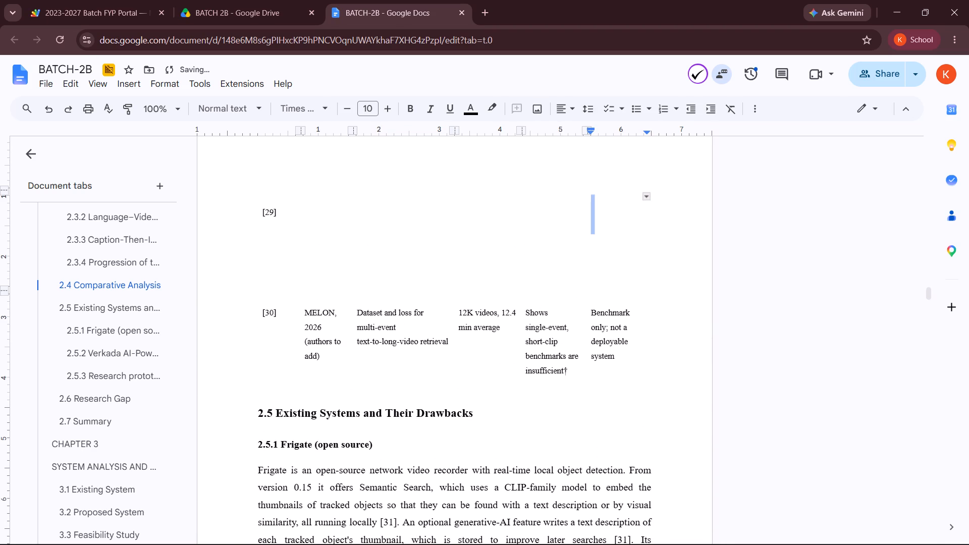
click(708, 530)
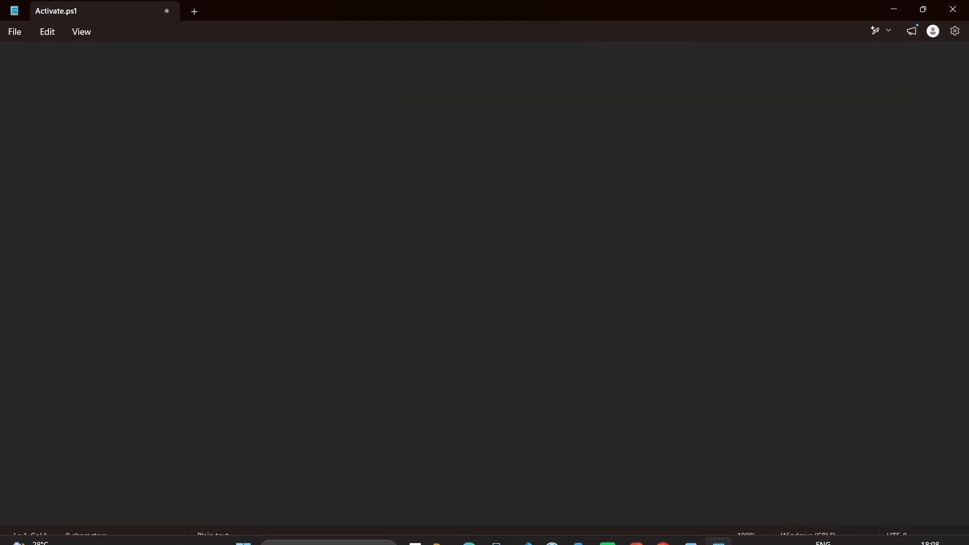
key(ctrl+v)
key(ctrl+a)
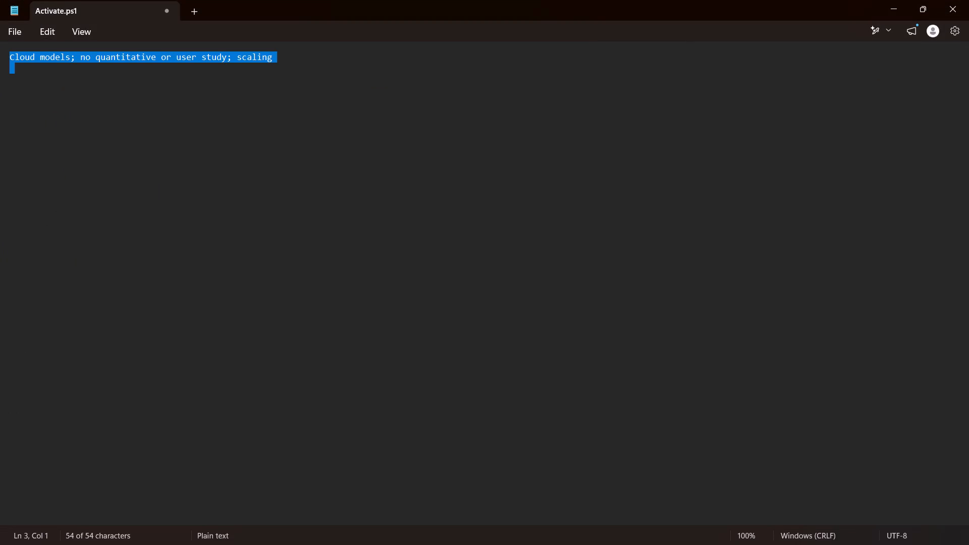
key(ctrl+x)
click(899, 0)
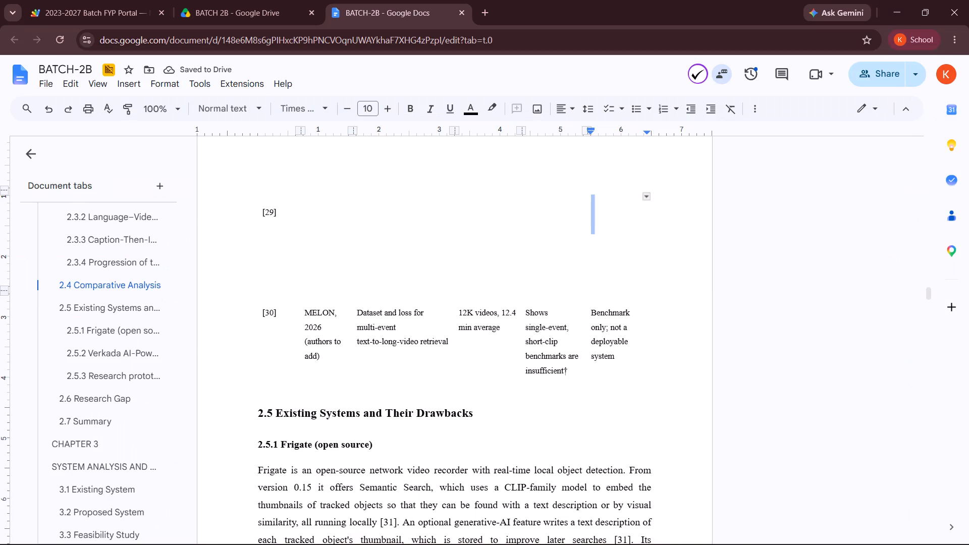
scroll(665, 234, up, 8)
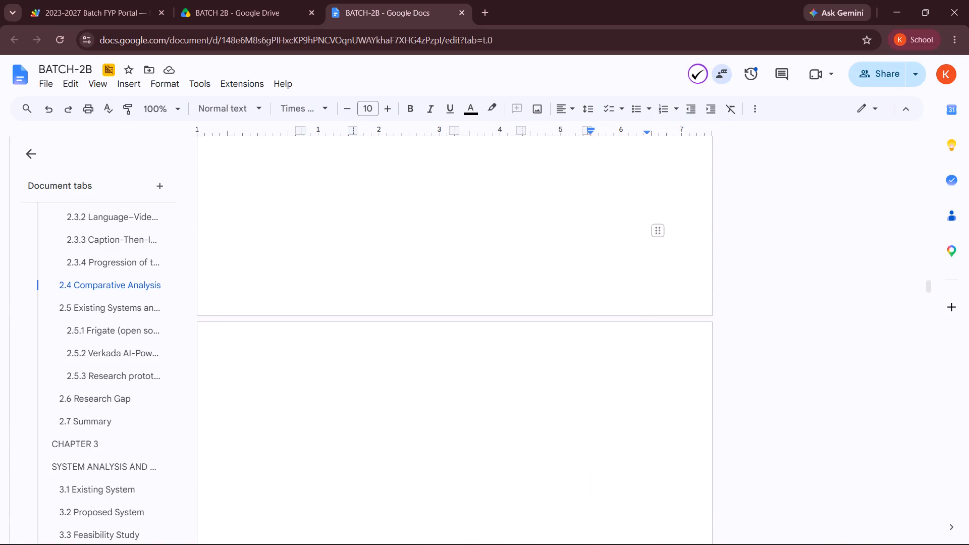
scroll(665, 234, up, 1)
click(600, 224)
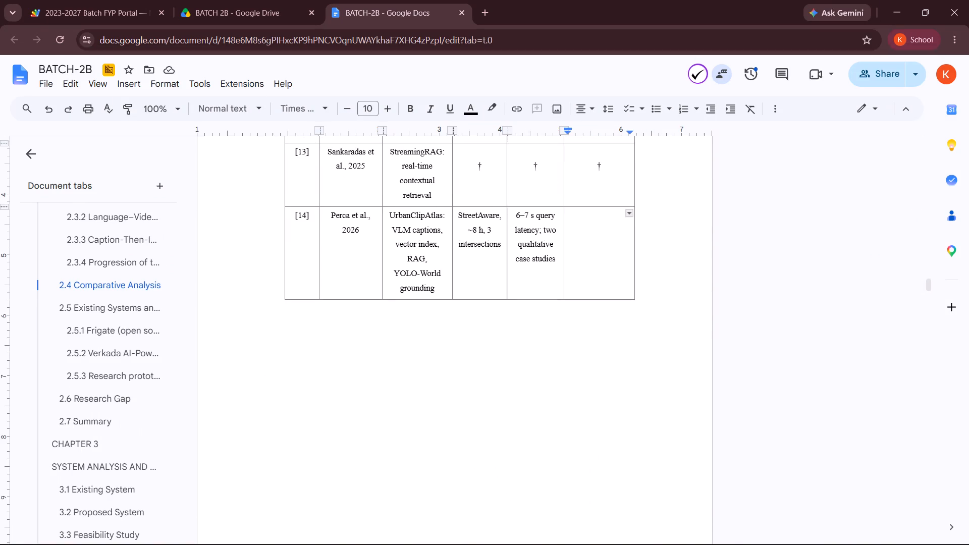
key(ctrl+v)
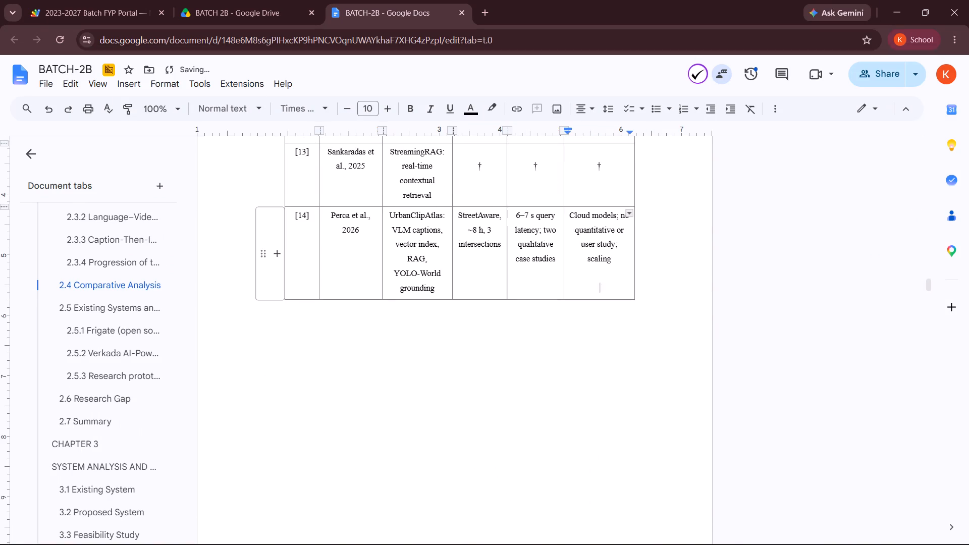
Add a new row below [14] in the bordered table and number it [15].
click(281, 259)
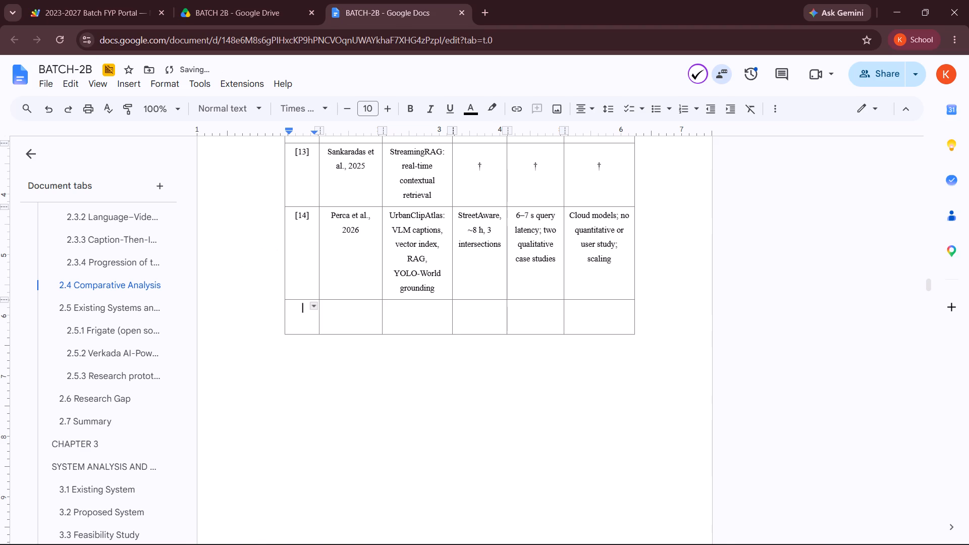
text([1)
text(5])
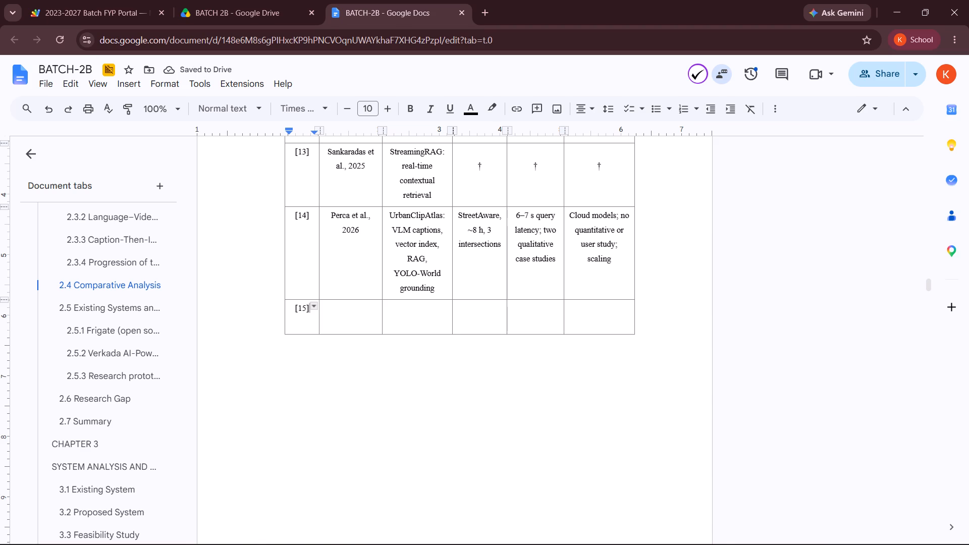
Switch to YouTube in Brave and look through the recommended videos beside the current song.
click(671, 527)
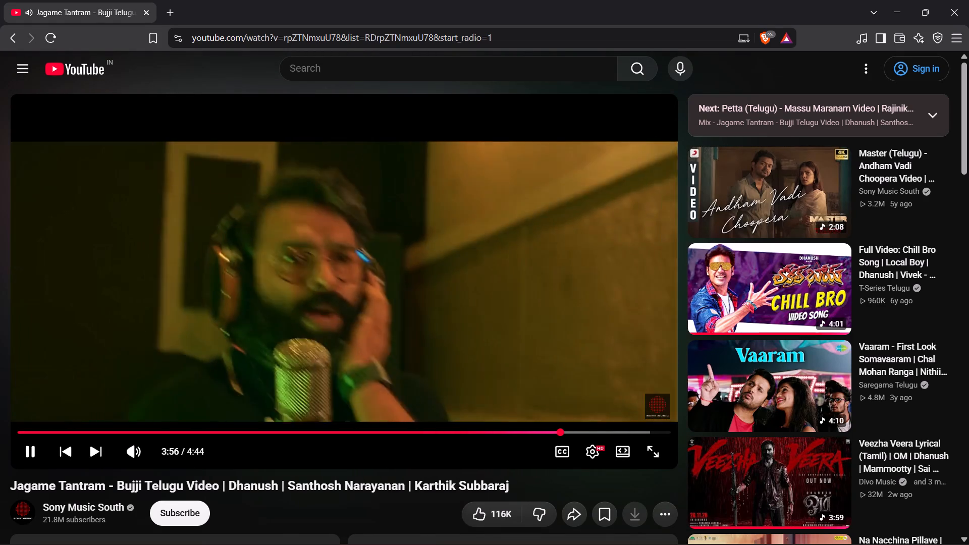
scroll(733, 367, down, 2)
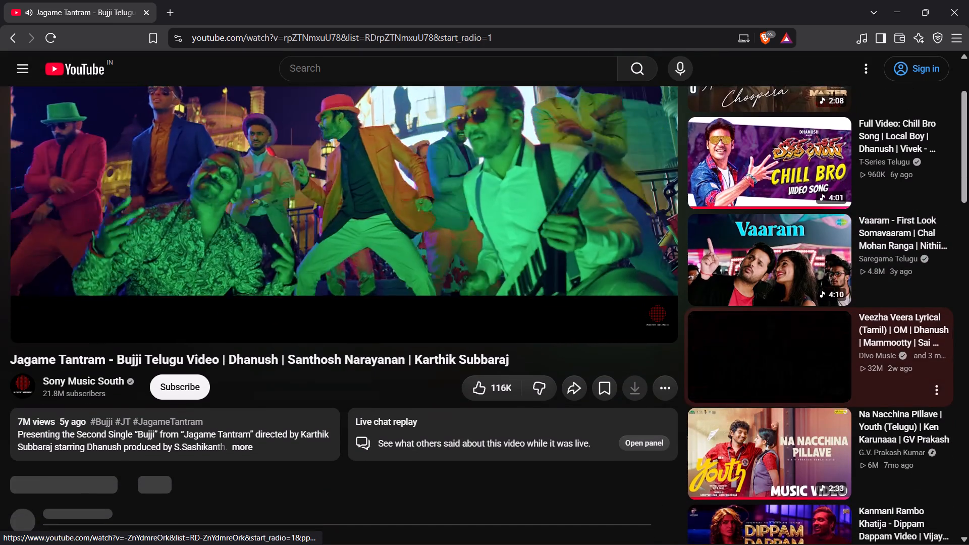
scroll(733, 367, down, 4)
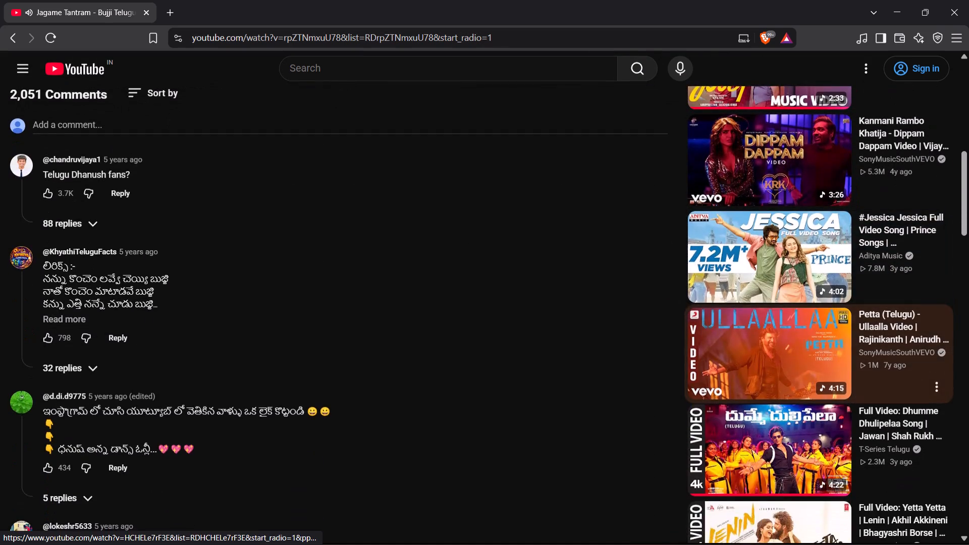
scroll(733, 367, down, 3)
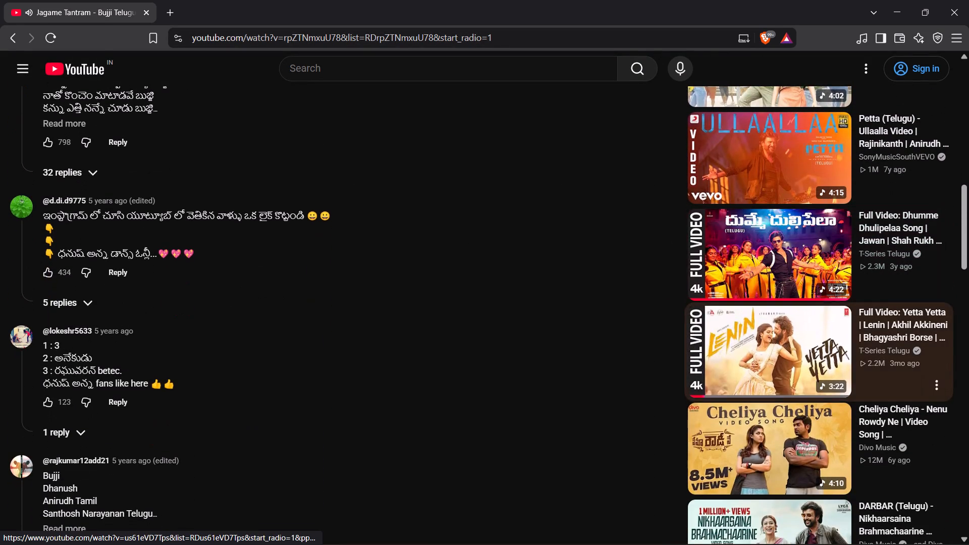
scroll(733, 367, down, 3)
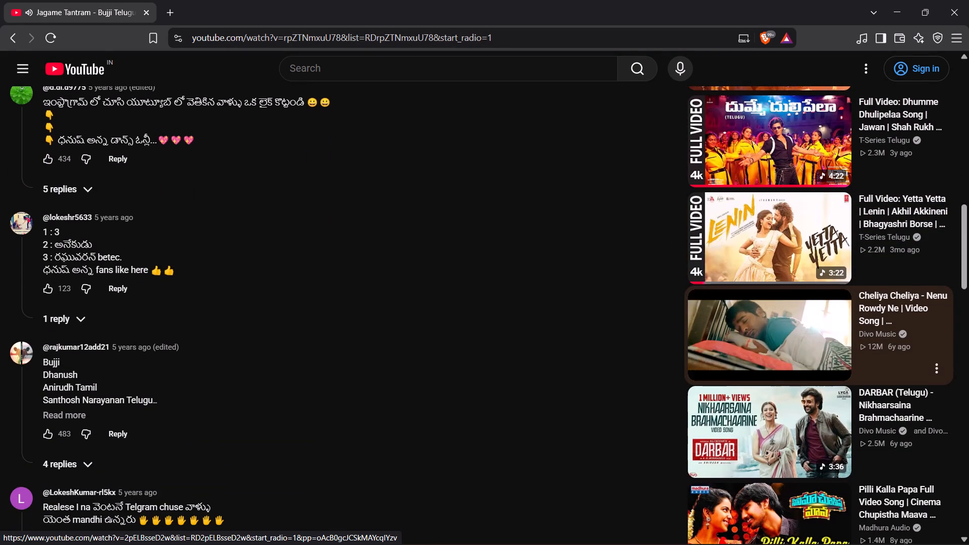
scroll(733, 367, down, 2)
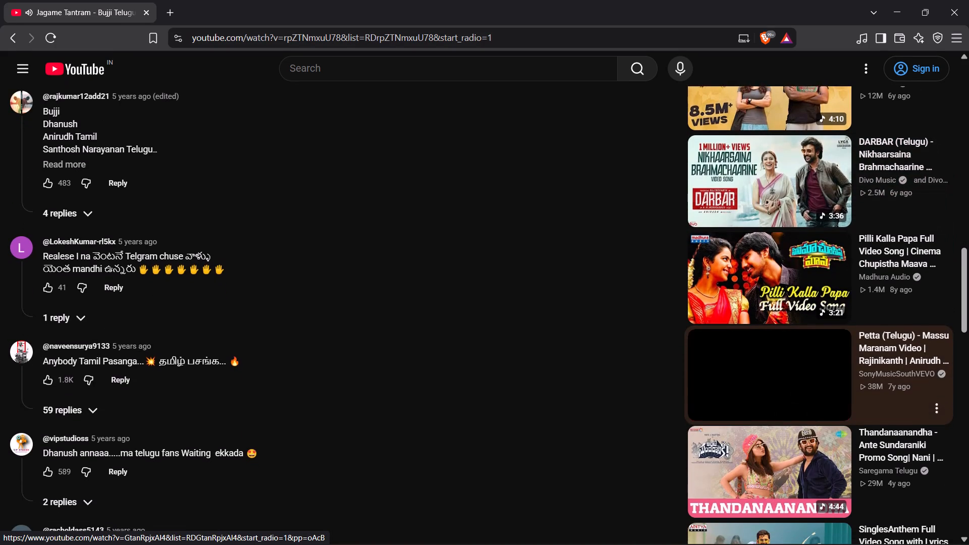
scroll(733, 367, down, 4)
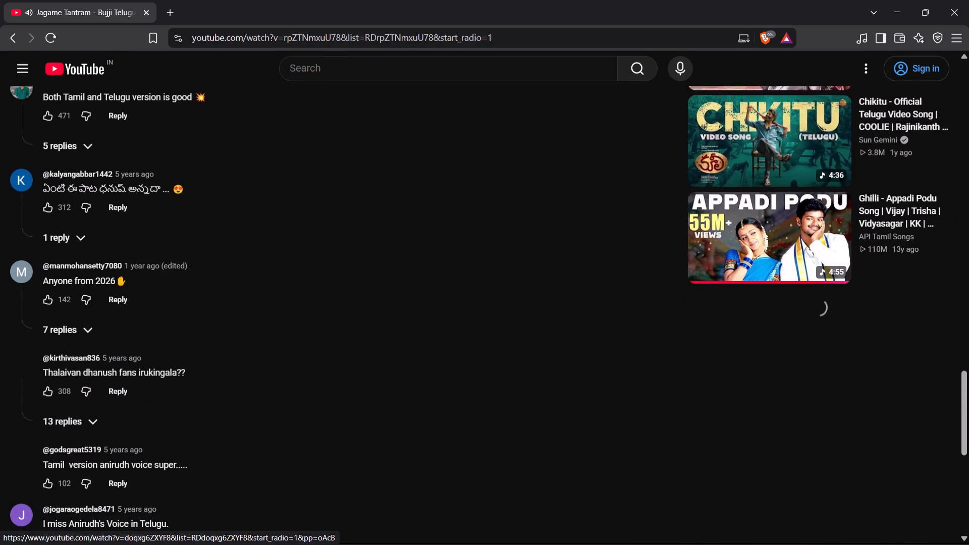
Search YouTube for "jolly o gymkhana", play the JollyO Gymkhana (Telugu) video from Sun Gemini, and return to the BATCH-2B document.
click(478, 79)
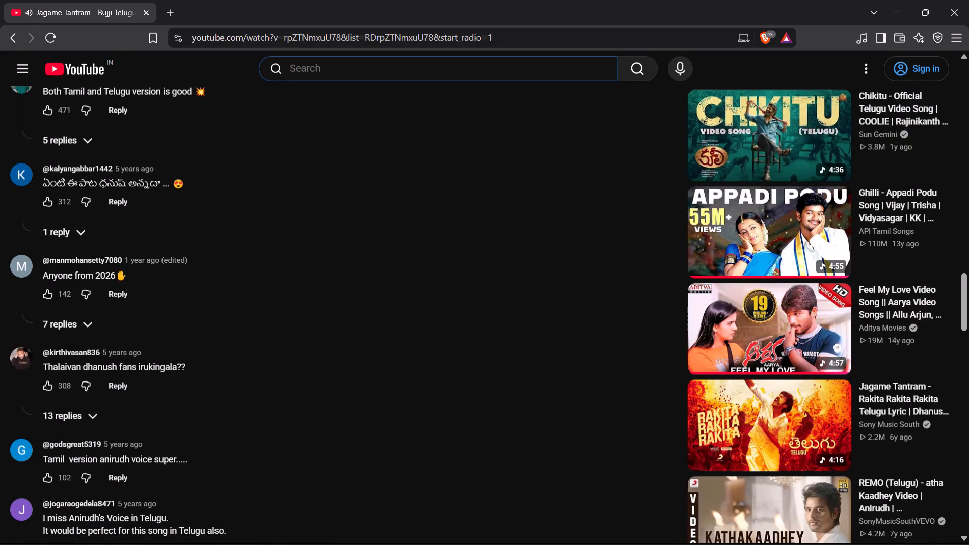
text(jolly o gymk)
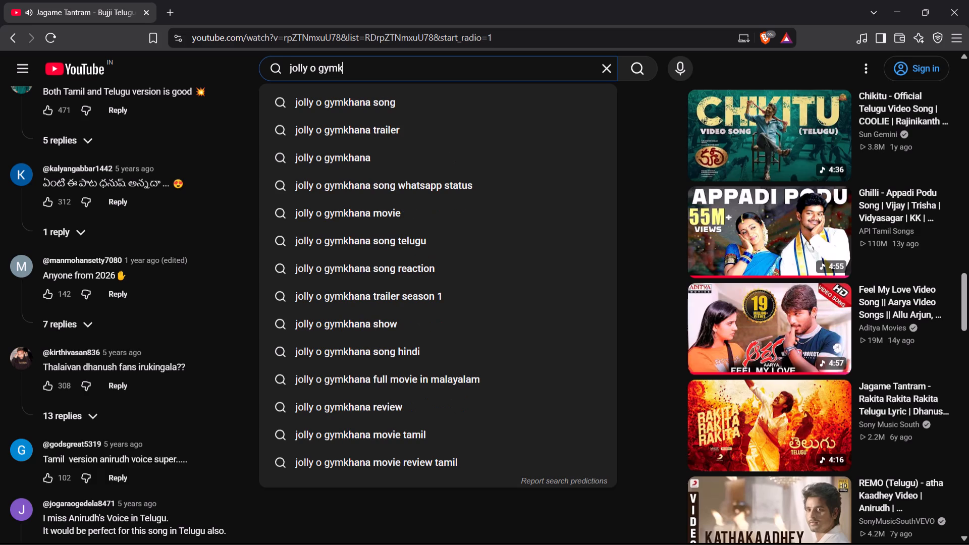
text(hana)
key(Return)
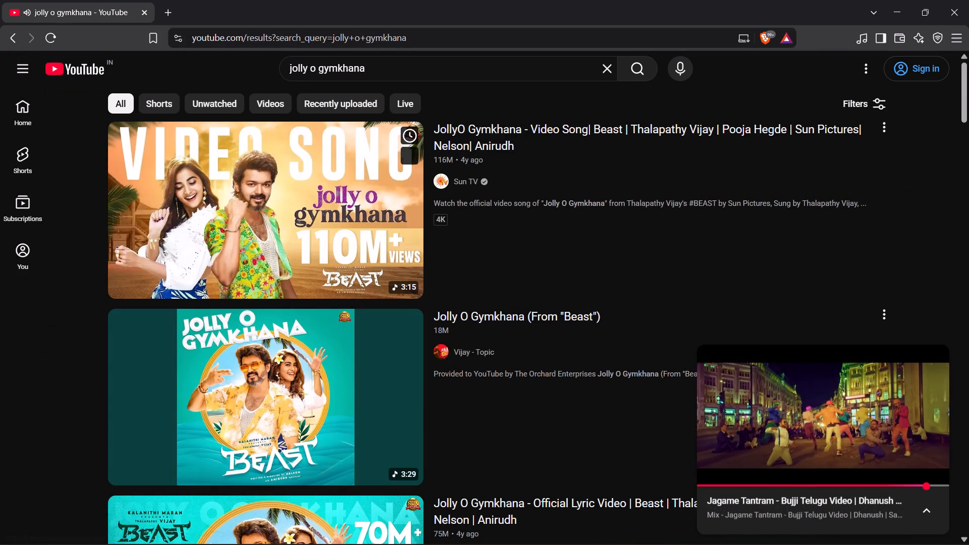
scroll(339, 347, down, 5)
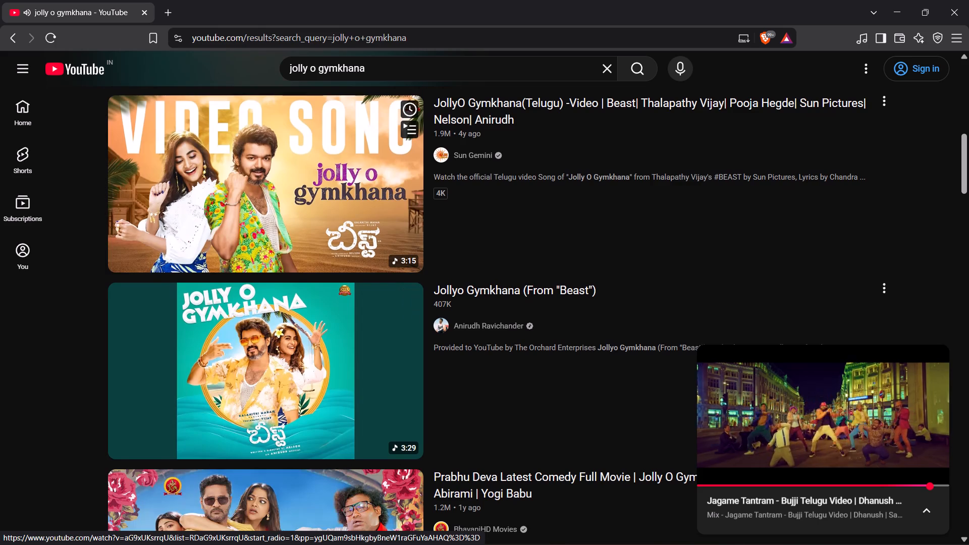
click(345, 209)
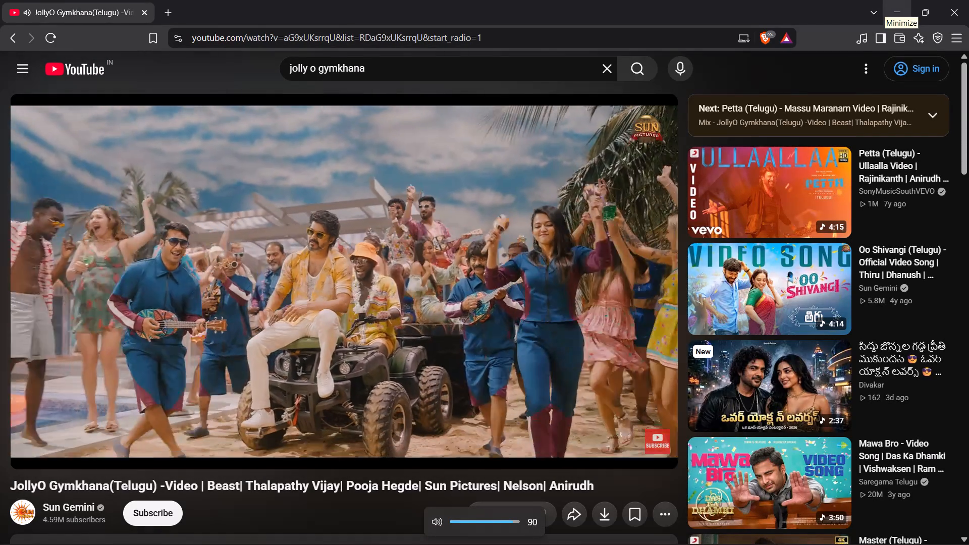
click(885, 8)
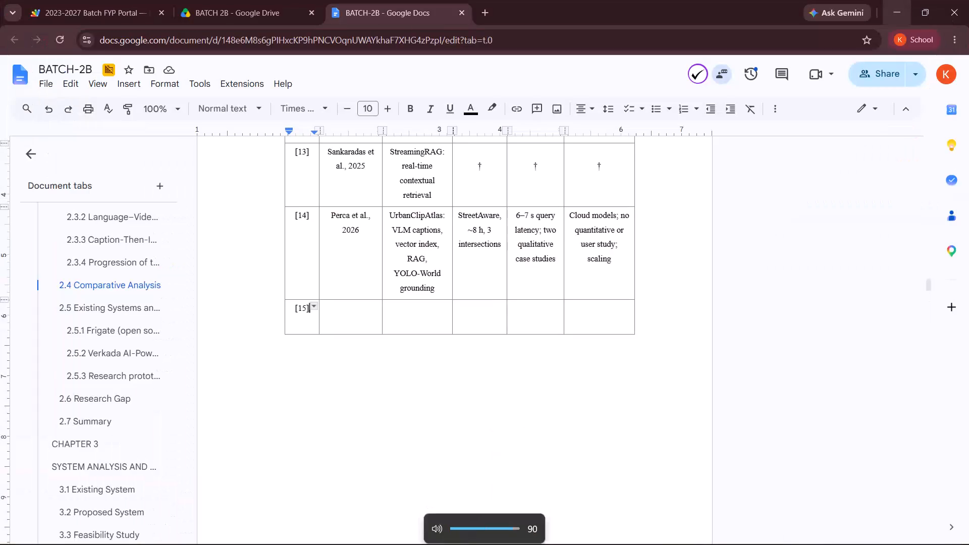
Move "MELON, 2026 (authors to add)" from the old [30] row, via Notepad, into the bordered [15] row's second column.
scroll(458, 355, down, 6)
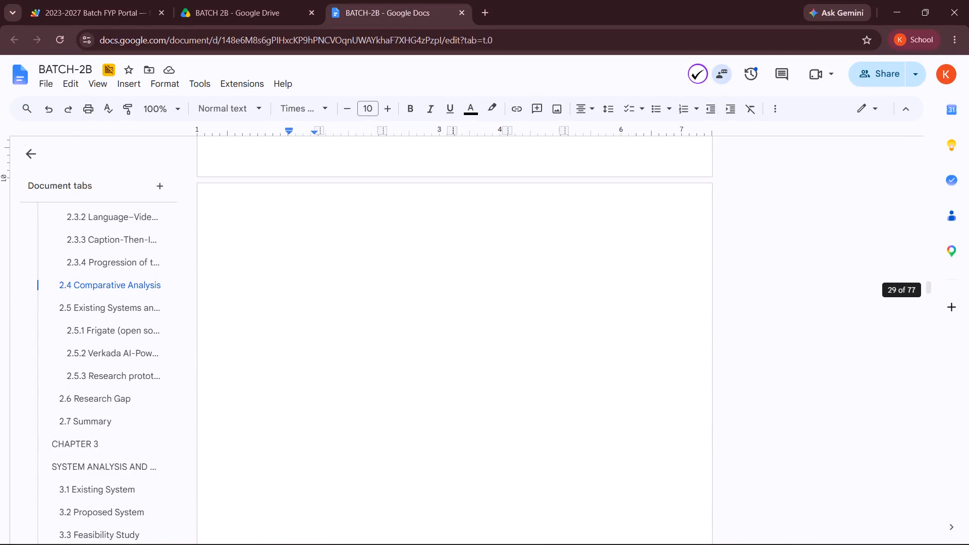
scroll(458, 355, down, 4)
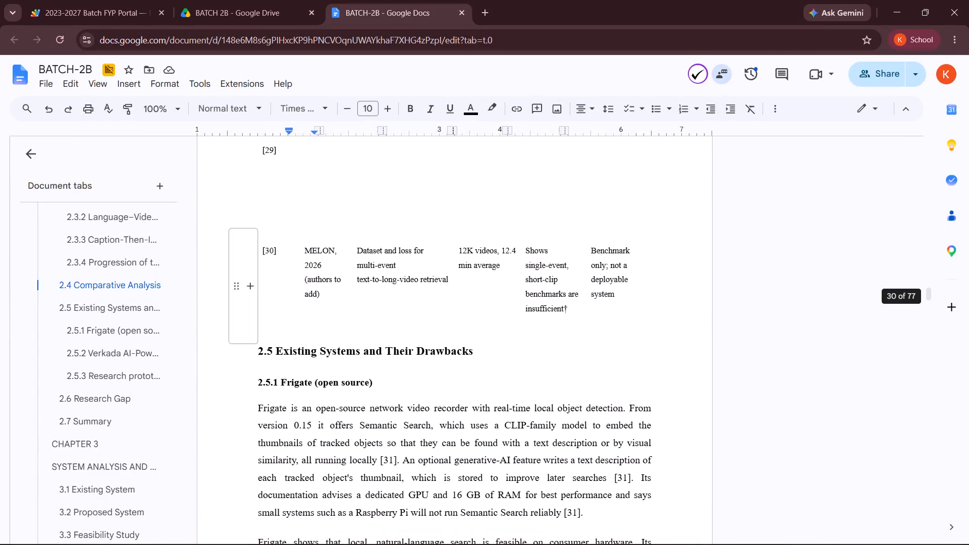
drag(304, 251, 328, 287)
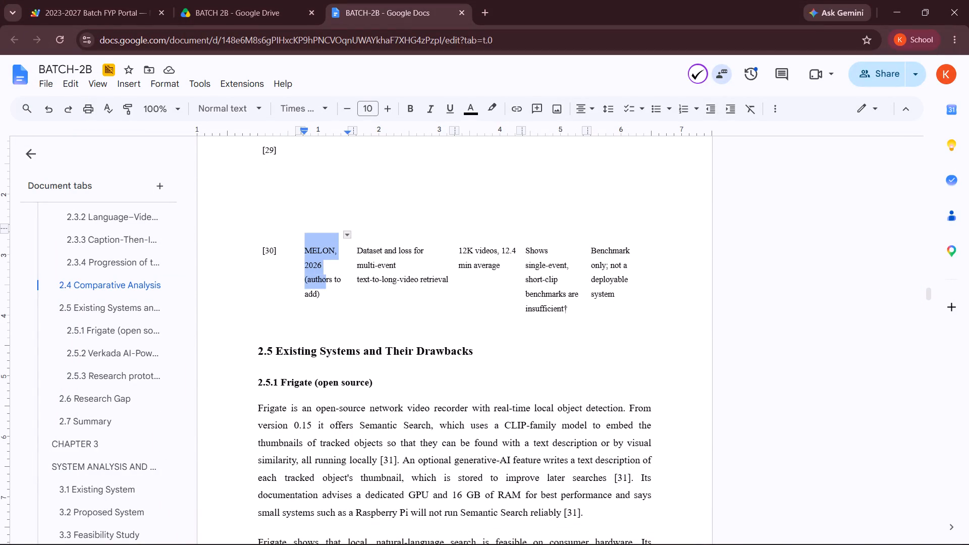
drag(328, 287, 336, 293)
key(ctrl+x)
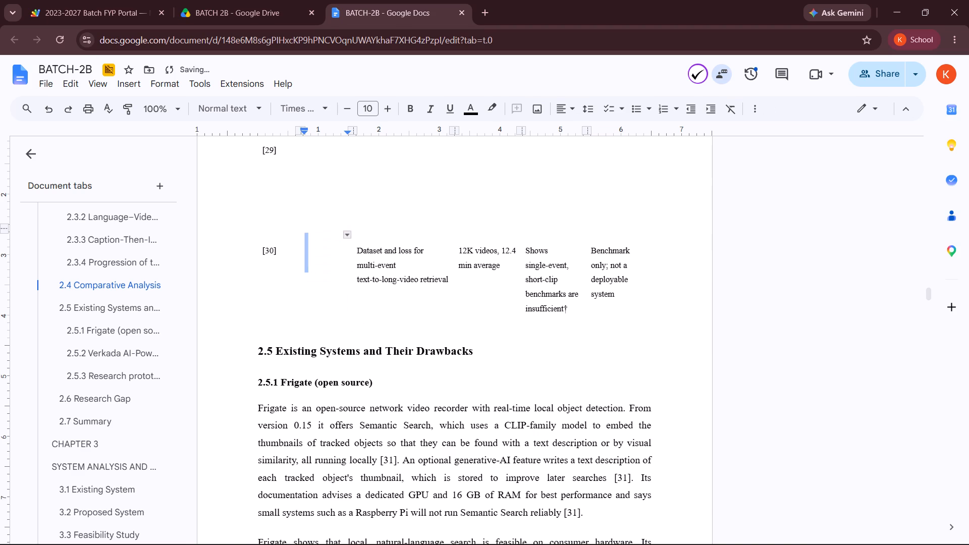
click(730, 524)
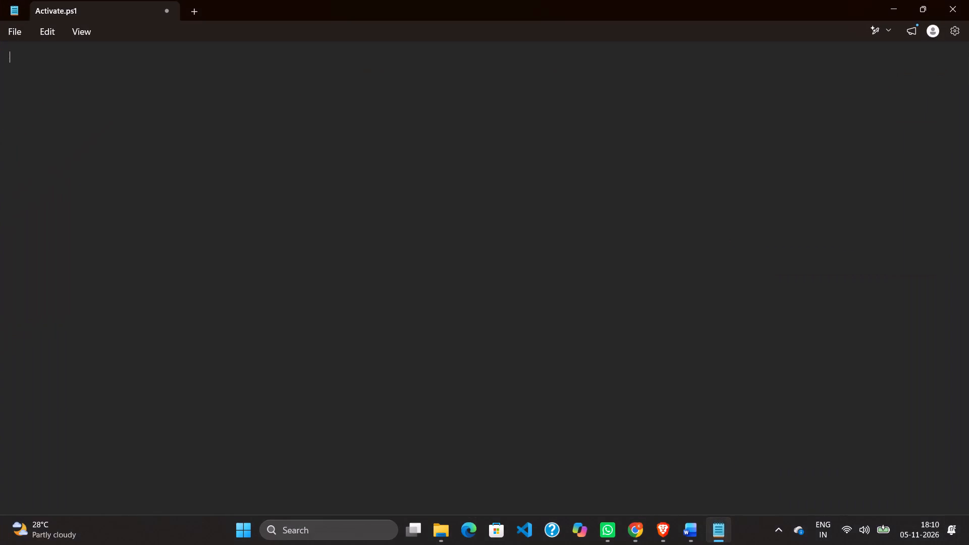
key(ctrl+v)
key(ctrl+a)
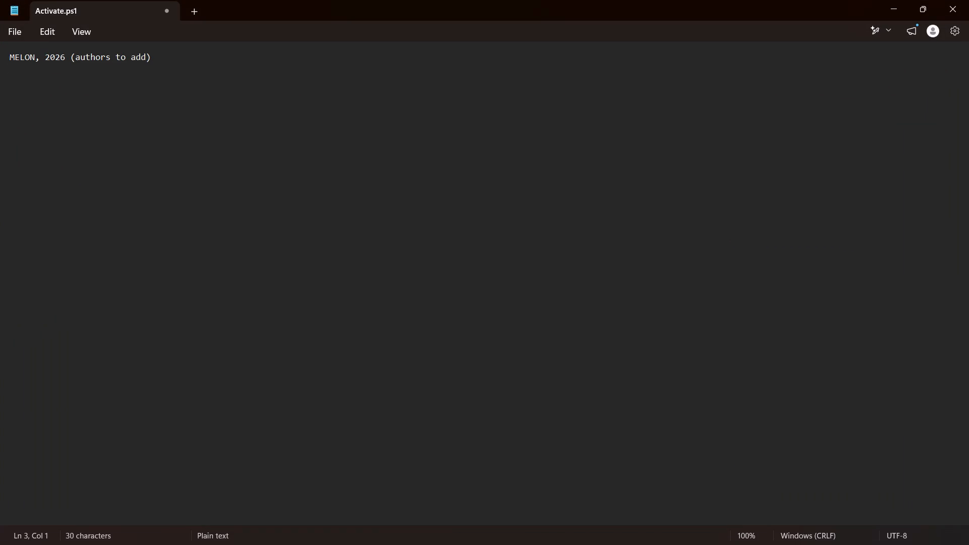
key(ctrl+x)
click(884, 3)
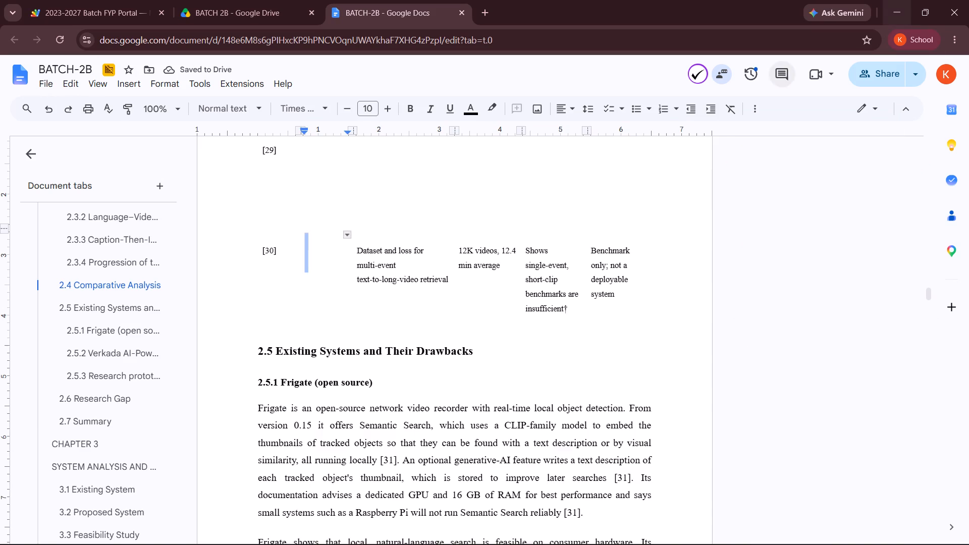
scroll(482, 251, up, 6)
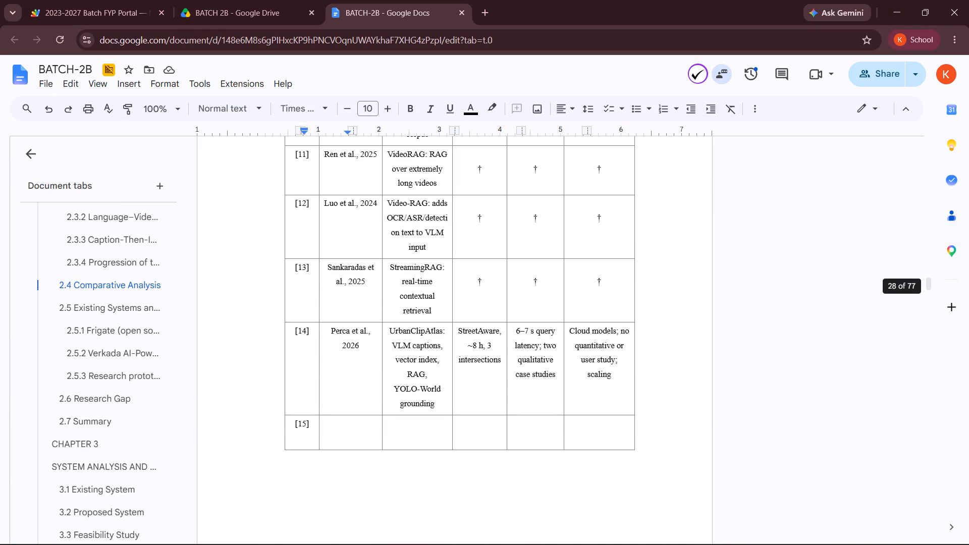
click(355, 425)
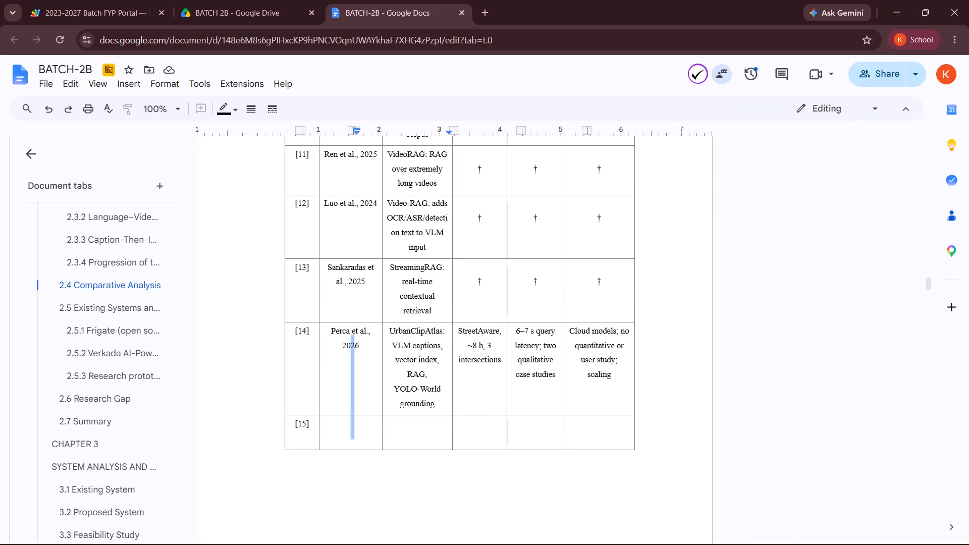
click(348, 427)
key(ctrl+v)
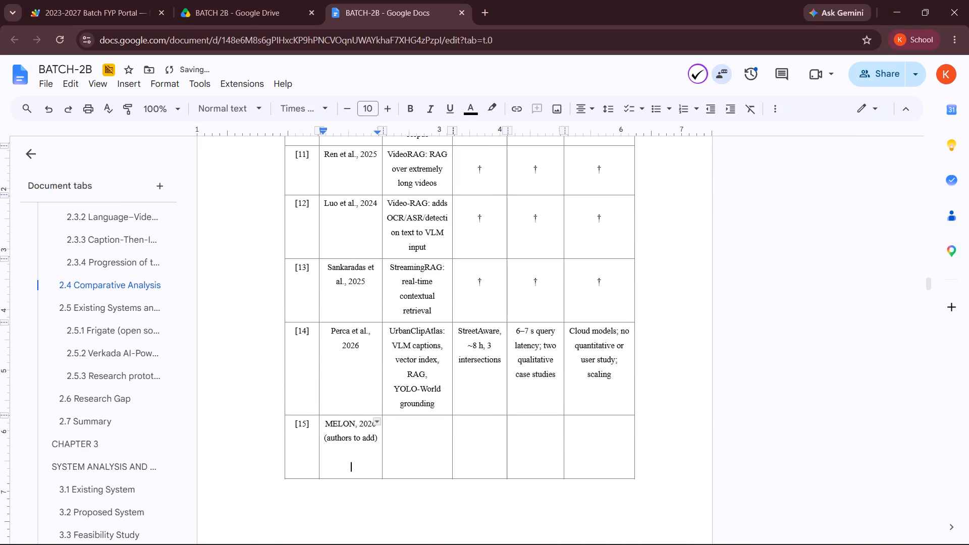
Remove the blank lines below "MELON, 2026 (authors to add)" in the bordered [15] row.
key(BackSpace)
key(BackSpace)
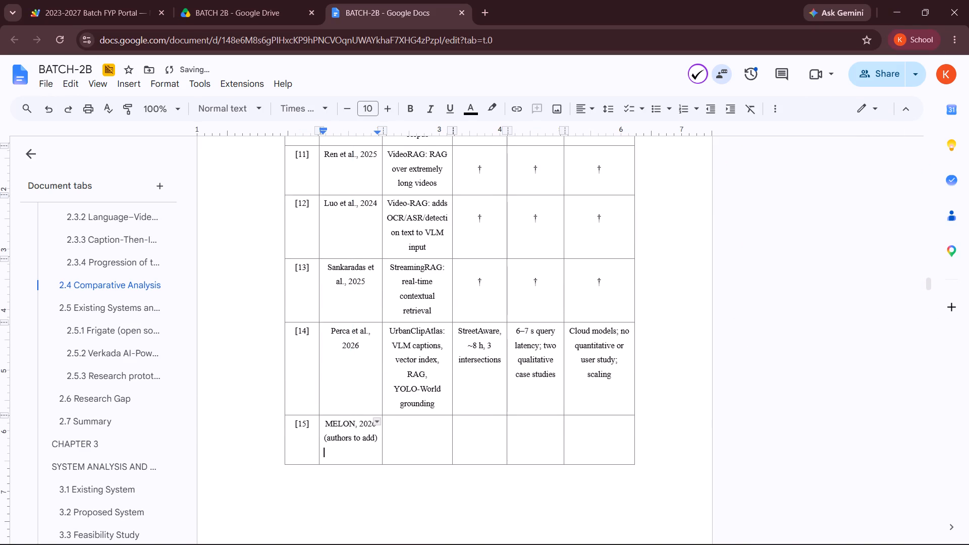
key(BackSpace)
Move "Dataset and loss for multi-event text-to-long-video retrieval" from the old [30] row, via Notepad, into the bordered [15] row's third column.
scroll(571, 483, down, 4)
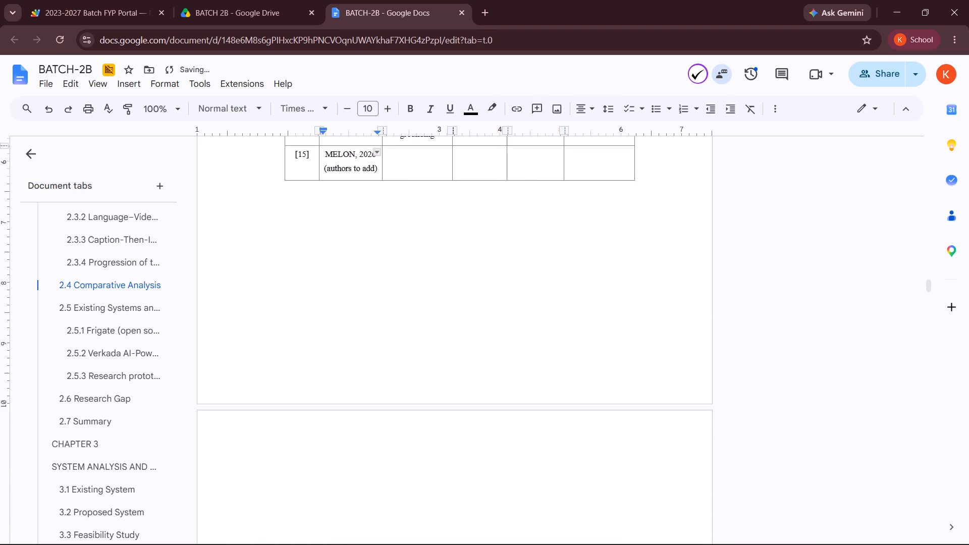
scroll(571, 483, up, 1)
scroll(522, 507, down, 5)
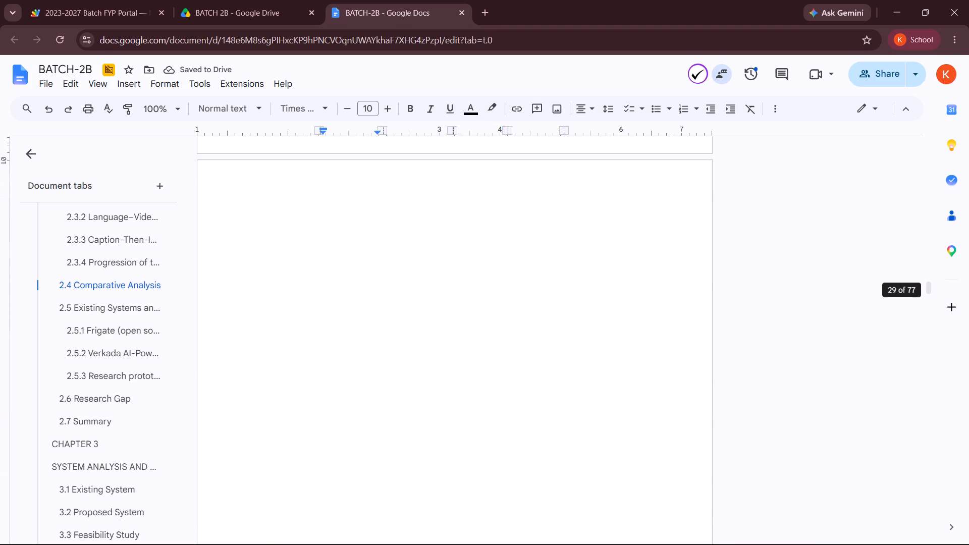
scroll(522, 507, down, 3)
scroll(522, 507, up, 1)
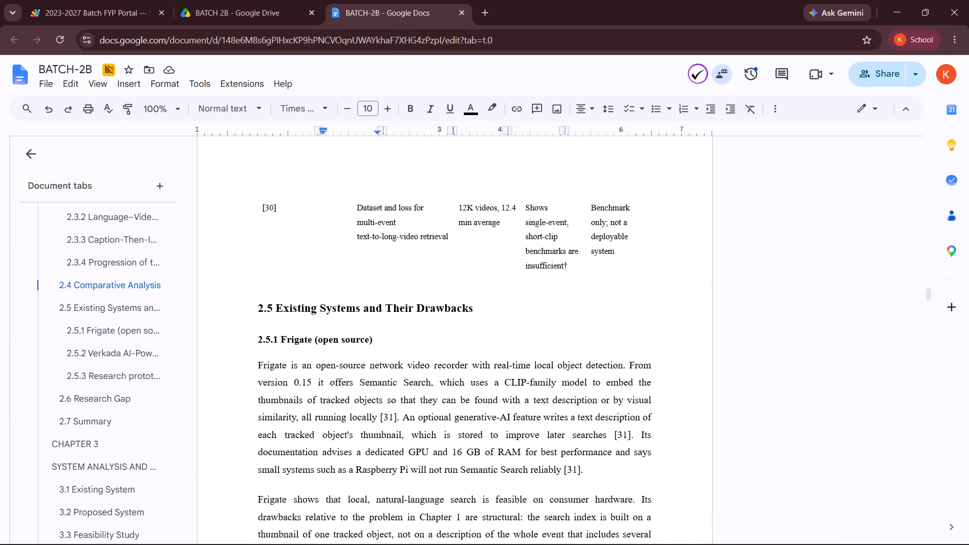
drag(357, 208, 449, 242)
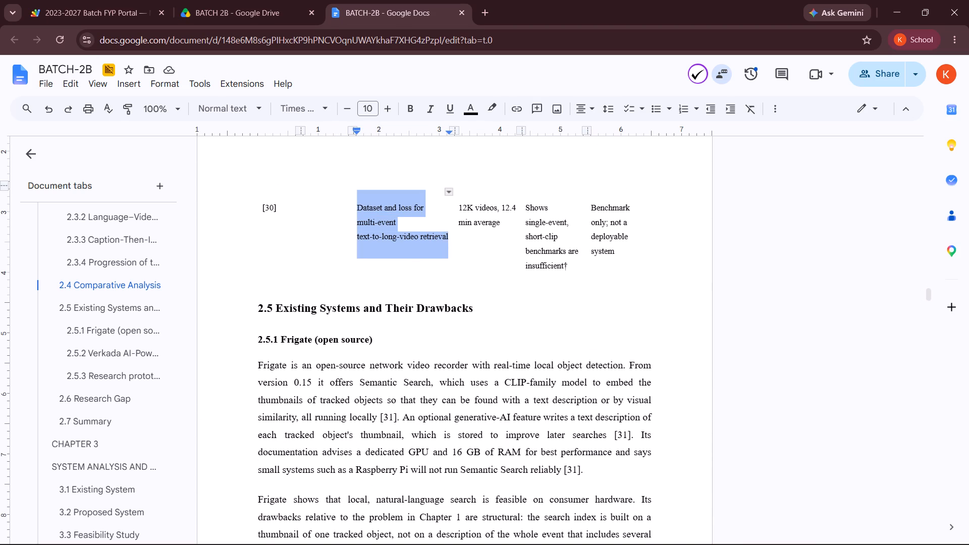
drag(449, 242, 450, 240)
key(ctrl+x)
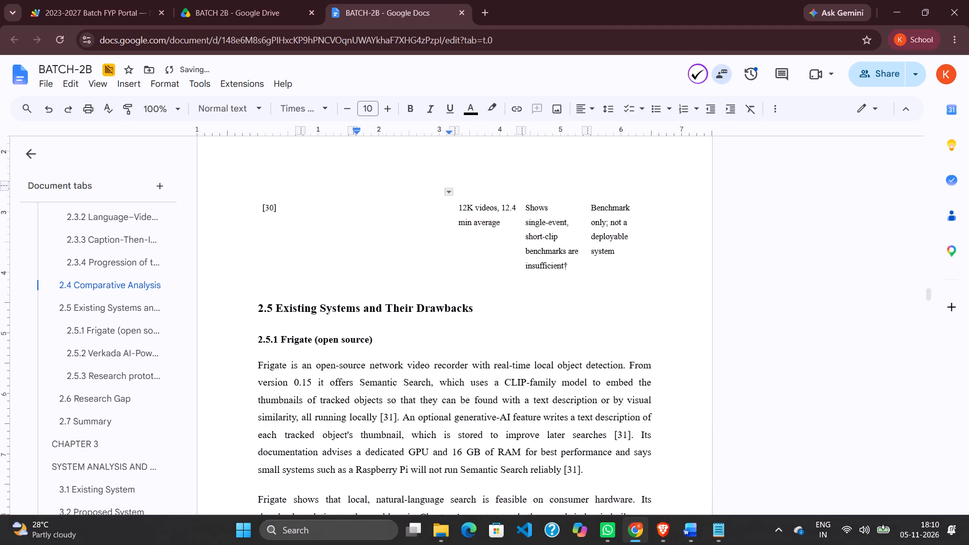
click(717, 537)
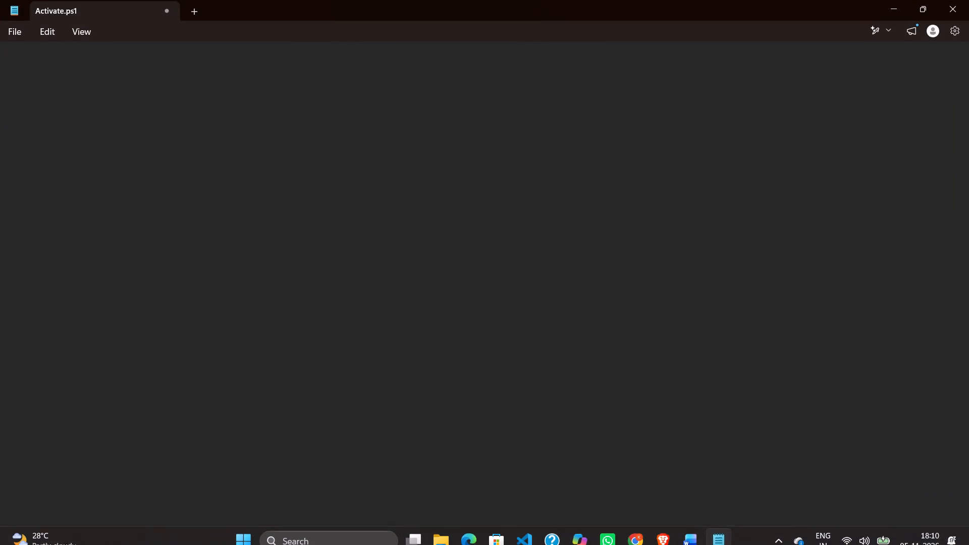
key(ctrl+v)
key(ctrl+a)
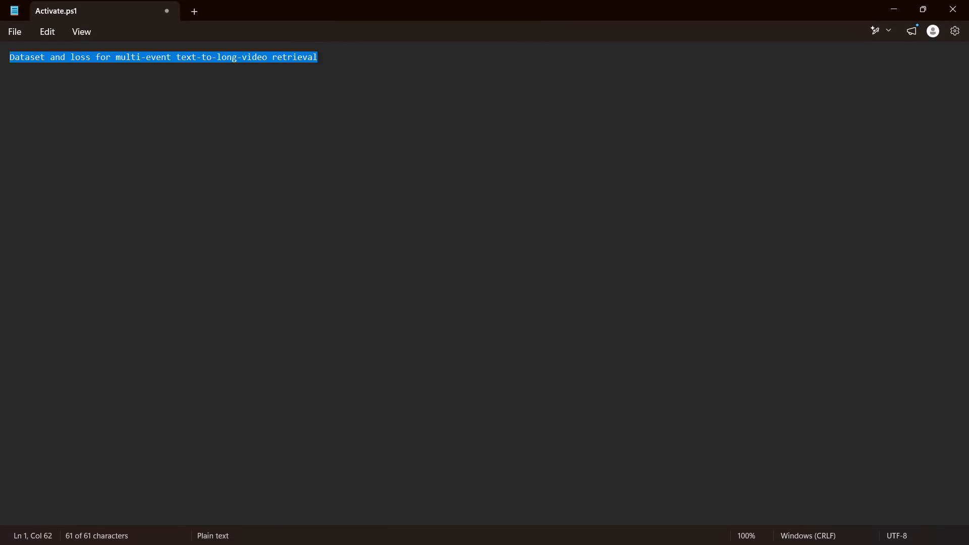
key(ctrl+x)
click(895, 0)
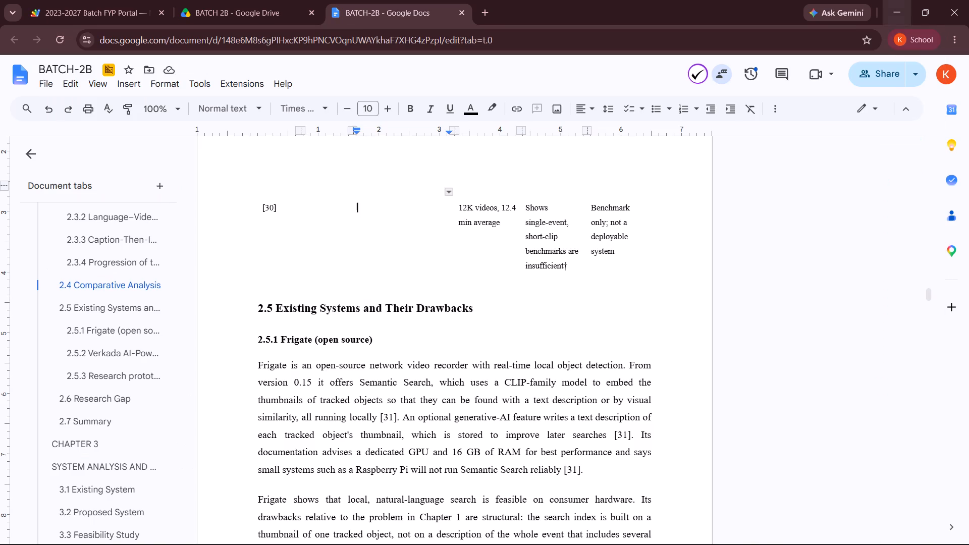
scroll(397, 245, up, 3)
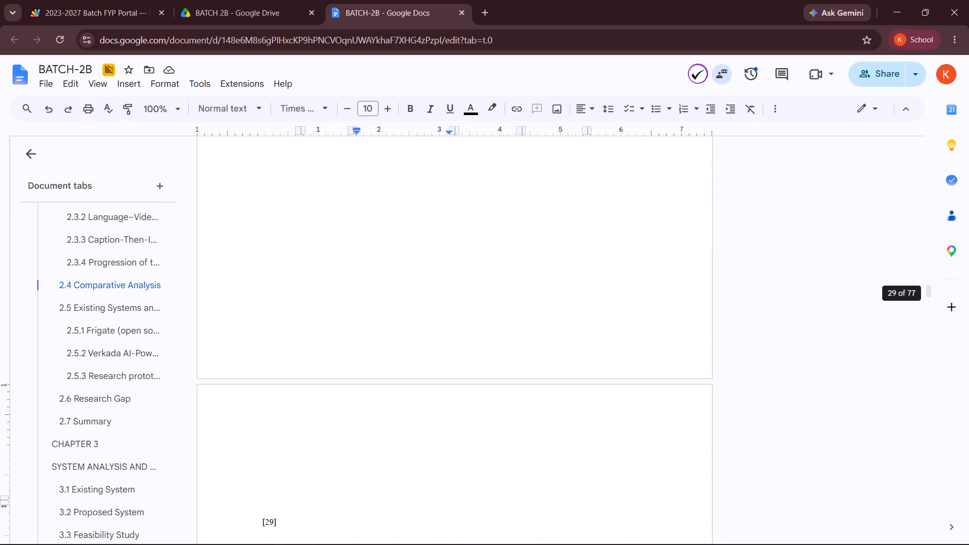
scroll(397, 245, up, 6)
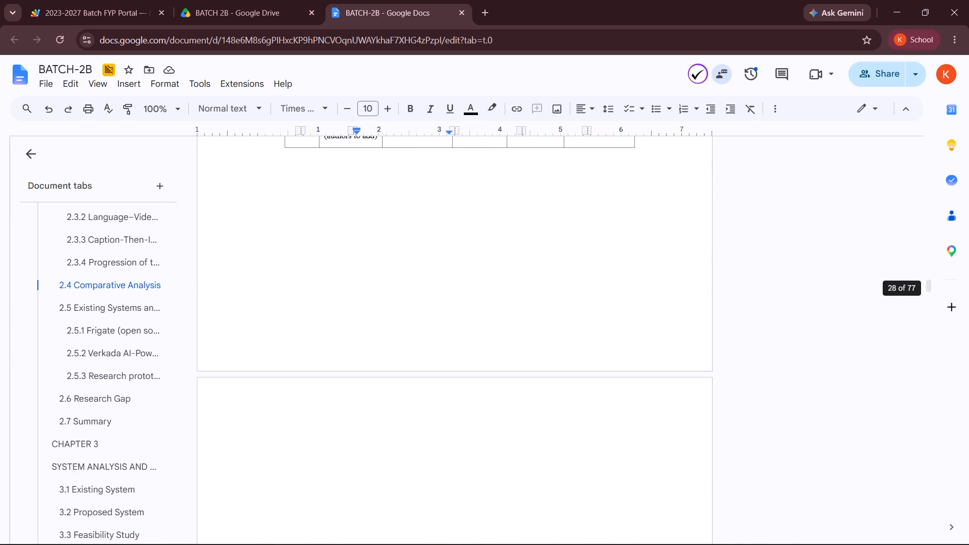
scroll(397, 245, up, 3)
click(411, 230)
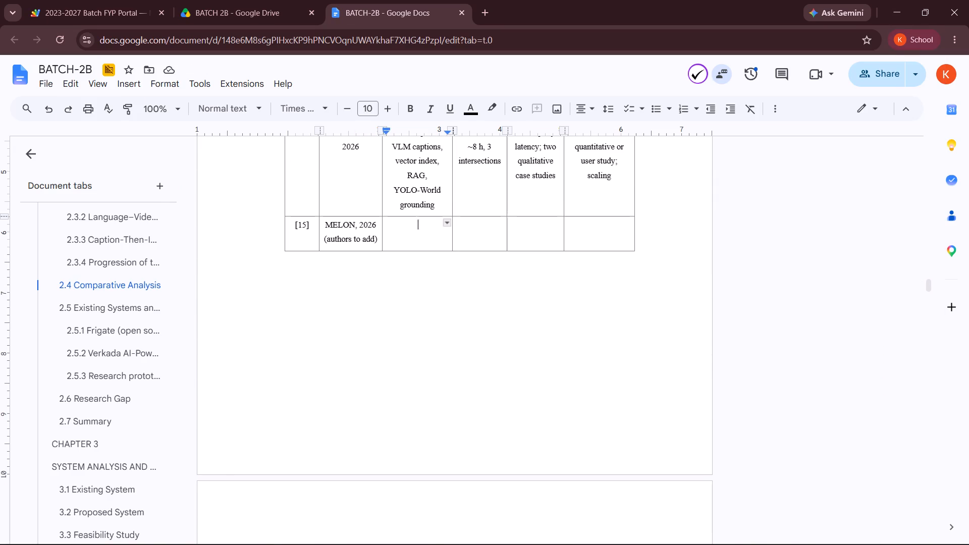
key(ctrl+v)
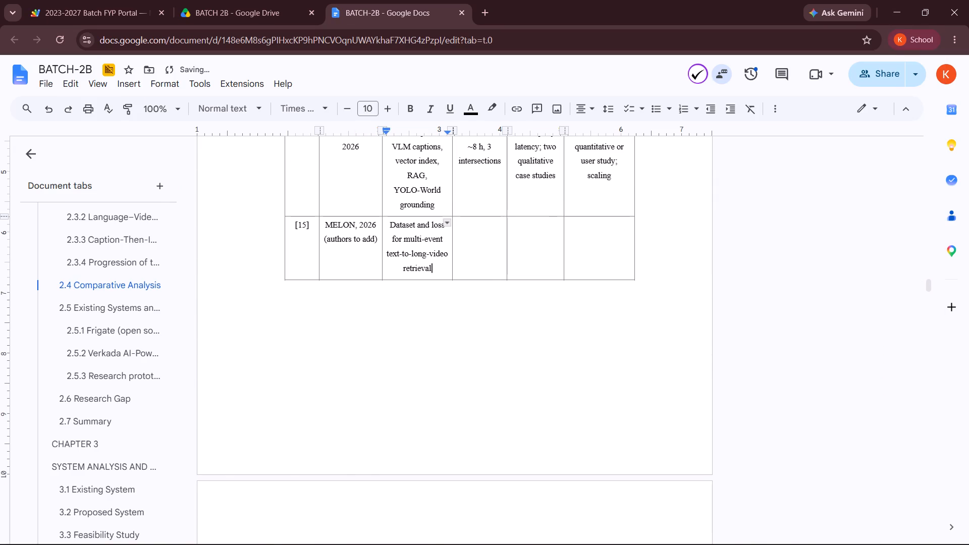
Move "12K videos, 12.4 min average" from the old [30] row, via Notepad, into the bordered [15] row's fourth column.
scroll(590, 524, down, 10)
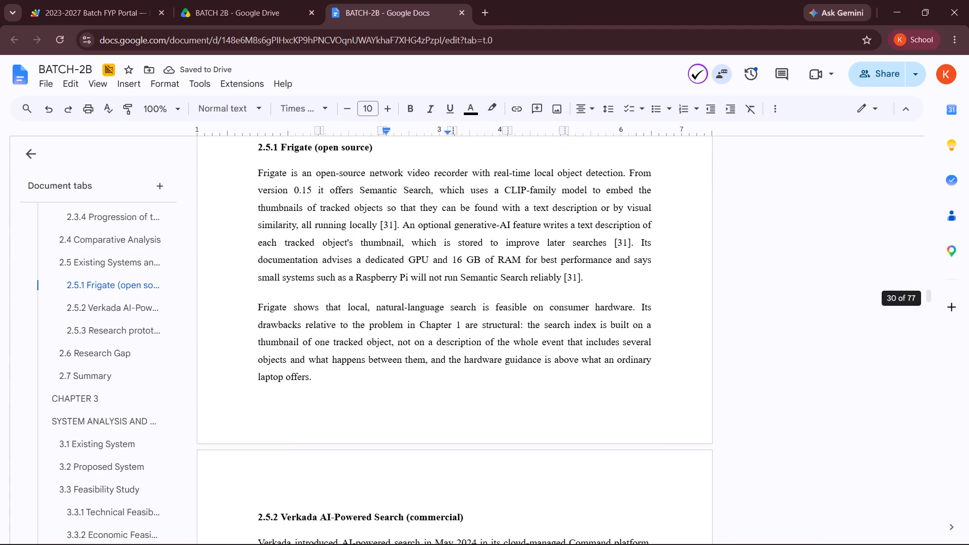
scroll(522, 400, up, 3)
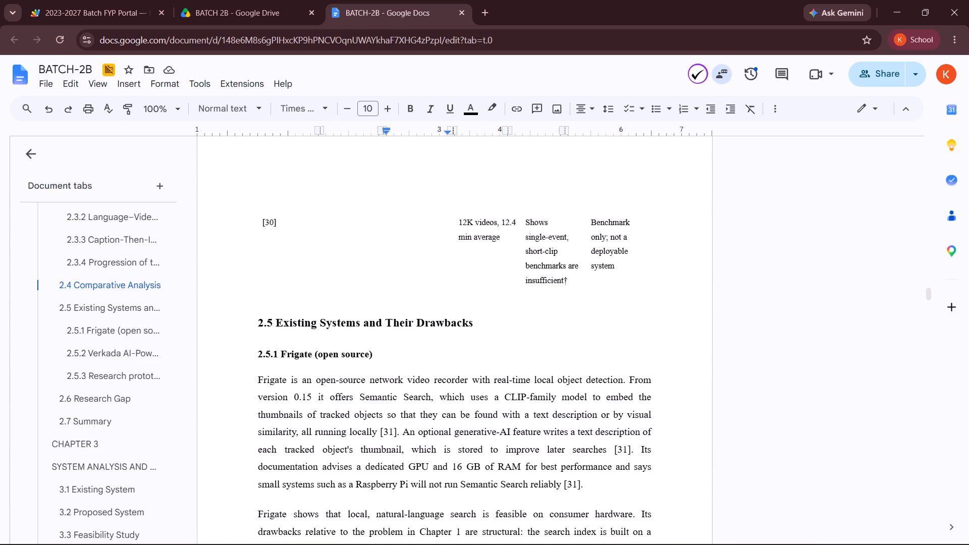
drag(458, 220, 505, 246)
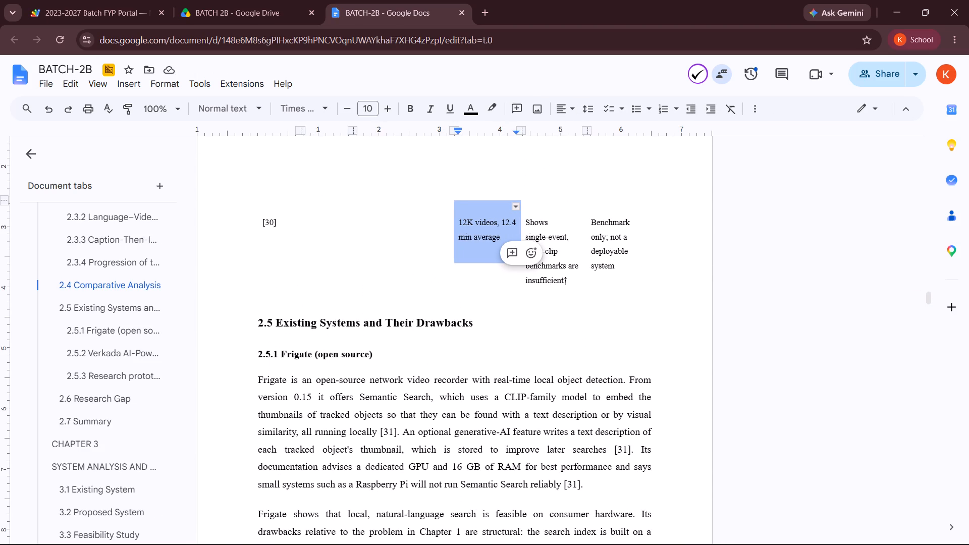
key(ctrl+x)
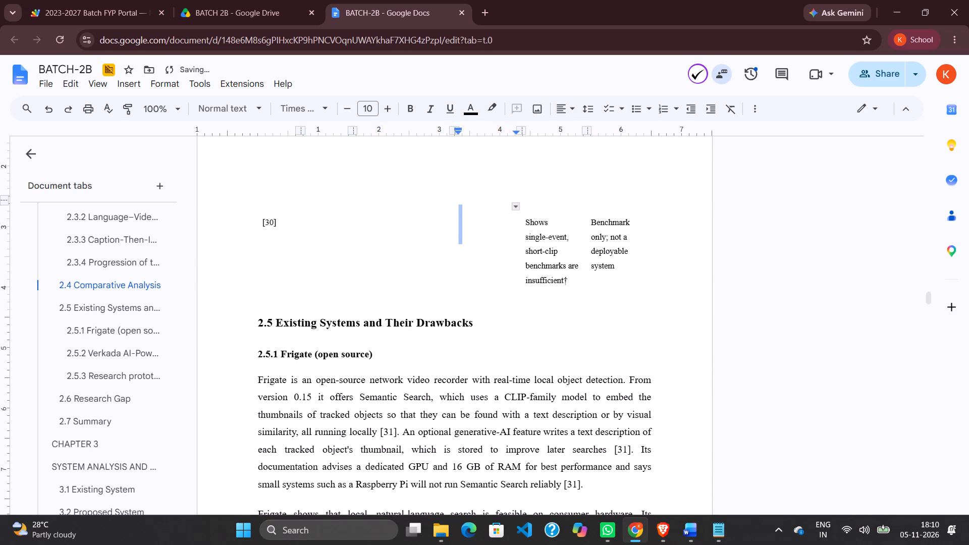
click(697, 544)
click(720, 537)
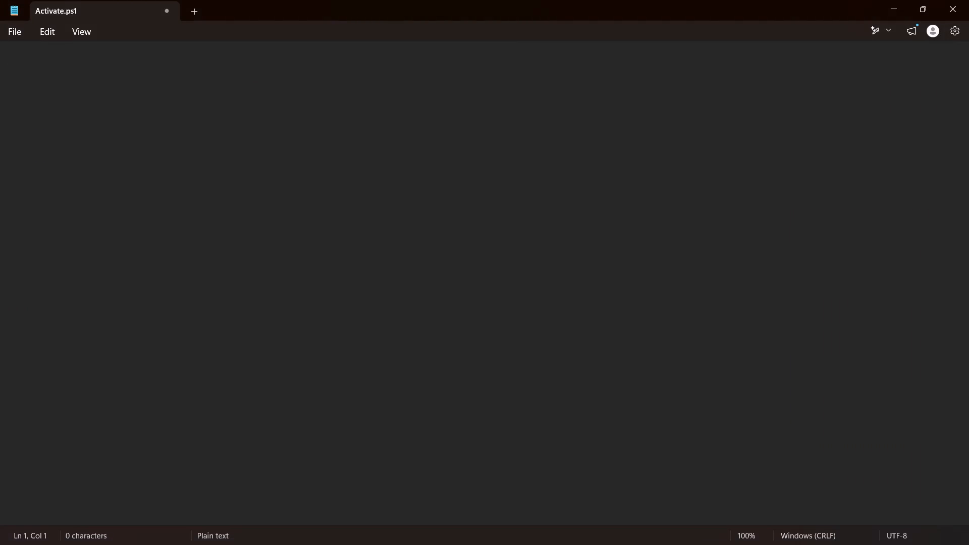
key(ctrl+v)
key(ctrl+a)
key(ctrl+x)
click(901, 0)
click(899, 3)
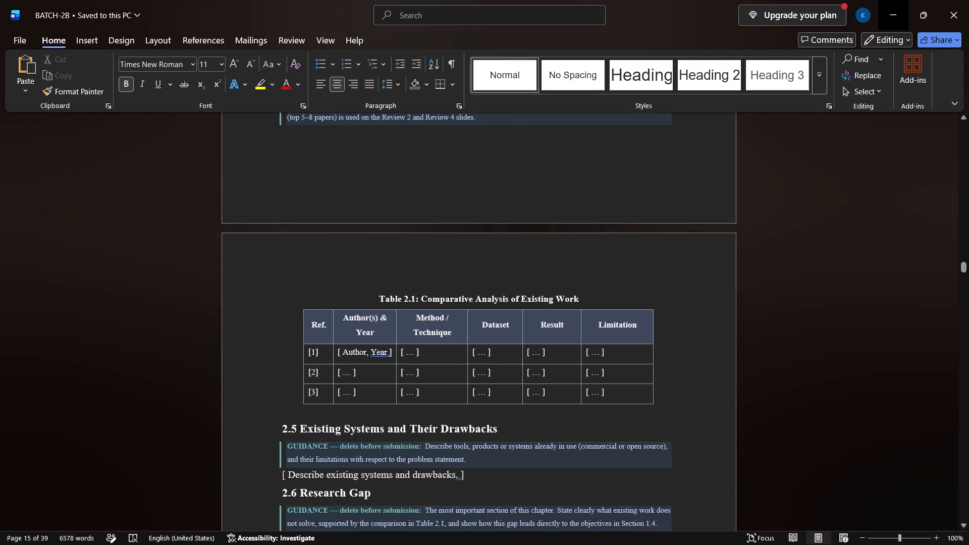
scroll(564, 240, up, 5)
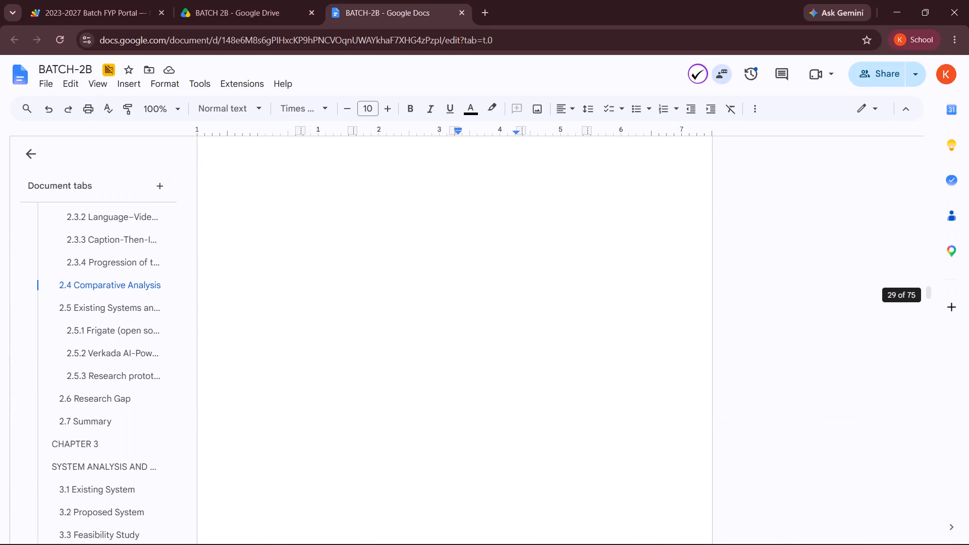
scroll(564, 240, up, 1)
click(477, 454)
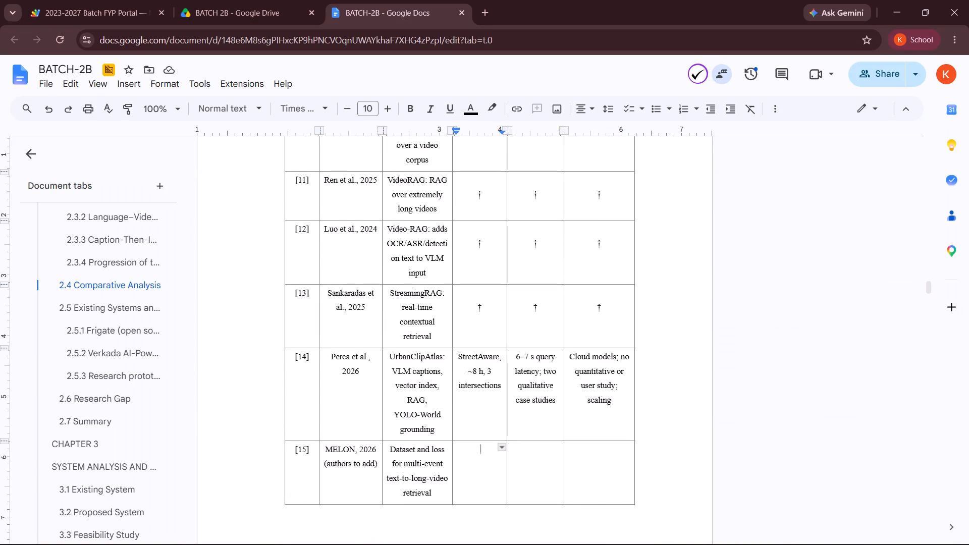
key(ctrl+v)
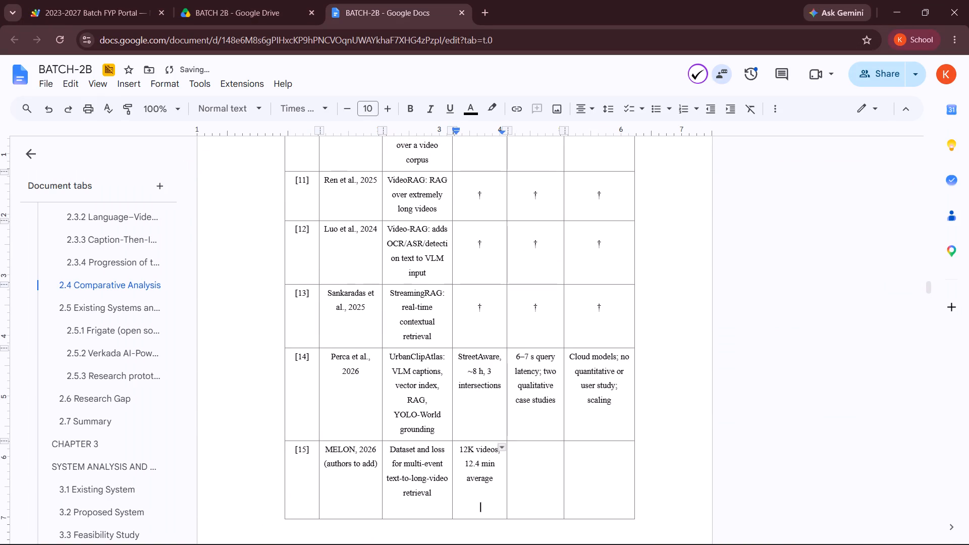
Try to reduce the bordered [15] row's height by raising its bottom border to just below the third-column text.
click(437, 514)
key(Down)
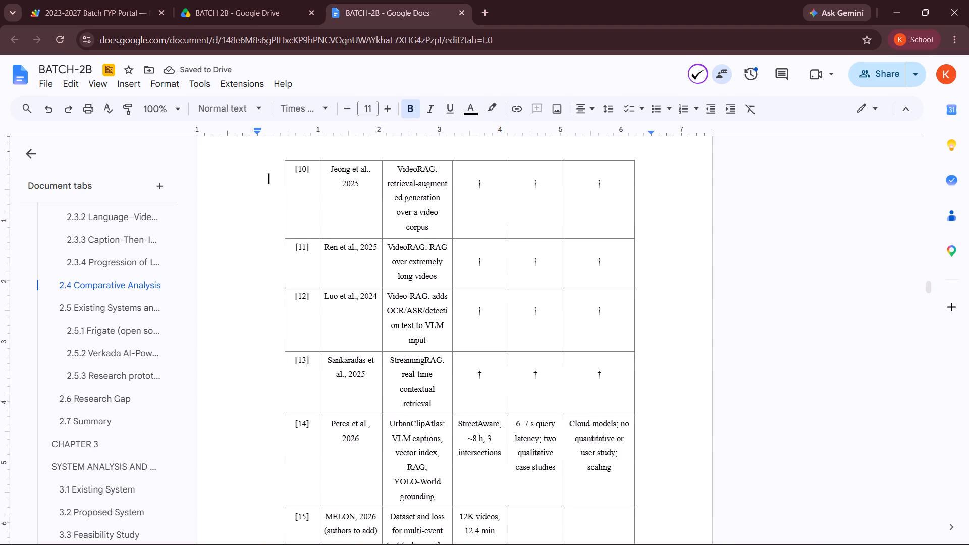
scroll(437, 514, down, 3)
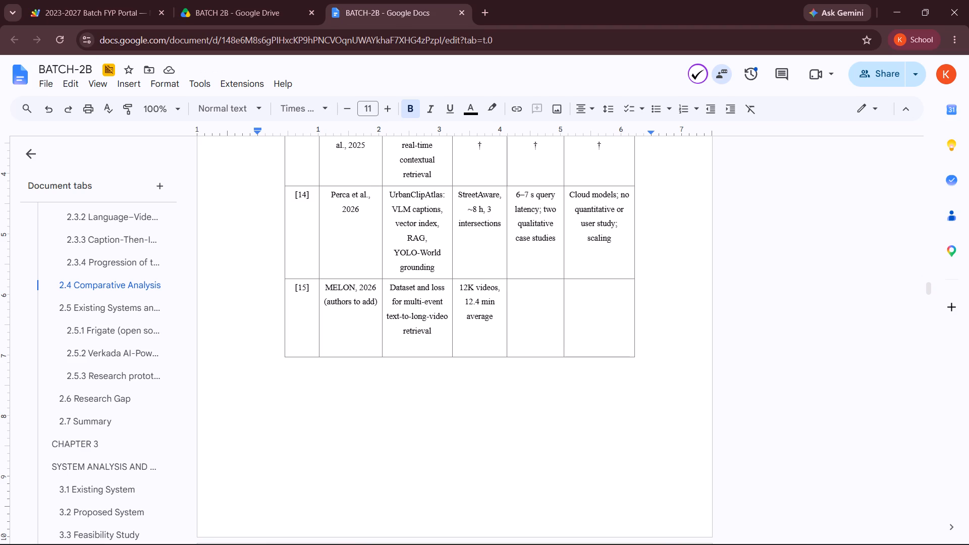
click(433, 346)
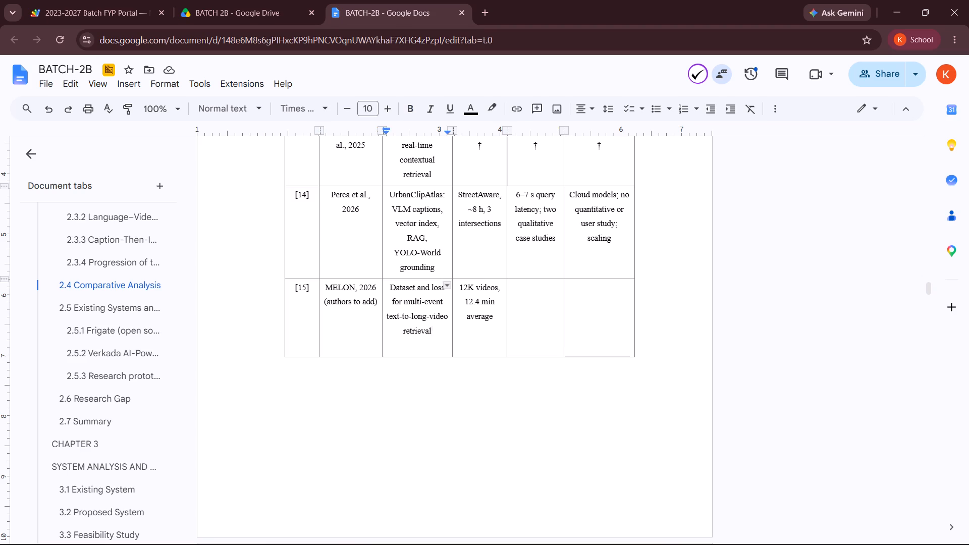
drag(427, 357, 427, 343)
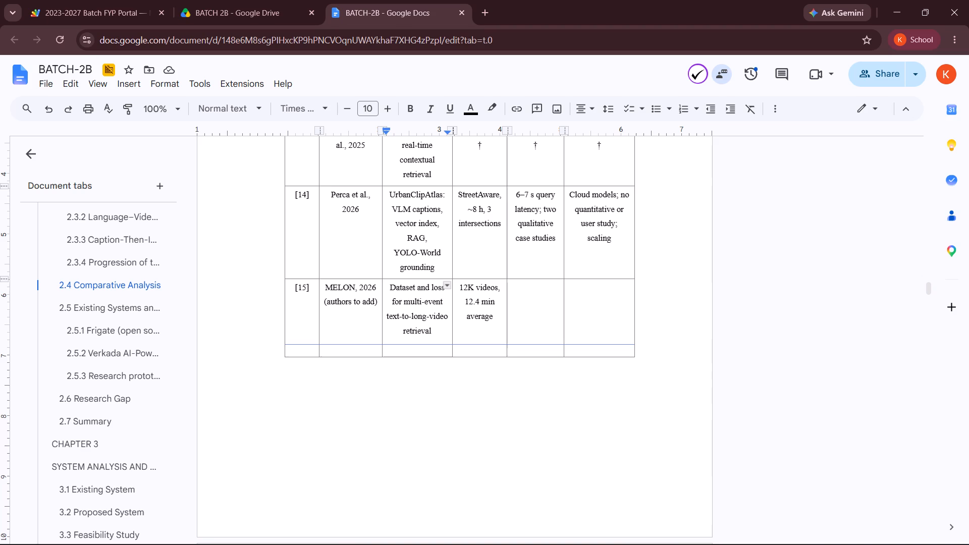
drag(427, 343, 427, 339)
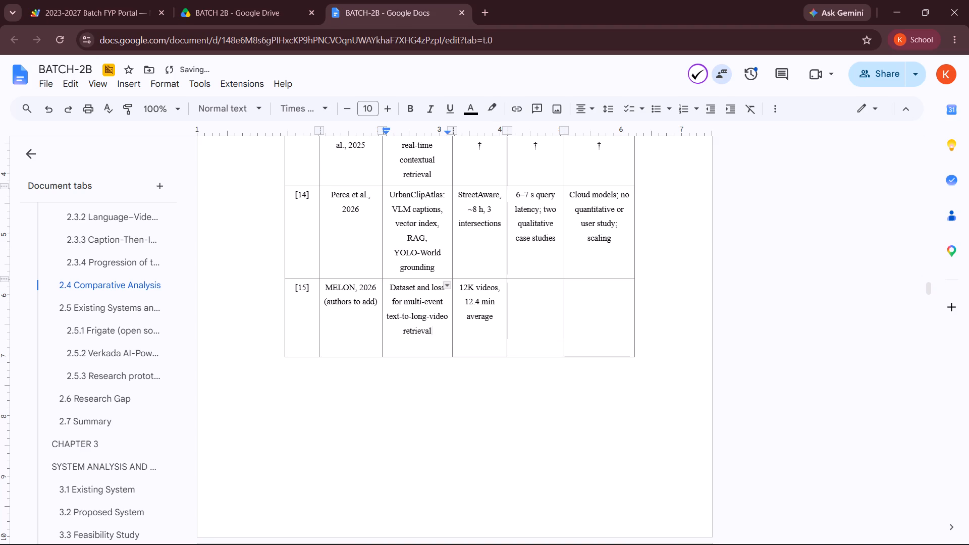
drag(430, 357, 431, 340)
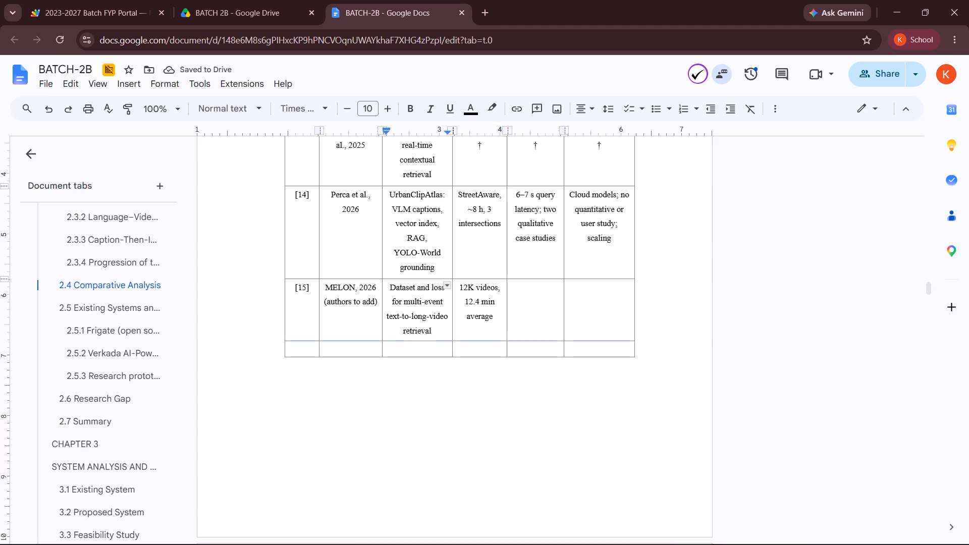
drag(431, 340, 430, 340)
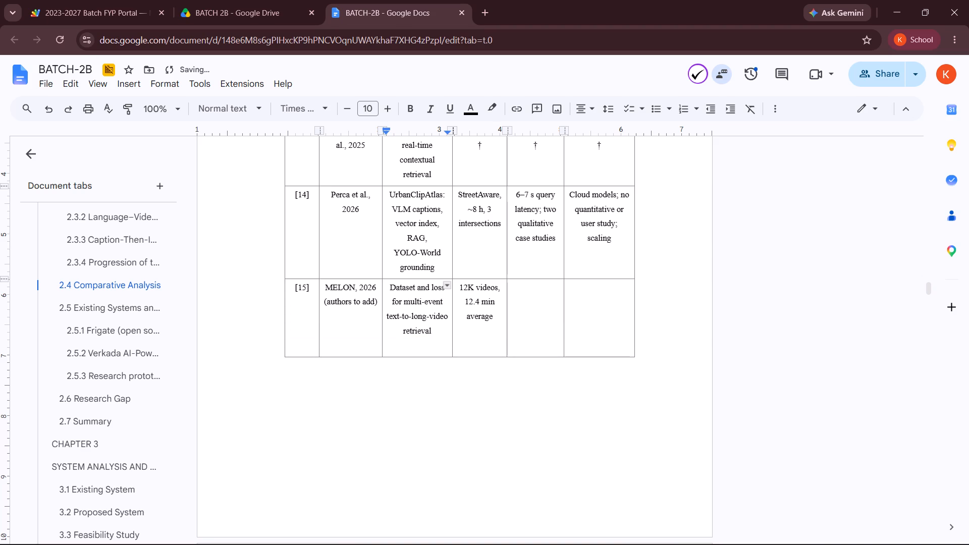
Move "Shows single-event, short-clip benchmarks are insufficient†" from the old [30] row, via Notepad, into the bordered [15] row's fifth column.
scroll(508, 375, down, 6)
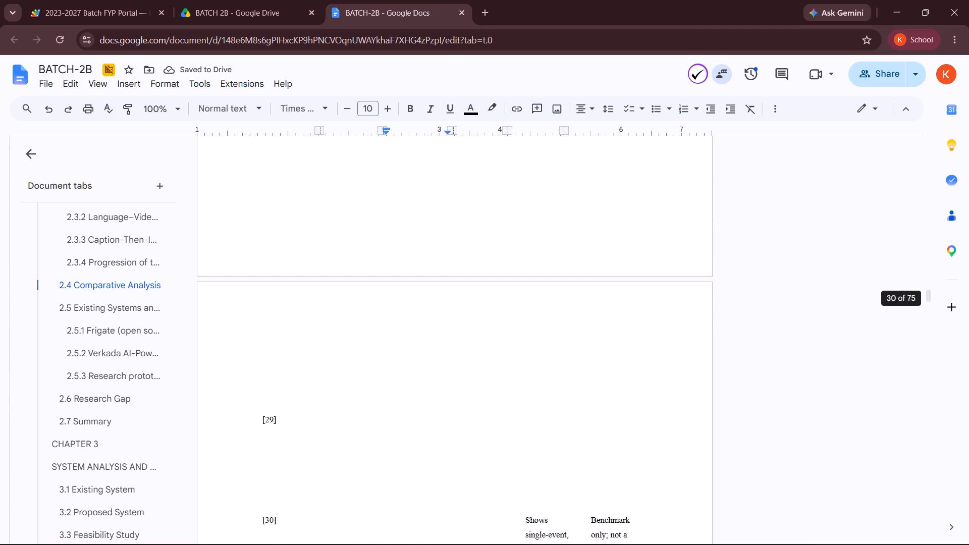
scroll(508, 375, down, 1)
scroll(508, 375, up, 3)
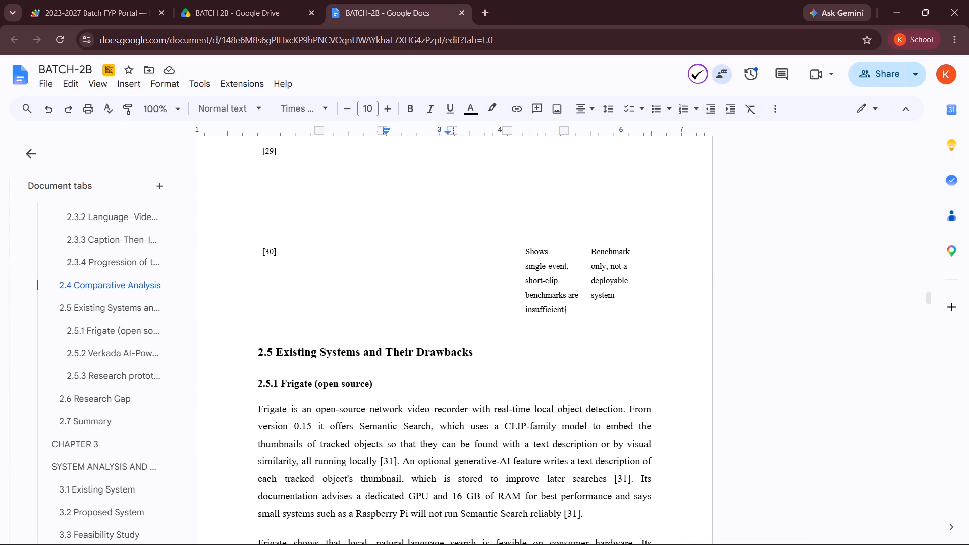
drag(526, 249, 578, 311)
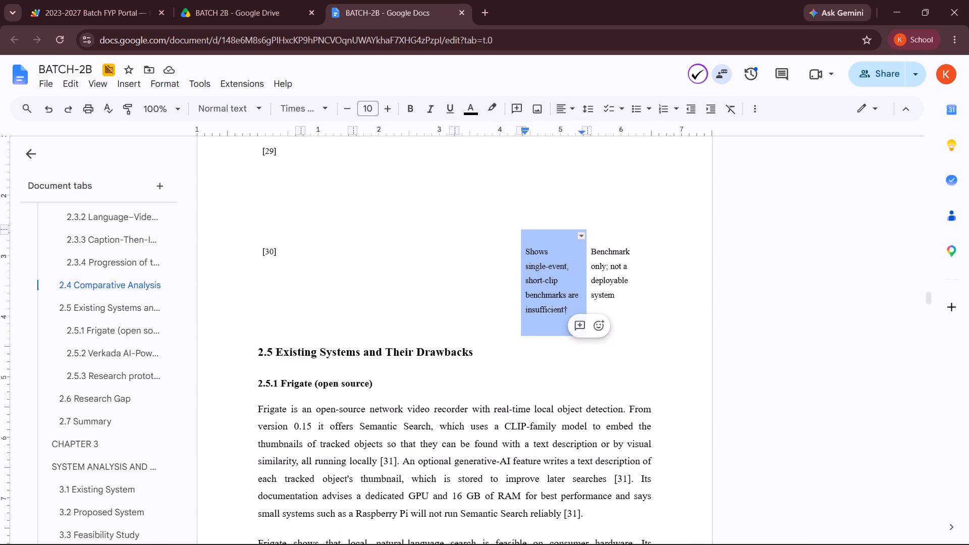
key(ctrl+x)
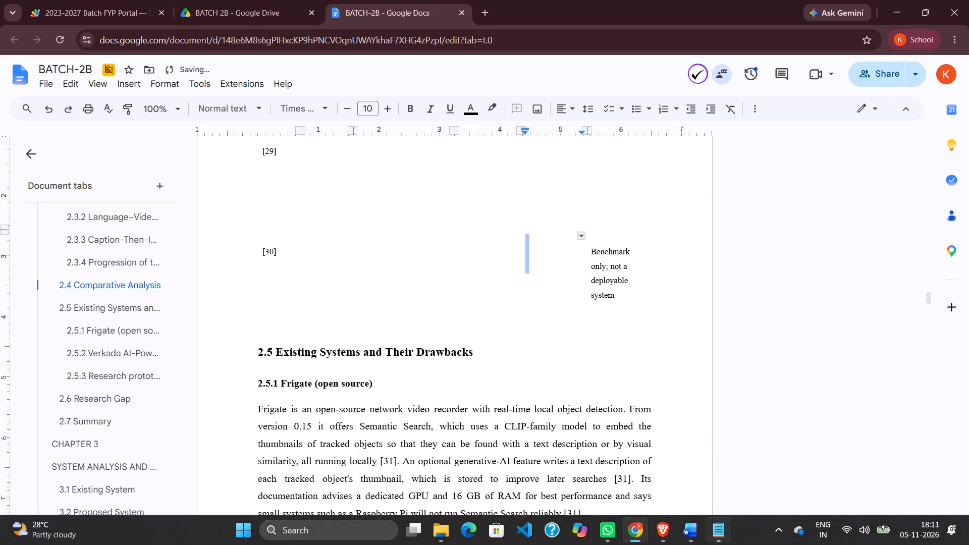
click(720, 531)
key(ctrl+v)
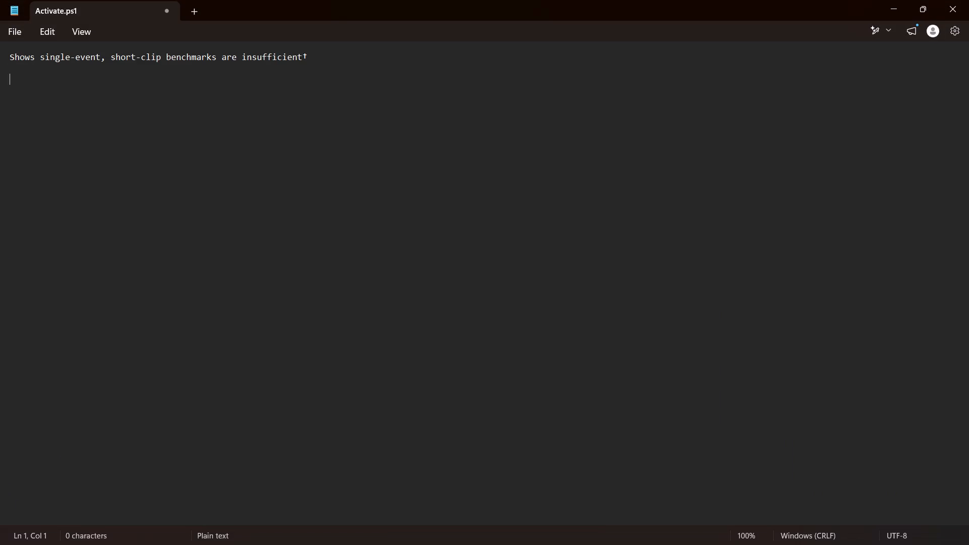
key(ctrl+a)
key(ctrl+x)
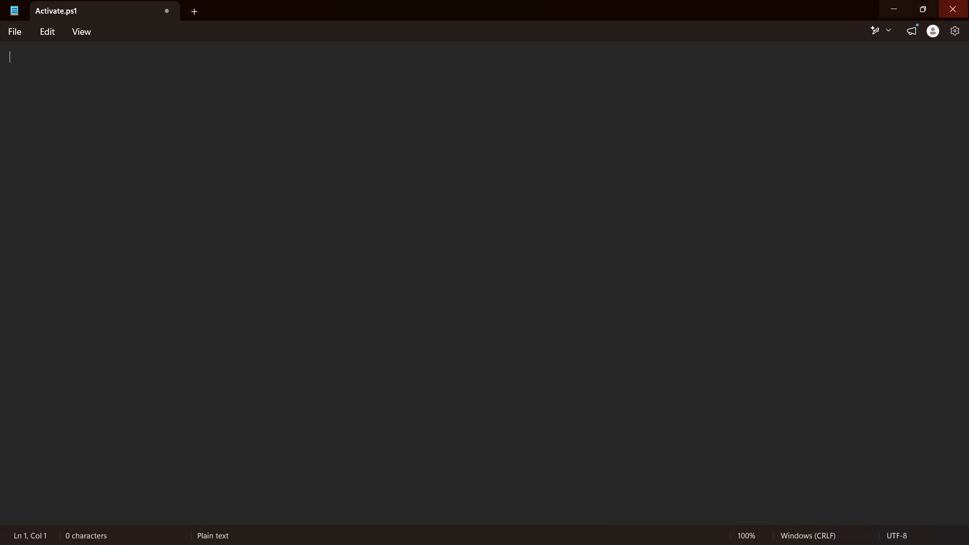
click(887, 7)
scroll(662, 334, up, 3)
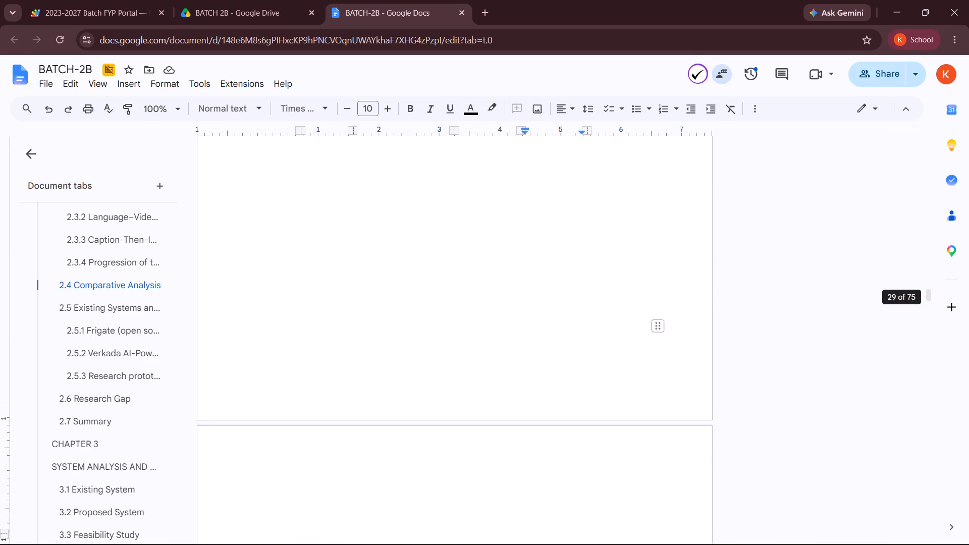
scroll(662, 334, up, 4)
scroll(521, 360, down, 2)
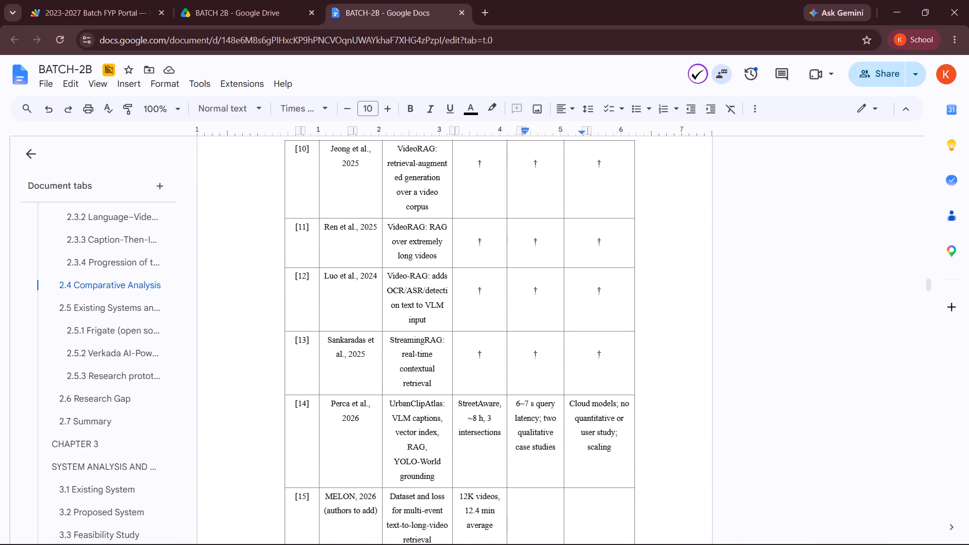
scroll(521, 360, down, 1)
click(535, 420)
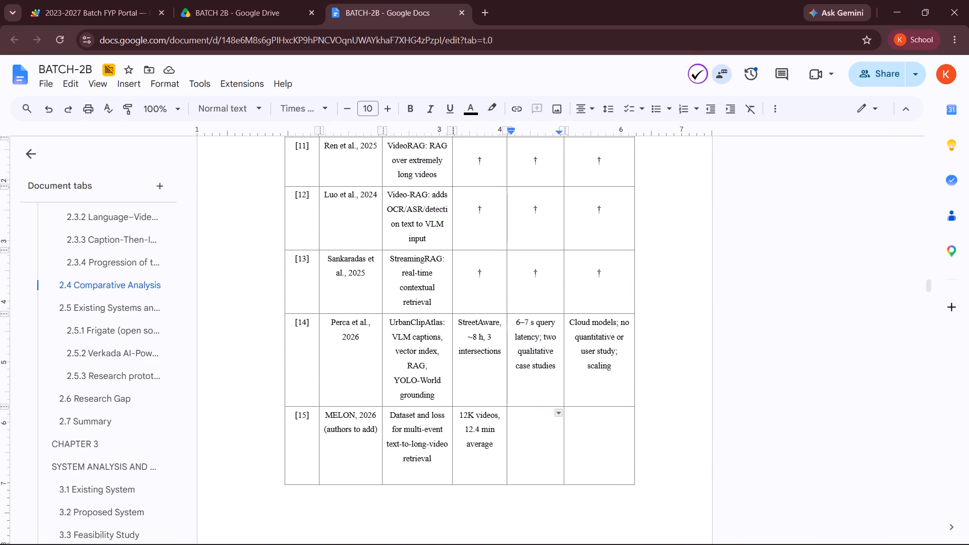
key(ctrl+v)
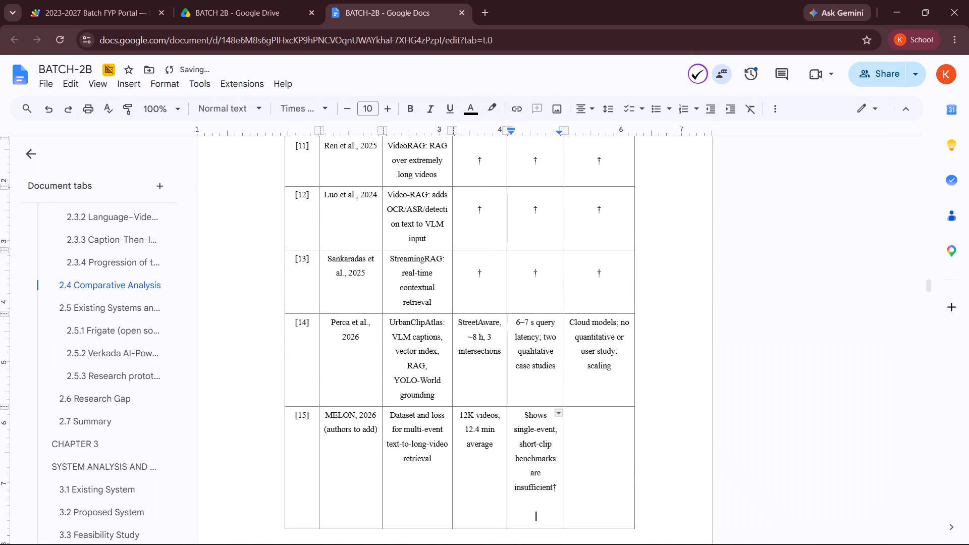
Remove the trailing blank lines and the dagger after "insufficient" in the bordered [15] row.
key(BackSpace)
key(BackSpace)
key(BackSpace)
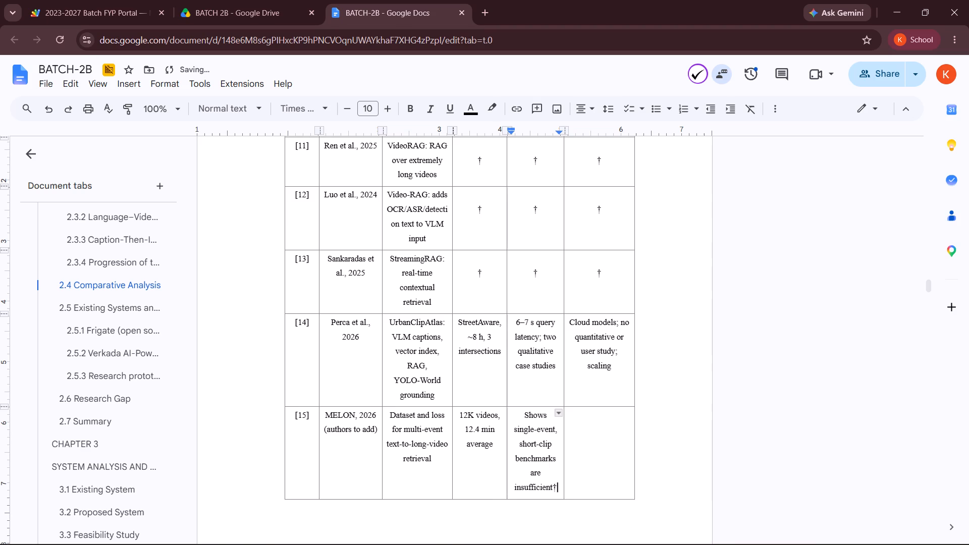
key(BackSpace)
Move "Benchmark only; not a deployable system" from the old [30] row, via Notepad, into the bordered [15] row's sixth column.
scroll(652, 544, down, 2)
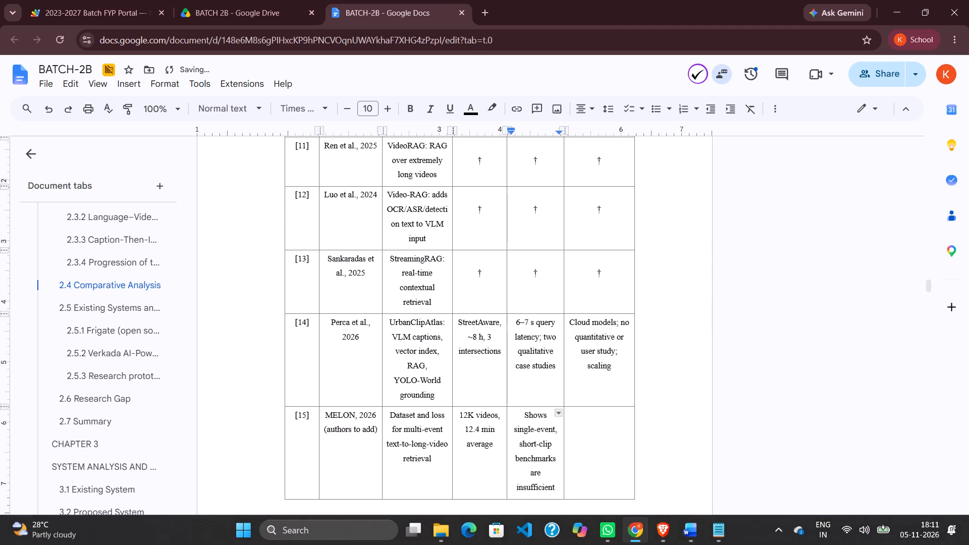
scroll(582, 465, down, 5)
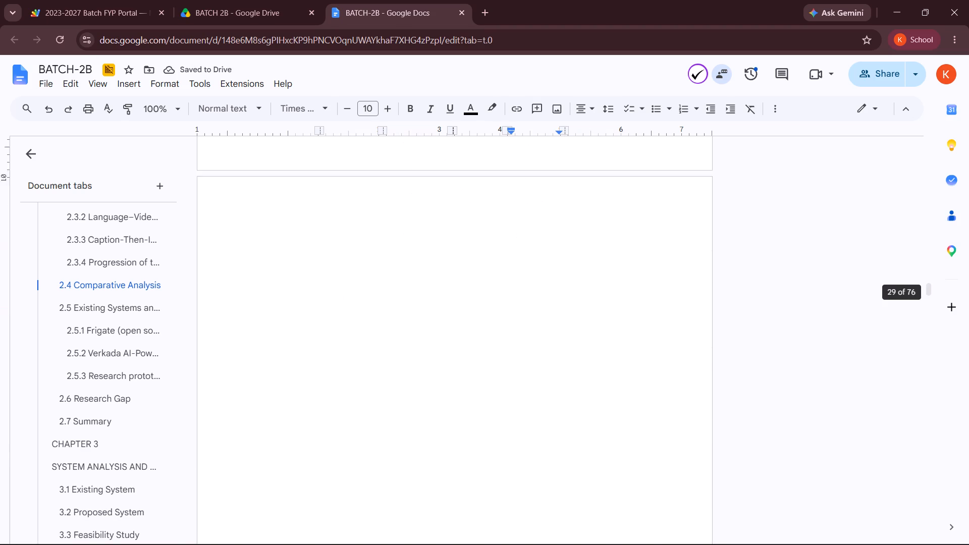
scroll(582, 465, down, 3)
scroll(582, 465, up, 2)
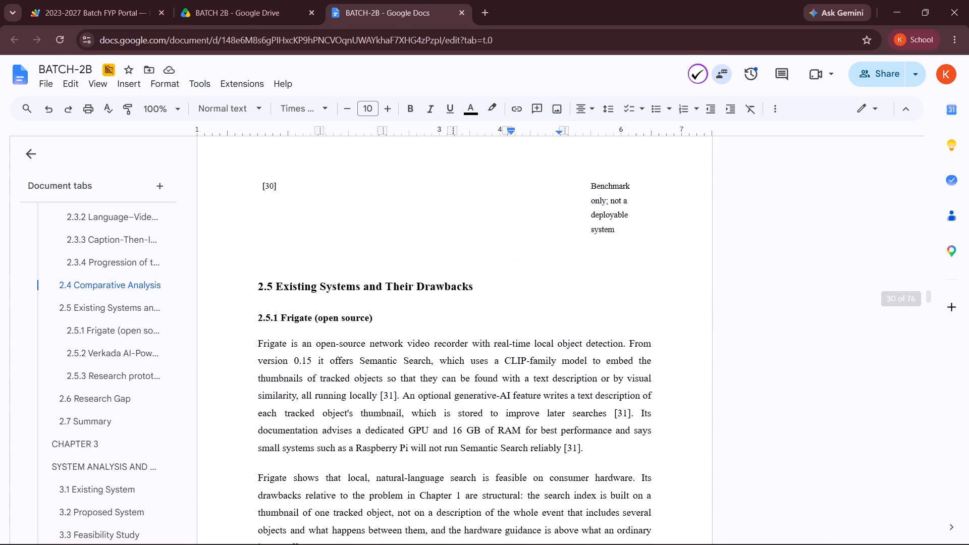
drag(591, 187, 625, 242)
key(ctrl+x)
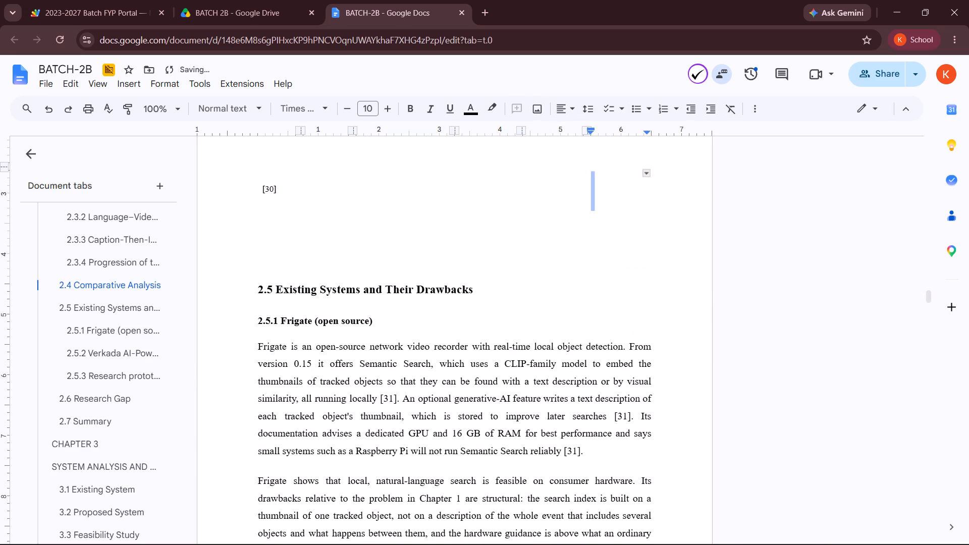
scroll(625, 242, up, 8)
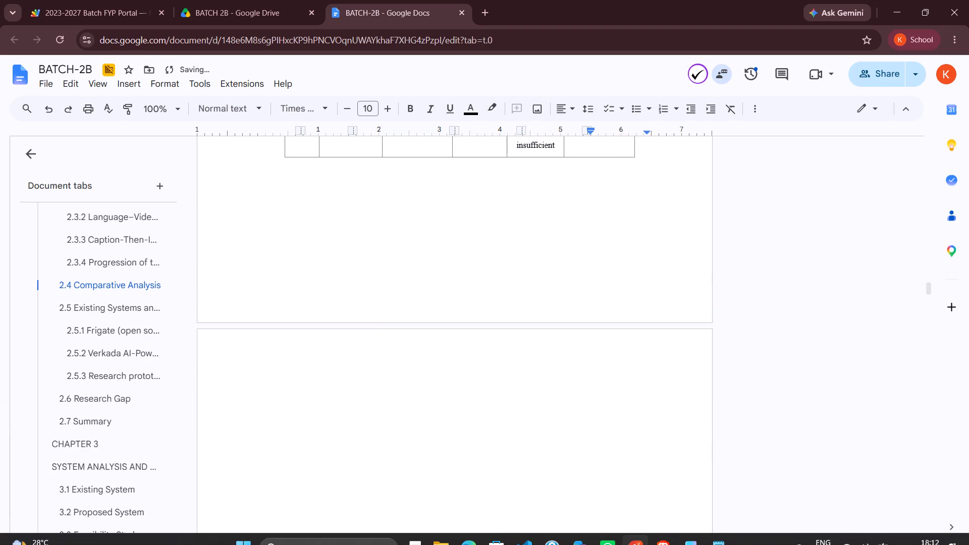
click(709, 541)
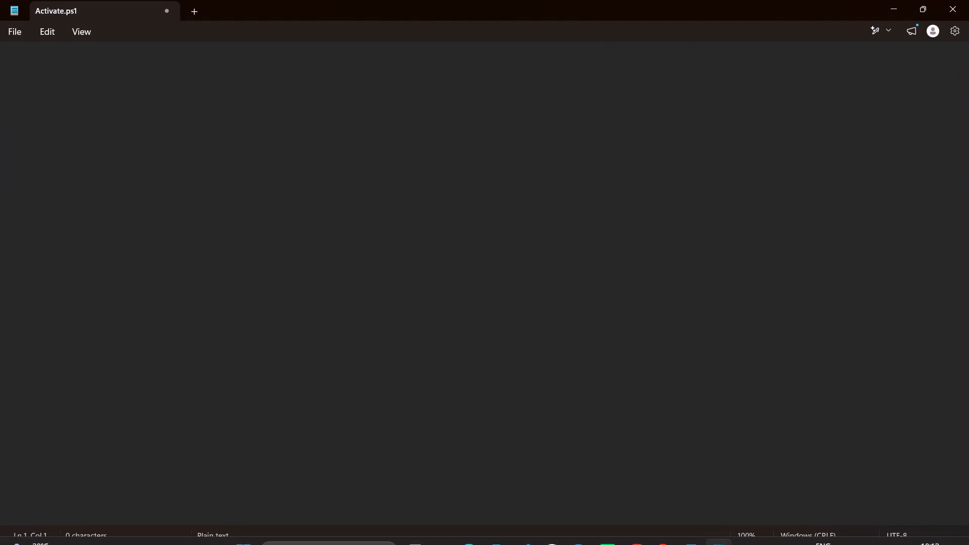
key(ctrl+v)
key(ctrl+a)
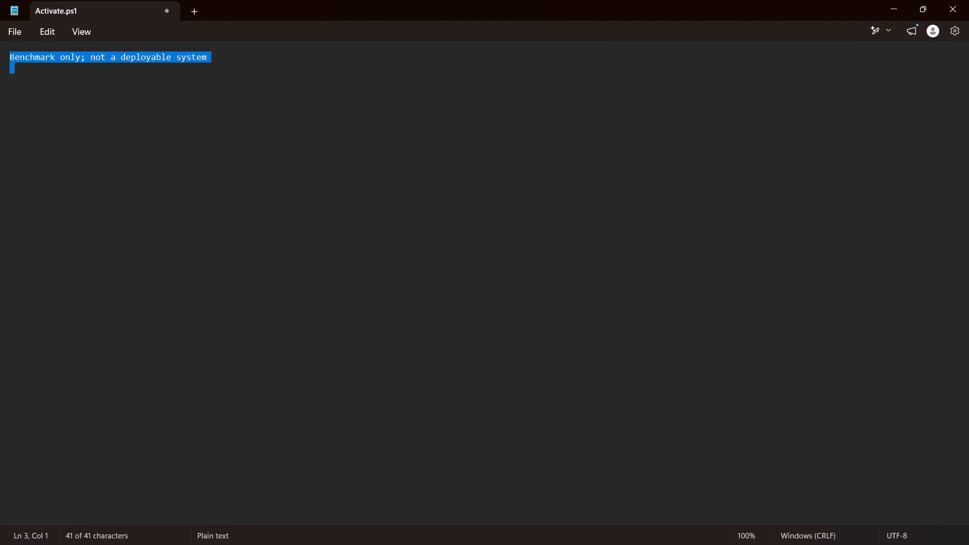
key(ctrl+x)
click(902, 0)
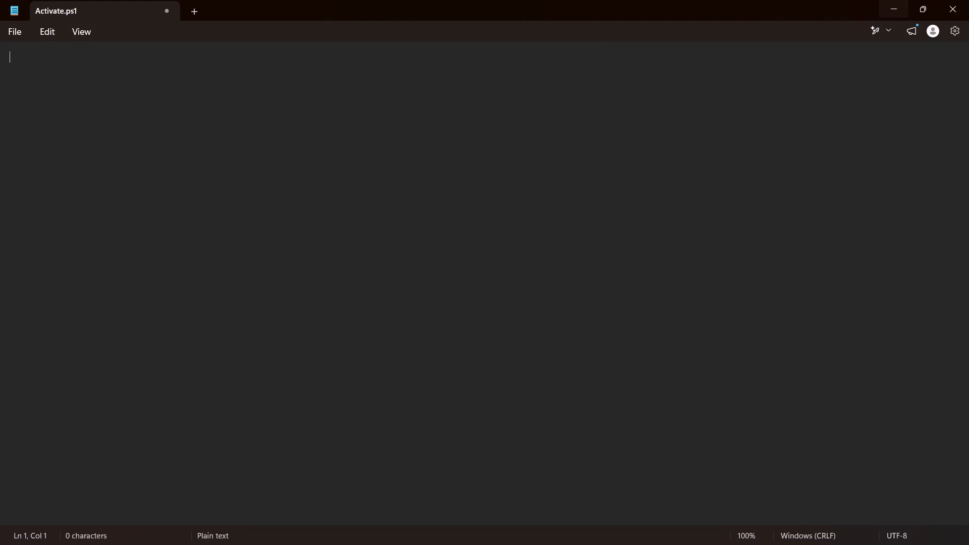
scroll(606, 322, up, 2)
click(593, 312)
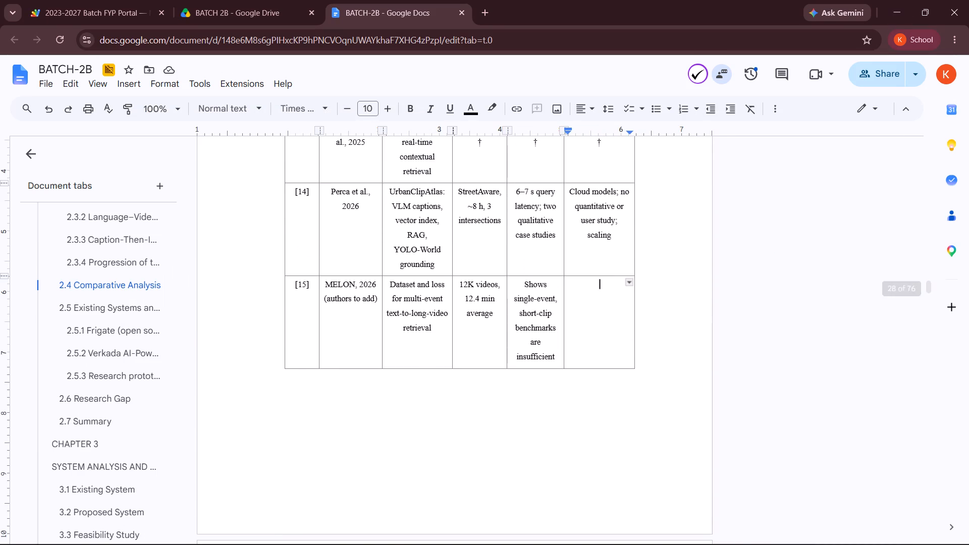
key(ctrl+v)
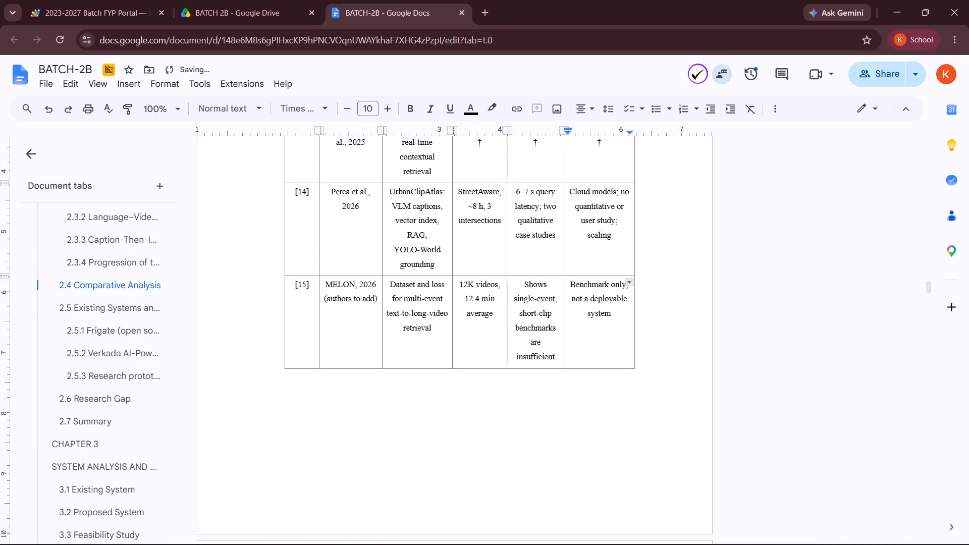
Delete the leftover [29] and [30] reference numbers from the old unbordered table.
scroll(328, 333, down, 3)
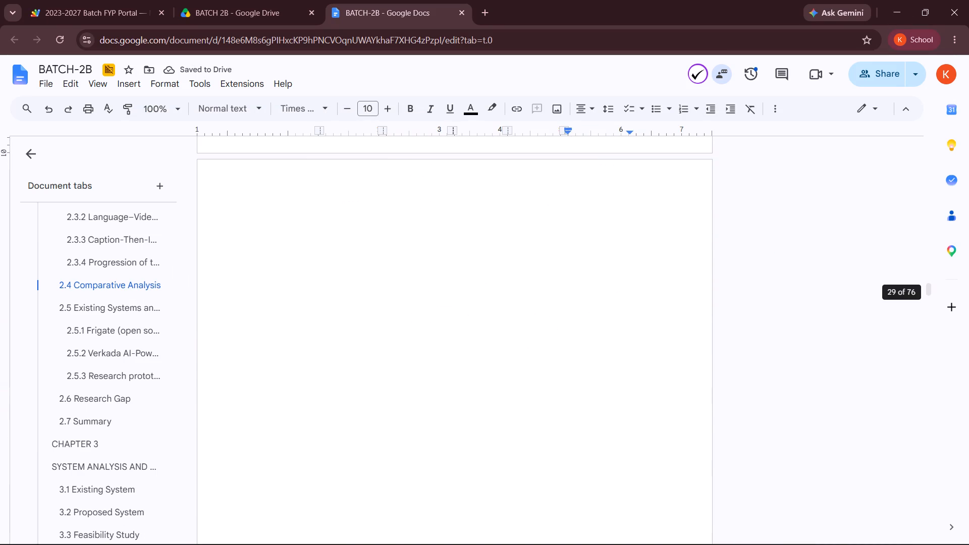
scroll(328, 333, down, 6)
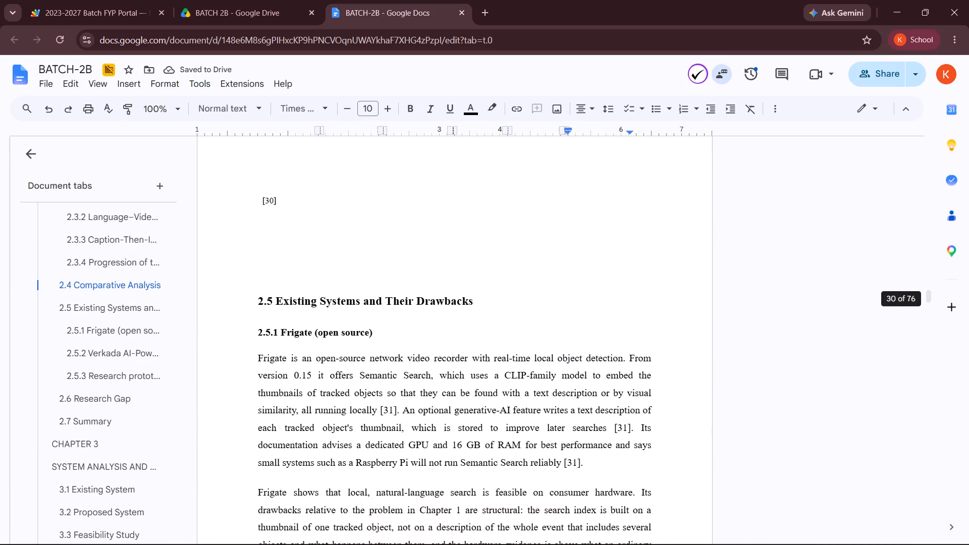
scroll(259, 227, up, 1)
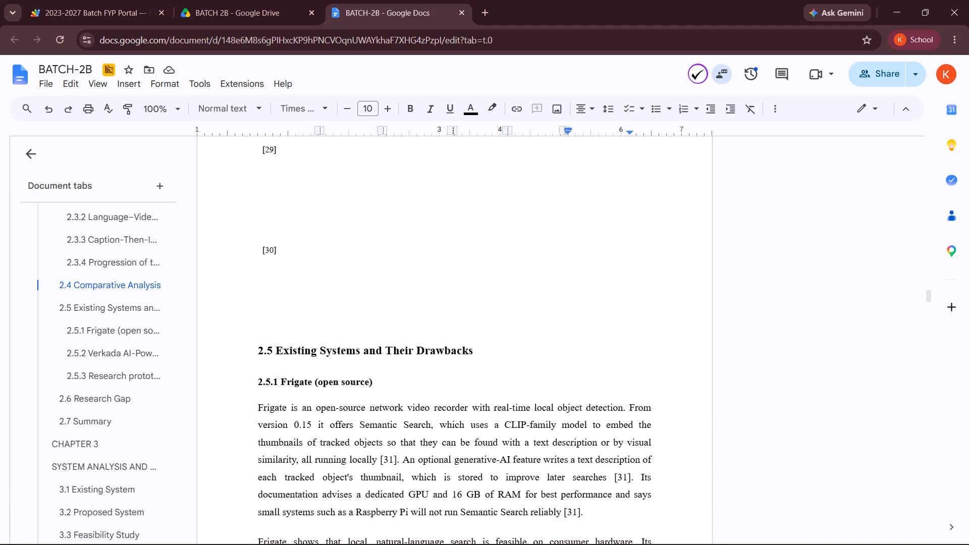
drag(333, 268, 267, 161)
key(BackSpace)
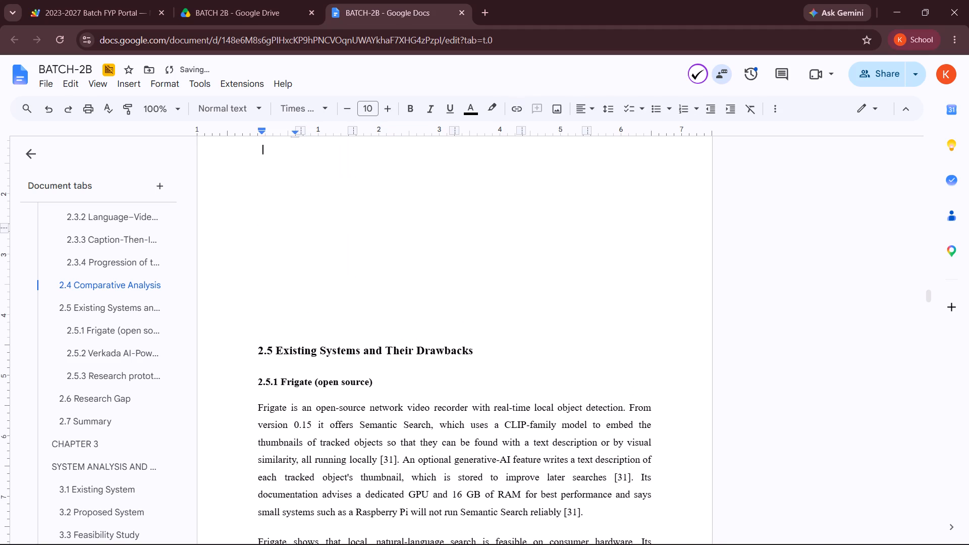
key(BackSpace)
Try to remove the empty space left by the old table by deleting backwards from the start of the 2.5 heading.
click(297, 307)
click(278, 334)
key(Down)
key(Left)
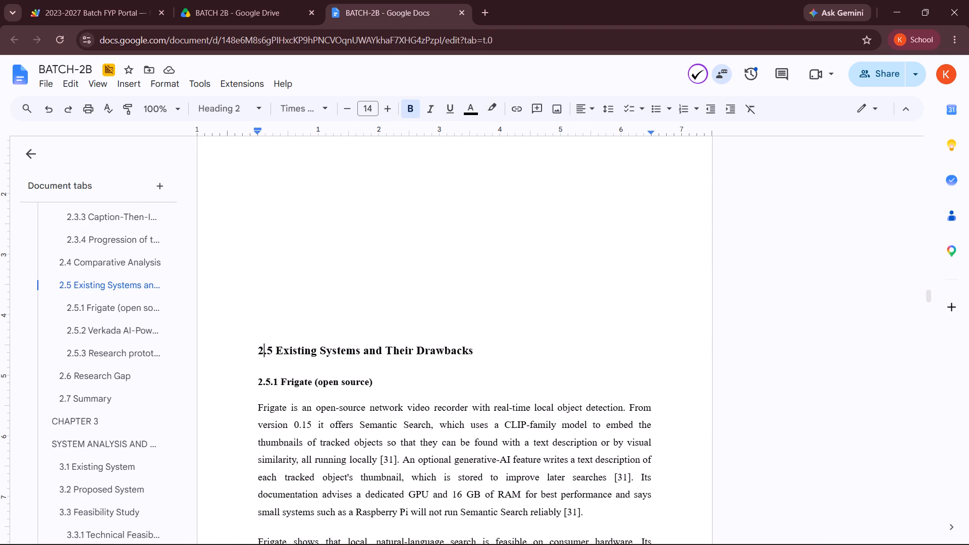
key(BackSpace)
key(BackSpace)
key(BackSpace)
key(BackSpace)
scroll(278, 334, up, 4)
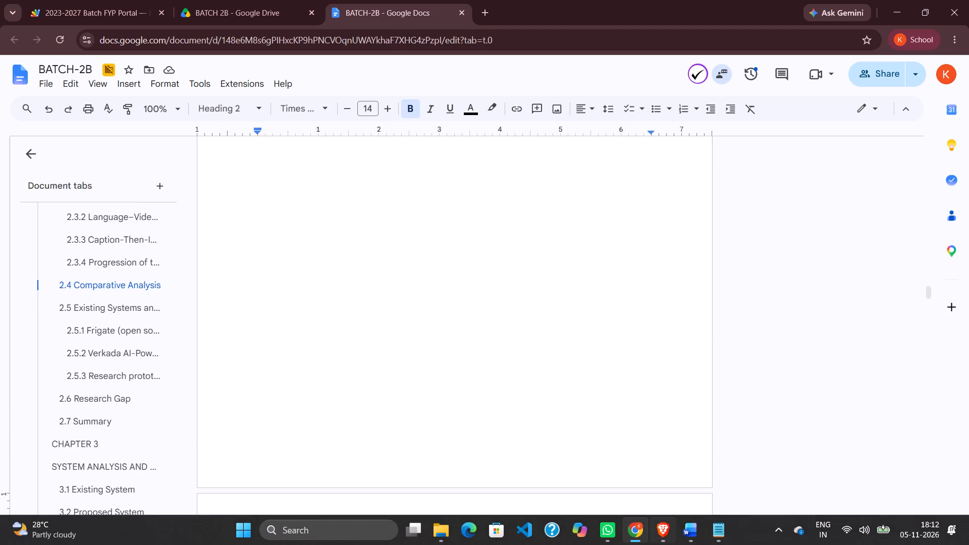
Switch to the Brave browser and pause the JollyO Gymkhana video on YouTube.
click(655, 534)
click(460, 333)
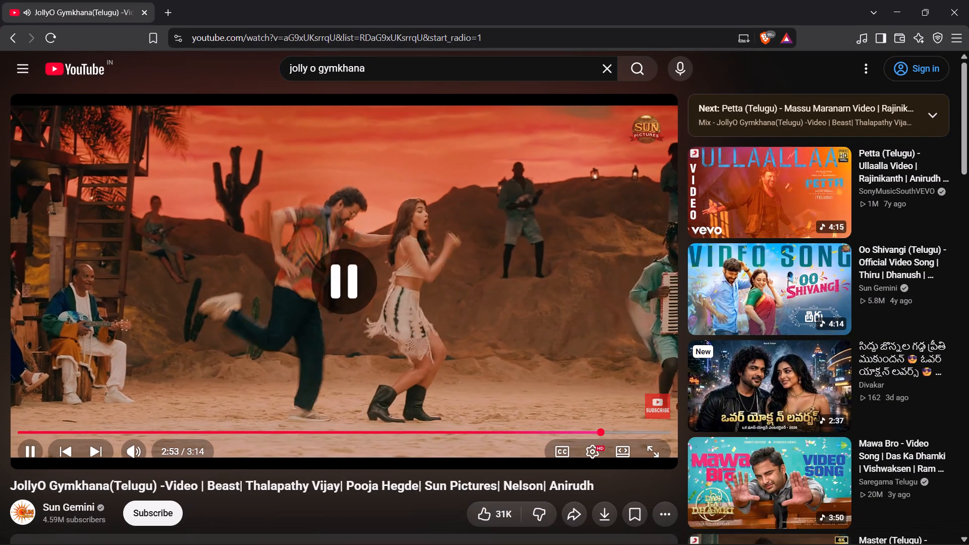
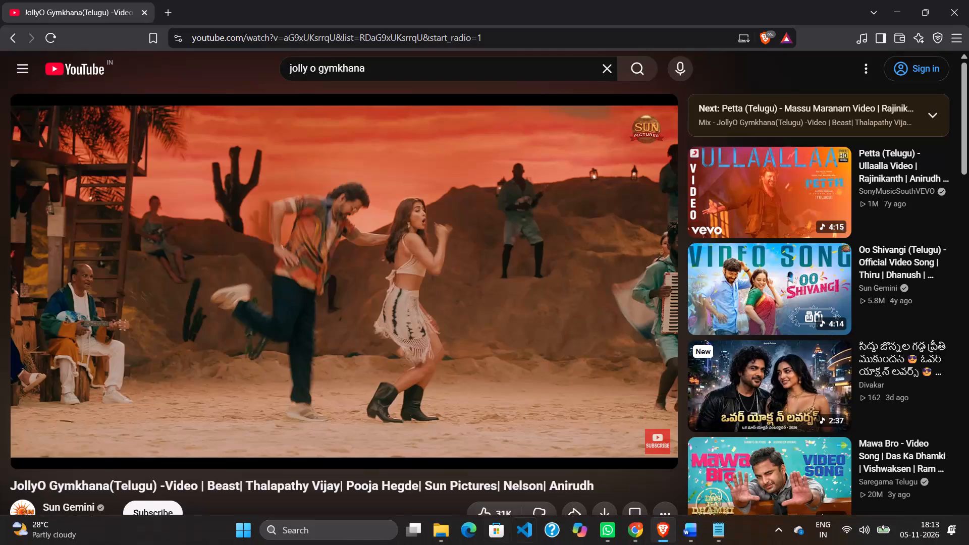
Switch to the BATCH-2B document in Google Chrome and examine the literature comparison table under 2.4 Comparative Analysis.
click(637, 531)
scroll(570, 430, up, 3)
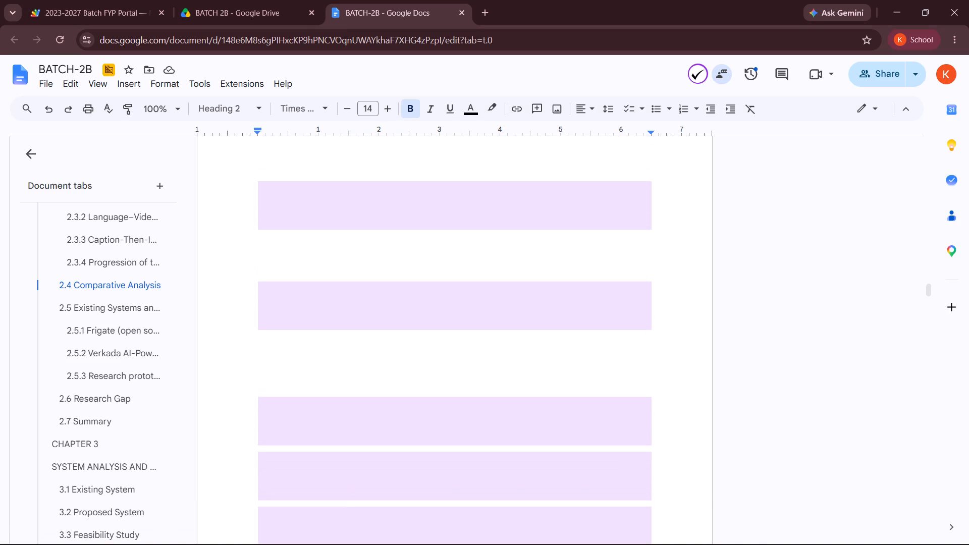
scroll(570, 430, up, 4)
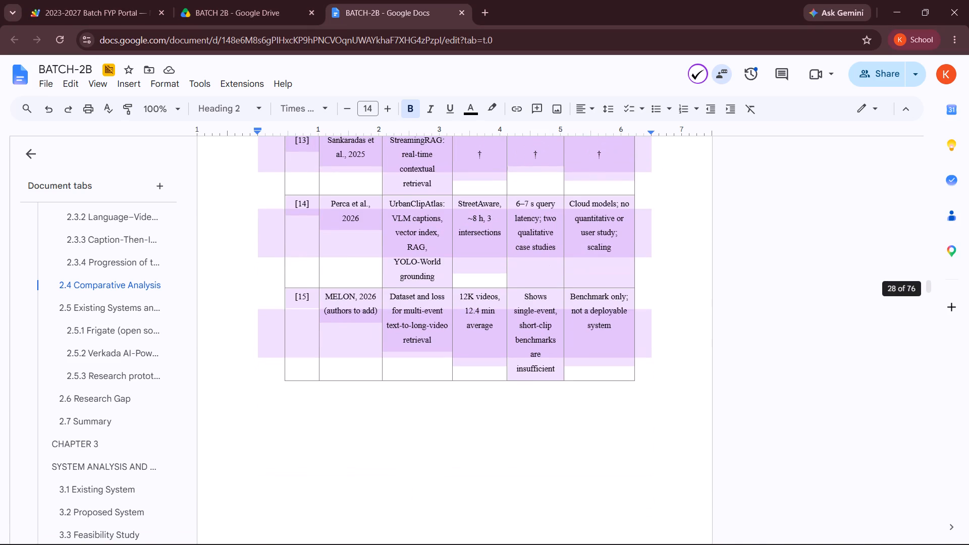